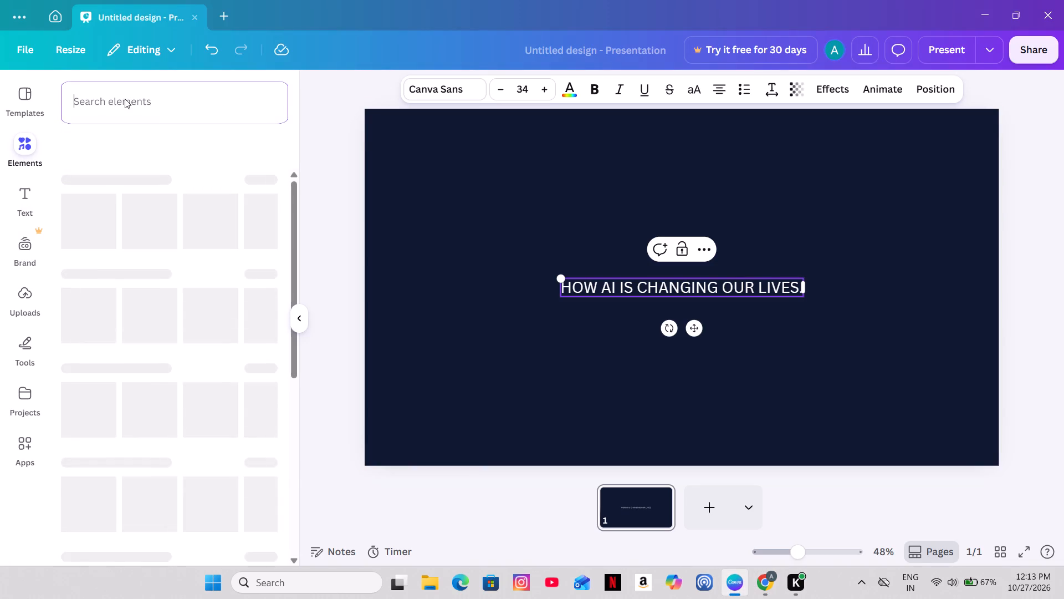
{"action": "key", "text": "ctrl+v"}
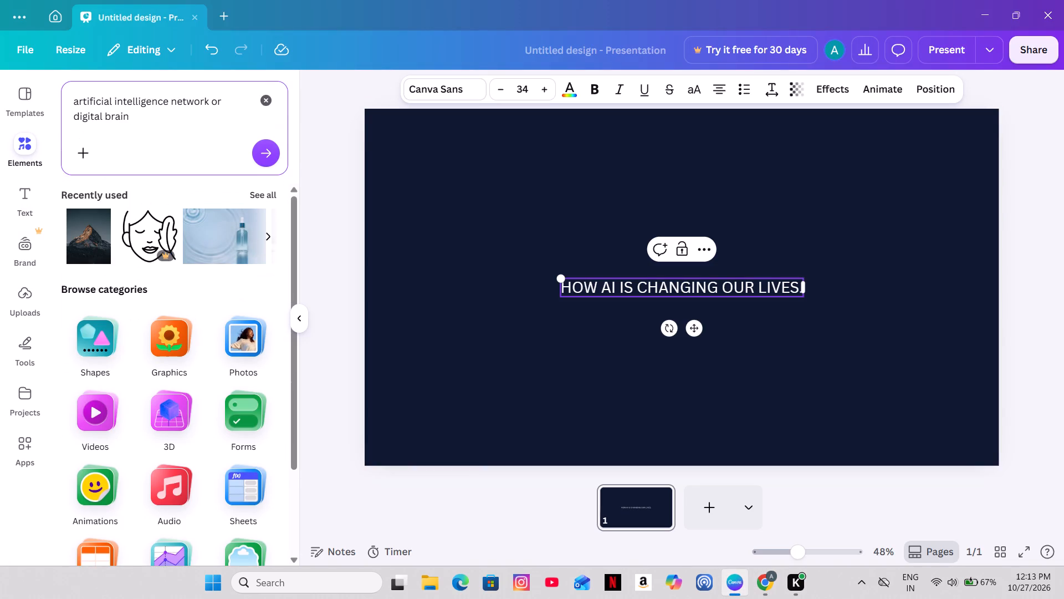
{"action": "left_click", "coordinate": [257, 156]}
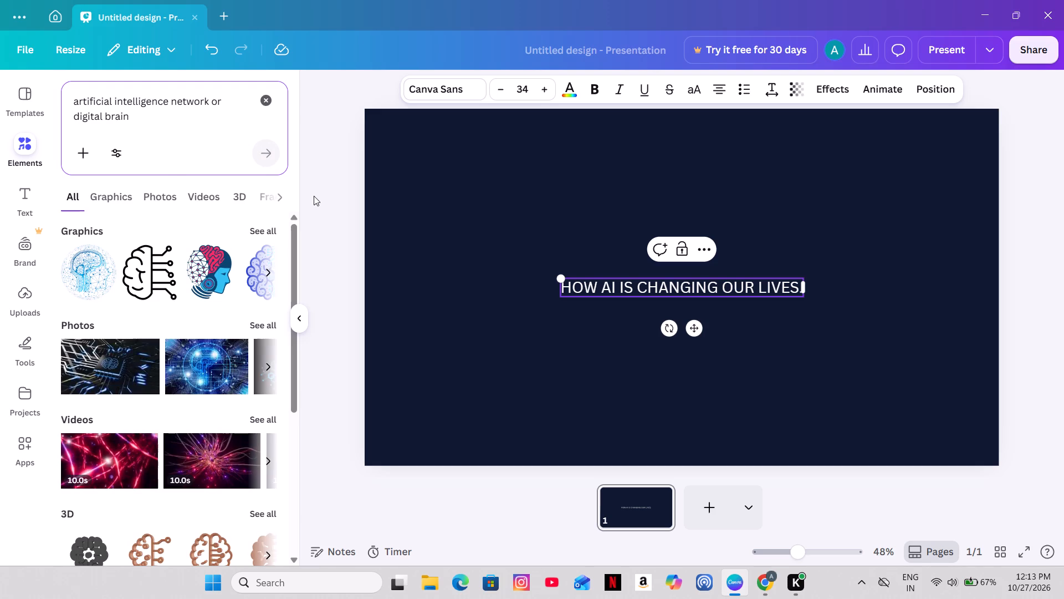
{"action": "left_click", "coordinate": [270, 321]}
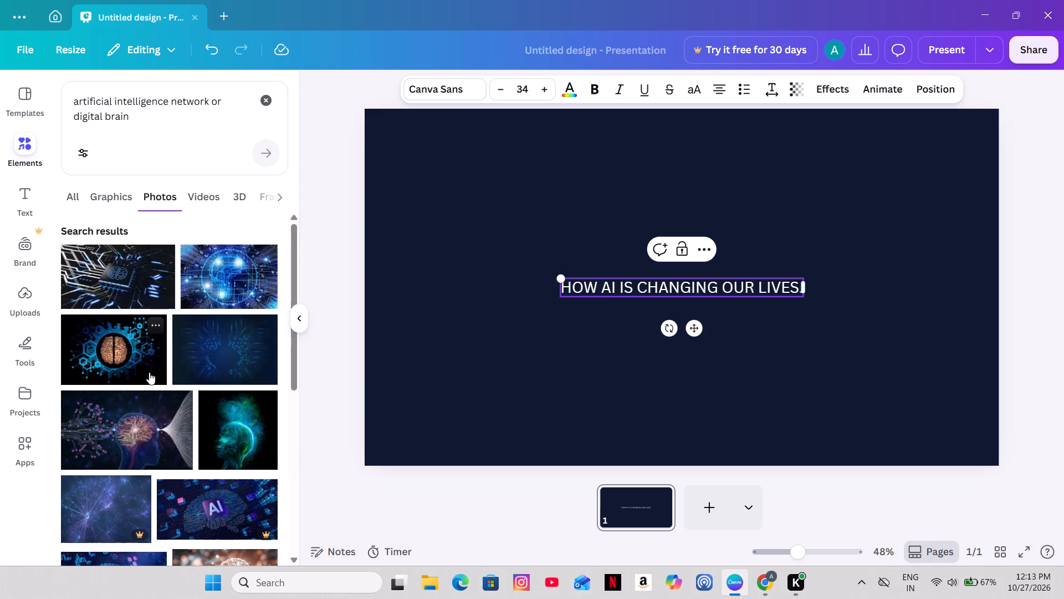
Browse the photo results for an AI or digital-brain image suited to the cover slide's background.
{"action": "scroll", "coordinate": [155, 358], "scroll_direction": "down", "scroll_amount": 2}
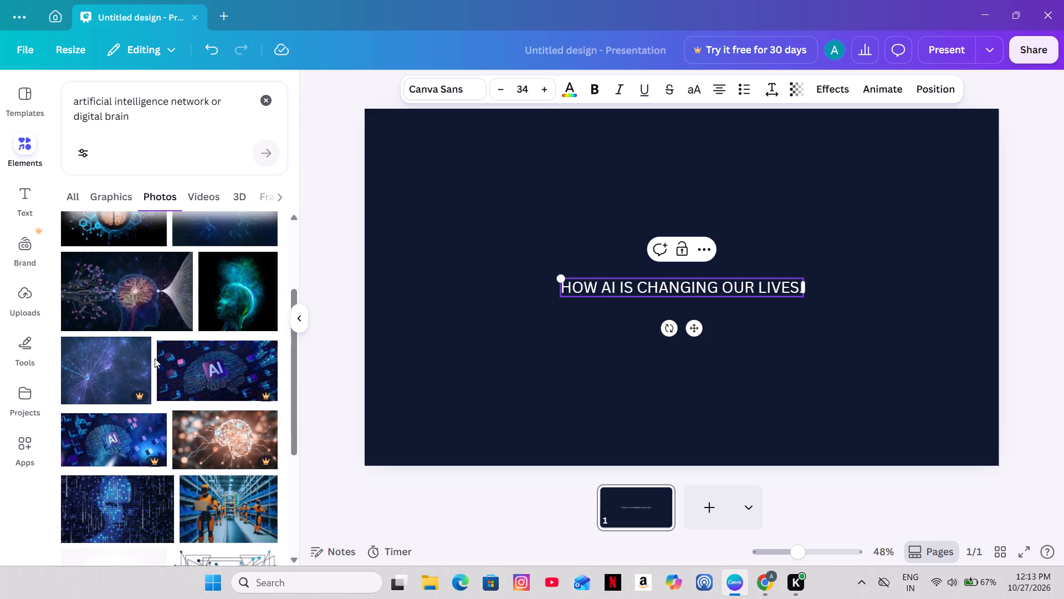
{"action": "scroll", "coordinate": [155, 358], "scroll_direction": "down", "scroll_amount": 4}
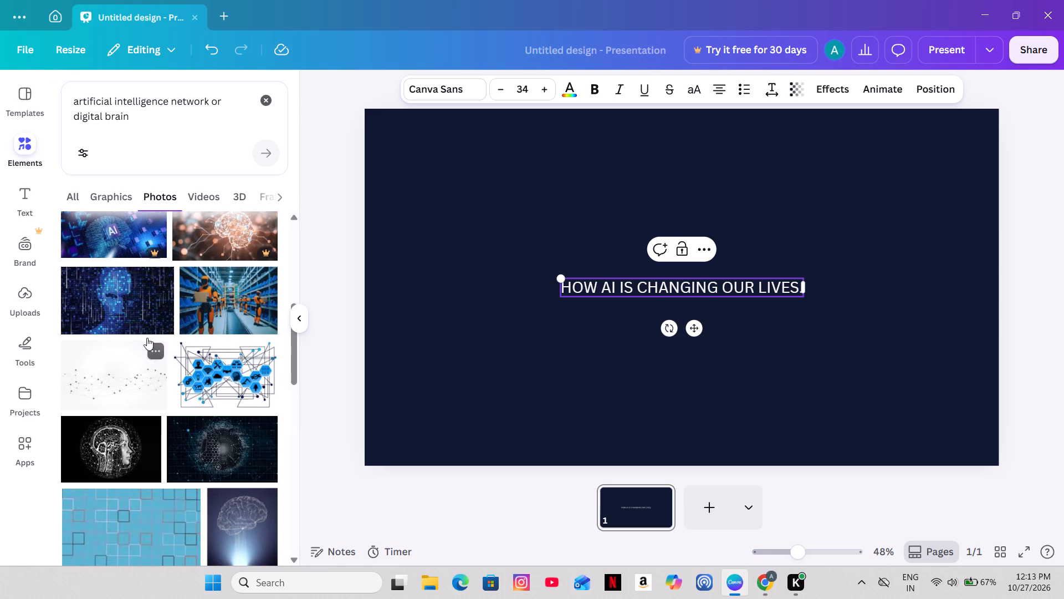
{"action": "scroll", "coordinate": [223, 409], "scroll_direction": "down", "scroll_amount": 2}
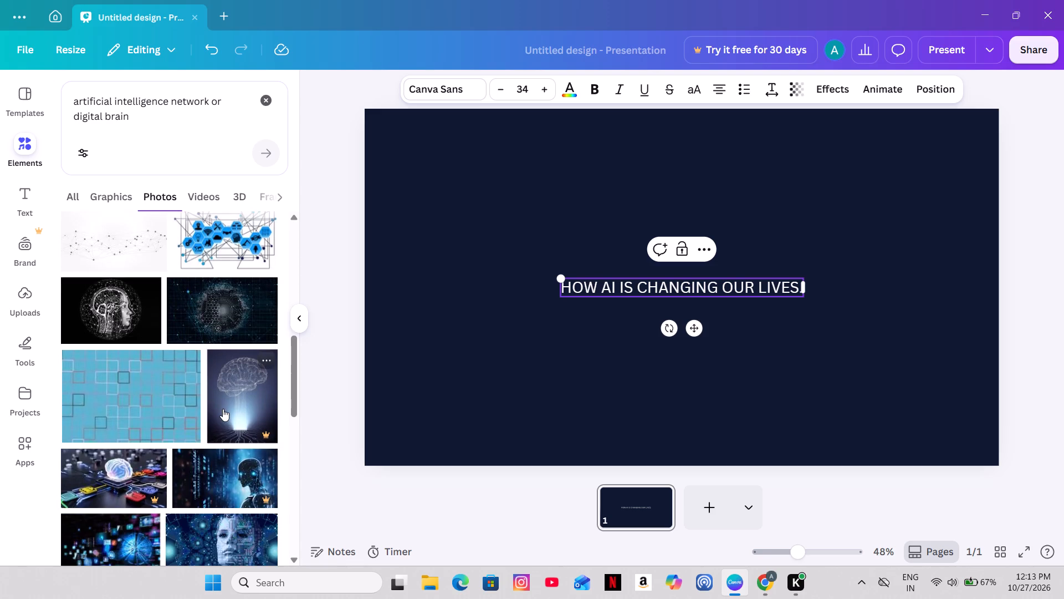
{"action": "scroll", "coordinate": [223, 409], "scroll_direction": "down", "scroll_amount": 2}
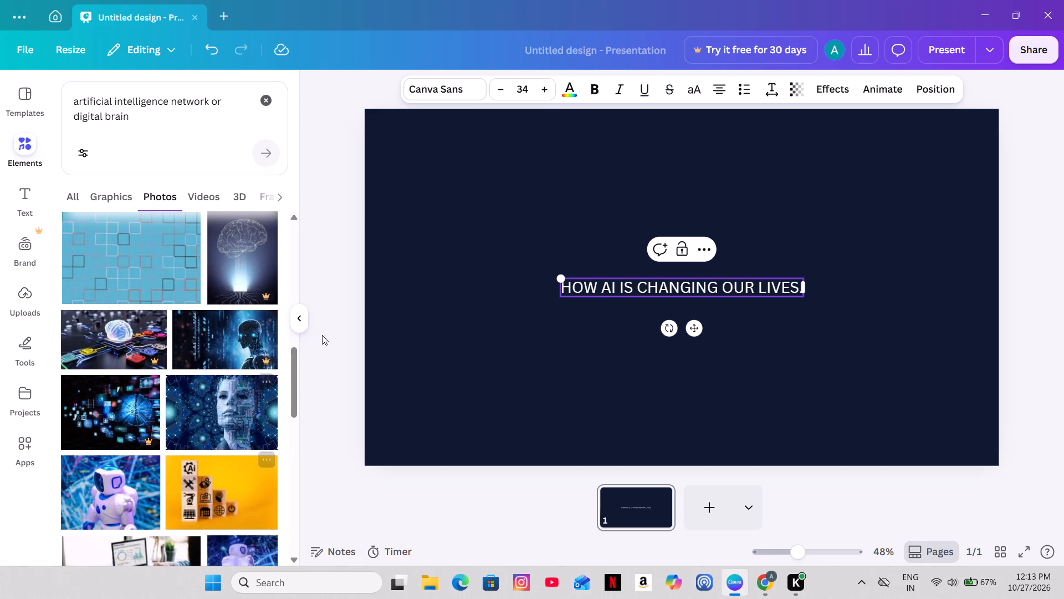
{"action": "scroll", "coordinate": [202, 360], "scroll_direction": "down", "scroll_amount": 5}
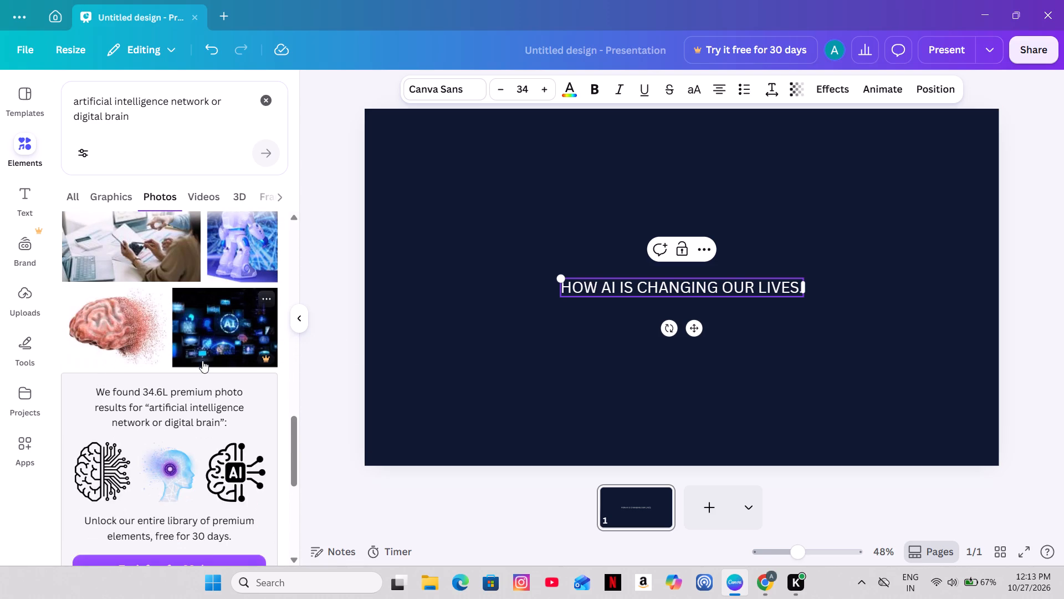
{"action": "scroll", "coordinate": [202, 361], "scroll_direction": "up", "scroll_amount": 2}
{"action": "scroll", "coordinate": [202, 361], "scroll_direction": "down", "scroll_amount": 7}
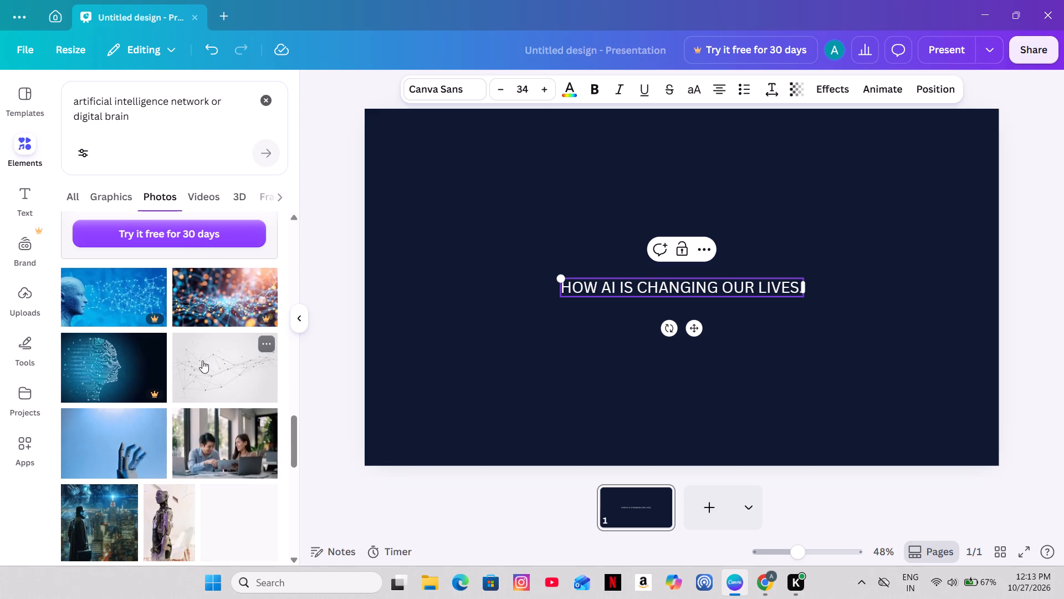
{"action": "scroll", "coordinate": [202, 361], "scroll_direction": "up", "scroll_amount": 18}
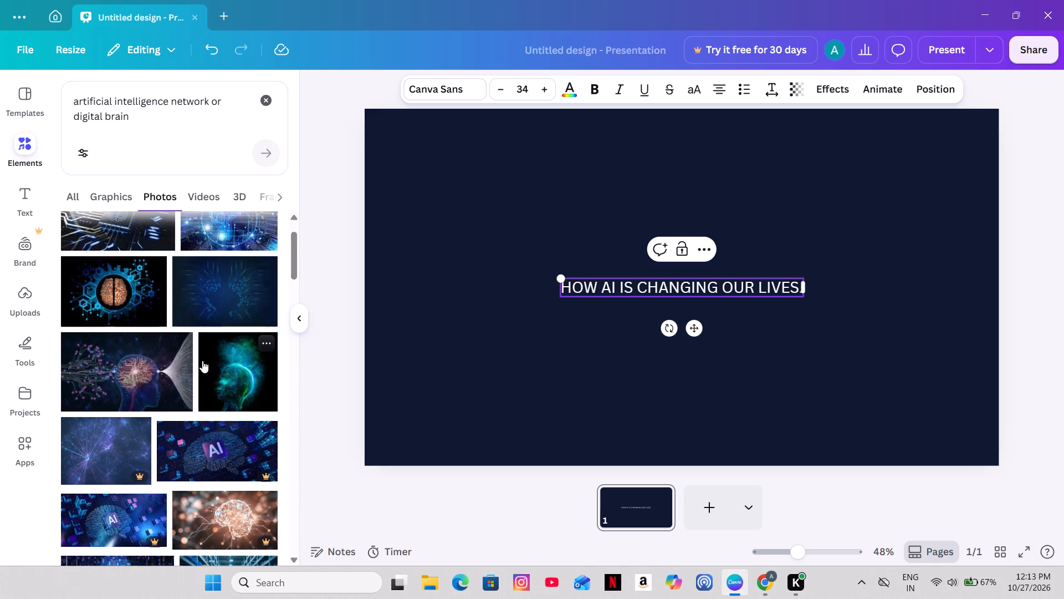
{"action": "scroll", "coordinate": [202, 361], "scroll_direction": "down", "scroll_amount": 2}
{"action": "scroll", "coordinate": [202, 361], "scroll_direction": "up", "scroll_amount": 3}
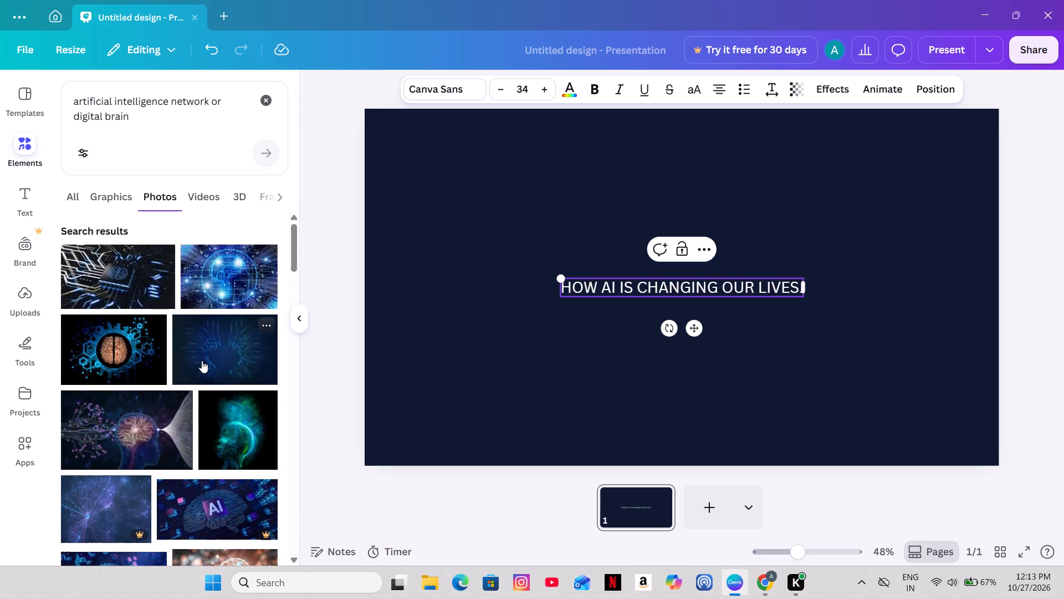
{"action": "scroll", "coordinate": [185, 339], "scroll_direction": "up", "scroll_amount": 7}
{"action": "scroll", "coordinate": [231, 296], "scroll_direction": "up", "scroll_amount": 9}
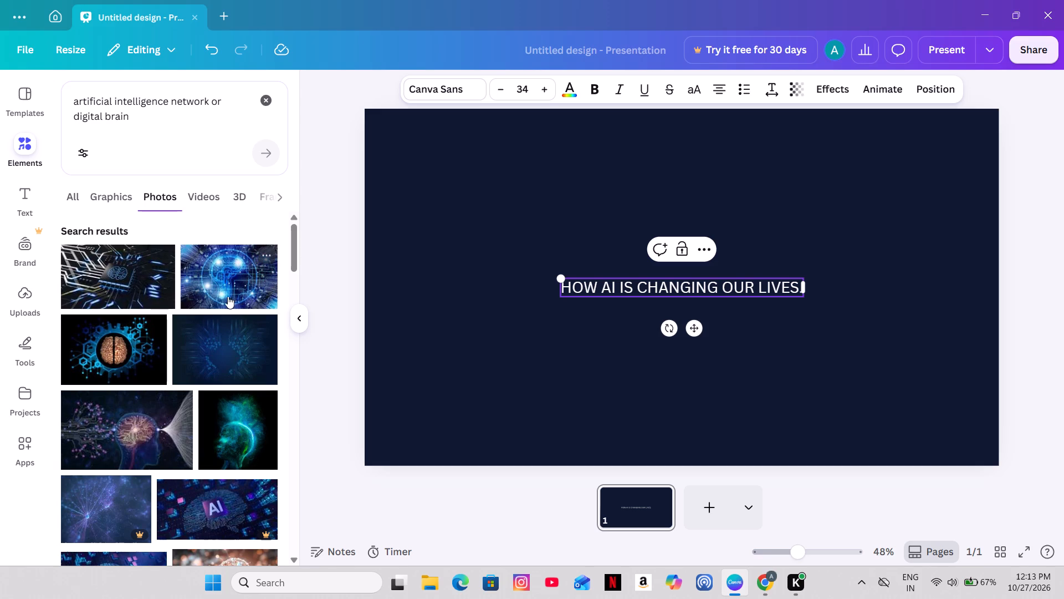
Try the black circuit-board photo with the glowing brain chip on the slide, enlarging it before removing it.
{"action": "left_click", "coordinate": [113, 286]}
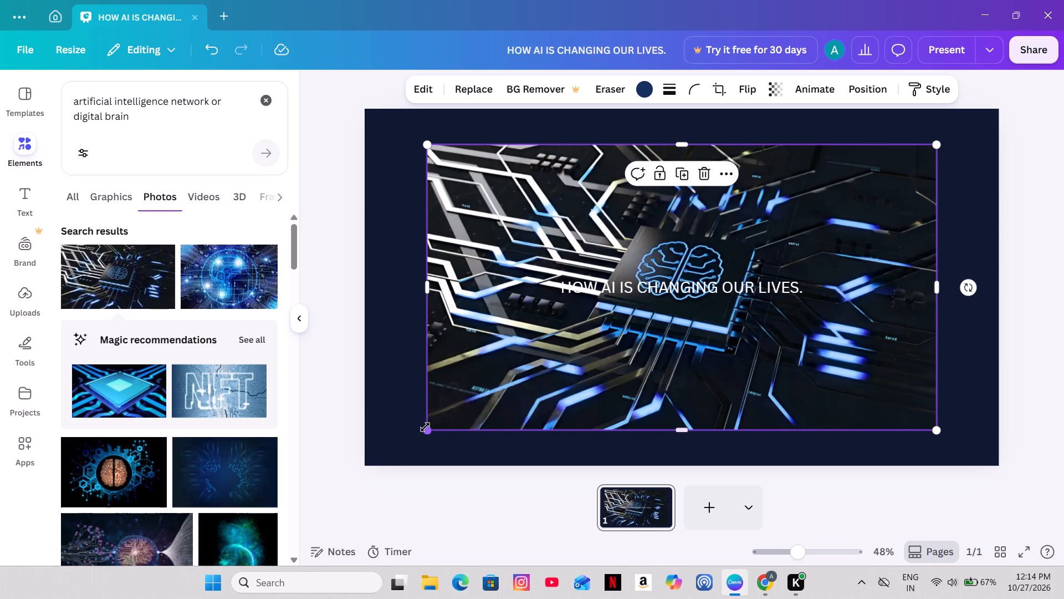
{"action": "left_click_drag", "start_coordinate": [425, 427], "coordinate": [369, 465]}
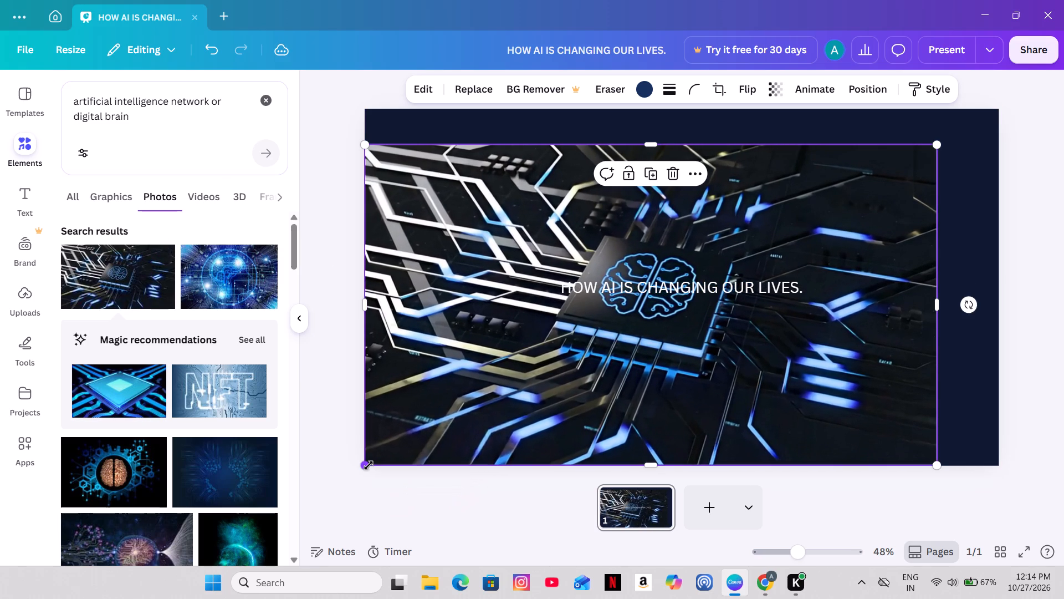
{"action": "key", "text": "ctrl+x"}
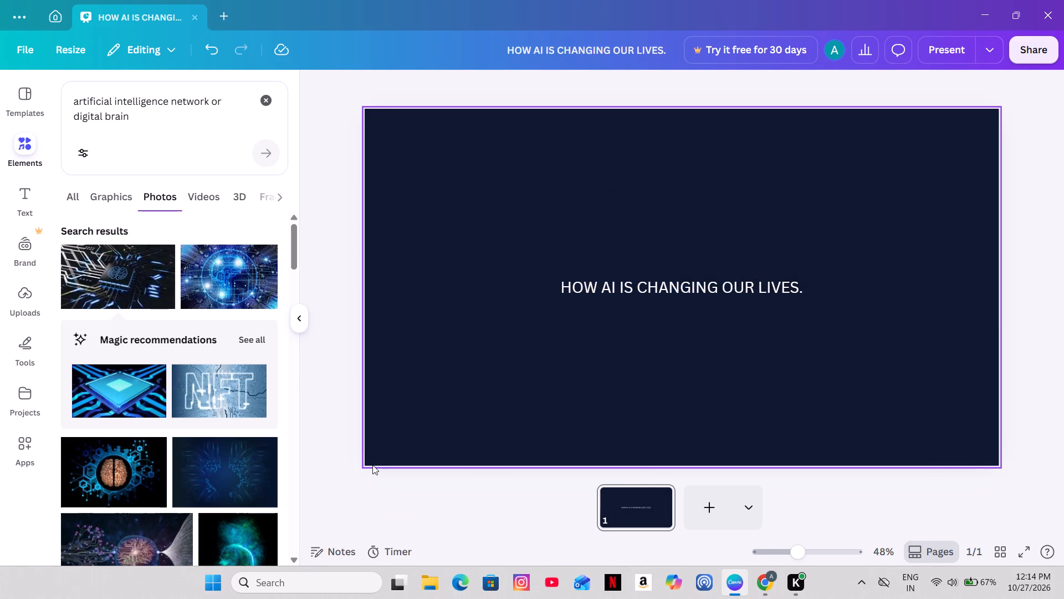
Move the title "HOW AI IS CHANGING OUR LIVES." down to the lower part of the slide.
{"action": "left_click_drag", "start_coordinate": [650, 289], "coordinate": [669, 378]}
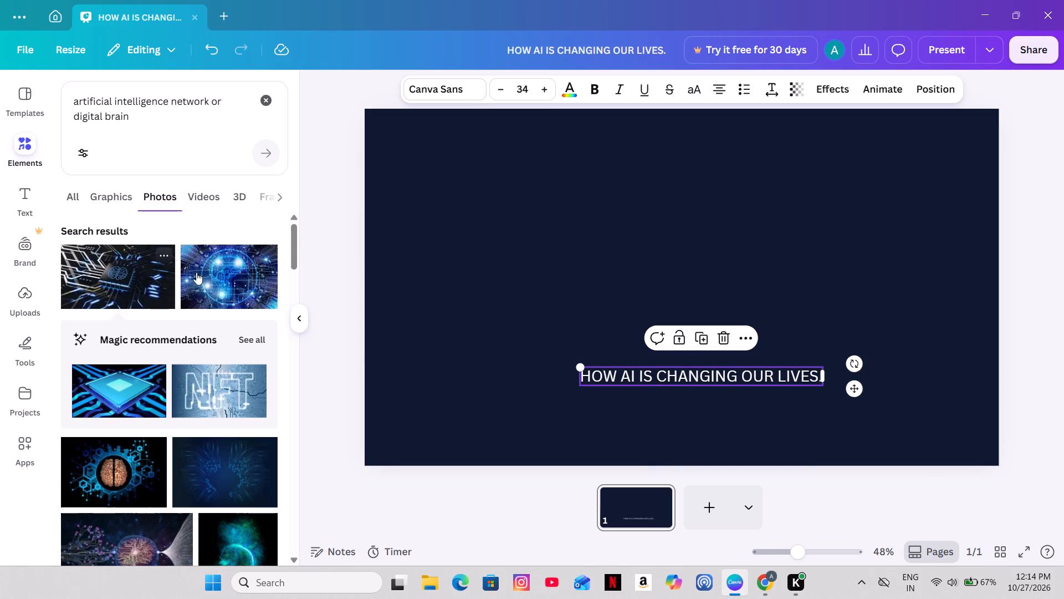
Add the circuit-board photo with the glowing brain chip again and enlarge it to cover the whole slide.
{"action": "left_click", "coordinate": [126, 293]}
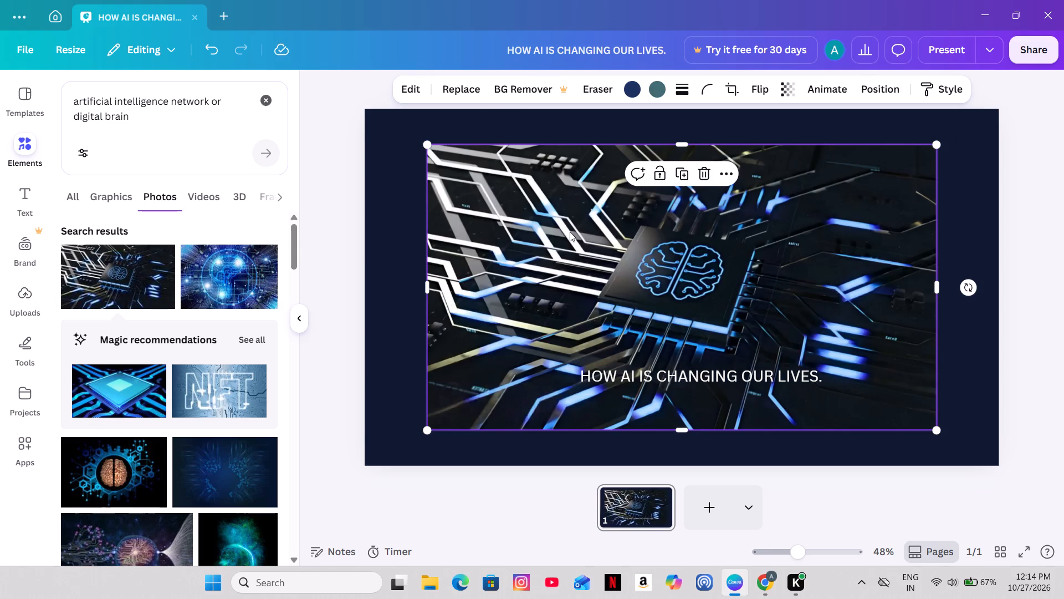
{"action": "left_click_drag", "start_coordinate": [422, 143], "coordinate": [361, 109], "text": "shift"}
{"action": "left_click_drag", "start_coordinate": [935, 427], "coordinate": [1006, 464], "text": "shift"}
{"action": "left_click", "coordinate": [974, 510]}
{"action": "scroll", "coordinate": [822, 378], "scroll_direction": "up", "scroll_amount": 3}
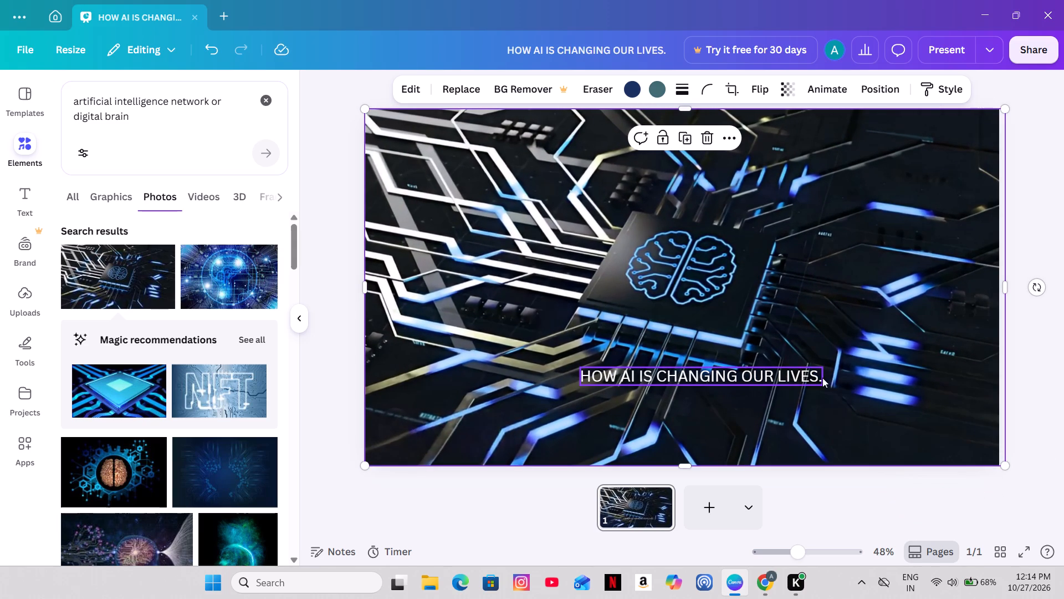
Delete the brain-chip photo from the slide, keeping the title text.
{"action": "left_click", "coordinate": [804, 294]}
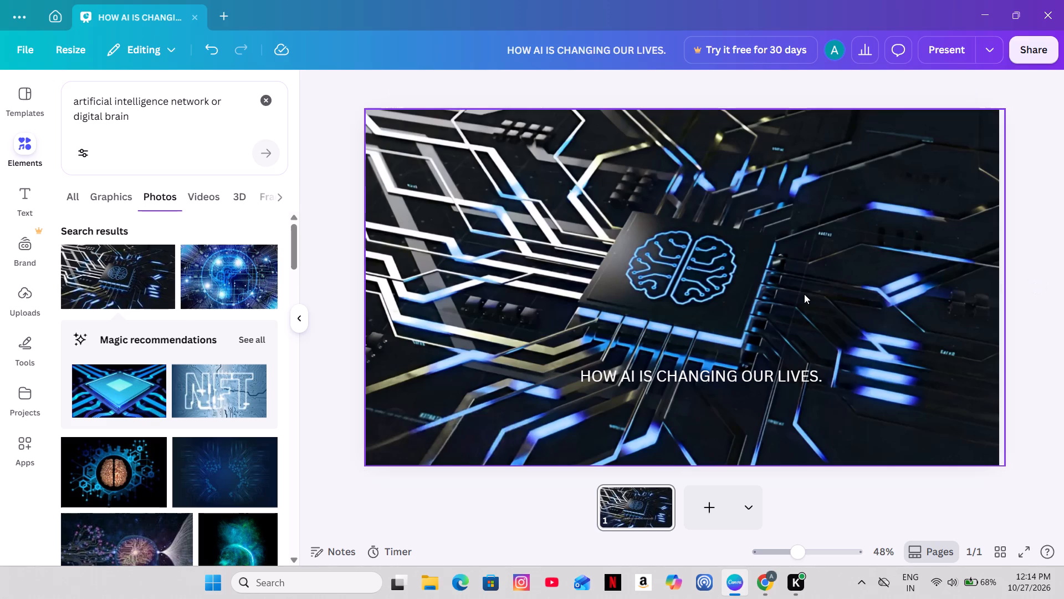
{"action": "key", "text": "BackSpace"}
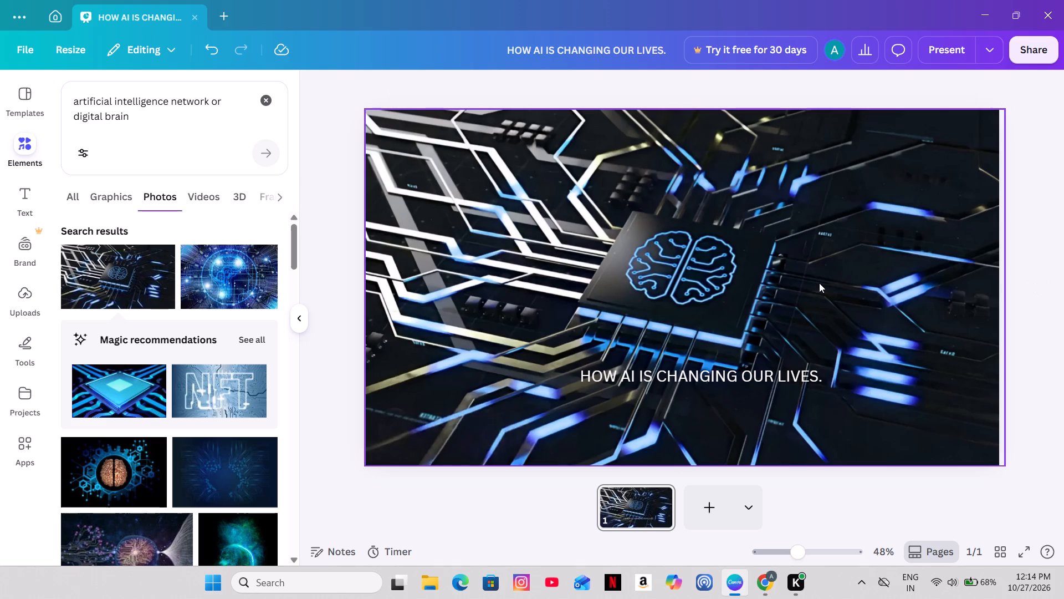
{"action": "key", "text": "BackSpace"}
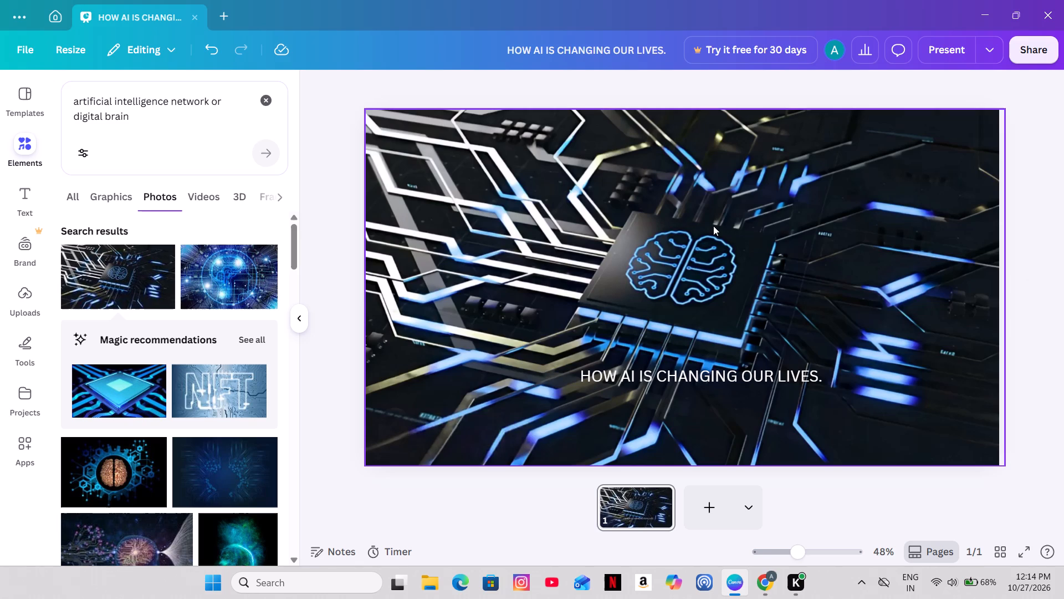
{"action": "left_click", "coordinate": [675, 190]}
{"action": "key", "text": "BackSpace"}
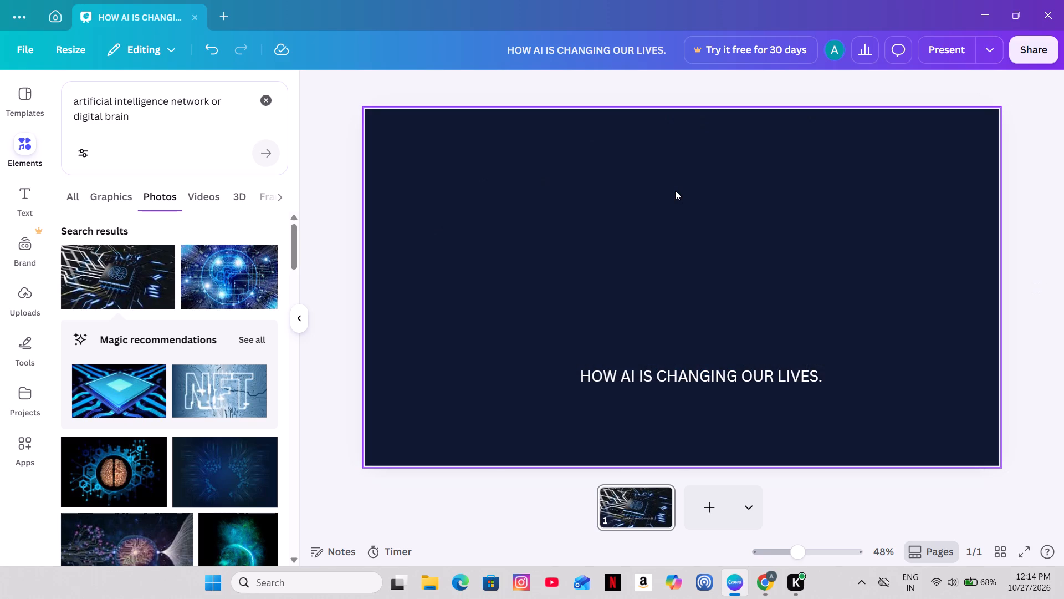
Add the dark blue circuit-line photo behind the title and enlarge and reposition it to cover the whole slide.
{"action": "scroll", "coordinate": [179, 357], "scroll_direction": "down", "scroll_amount": 1}
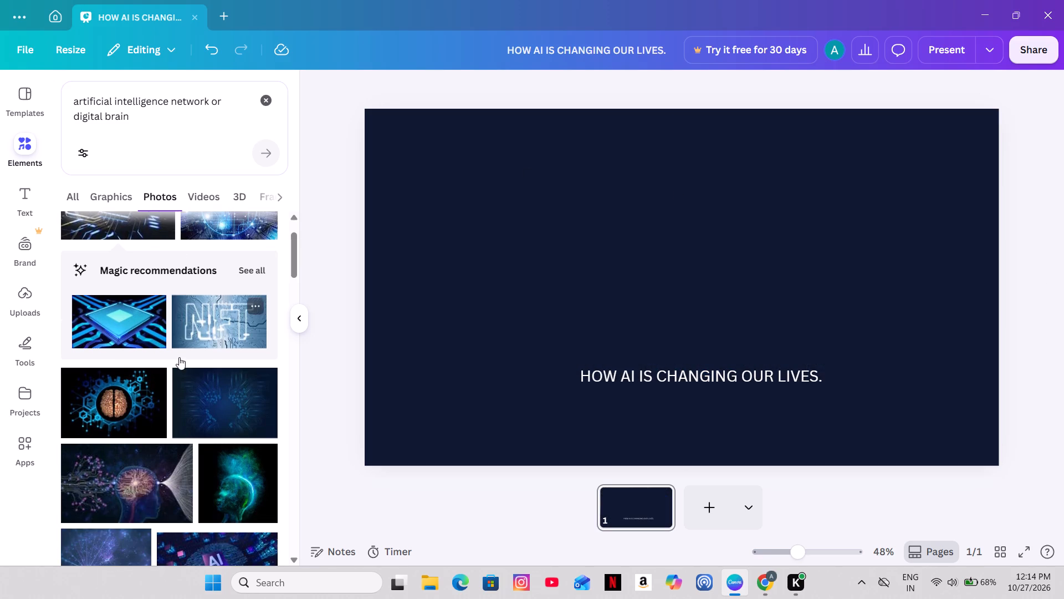
{"action": "left_click", "coordinate": [218, 392]}
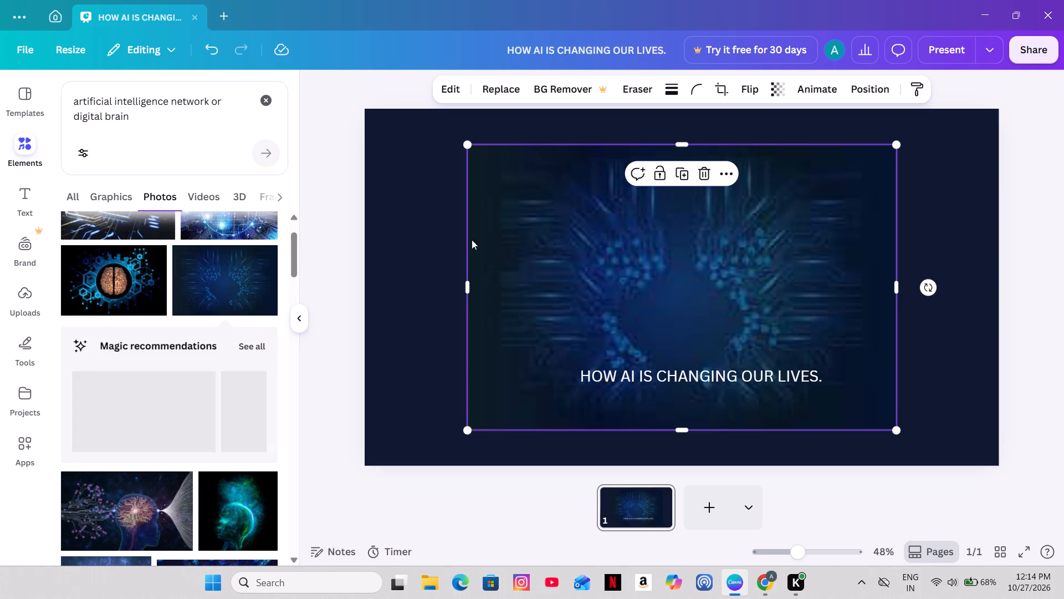
{"action": "left_click_drag", "start_coordinate": [465, 140], "coordinate": [381, 149]}
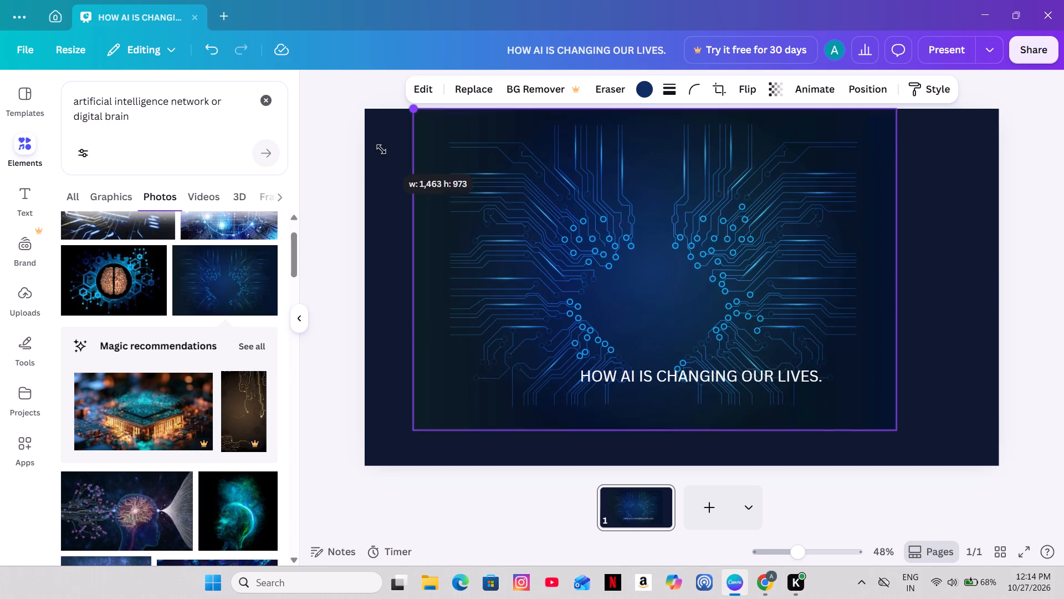
{"action": "left_click_drag", "start_coordinate": [381, 149], "coordinate": [286, 134]}
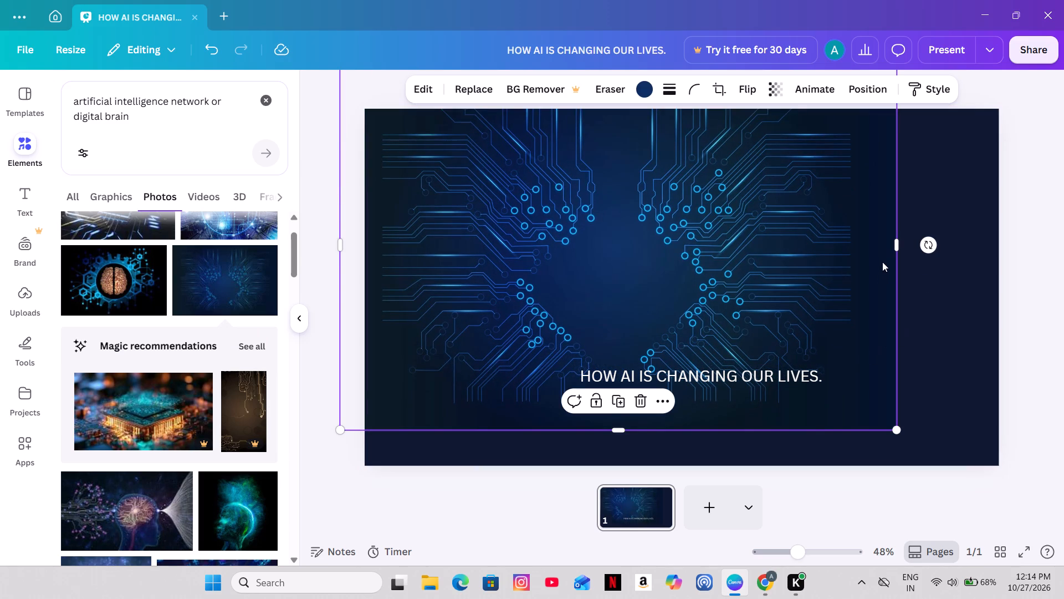
{"action": "left_click_drag", "start_coordinate": [895, 243], "coordinate": [988, 249]}
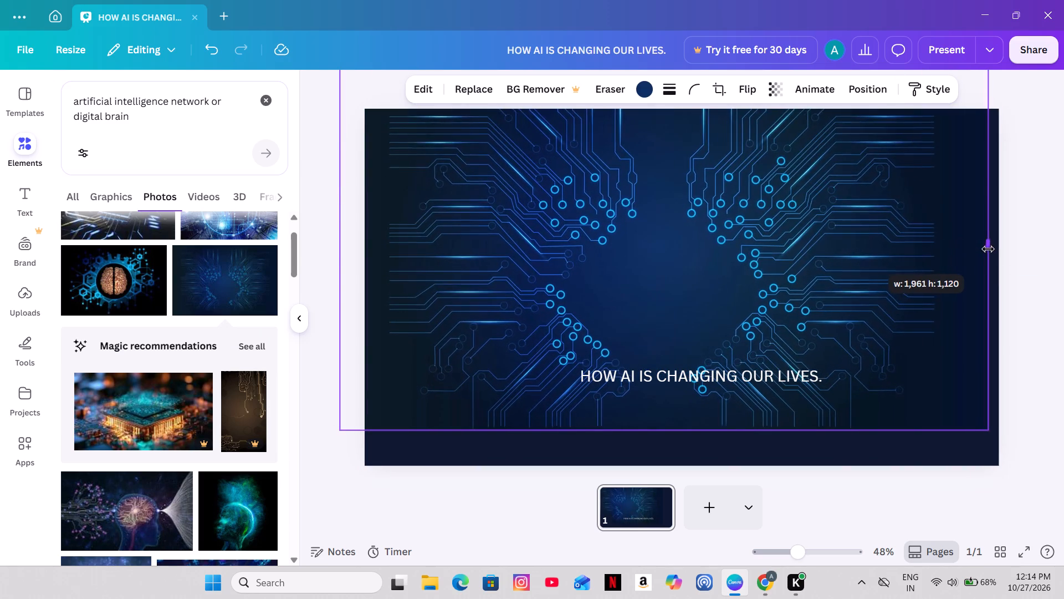
{"action": "left_click_drag", "start_coordinate": [988, 249], "coordinate": [995, 248]}
{"action": "left_click_drag", "start_coordinate": [860, 265], "coordinate": [861, 300]}
{"action": "left_click", "coordinate": [889, 494]}
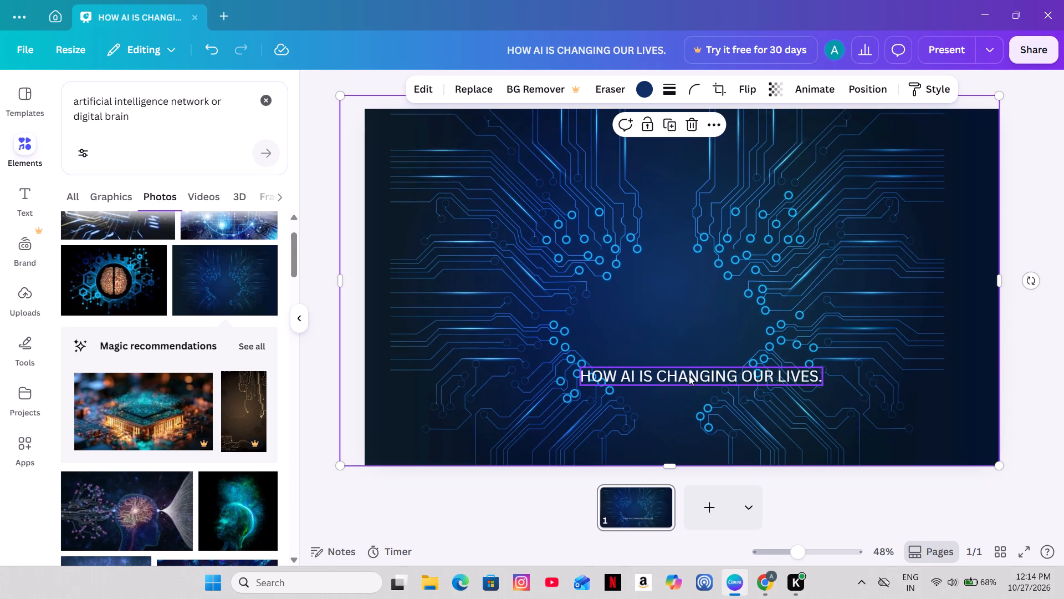
Make the title "HOW AI IS CHANGING OUR LIVES." bold.
{"action": "left_click", "coordinate": [689, 381]}
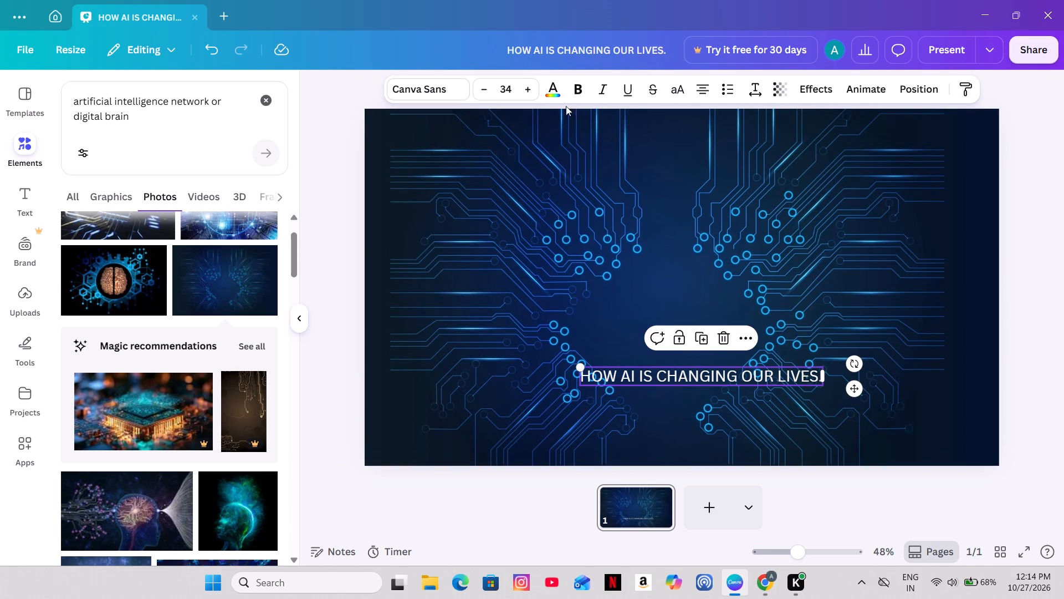
{"action": "left_click", "coordinate": [573, 85]}
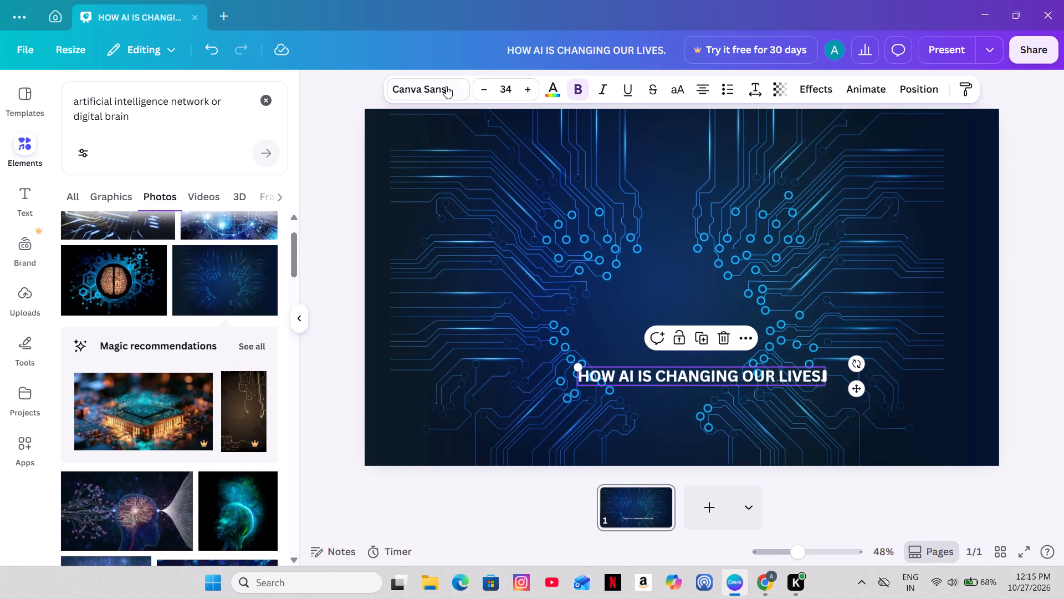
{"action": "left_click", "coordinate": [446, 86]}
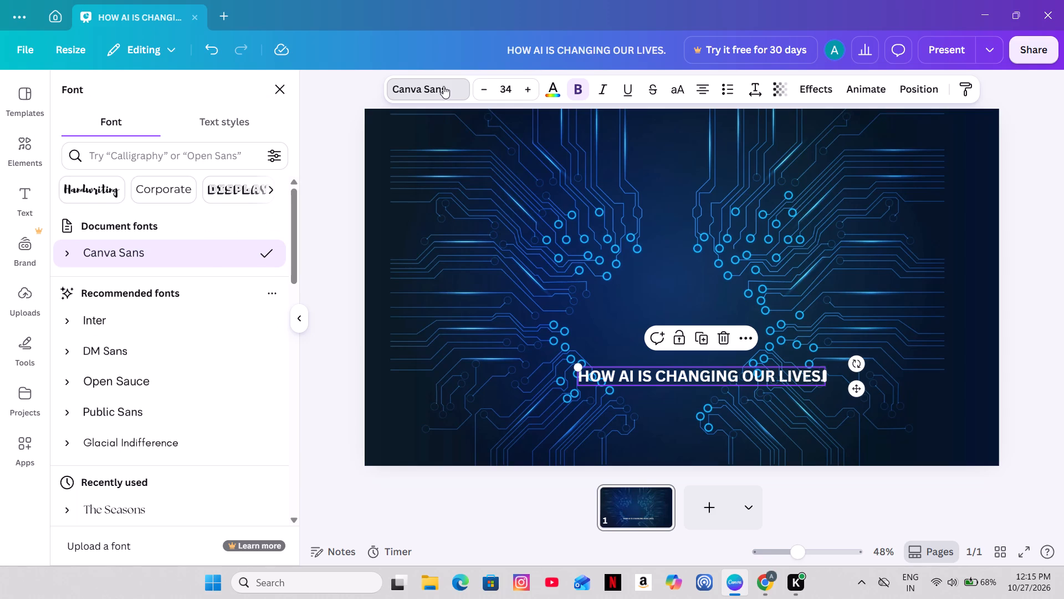
Stretch the circuit-line background photo outward past both side edges of the slide so its pattern sits centred.
{"action": "left_click", "coordinate": [514, 183]}
{"action": "left_click_drag", "start_coordinate": [342, 280], "coordinate": [325, 288]}
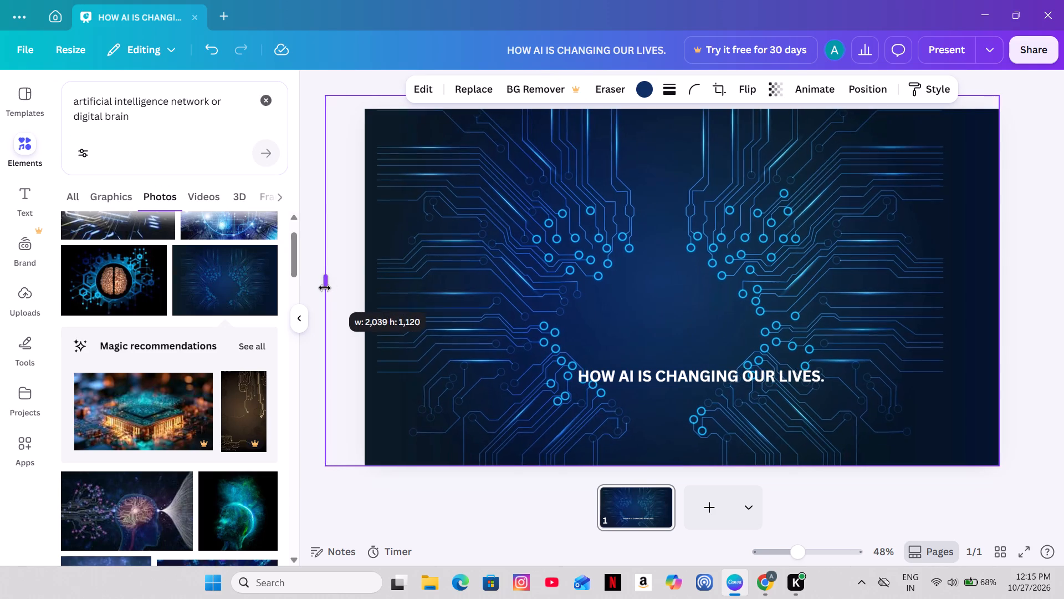
{"action": "left_click_drag", "start_coordinate": [325, 288], "coordinate": [315, 292]}
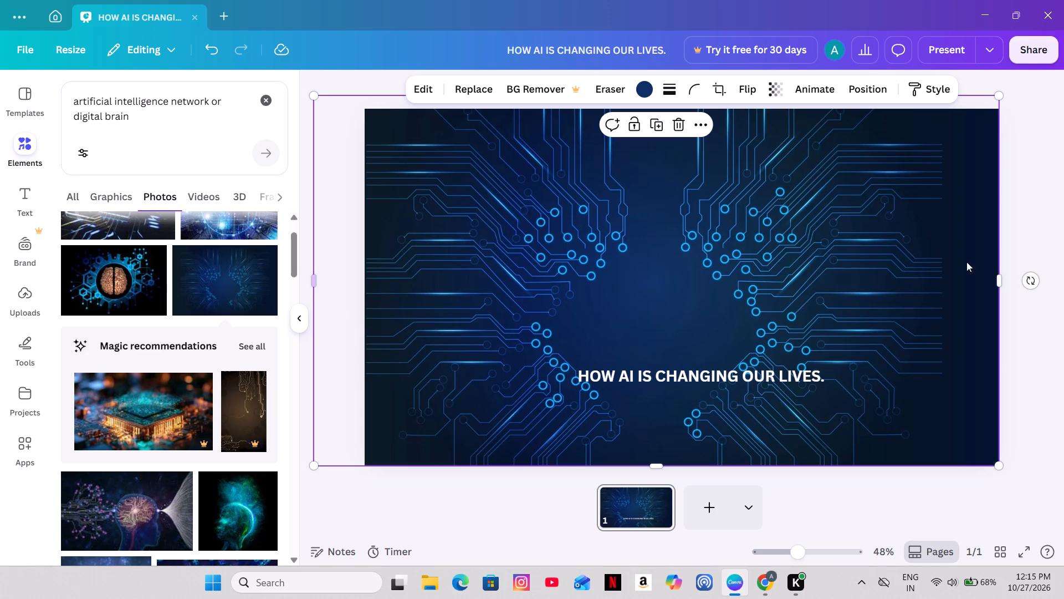
{"action": "left_click_drag", "start_coordinate": [1000, 278], "coordinate": [1050, 277]}
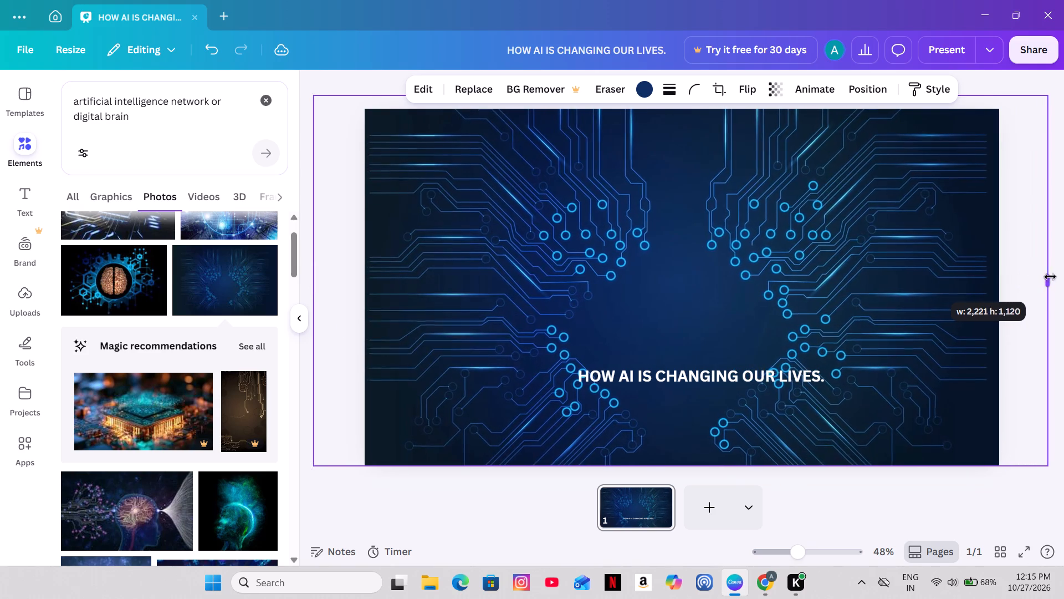
{"action": "left_click_drag", "start_coordinate": [1050, 277], "coordinate": [1057, 277]}
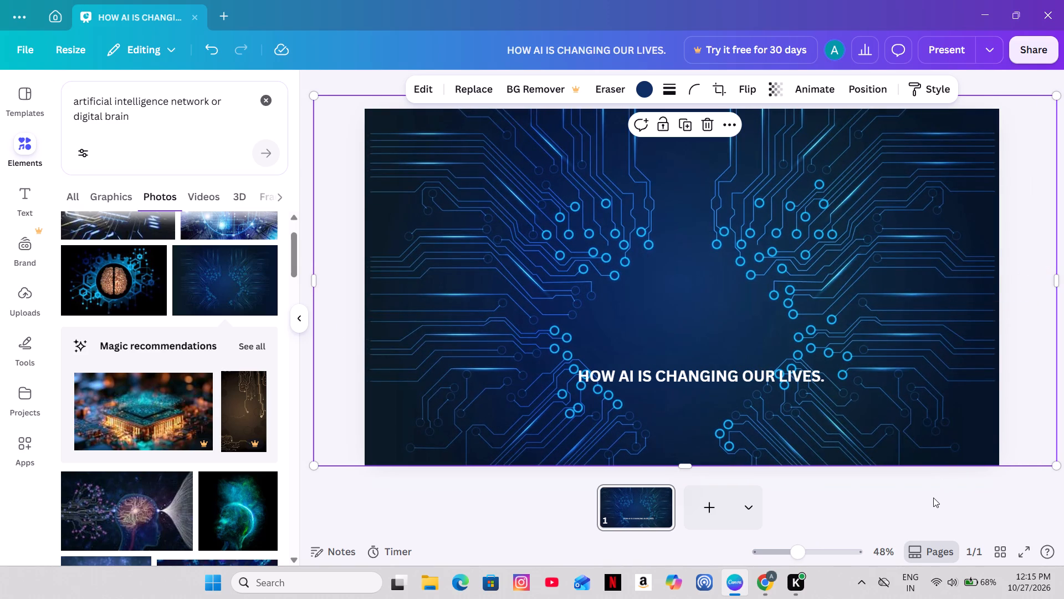
{"action": "left_click", "coordinate": [933, 498]}
{"action": "left_click", "coordinate": [817, 312]}
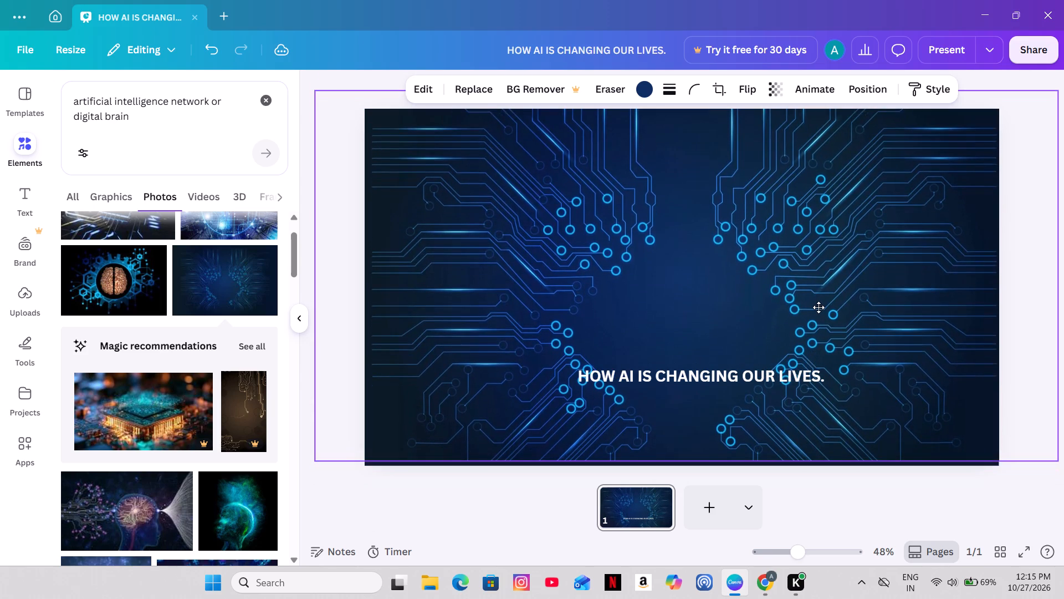
{"action": "left_click", "coordinate": [907, 492]}
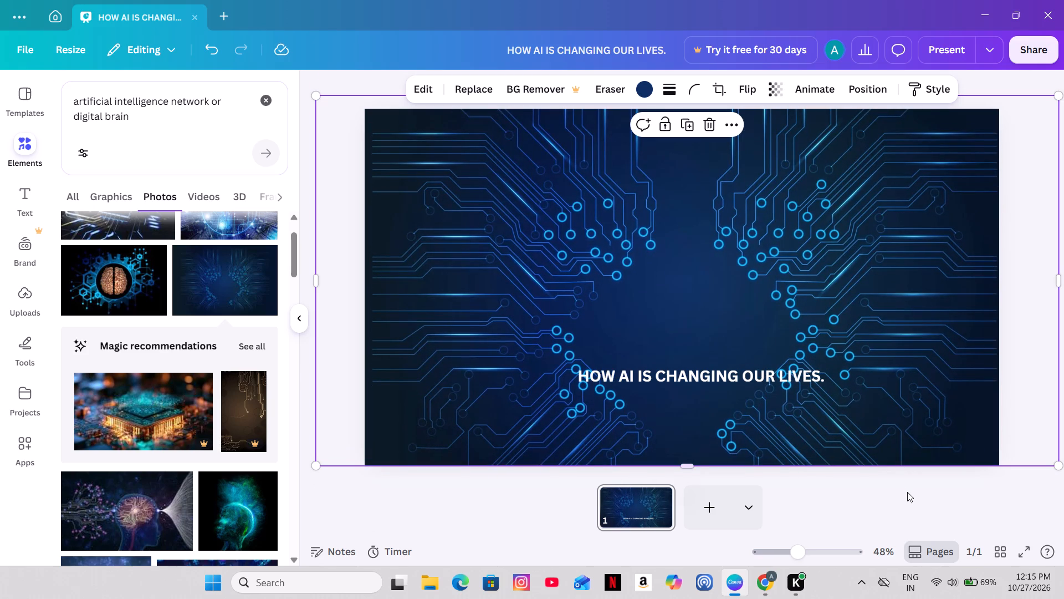
Move the title up to the middle of the slide, between the circuit lines.
{"action": "left_click_drag", "start_coordinate": [757, 369], "coordinate": [760, 306]}
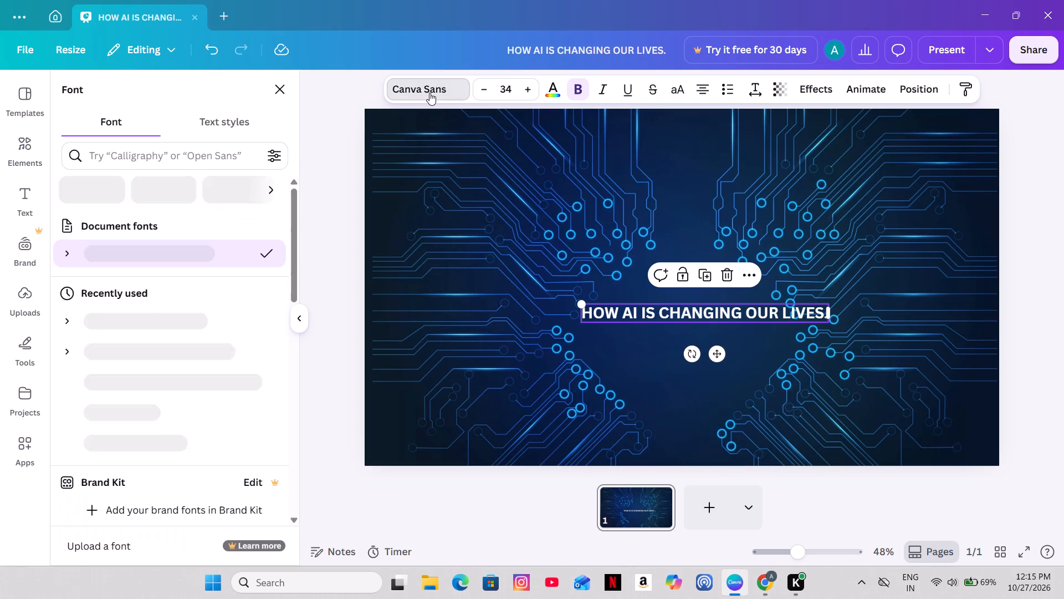
{"action": "scroll", "coordinate": [109, 346], "scroll_direction": "down", "scroll_amount": 2}
{"action": "scroll", "coordinate": [109, 346], "scroll_direction": "up", "scroll_amount": 1}
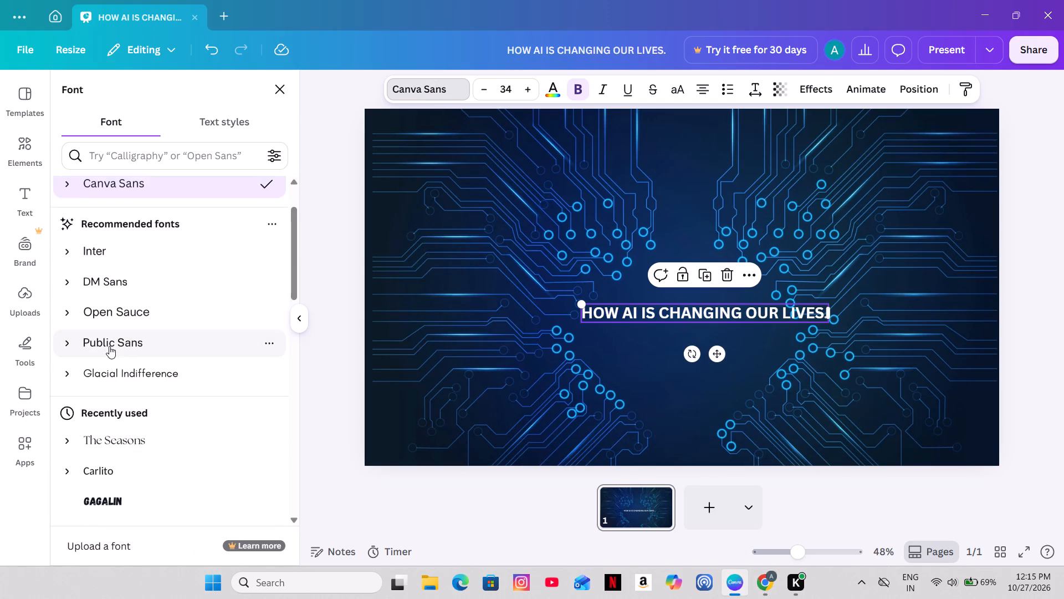
{"action": "scroll", "coordinate": [109, 346], "scroll_direction": "down", "scroll_amount": 3}
{"action": "left_click", "coordinate": [140, 360]}
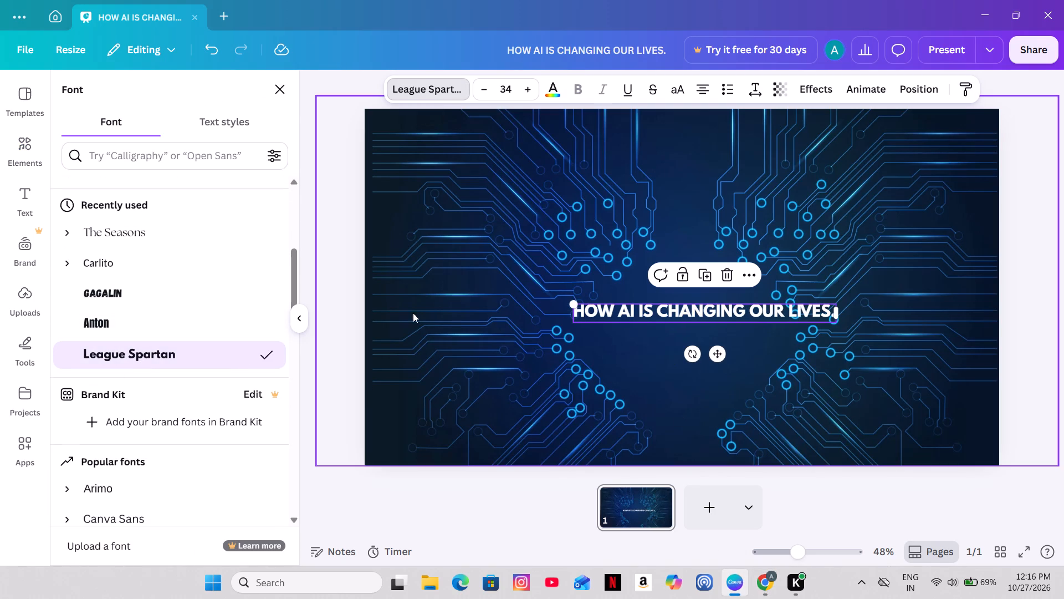
{"action": "left_click", "coordinate": [783, 491]}
Increase the title's font size to 51.
{"action": "left_click", "coordinate": [738, 307]}
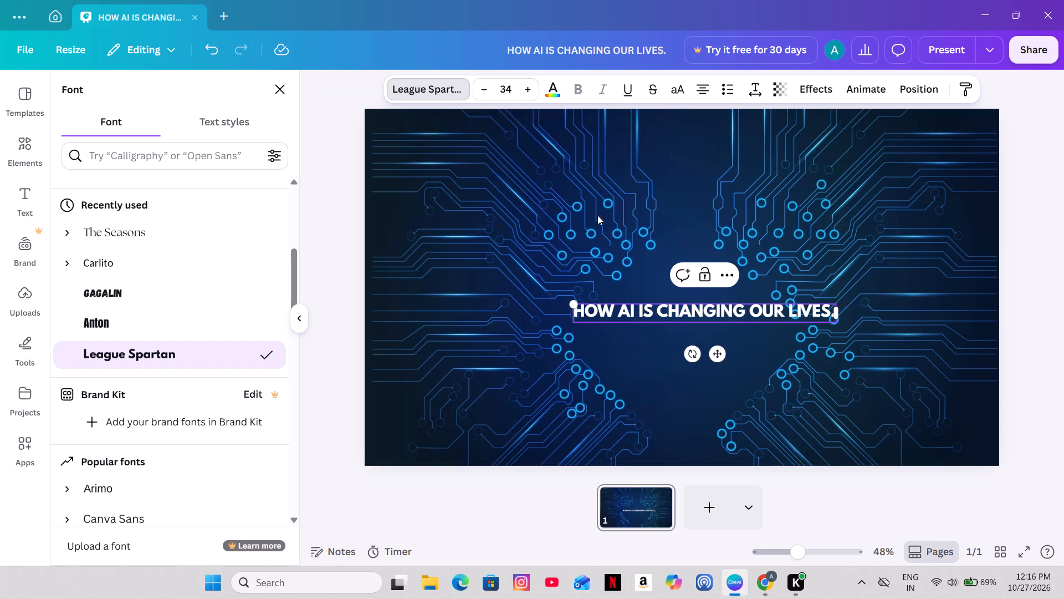
{"action": "triple_click", "coordinate": [524, 87]}
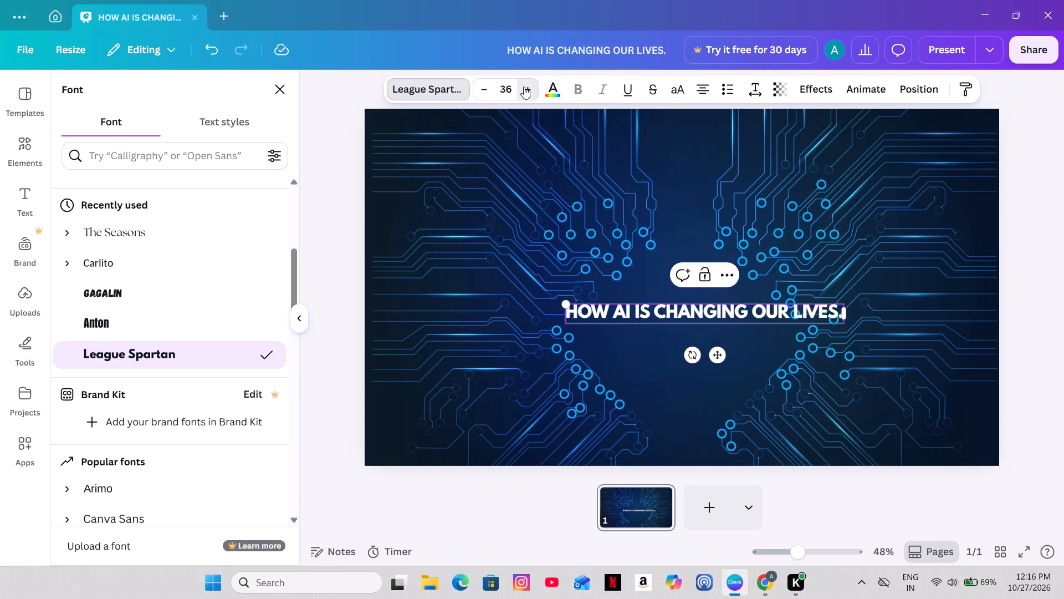
{"action": "triple_click", "coordinate": [524, 87]}
{"action": "triple_click", "coordinate": [524, 87]}
{"action": "triple_click", "coordinate": [524, 87]}
{"action": "triple_click", "coordinate": [524, 87]}
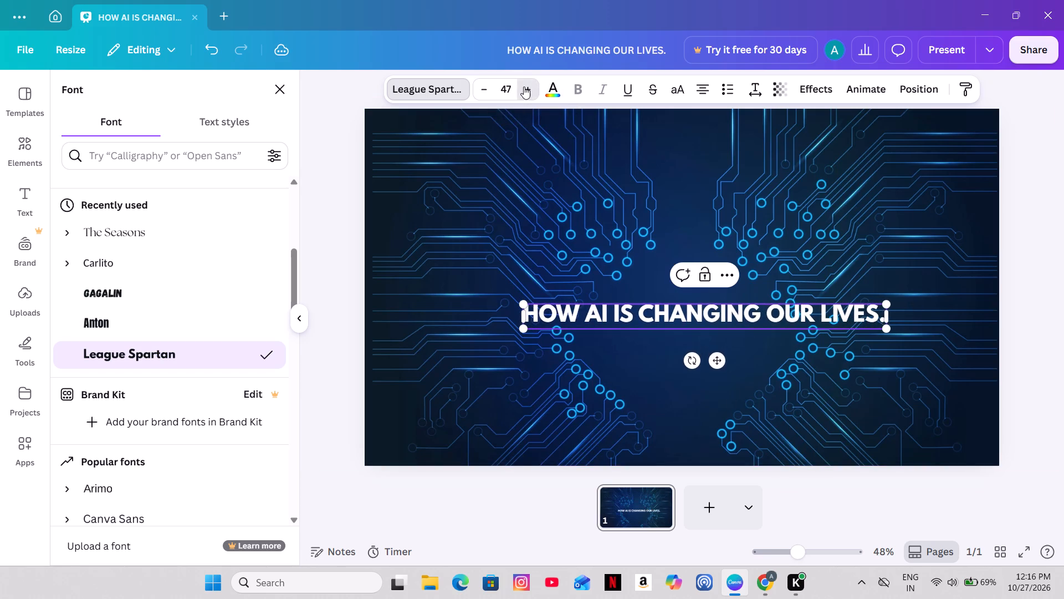
{"action": "double_click", "coordinate": [524, 87]}
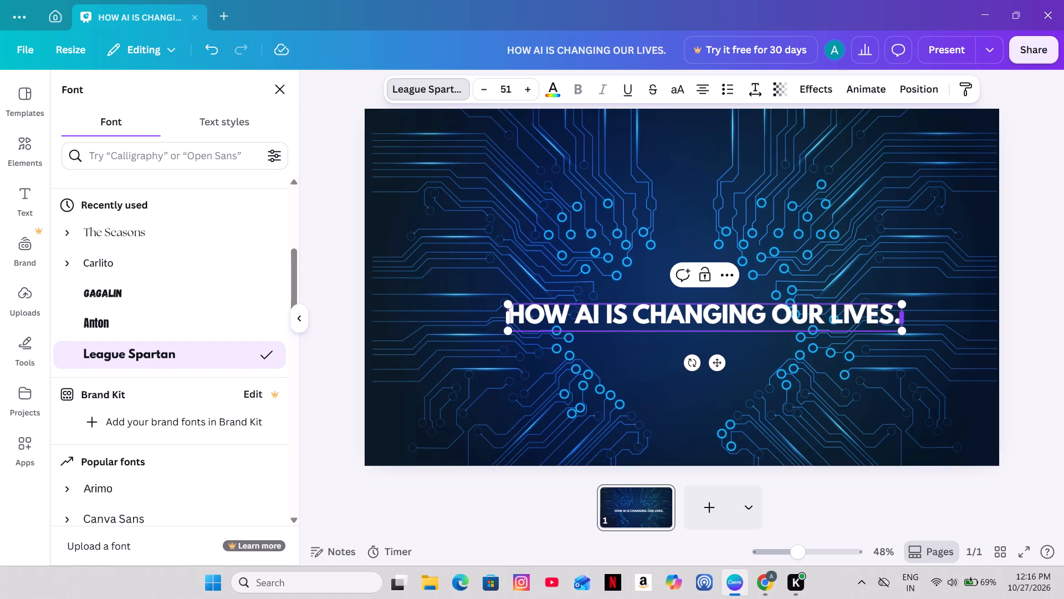
{"action": "left_click_drag", "start_coordinate": [900, 320], "coordinate": [843, 334]}
{"action": "left_click", "coordinate": [872, 388]}
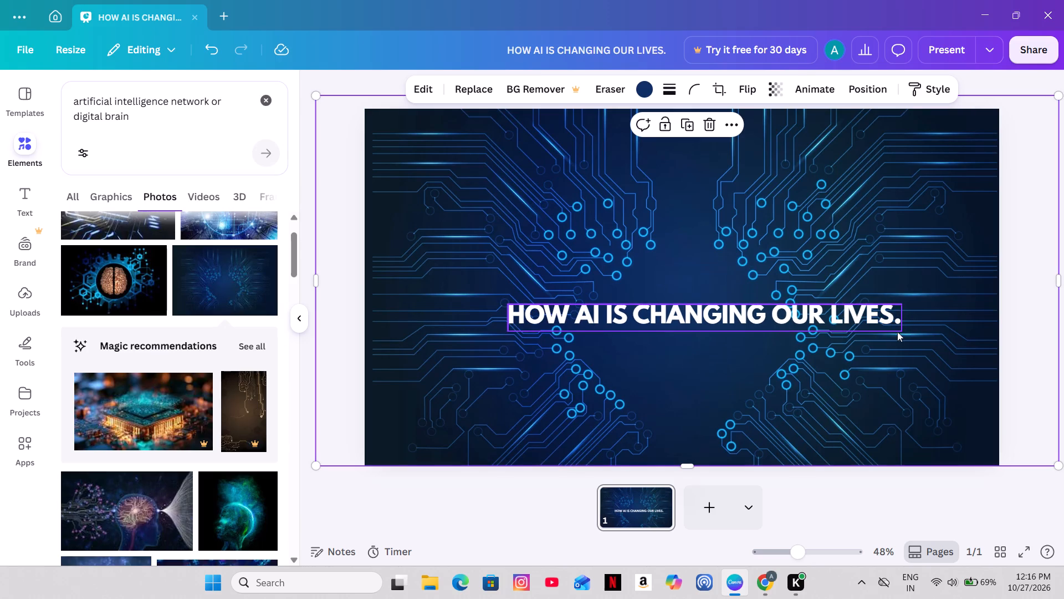
Remove the full stop at the end of the title.
{"action": "left_click", "coordinate": [866, 310]}
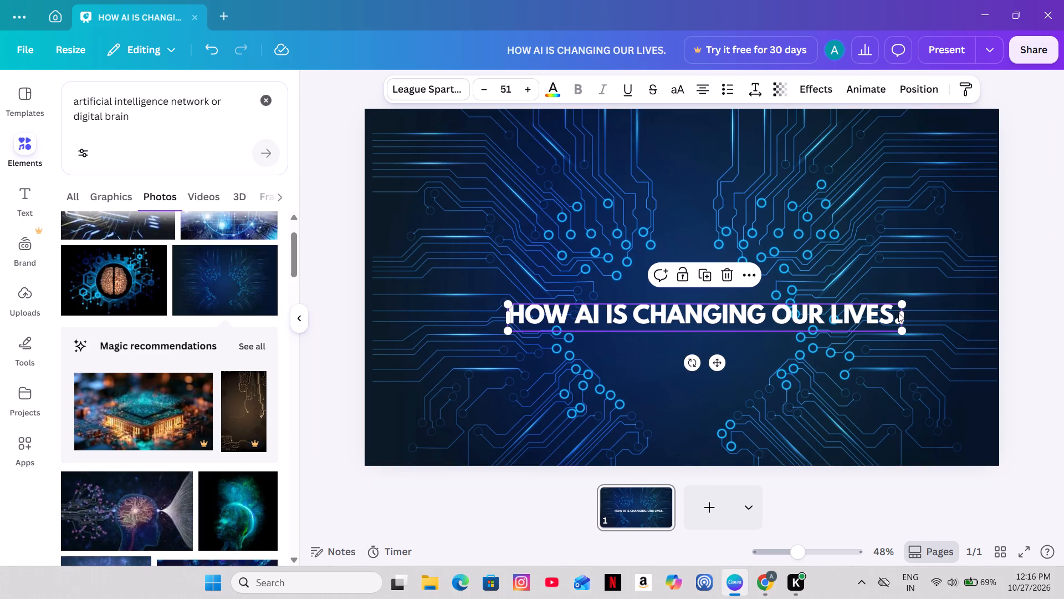
{"action": "double_click", "coordinate": [898, 318]}
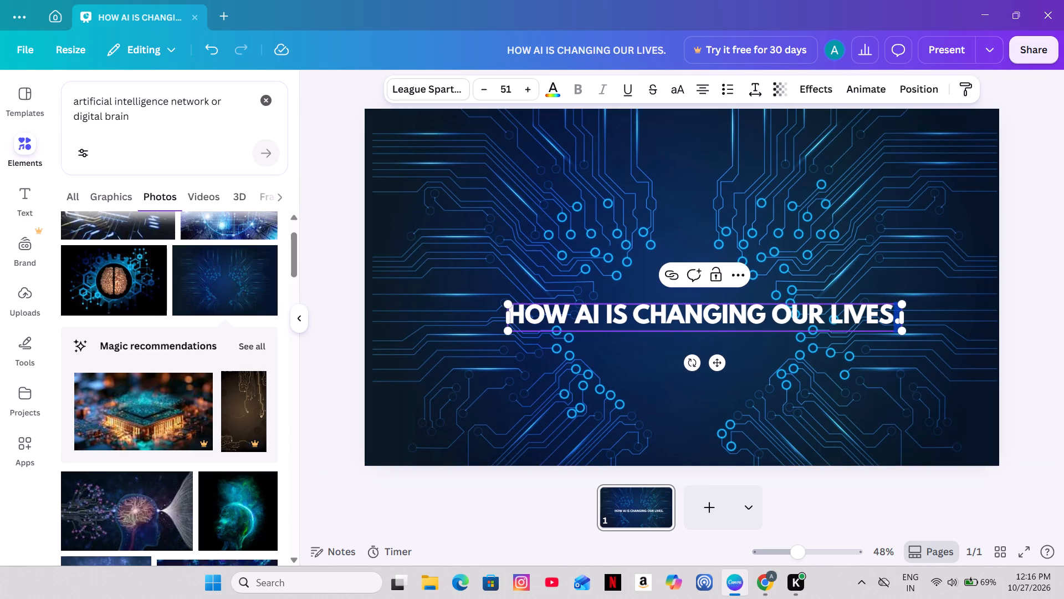
{"action": "key", "text": "BackSpace"}
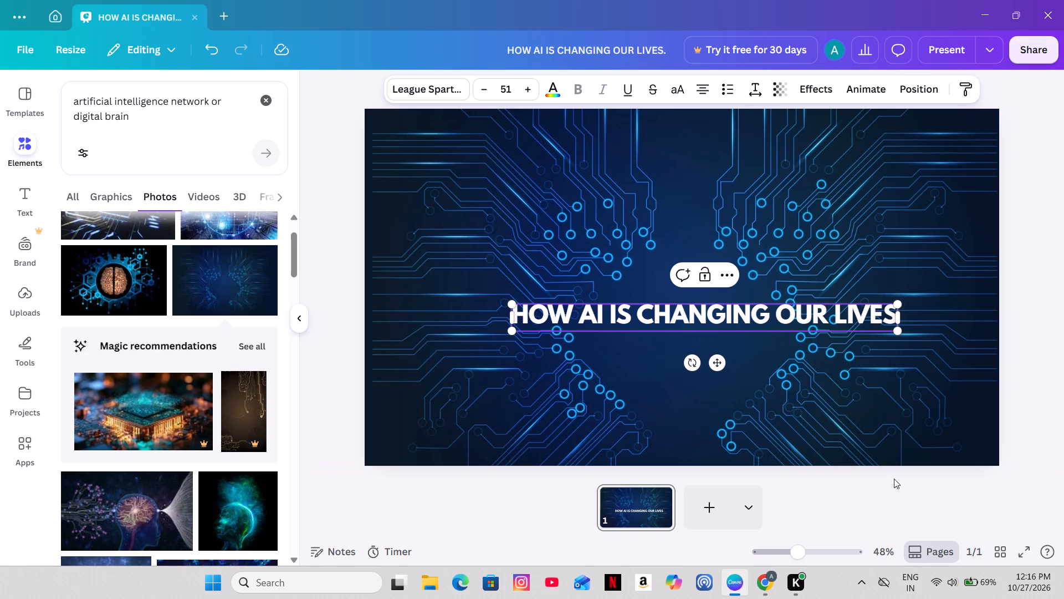
{"action": "left_click", "coordinate": [894, 515]}
Narrow the title's text box so it wraps into two lines, "HOW AI IS CHANGING" and "OUR LIVES".
{"action": "left_click_drag", "start_coordinate": [899, 316], "coordinate": [903, 314]}
{"action": "left_click_drag", "start_coordinate": [903, 314], "coordinate": [776, 341]}
{"action": "left_click", "coordinate": [898, 488]}
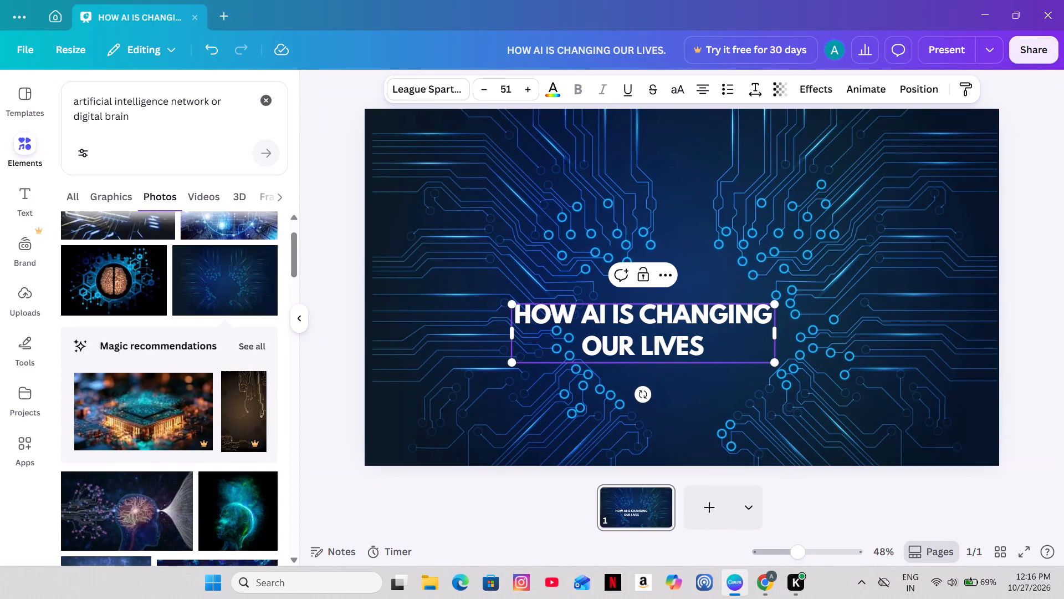
{"action": "left_click", "coordinate": [666, 341]}
{"action": "left_click", "coordinate": [904, 494]}
{"action": "double_click", "coordinate": [346, 243]}
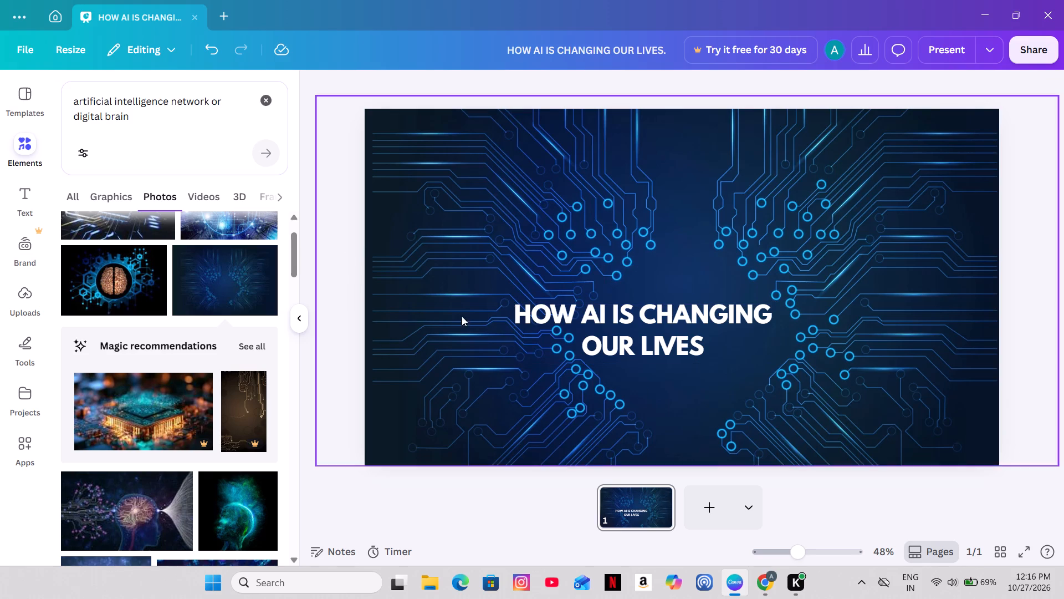
Move the two-line title up and centre it horizontally over the background photo.
{"action": "left_click_drag", "start_coordinate": [661, 338], "coordinate": [705, 301]}
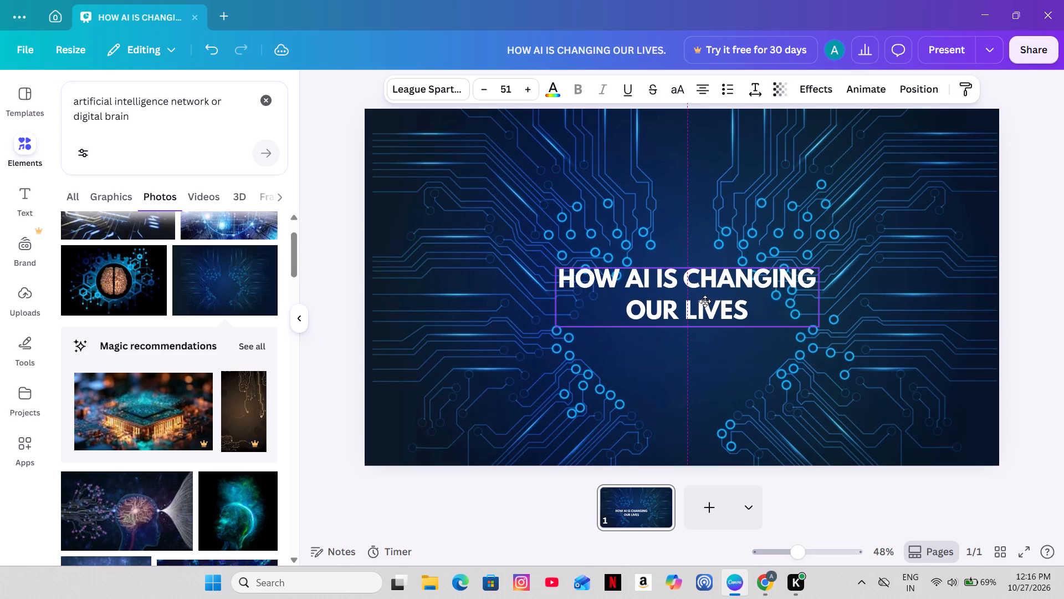
{"action": "left_click_drag", "start_coordinate": [705, 301], "coordinate": [710, 310]}
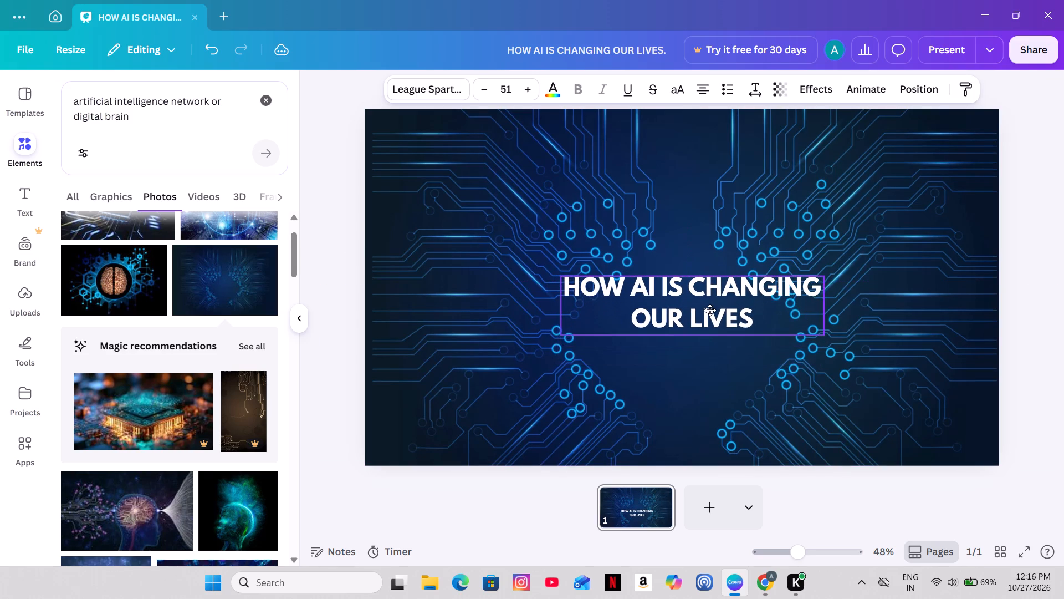
{"action": "left_click_drag", "start_coordinate": [710, 310], "coordinate": [707, 291]}
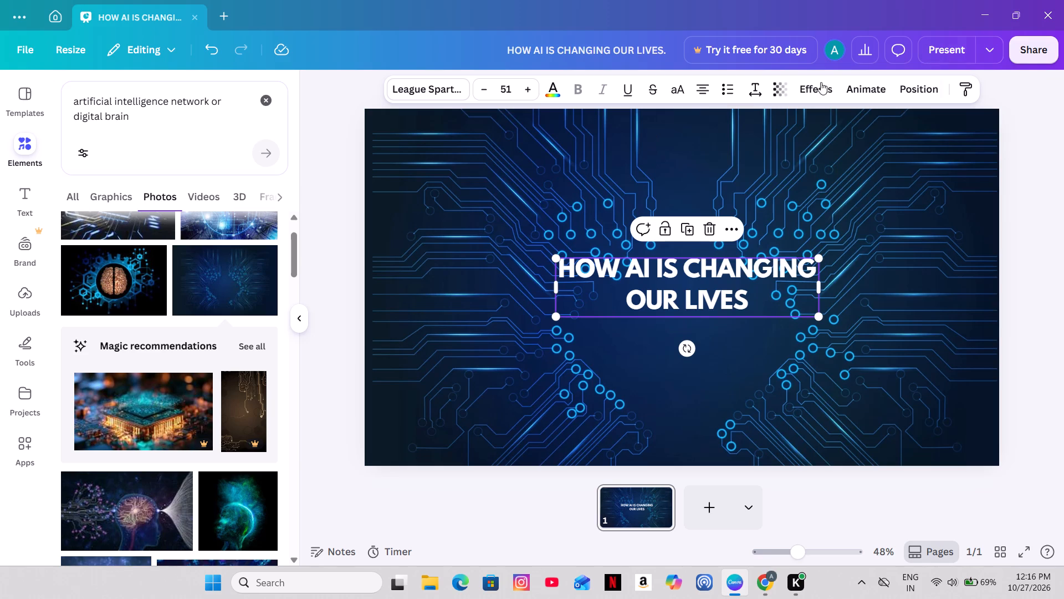
Set the title's letter spacing to 41.
{"action": "left_click", "coordinate": [754, 83]}
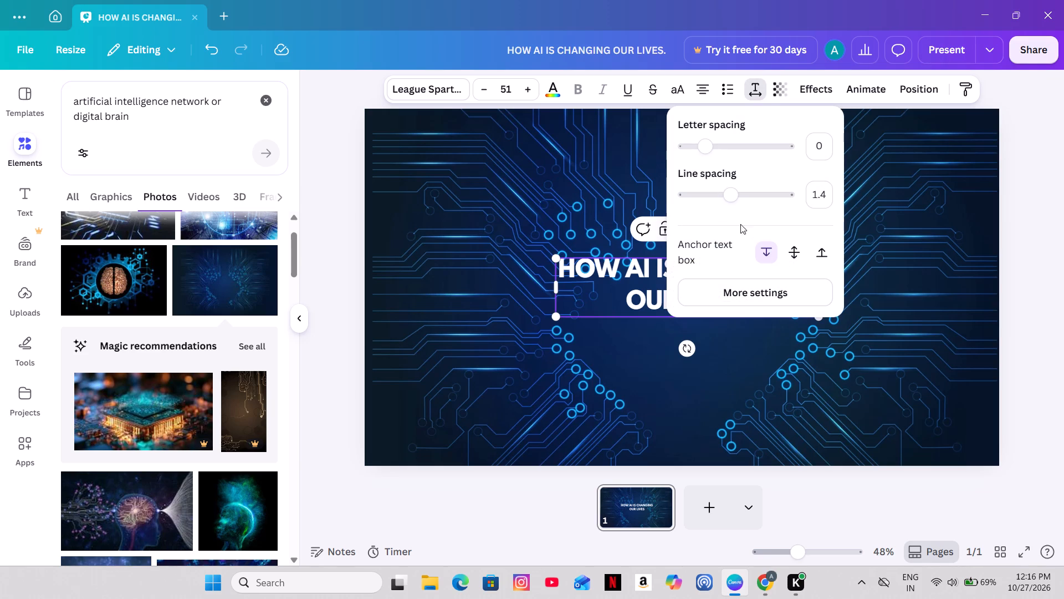
{"action": "left_click_drag", "start_coordinate": [710, 147], "coordinate": [727, 147]}
{"action": "left_click_drag", "start_coordinate": [727, 147], "coordinate": [708, 163]}
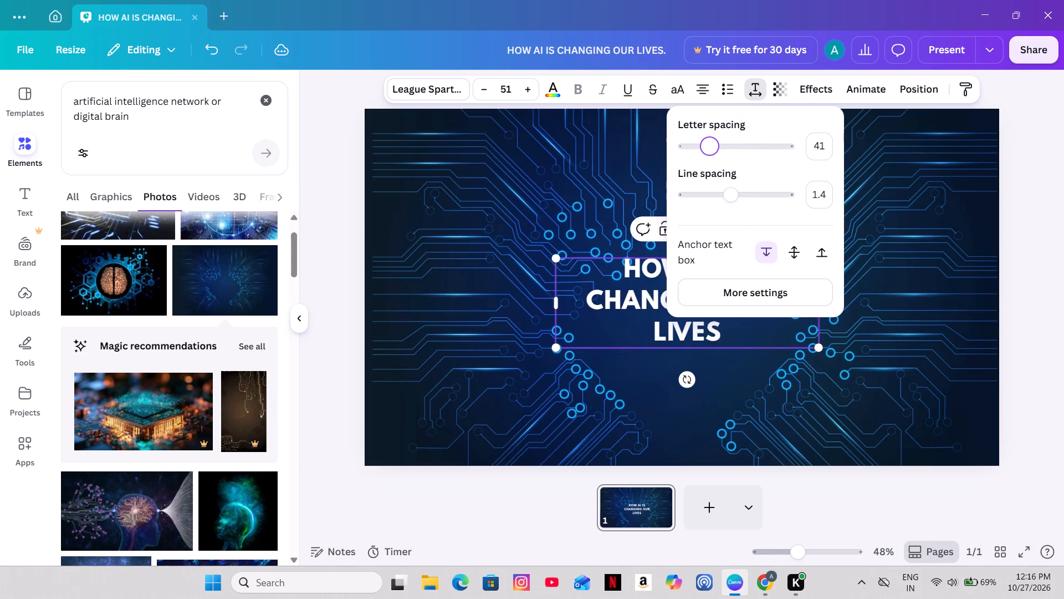
Set the title's letter spacing to 83 and line spacing to 1.28, and anchor its text box to the middle.
{"action": "left_click_drag", "start_coordinate": [708, 163], "coordinate": [713, 161]}
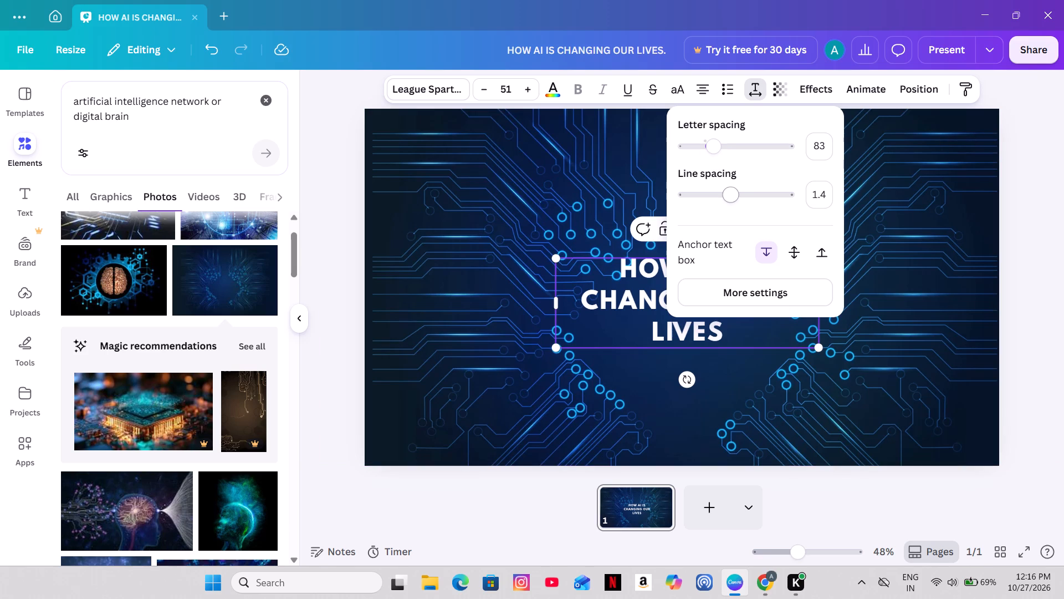
{"action": "left_click_drag", "start_coordinate": [734, 194], "coordinate": [727, 197]}
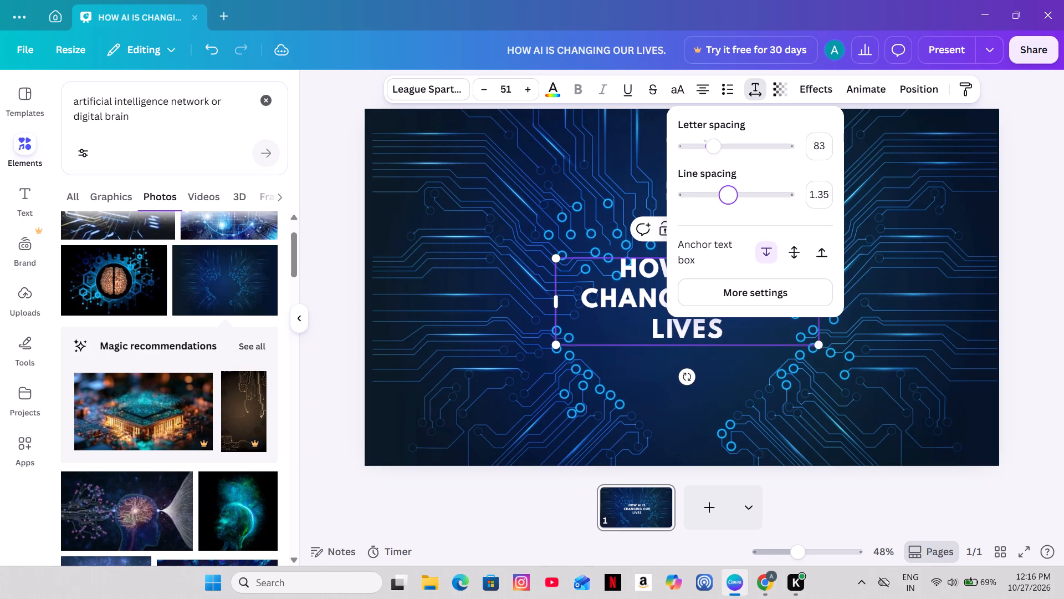
{"action": "left_click_drag", "start_coordinate": [727, 197], "coordinate": [724, 199]}
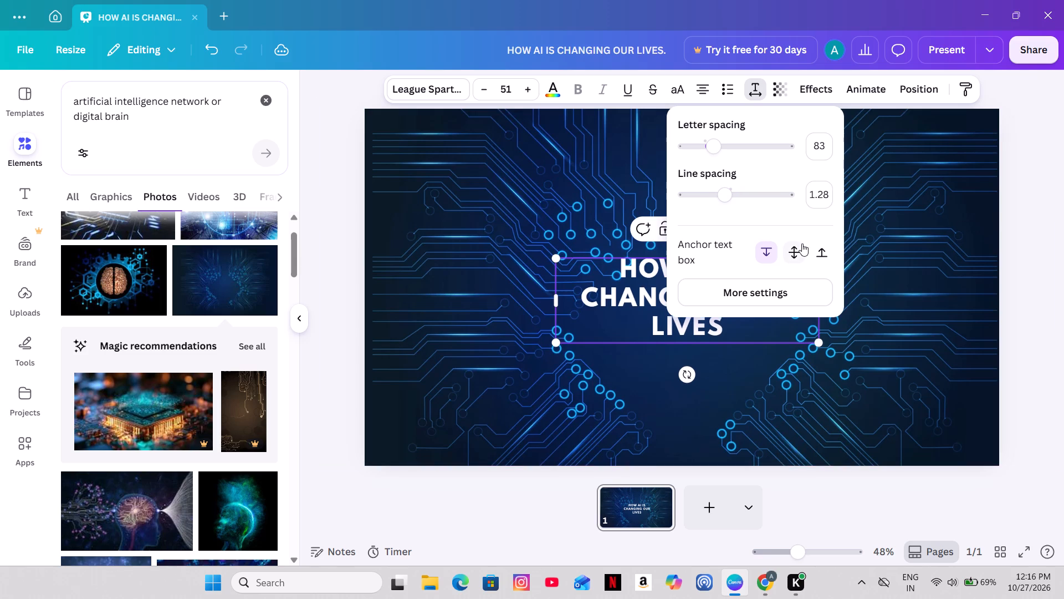
{"action": "left_click", "coordinate": [797, 248]}
{"action": "left_click", "coordinate": [1028, 509]}
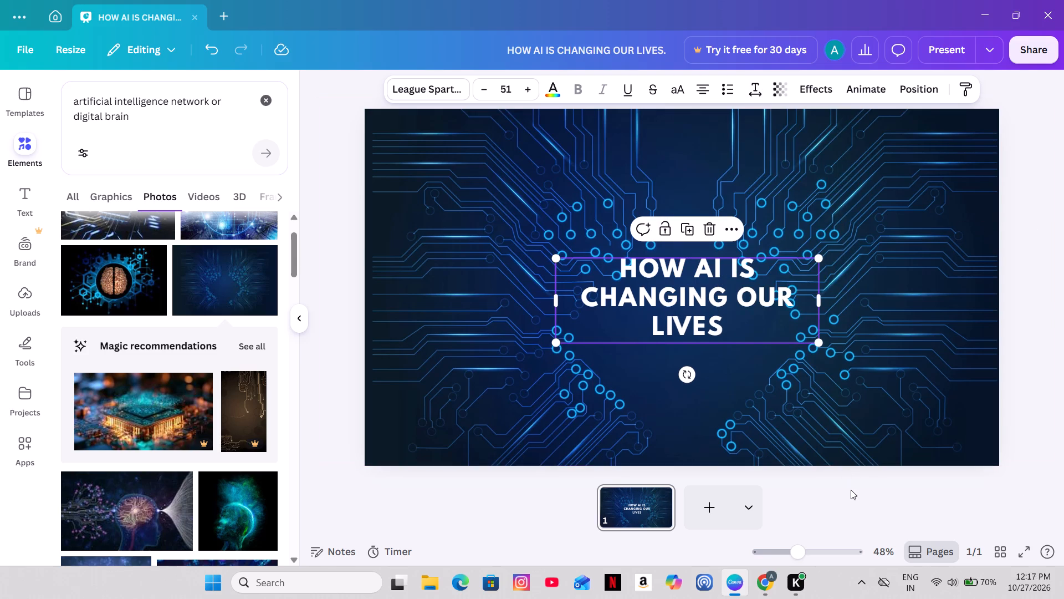
Move the three-line title down and centre it horizontally in the gap between the circuit lines.
{"action": "left_click", "coordinate": [852, 493]}
{"action": "left_click_drag", "start_coordinate": [694, 309], "coordinate": [695, 284]}
{"action": "left_click_drag", "start_coordinate": [695, 284], "coordinate": [688, 342]}
{"action": "left_click", "coordinate": [1029, 407]}
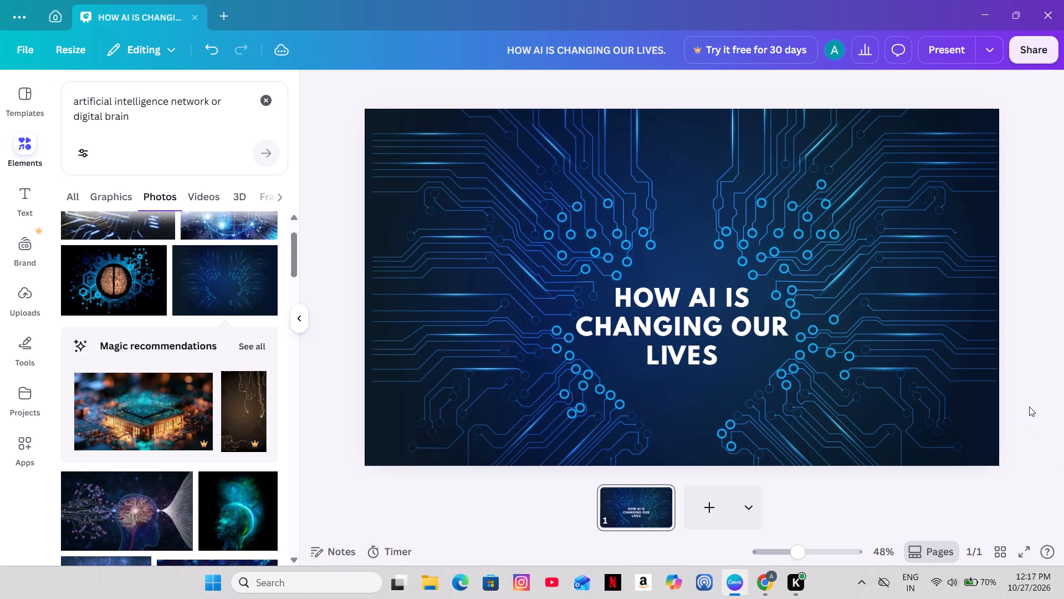
{"action": "left_click", "coordinate": [820, 267]}
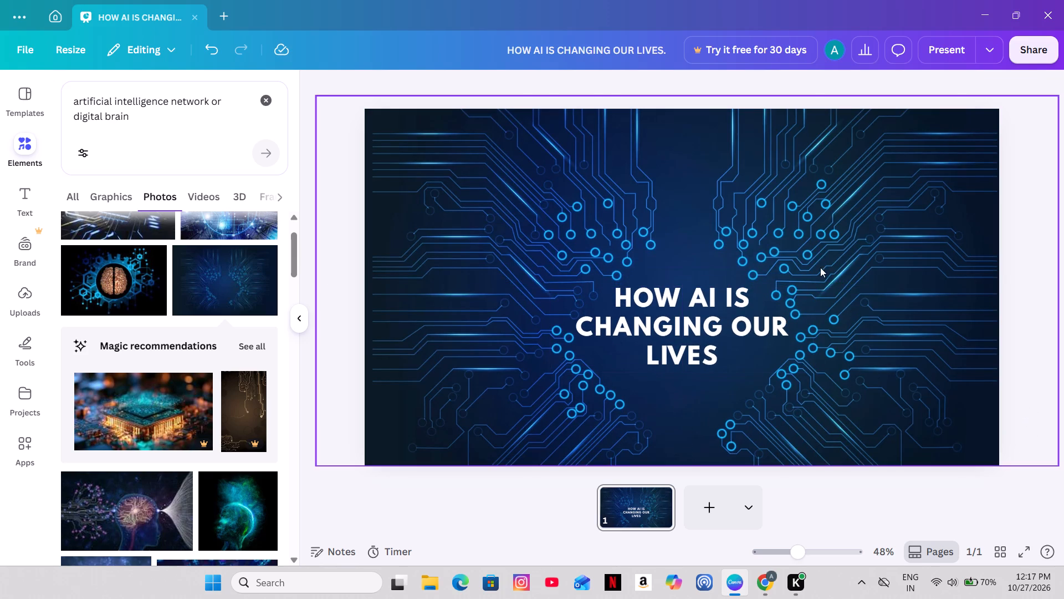
{"action": "left_click", "coordinate": [722, 264]}
{"action": "left_click", "coordinate": [1030, 503]}
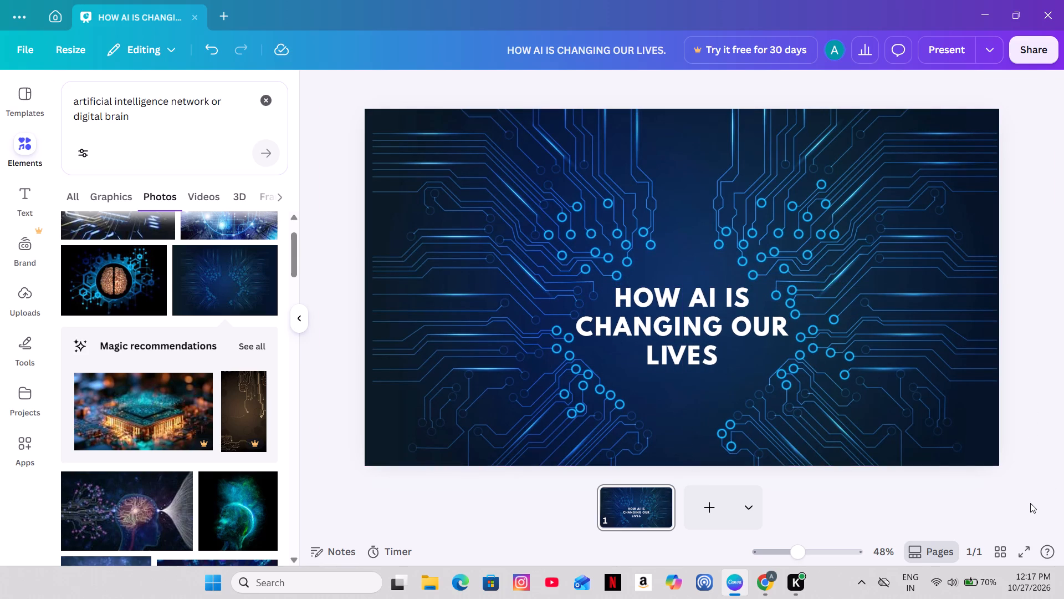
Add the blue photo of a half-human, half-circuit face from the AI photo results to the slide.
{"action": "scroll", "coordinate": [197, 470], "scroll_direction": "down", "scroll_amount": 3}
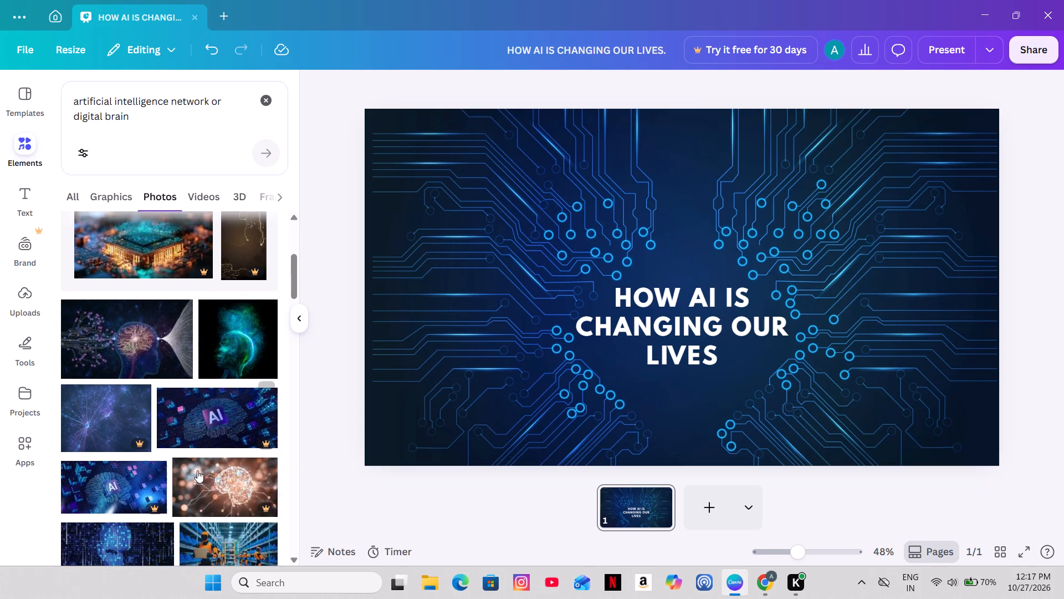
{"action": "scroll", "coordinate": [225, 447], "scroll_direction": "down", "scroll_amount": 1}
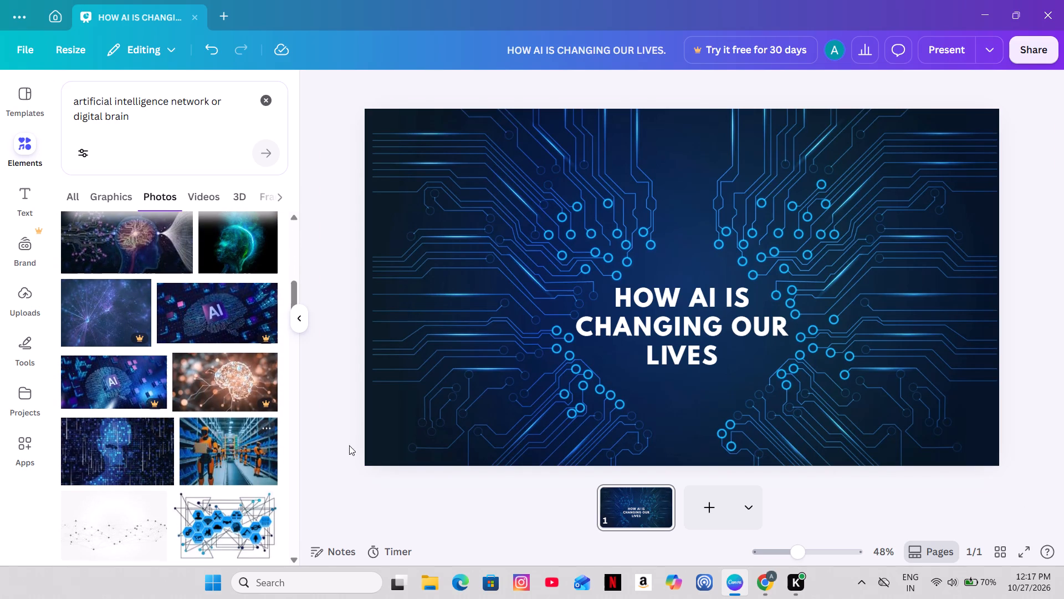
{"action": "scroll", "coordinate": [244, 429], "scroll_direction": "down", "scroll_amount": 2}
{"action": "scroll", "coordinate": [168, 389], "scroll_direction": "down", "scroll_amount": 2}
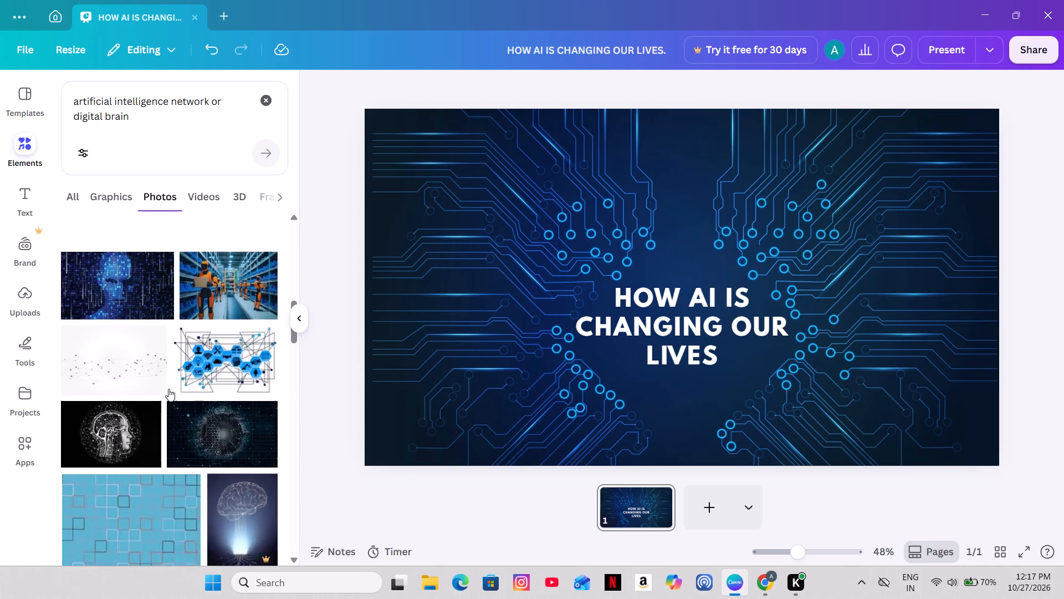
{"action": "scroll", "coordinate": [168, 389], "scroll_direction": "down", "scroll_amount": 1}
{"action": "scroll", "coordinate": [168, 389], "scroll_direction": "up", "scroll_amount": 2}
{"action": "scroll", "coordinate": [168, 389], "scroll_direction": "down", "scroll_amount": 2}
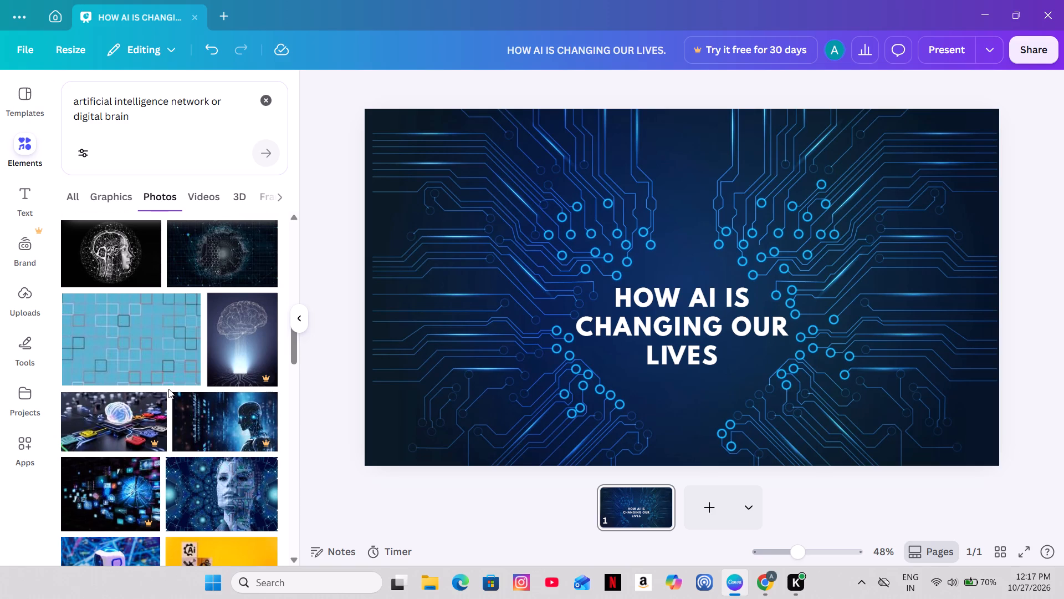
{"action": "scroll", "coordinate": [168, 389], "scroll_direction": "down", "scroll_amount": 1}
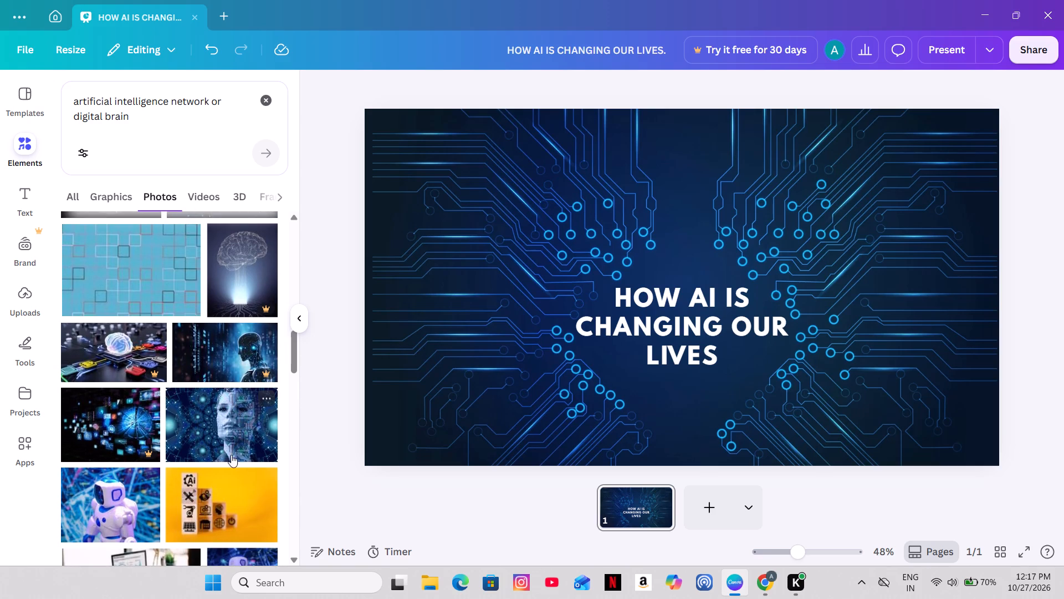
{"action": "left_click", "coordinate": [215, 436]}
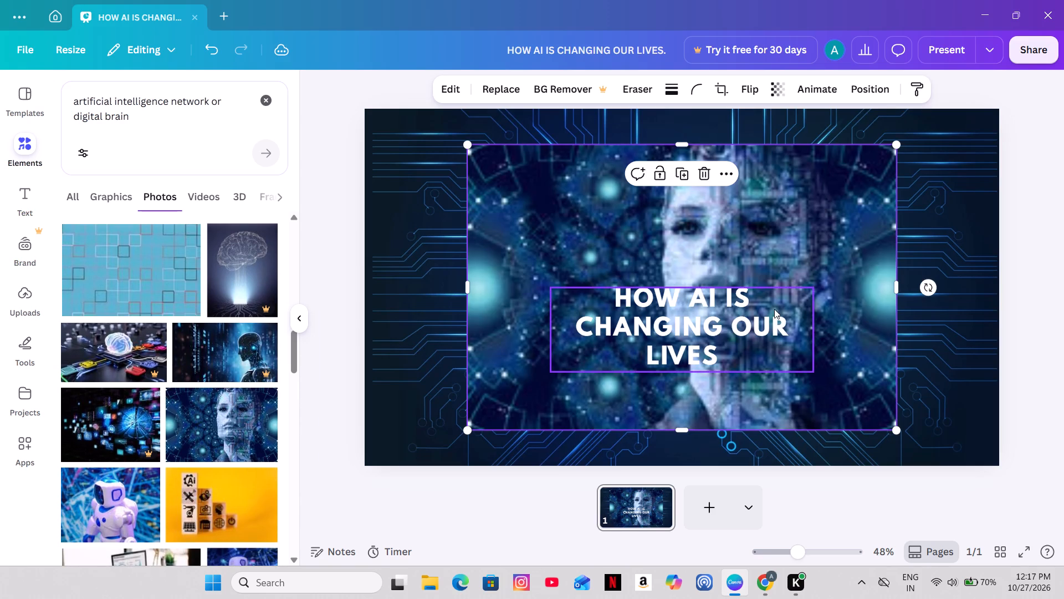
Delete the blue circuit-line background photo from behind the title.
{"action": "left_click", "coordinate": [437, 368]}
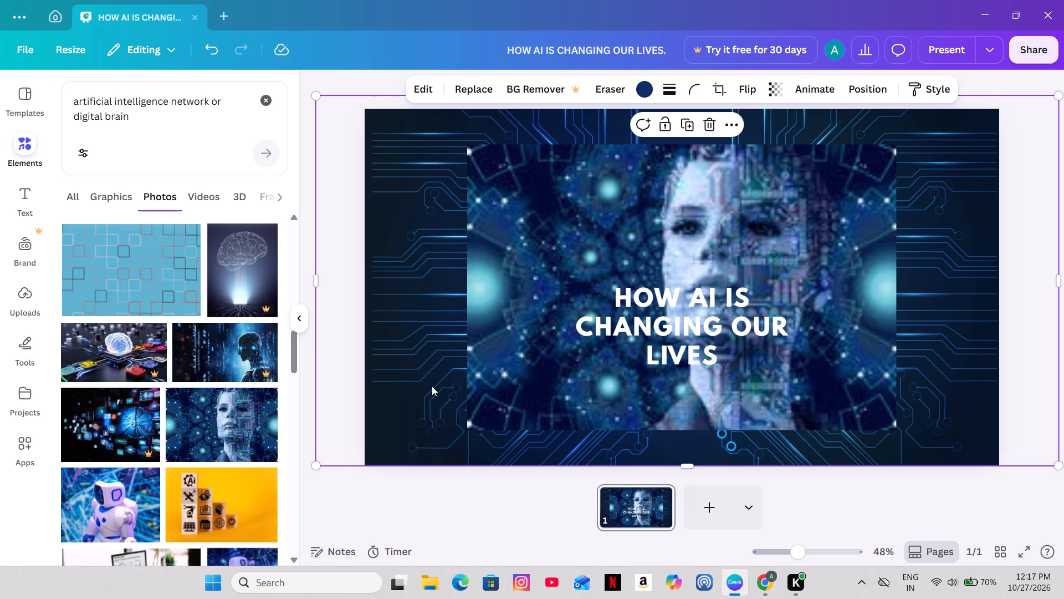
{"action": "key", "text": "BackSpace"}
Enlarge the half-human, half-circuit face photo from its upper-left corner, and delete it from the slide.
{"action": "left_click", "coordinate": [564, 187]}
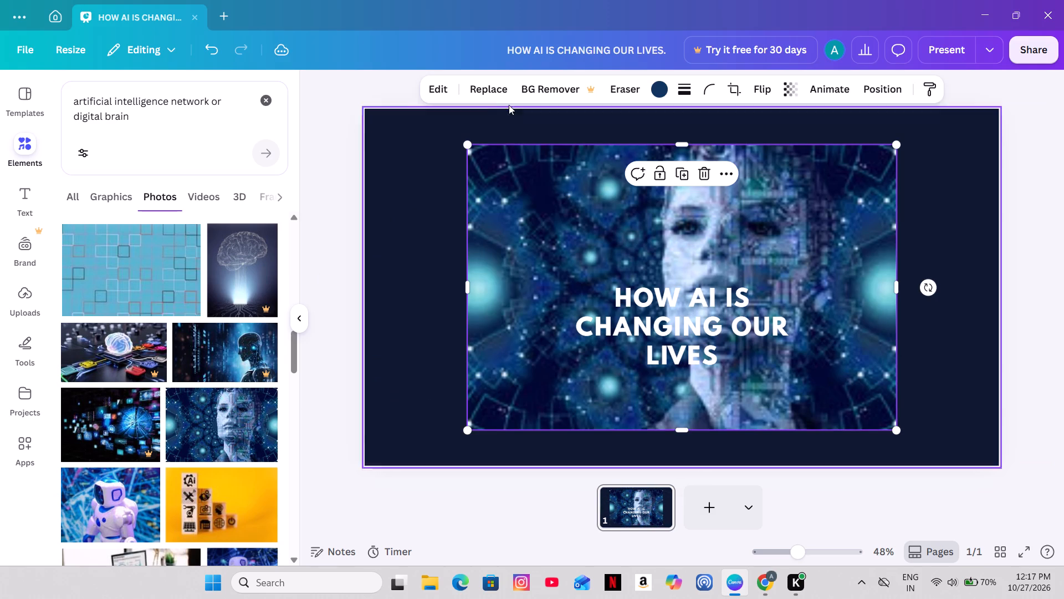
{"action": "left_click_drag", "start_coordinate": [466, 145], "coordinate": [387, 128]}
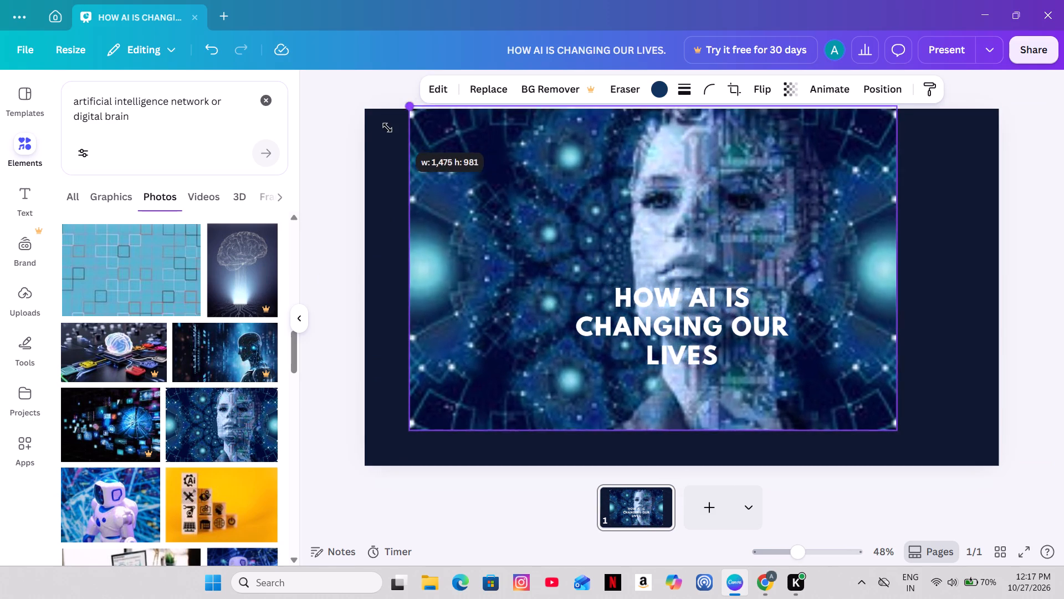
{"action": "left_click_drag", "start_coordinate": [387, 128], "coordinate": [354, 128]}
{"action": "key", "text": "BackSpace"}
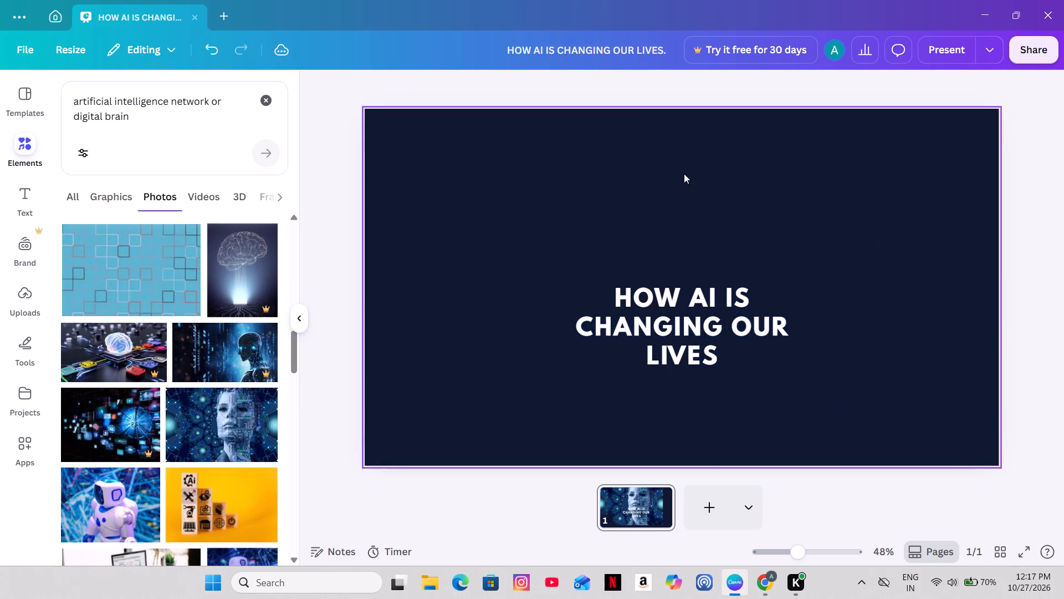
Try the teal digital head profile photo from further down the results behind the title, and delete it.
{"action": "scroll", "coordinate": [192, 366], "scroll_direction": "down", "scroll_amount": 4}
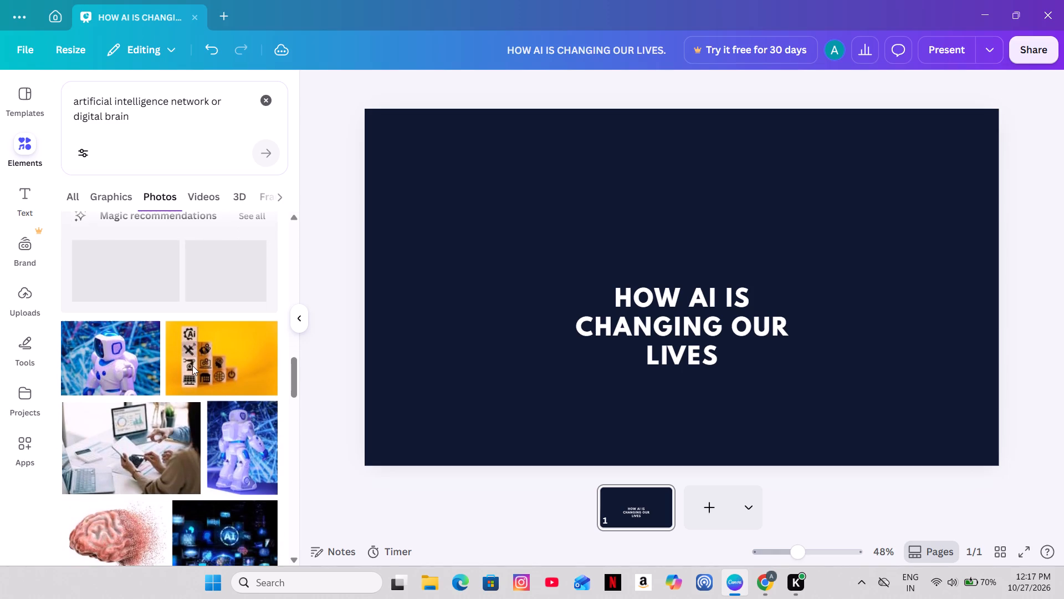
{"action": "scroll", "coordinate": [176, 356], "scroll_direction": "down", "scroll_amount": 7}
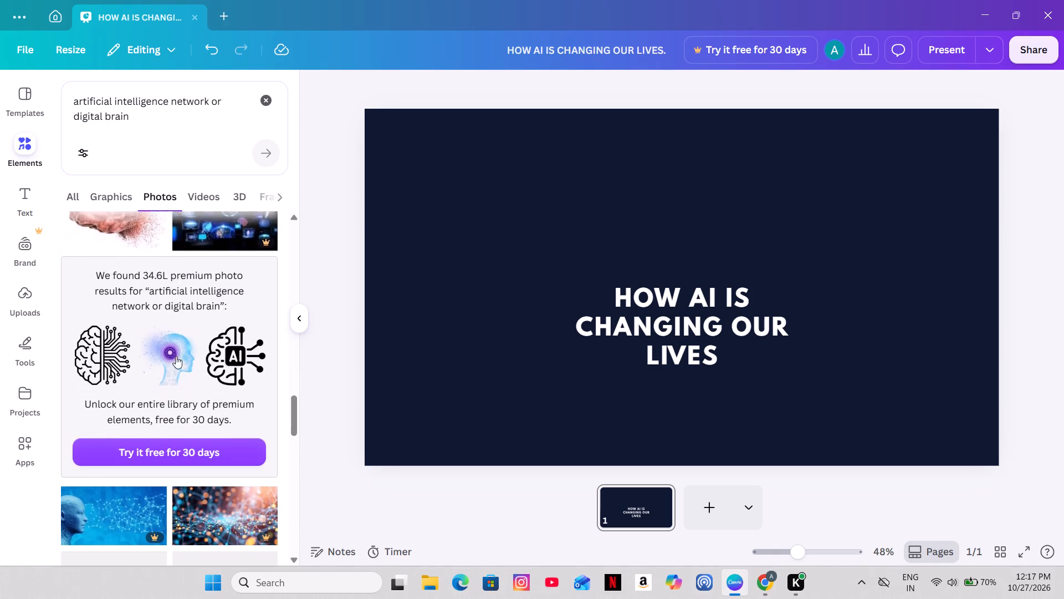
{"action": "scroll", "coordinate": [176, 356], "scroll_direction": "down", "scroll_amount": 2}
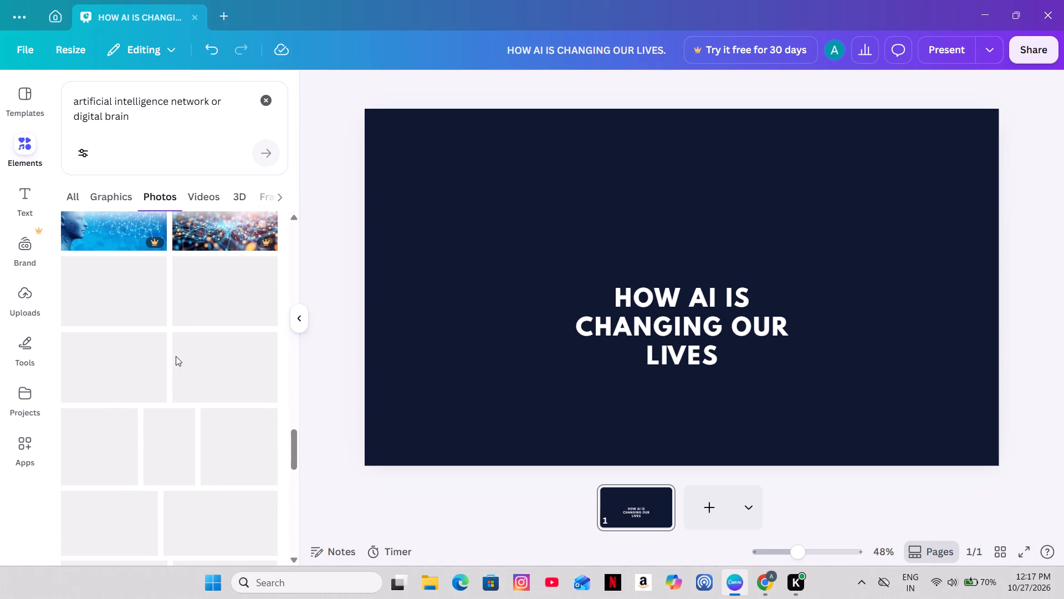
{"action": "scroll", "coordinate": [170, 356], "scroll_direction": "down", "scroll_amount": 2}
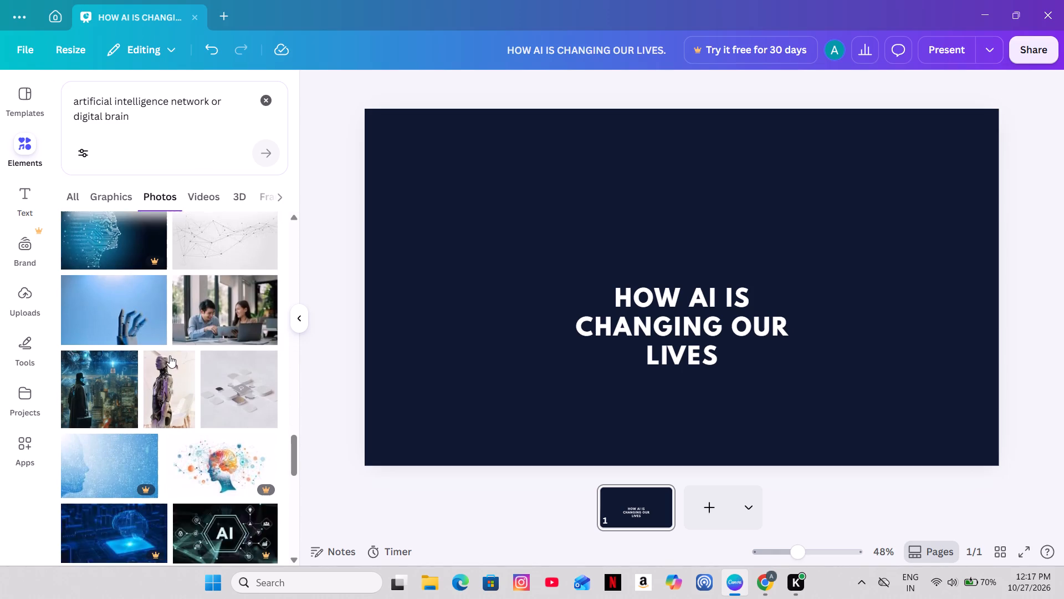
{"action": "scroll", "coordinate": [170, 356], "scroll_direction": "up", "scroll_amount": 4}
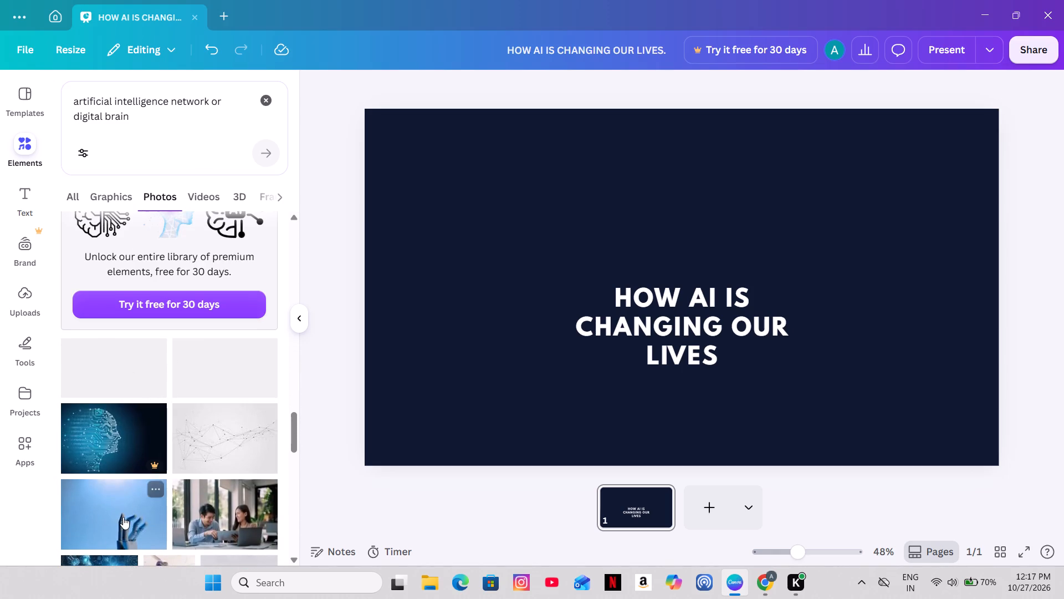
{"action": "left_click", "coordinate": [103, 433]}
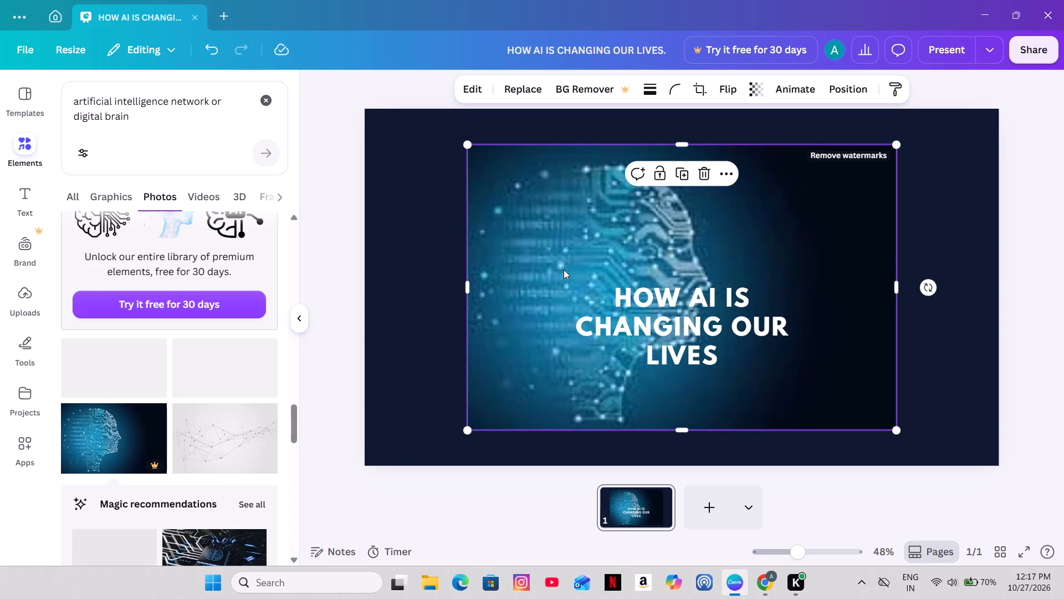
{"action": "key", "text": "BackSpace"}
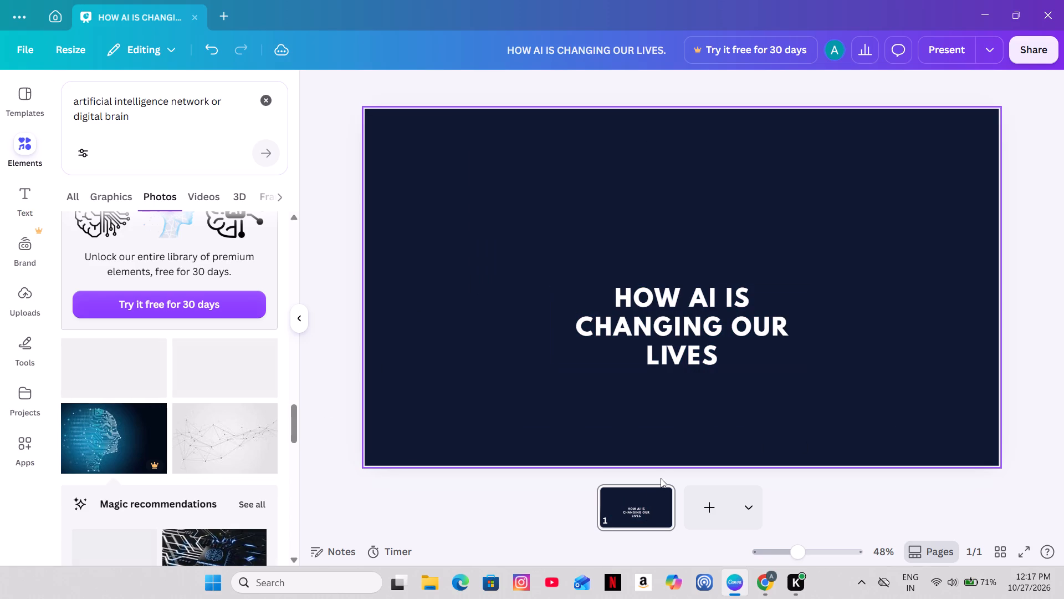
Add the recommended brain-on-a-chip circuit board photo and widen it to both side edges of the slide.
{"action": "scroll", "coordinate": [224, 417], "scroll_direction": "down", "scroll_amount": 2}
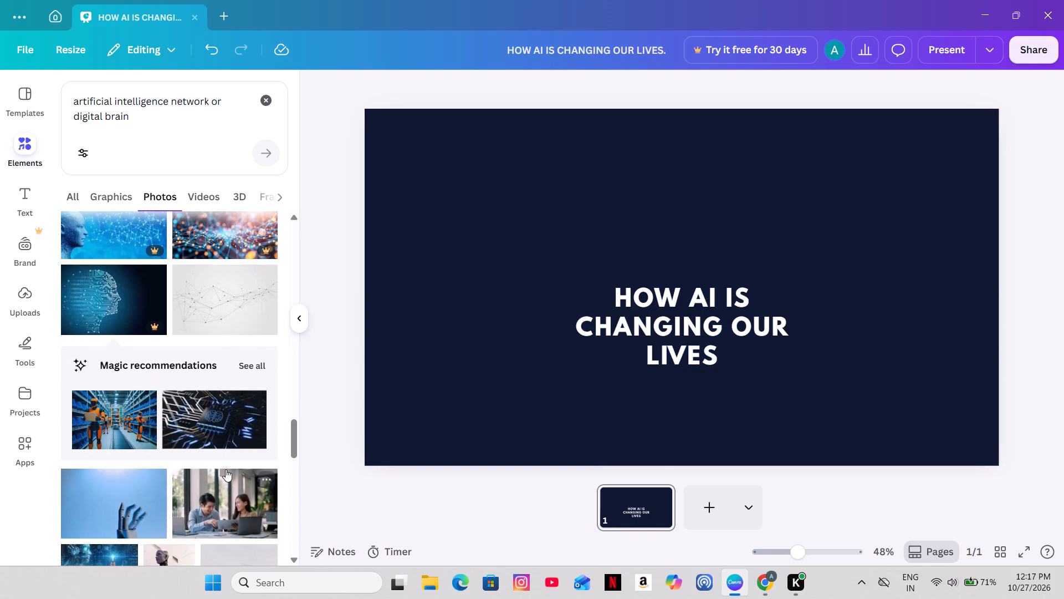
{"action": "left_click", "coordinate": [241, 436]}
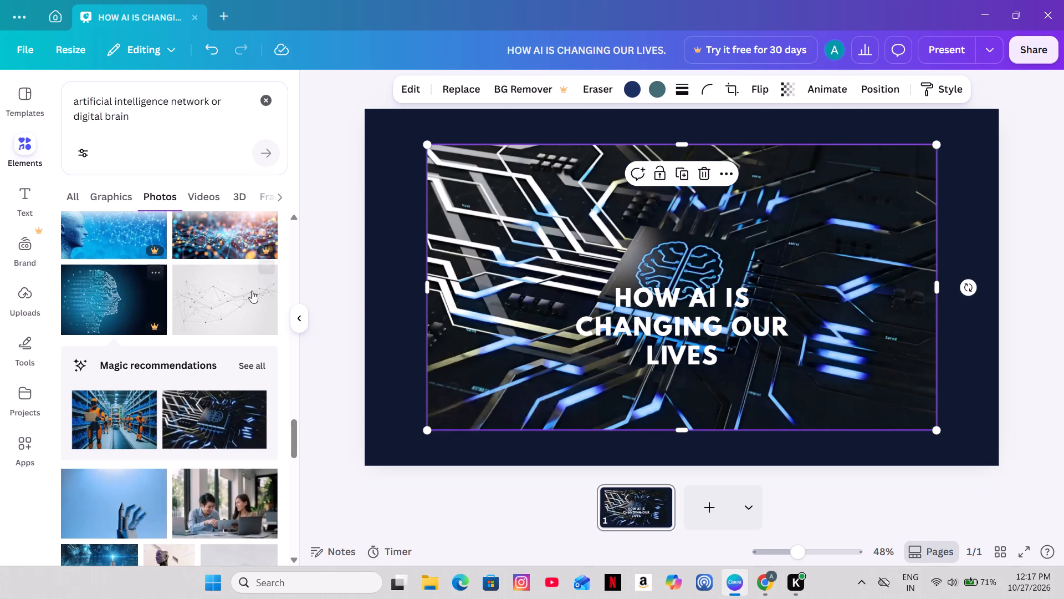
{"action": "left_click_drag", "start_coordinate": [423, 287], "coordinate": [376, 298]}
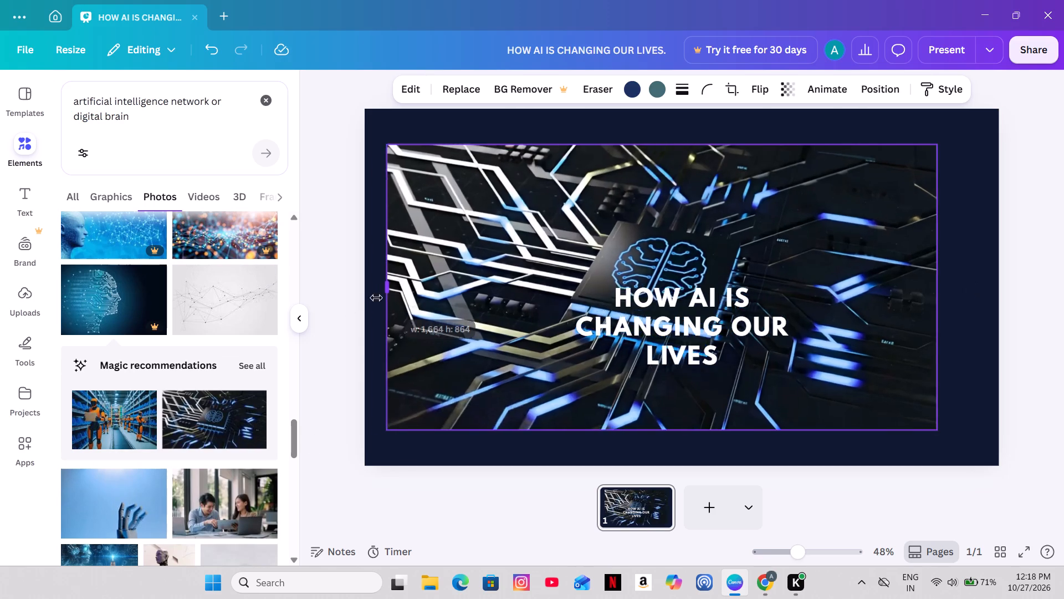
{"action": "left_click_drag", "start_coordinate": [376, 298], "coordinate": [362, 297]}
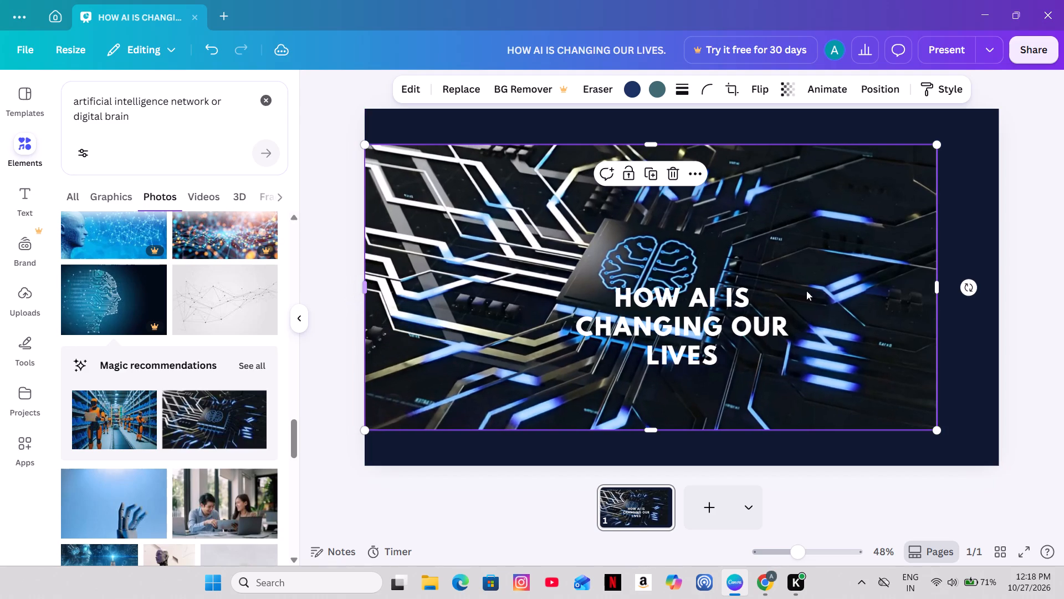
{"action": "left_click_drag", "start_coordinate": [932, 285], "coordinate": [952, 276]}
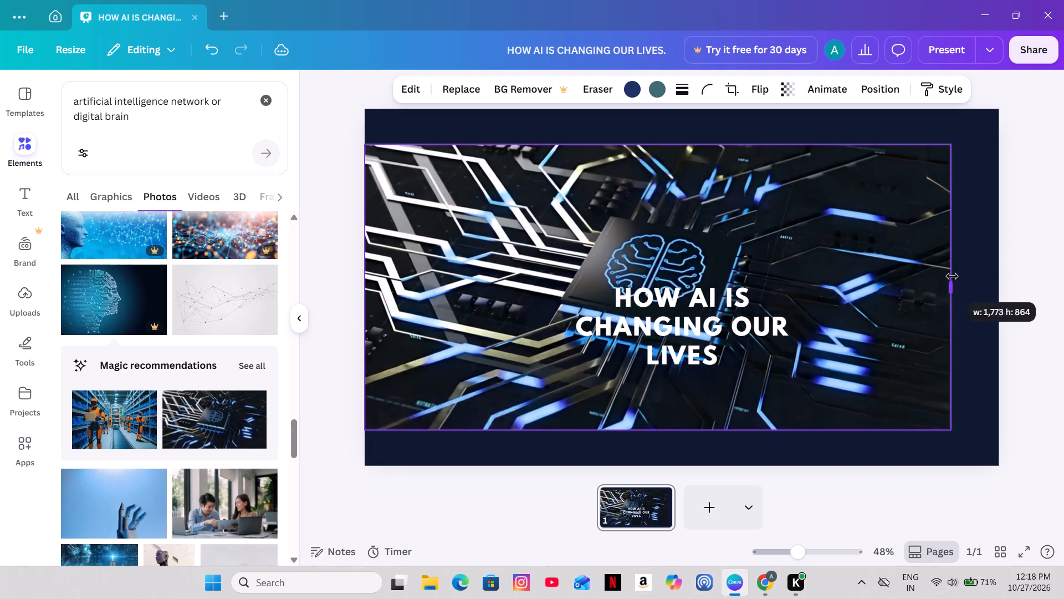
{"action": "left_click_drag", "start_coordinate": [952, 276], "coordinate": [992, 272]}
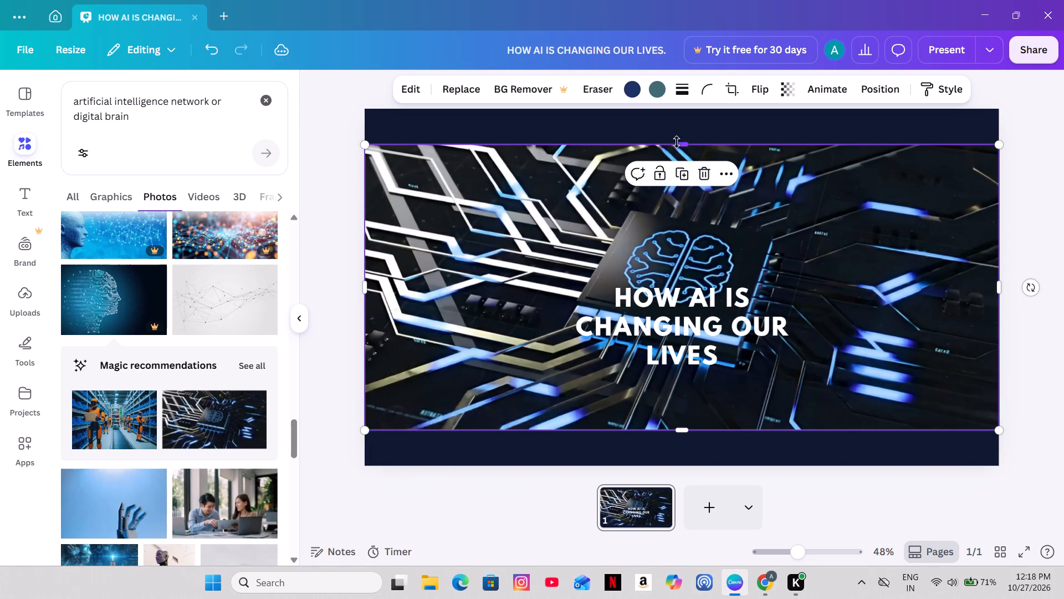
Stretch the brain-chip circuit photo vertically to the slide's top and bottom edges so it covers the full slide.
{"action": "scroll", "coordinate": [686, 242], "scroll_direction": "up", "scroll_amount": 2}
{"action": "left_click", "coordinate": [333, 351]}
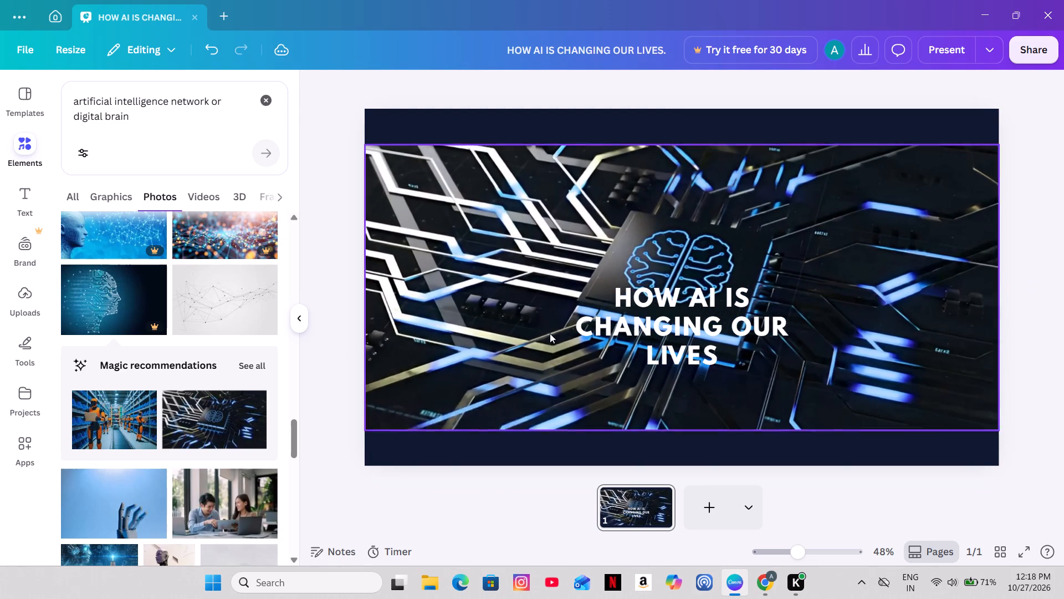
{"action": "scroll", "coordinate": [752, 298], "scroll_direction": "up", "scroll_amount": 2}
{"action": "left_click", "coordinate": [687, 195]}
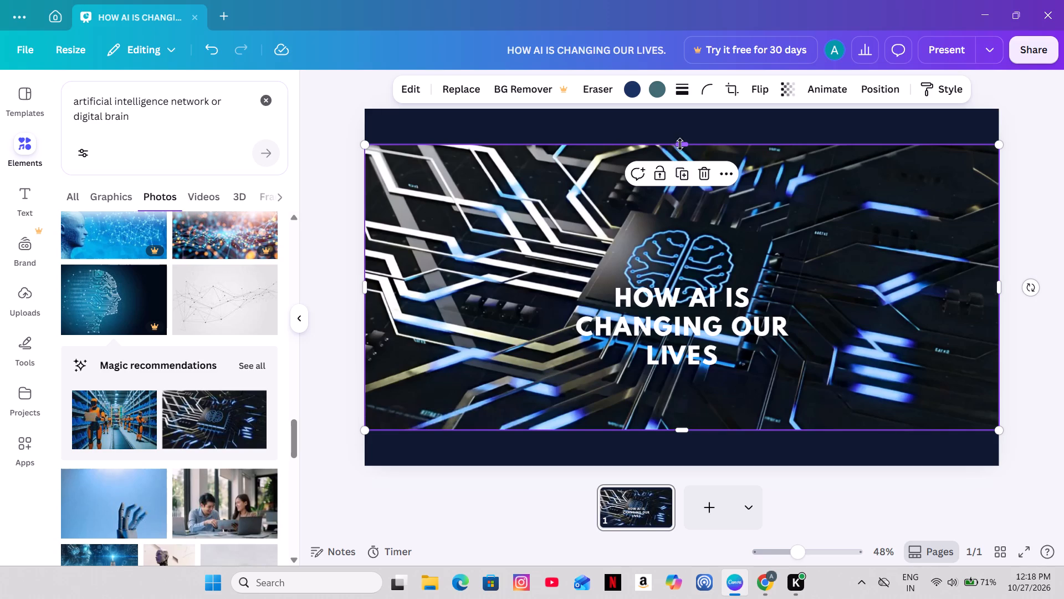
{"action": "left_click_drag", "start_coordinate": [680, 144], "coordinate": [683, 107]}
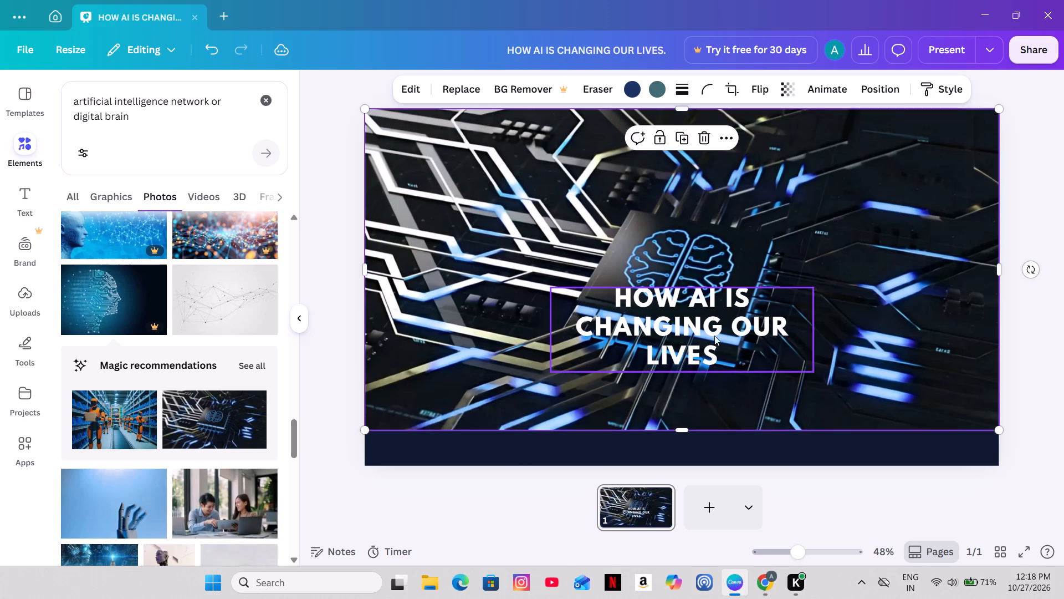
{"action": "left_click_drag", "start_coordinate": [681, 433], "coordinate": [682, 460]}
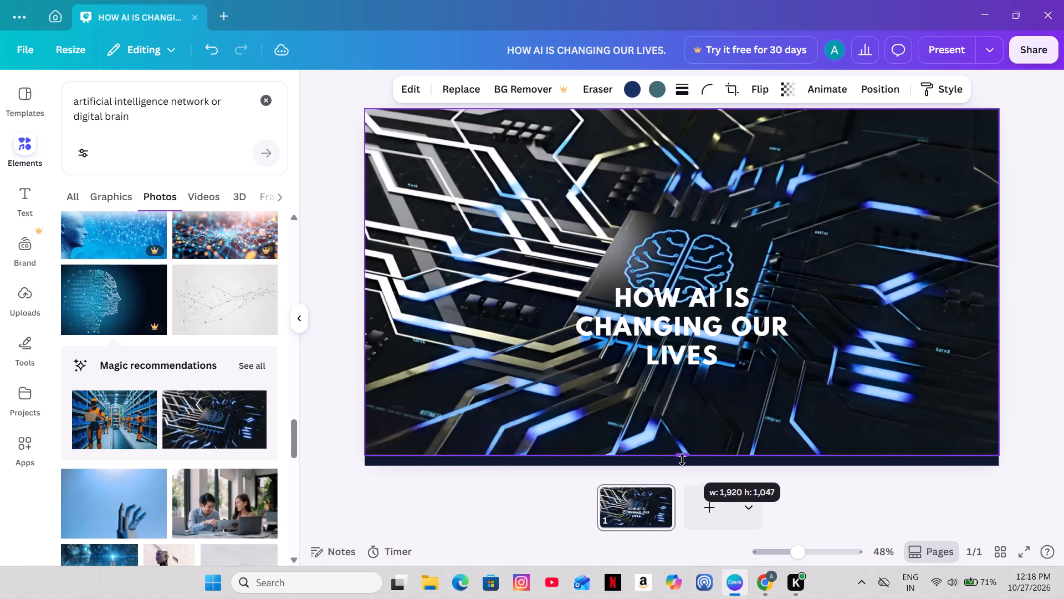
{"action": "left_click_drag", "start_coordinate": [682, 460], "coordinate": [682, 470]}
{"action": "left_click", "coordinate": [926, 501]}
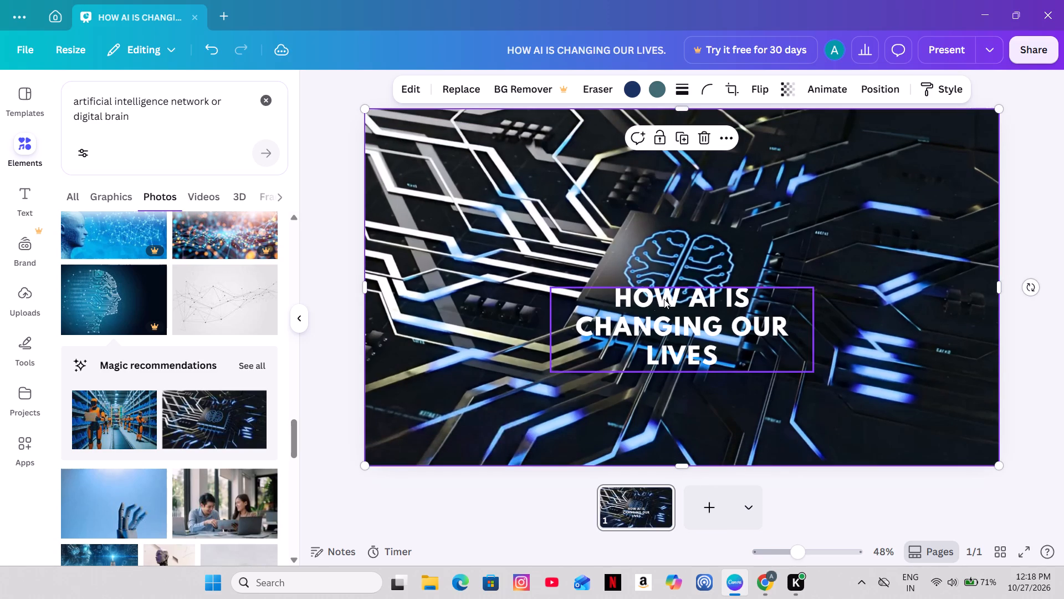
Move the title off the brain chip to the slide's right edge.
{"action": "left_click_drag", "start_coordinate": [672, 293], "coordinate": [858, 265]}
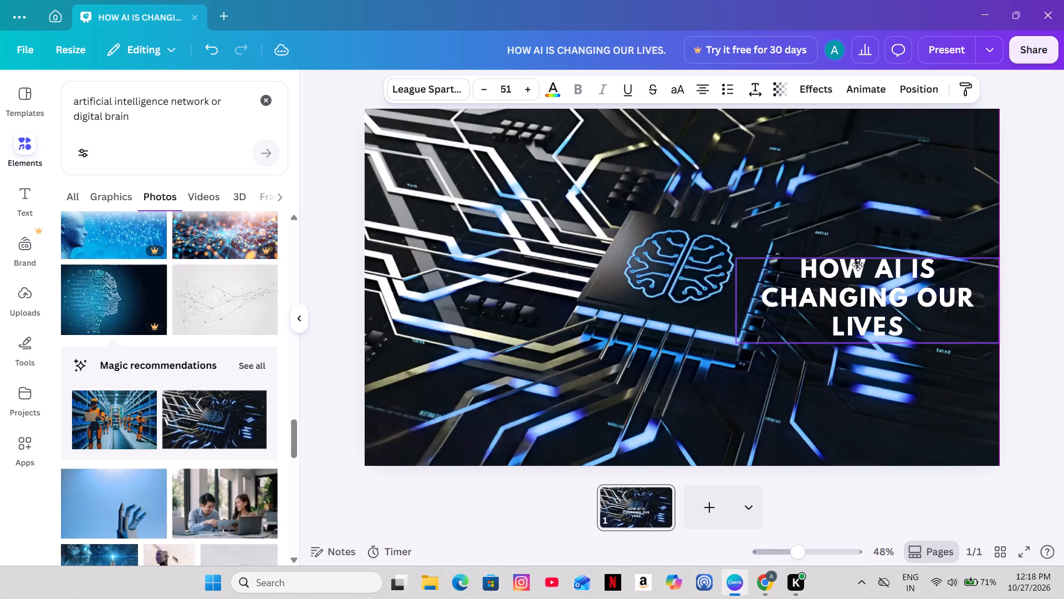
{"action": "left_click_drag", "start_coordinate": [858, 265], "coordinate": [860, 263]}
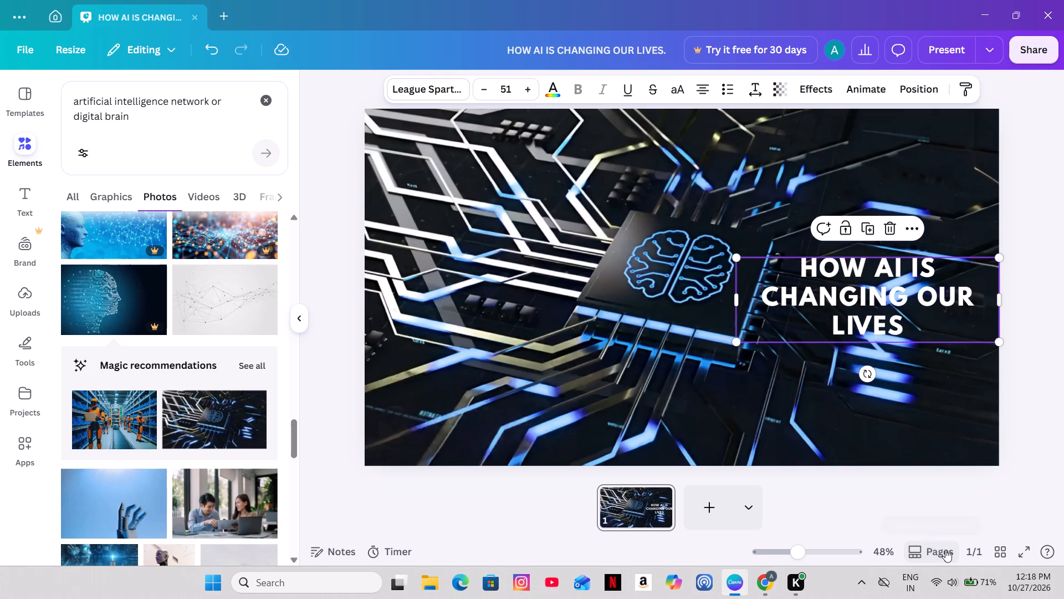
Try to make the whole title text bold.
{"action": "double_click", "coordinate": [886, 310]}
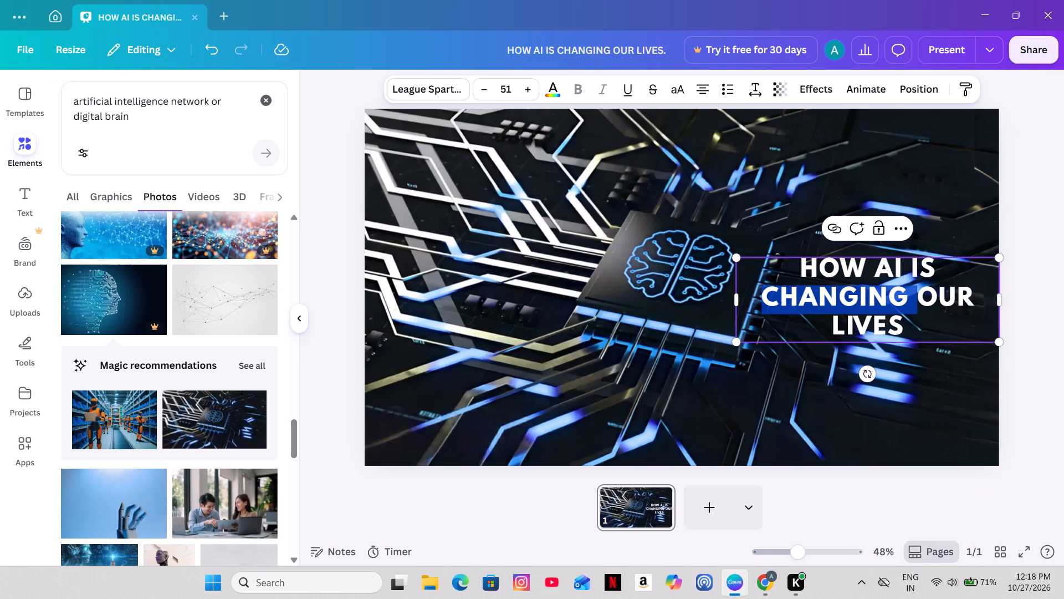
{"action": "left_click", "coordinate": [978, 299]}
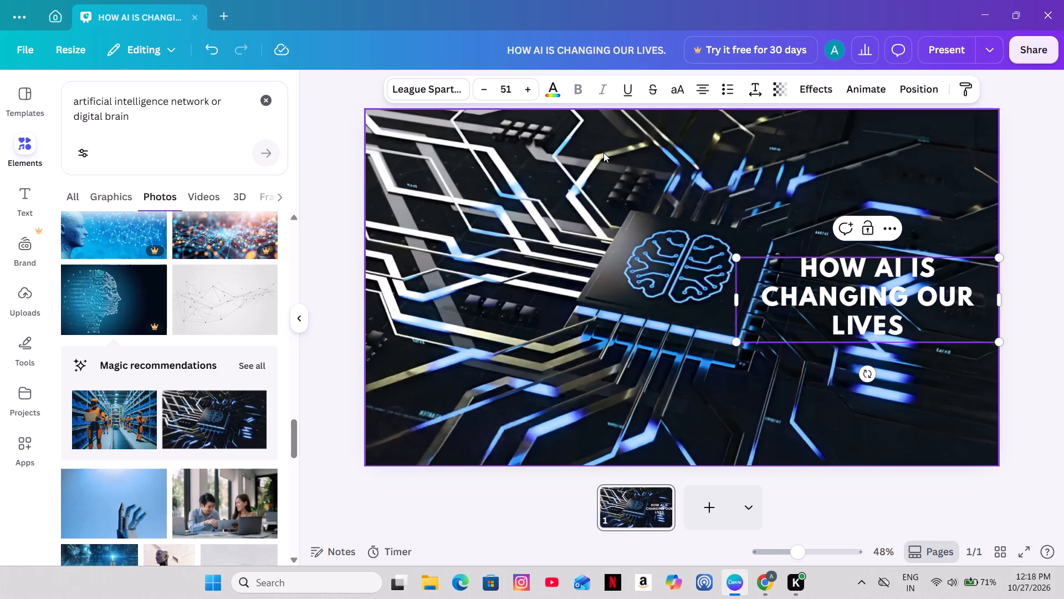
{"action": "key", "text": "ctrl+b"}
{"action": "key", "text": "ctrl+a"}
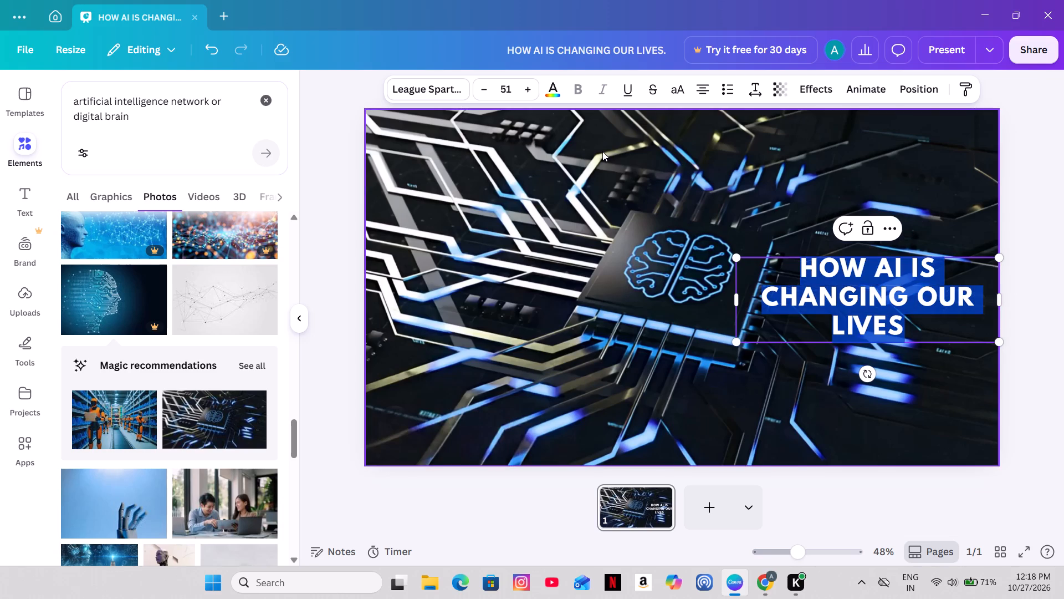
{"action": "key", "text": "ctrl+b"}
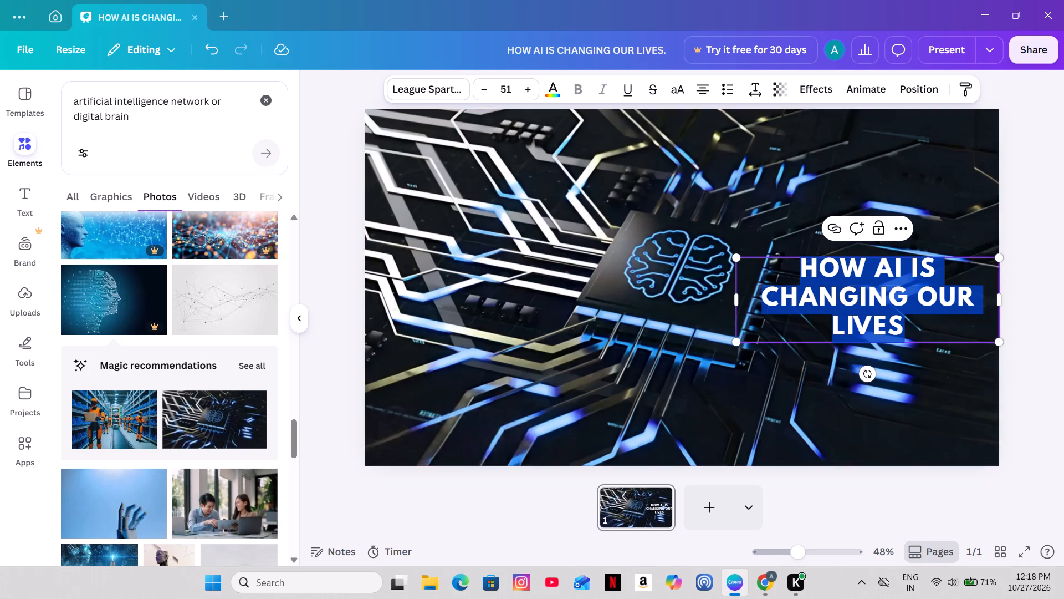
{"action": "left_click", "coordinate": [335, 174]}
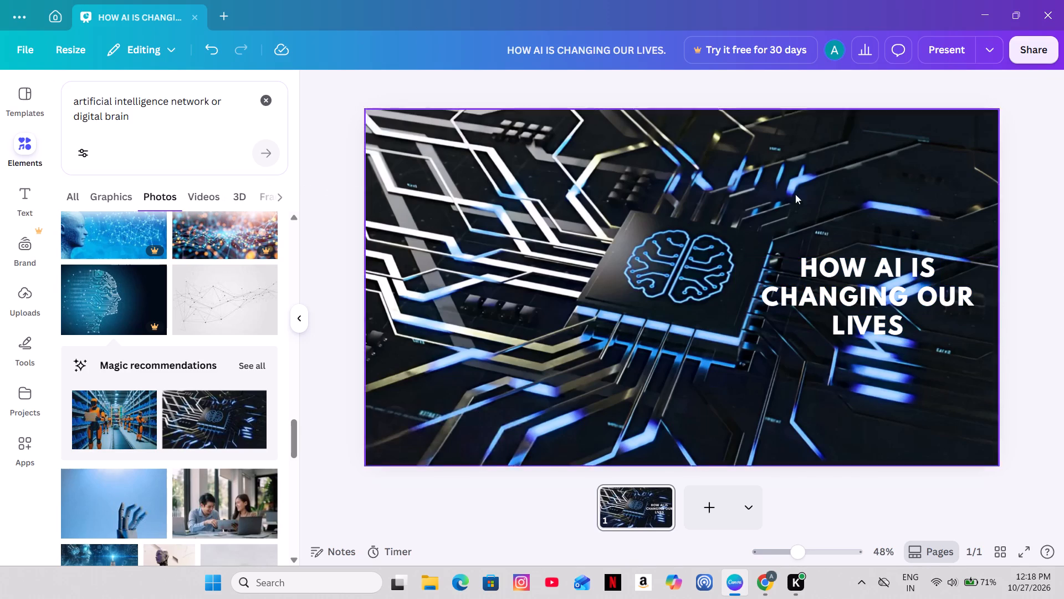
Narrow the title box so it wraps as HOW AI IS / CHANGING / OUR LIVES, and shift it back toward the slide's right edge.
{"action": "left_click", "coordinate": [898, 299]}
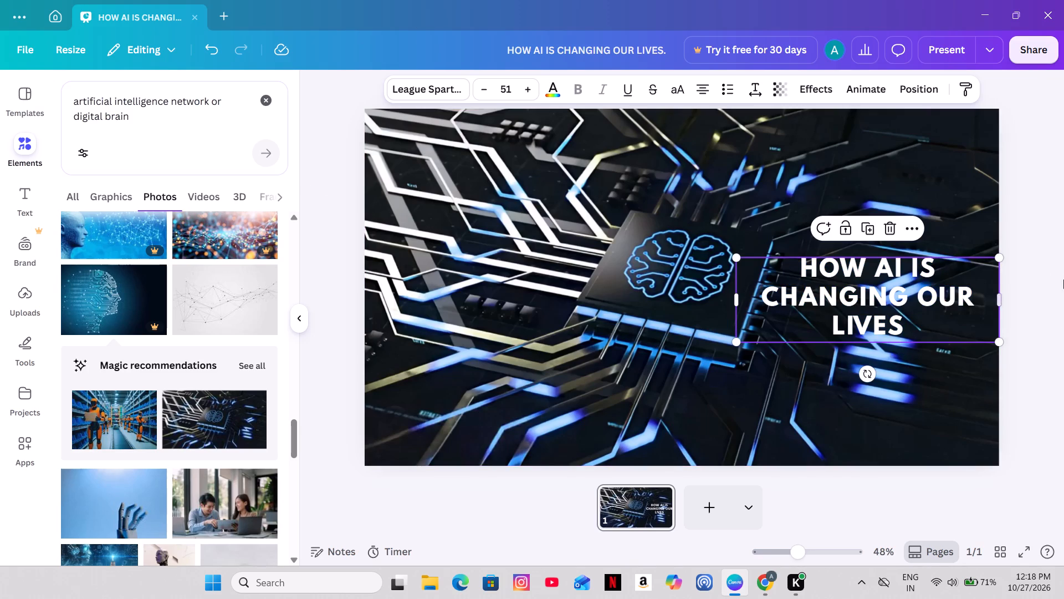
{"action": "left_click", "coordinate": [998, 295]}
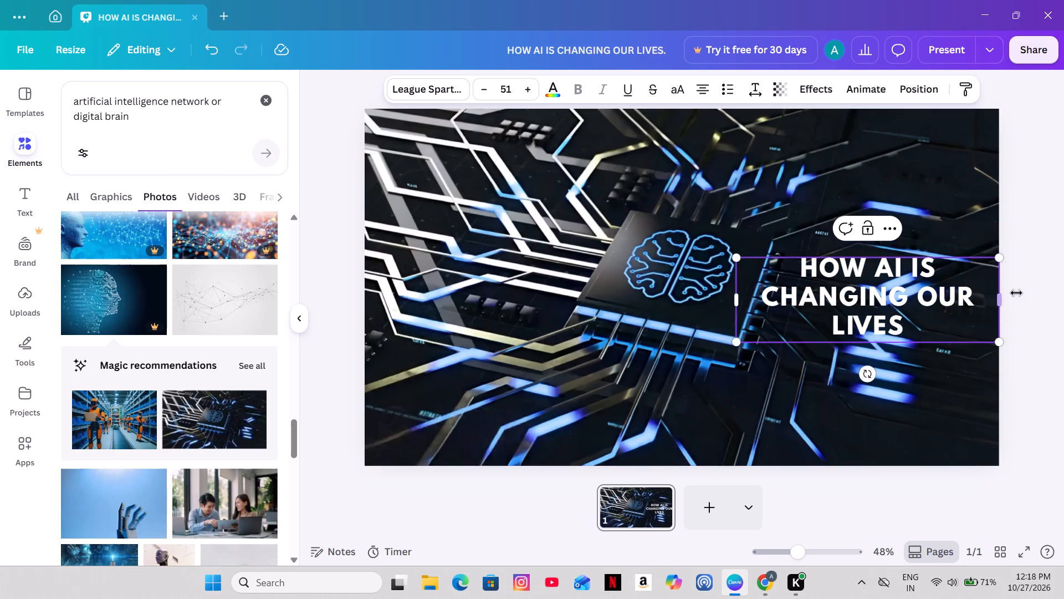
{"action": "left_click", "coordinate": [1029, 286]}
{"action": "left_click", "coordinate": [977, 293]}
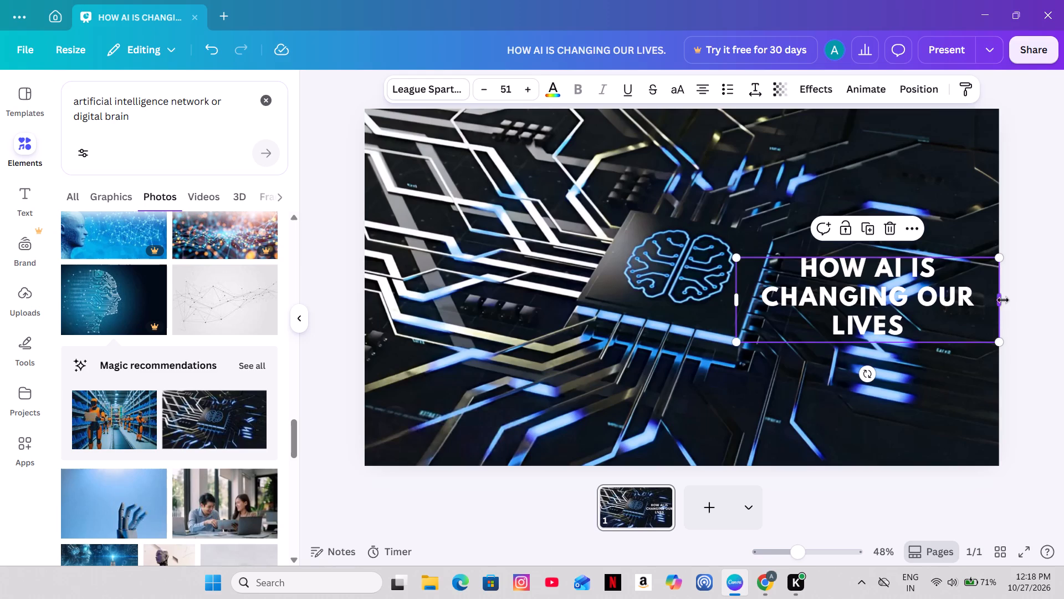
{"action": "left_click_drag", "start_coordinate": [1000, 301], "coordinate": [916, 325]}
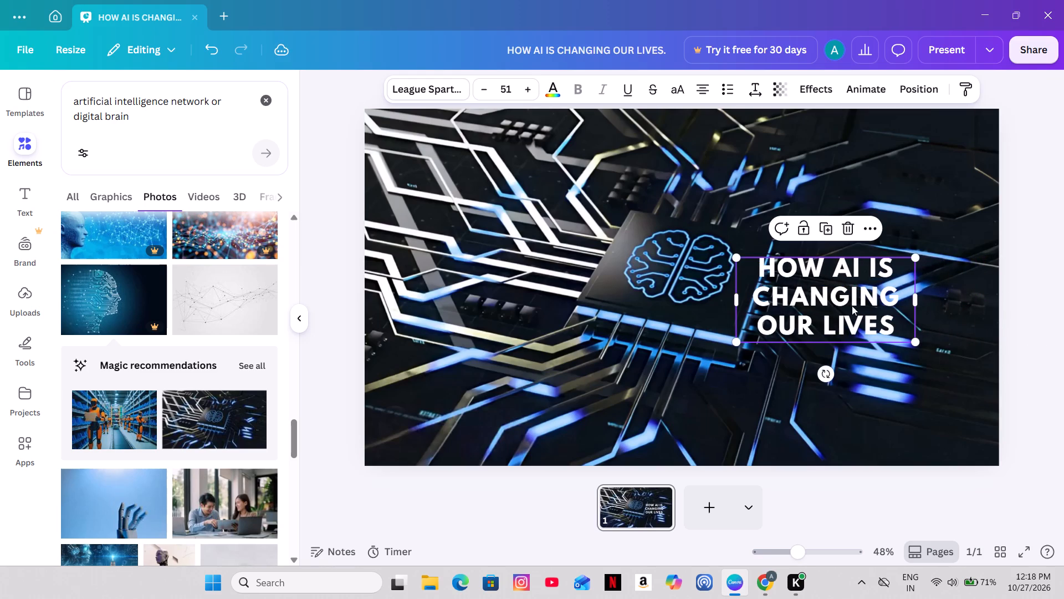
{"action": "left_click_drag", "start_coordinate": [844, 303], "coordinate": [910, 301]}
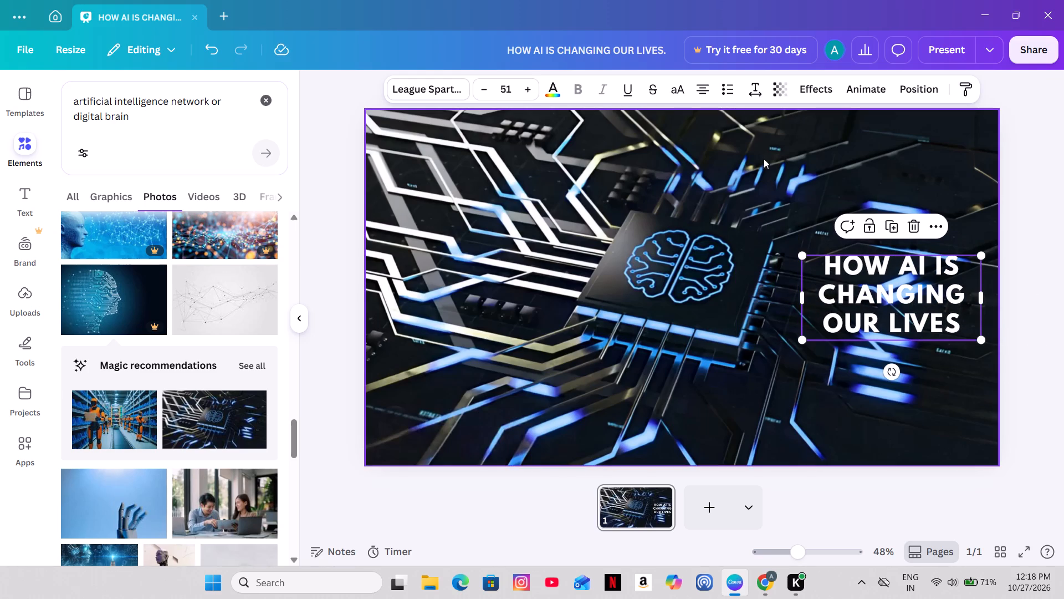
Increase the title's font size to 68 and undo the last increases back to 59.
{"action": "triple_click", "coordinate": [528, 89]}
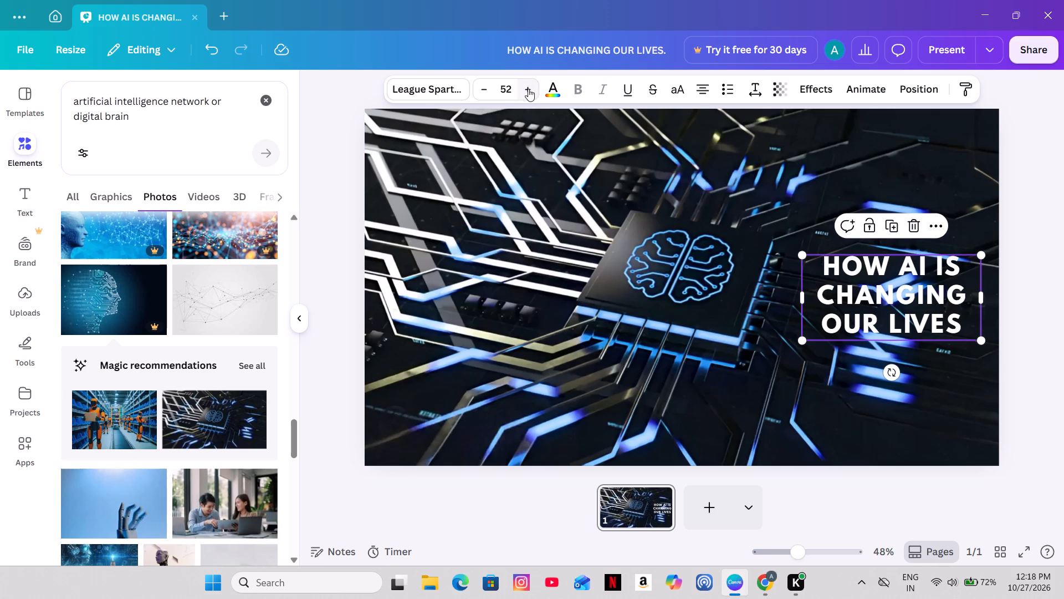
{"action": "triple_click", "coordinate": [528, 89]}
{"action": "triple_click", "coordinate": [528, 89]}
{"action": "left_click", "coordinate": [528, 89]}
{"action": "triple_click", "coordinate": [528, 89]}
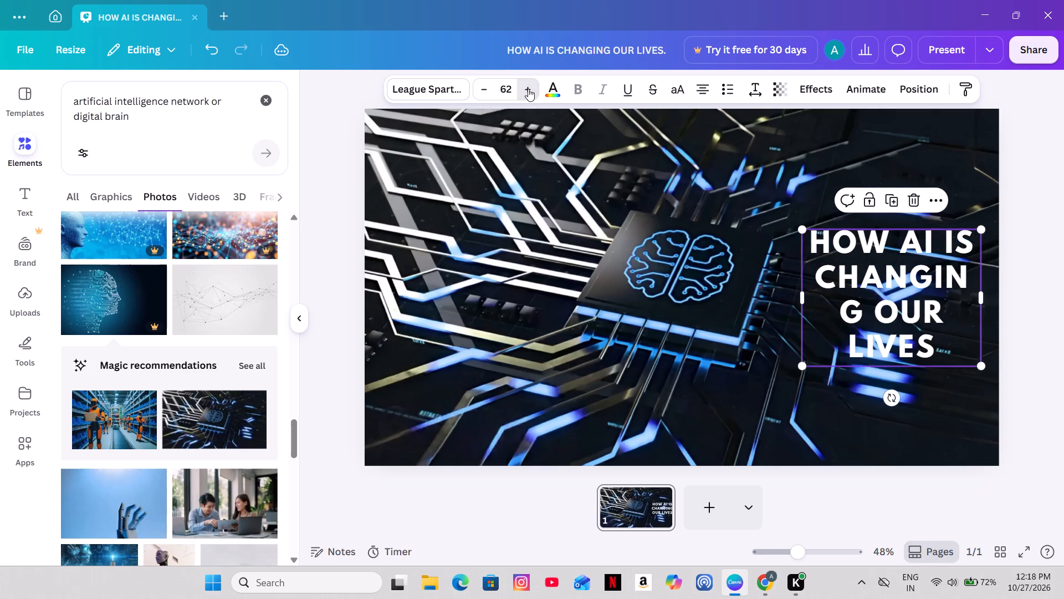
{"action": "triple_click", "coordinate": [528, 89]}
{"action": "left_click", "coordinate": [528, 89]}
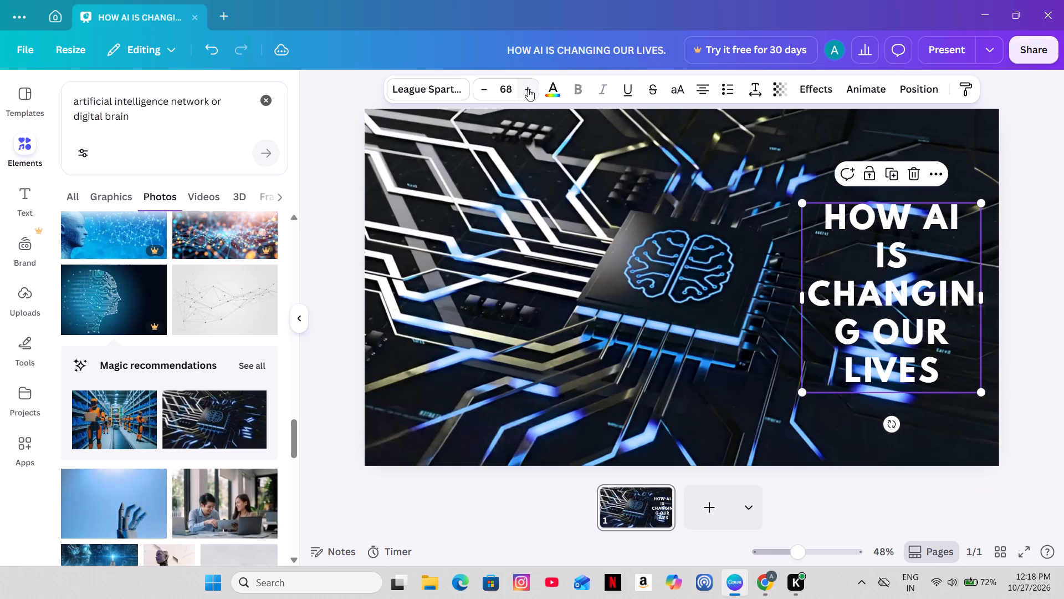
{"action": "key", "text": "ctrl+z"}
{"action": "key", "text": "ctrl+z"}
{"action": "key", "text": "ctrl+z"}
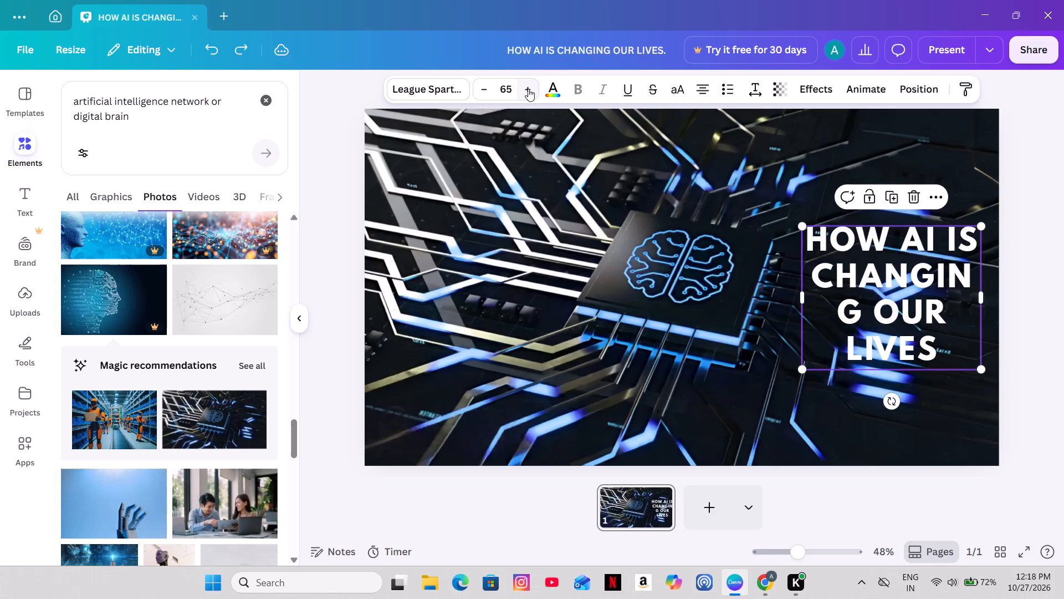
{"action": "key", "text": "ctrl+z"}
{"action": "key", "text": "ctrl+z"}
{"action": "key", "text": "ctrl+z"}
{"action": "key", "text": "ctrl+z"}
{"action": "key", "text": "ctrl+z"}
{"action": "key", "text": "ctrl+z"}
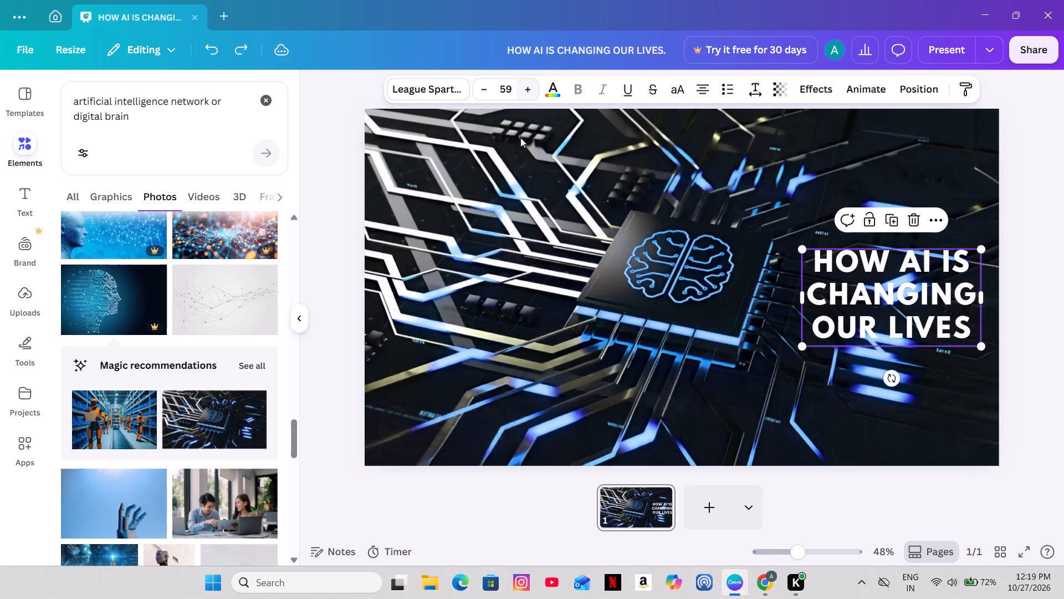
Copy the photo search phrase "artificial intelligence network or digital brain" and search Google for it in a new Chrome tab.
{"action": "scroll", "coordinate": [129, 299], "scroll_direction": "down", "scroll_amount": 5}
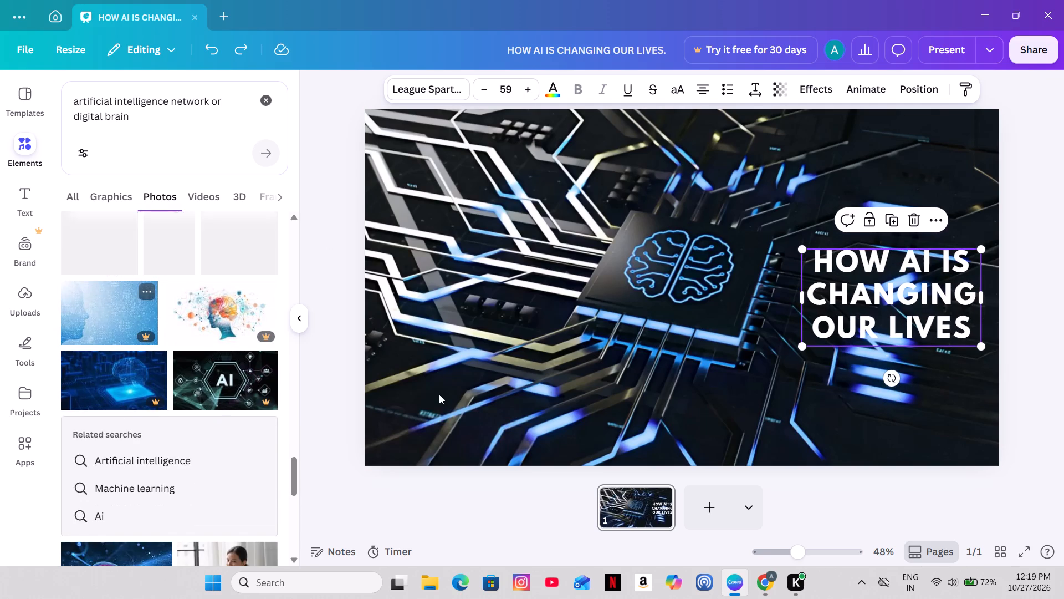
{"action": "scroll", "coordinate": [103, 370], "scroll_direction": "down", "scroll_amount": 4}
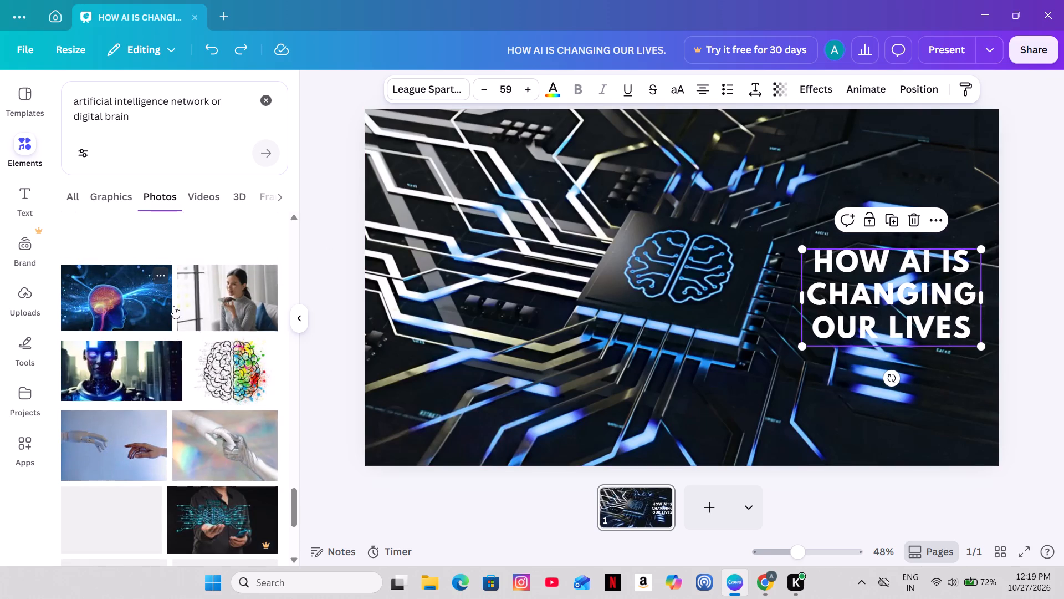
{"action": "scroll", "coordinate": [193, 305], "scroll_direction": "down", "scroll_amount": 4}
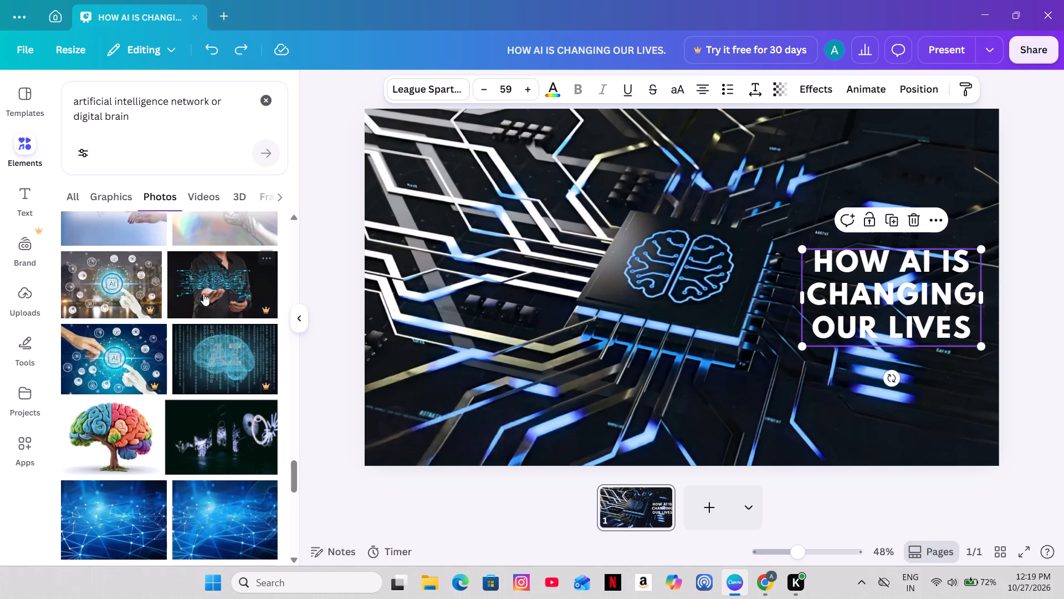
{"action": "scroll", "coordinate": [203, 293], "scroll_direction": "down", "scroll_amount": 4}
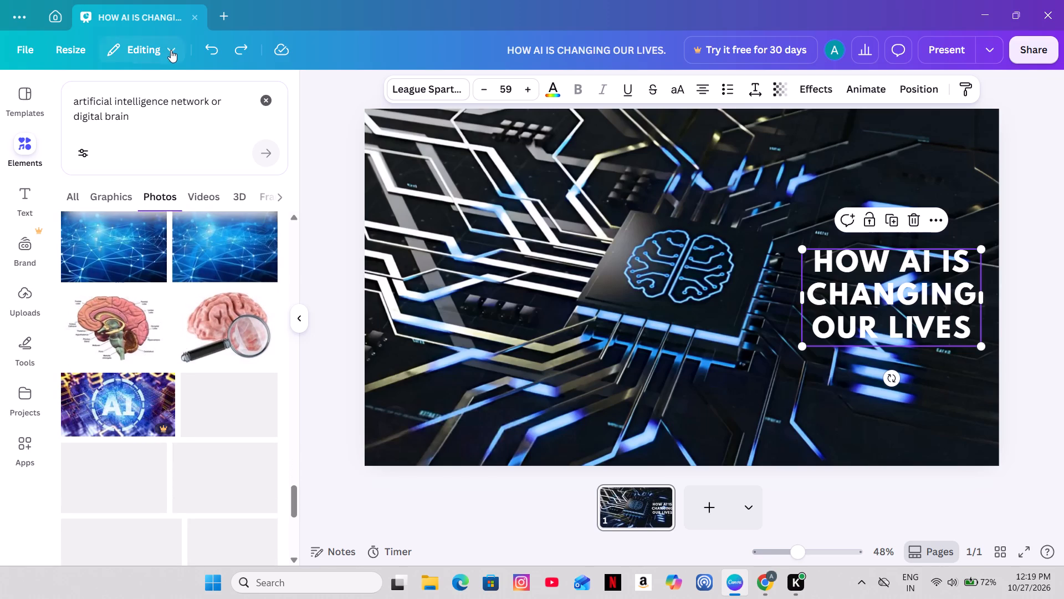
{"action": "right_click", "coordinate": [171, 50]}
{"action": "left_click", "coordinate": [141, 94]}
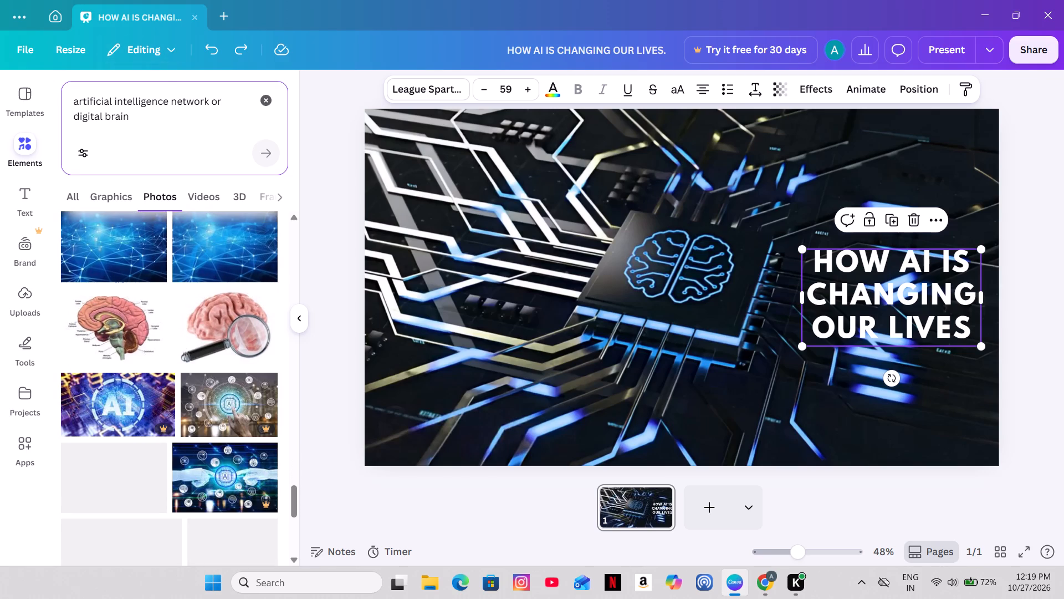
{"action": "key", "text": "ctrl+a"}
{"action": "key", "text": "ctrl+c"}
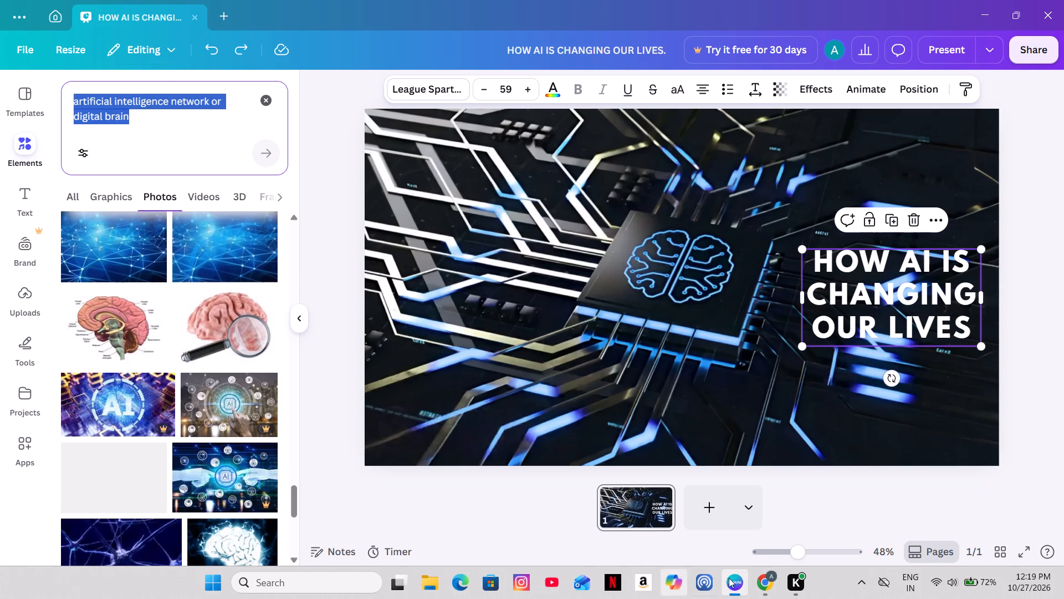
{"action": "left_click", "coordinate": [761, 586]}
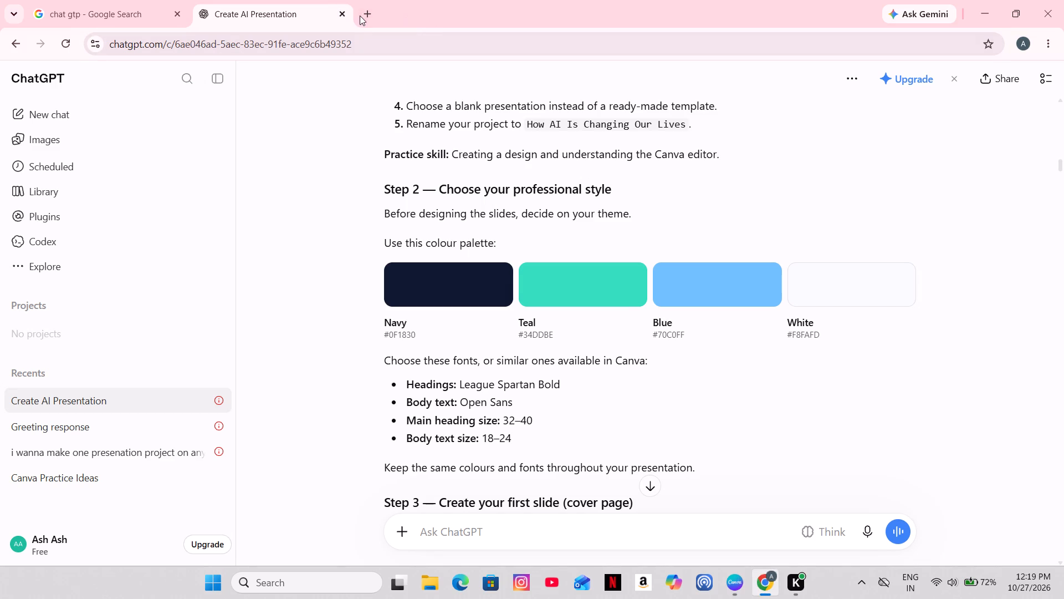
{"action": "left_click", "coordinate": [363, 14]}
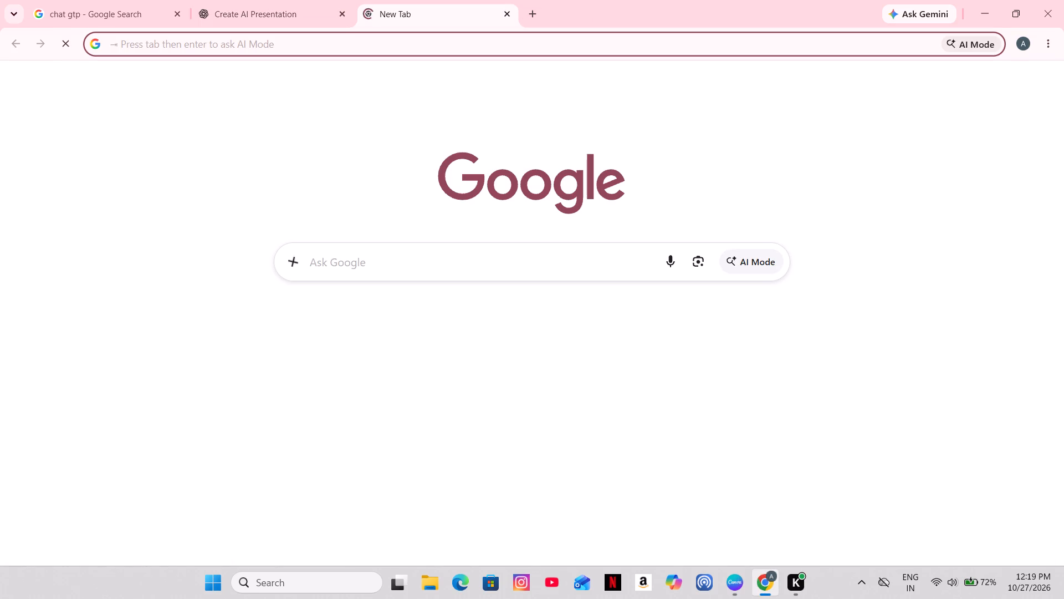
{"action": "left_click", "coordinate": [468, 266]}
{"action": "key", "text": "ctrl+v"}
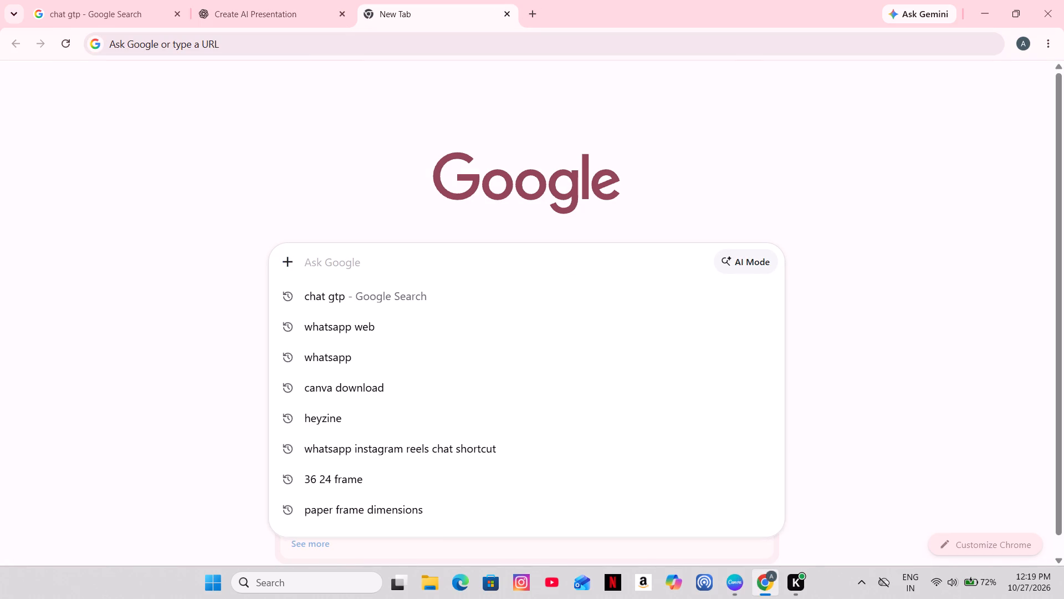
{"action": "key", "text": "Return"}
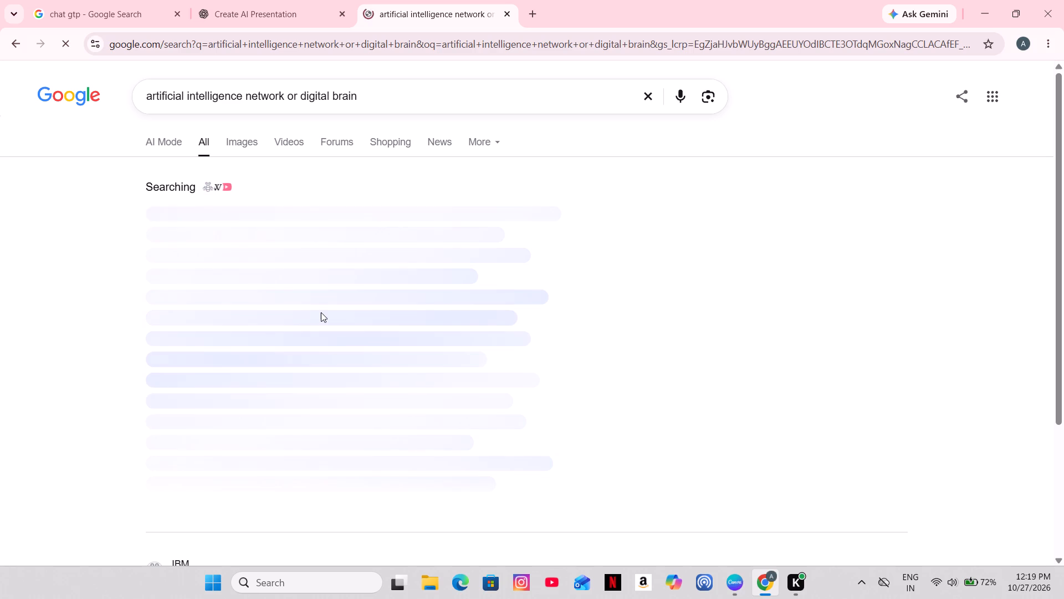
Switch the Google search for "artificial intelligence network or digital brain" to its image results.
{"action": "left_click", "coordinate": [261, 140]}
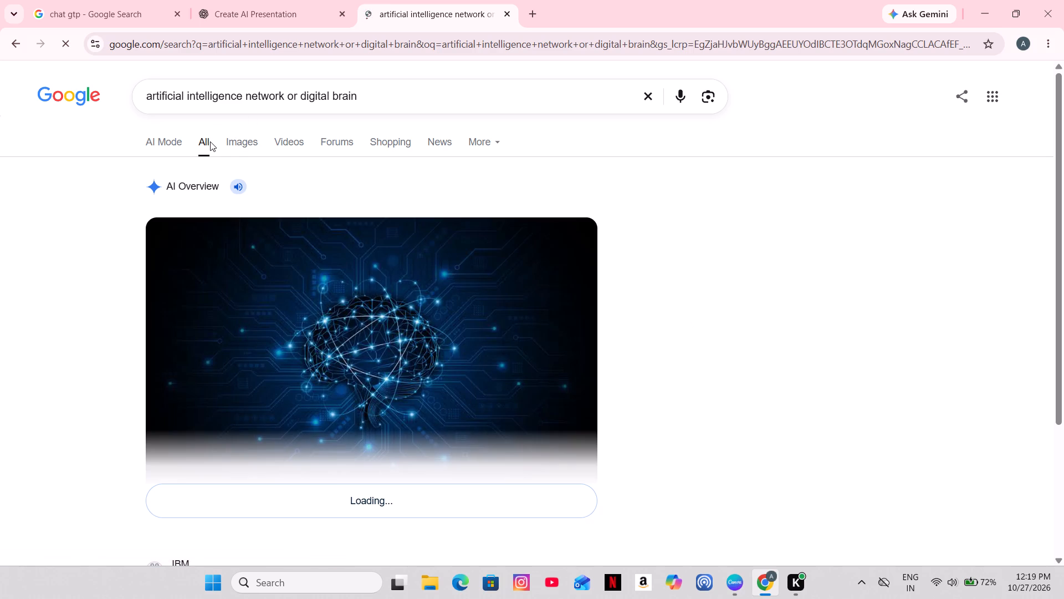
{"action": "left_click", "coordinate": [210, 141]}
{"action": "left_click", "coordinate": [210, 141]}
{"action": "left_click", "coordinate": [355, 278]}
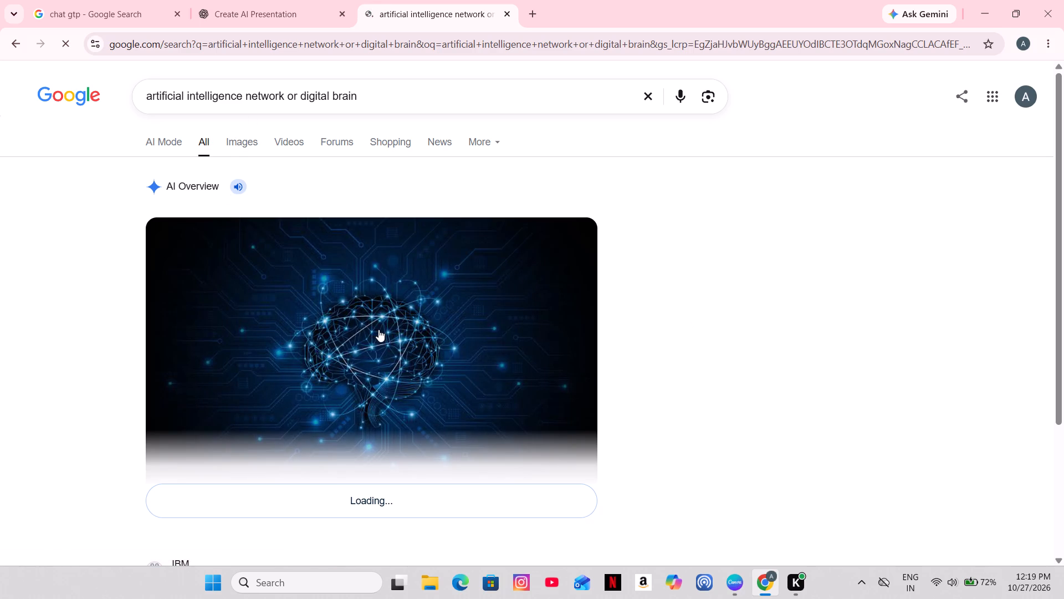
{"action": "left_click", "coordinate": [378, 329]}
{"action": "scroll", "coordinate": [492, 242], "scroll_direction": "down", "scroll_amount": 8}
{"action": "scroll", "coordinate": [361, 261], "scroll_direction": "up", "scroll_amount": 2}
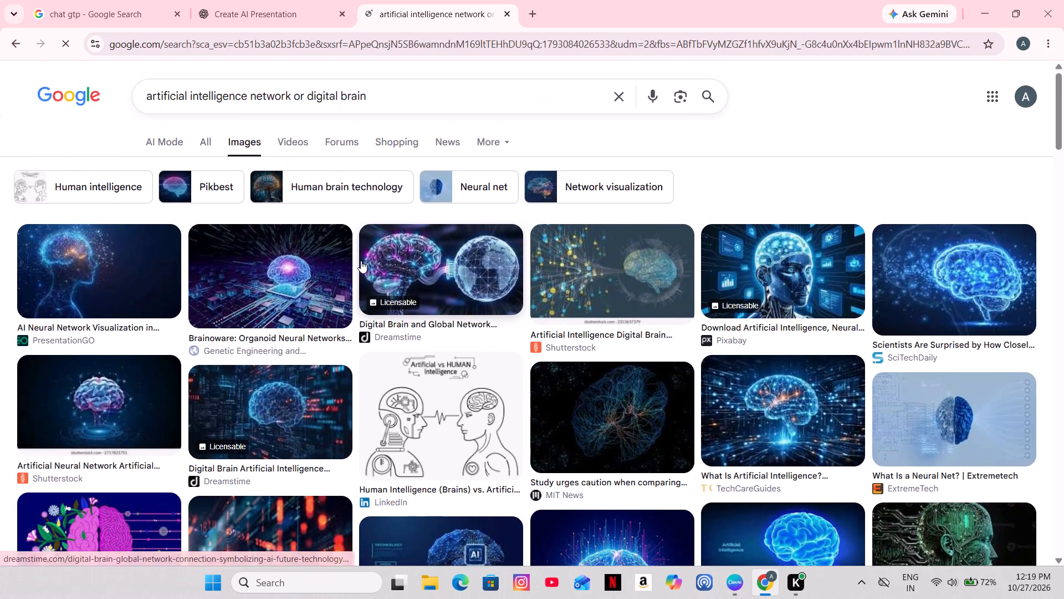
Browse the image results for a digital brain picture suitable for the cover slide.
{"action": "scroll", "coordinate": [361, 261], "scroll_direction": "down", "scroll_amount": 2}
{"action": "scroll", "coordinate": [361, 261], "scroll_direction": "up", "scroll_amount": 2}
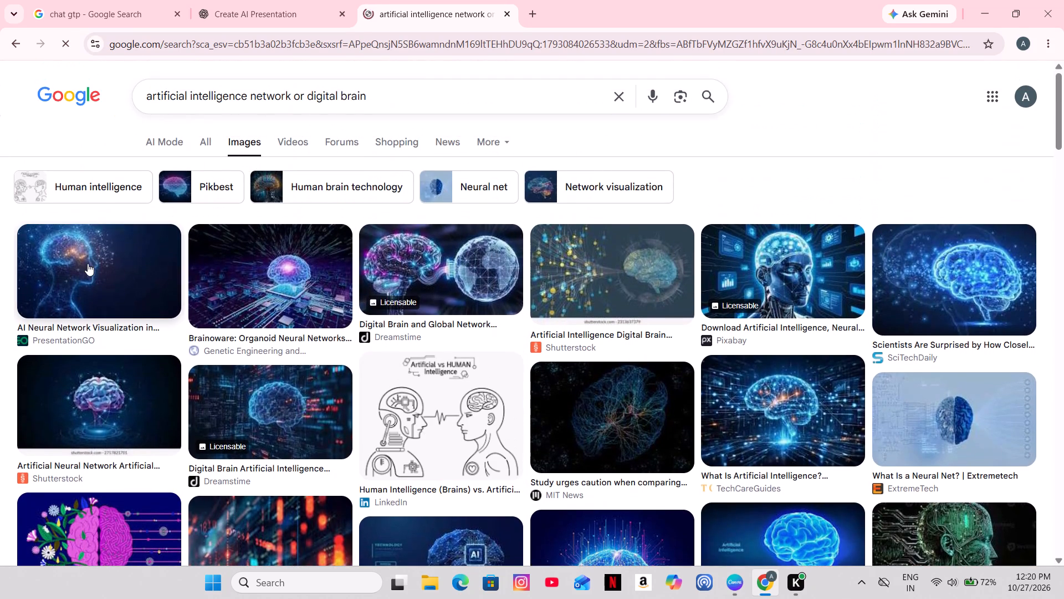
{"action": "scroll", "coordinate": [296, 351], "scroll_direction": "down", "scroll_amount": 2}
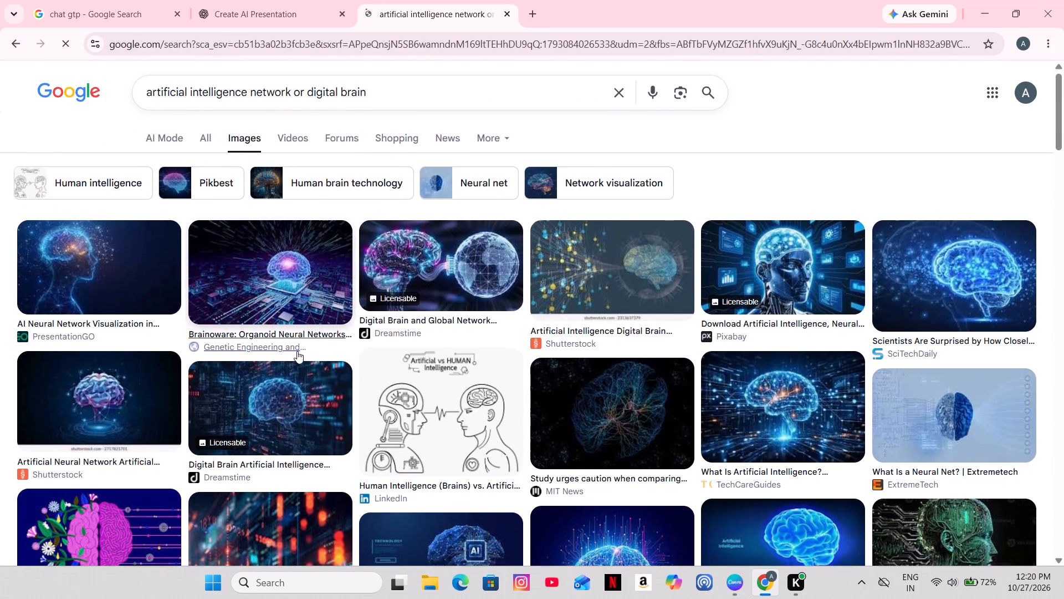
{"action": "scroll", "coordinate": [297, 351], "scroll_direction": "down", "scroll_amount": 5}
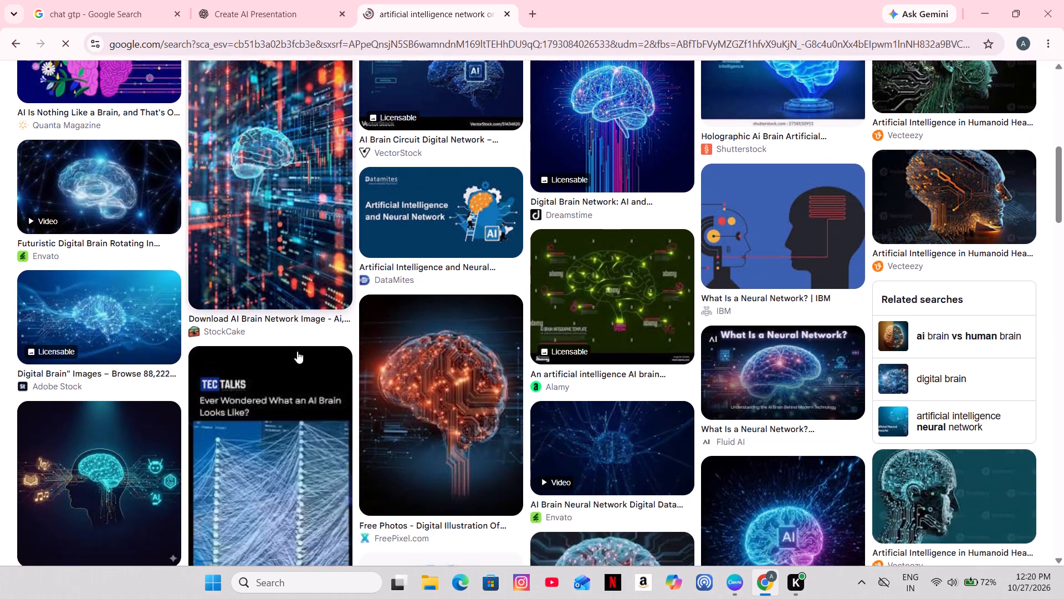
{"action": "scroll", "coordinate": [297, 351], "scroll_direction": "up", "scroll_amount": 3}
{"action": "scroll", "coordinate": [297, 351], "scroll_direction": "down", "scroll_amount": 6}
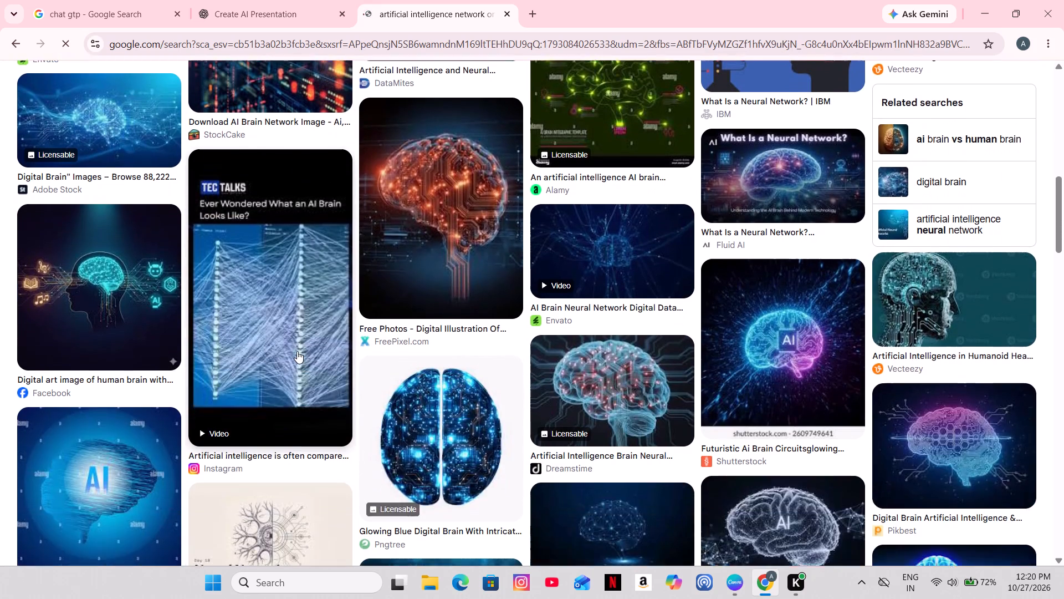
{"action": "scroll", "coordinate": [297, 351], "scroll_direction": "up", "scroll_amount": 6}
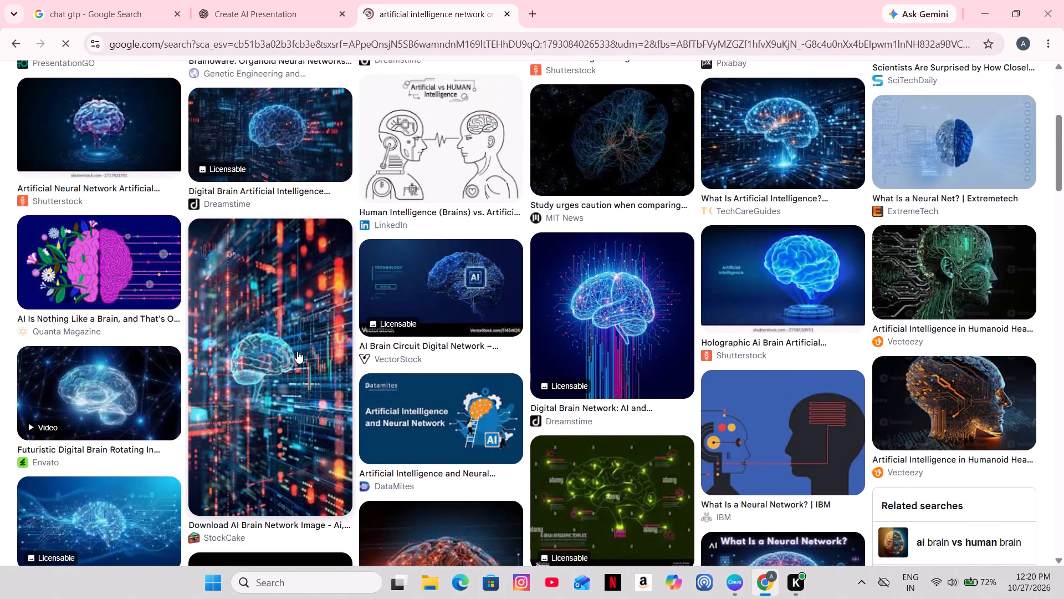
{"action": "scroll", "coordinate": [223, 208], "scroll_direction": "up", "scroll_amount": 5}
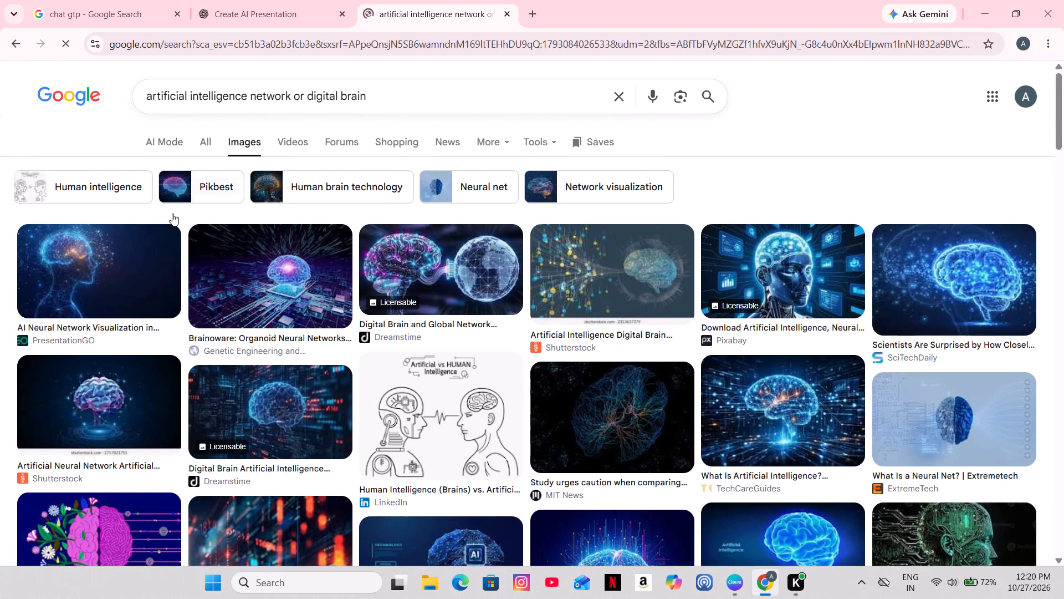
Try to open a larger preview of PresentationGO's "AI Neural Network Visualization" image.
{"action": "left_click", "coordinate": [89, 286]}
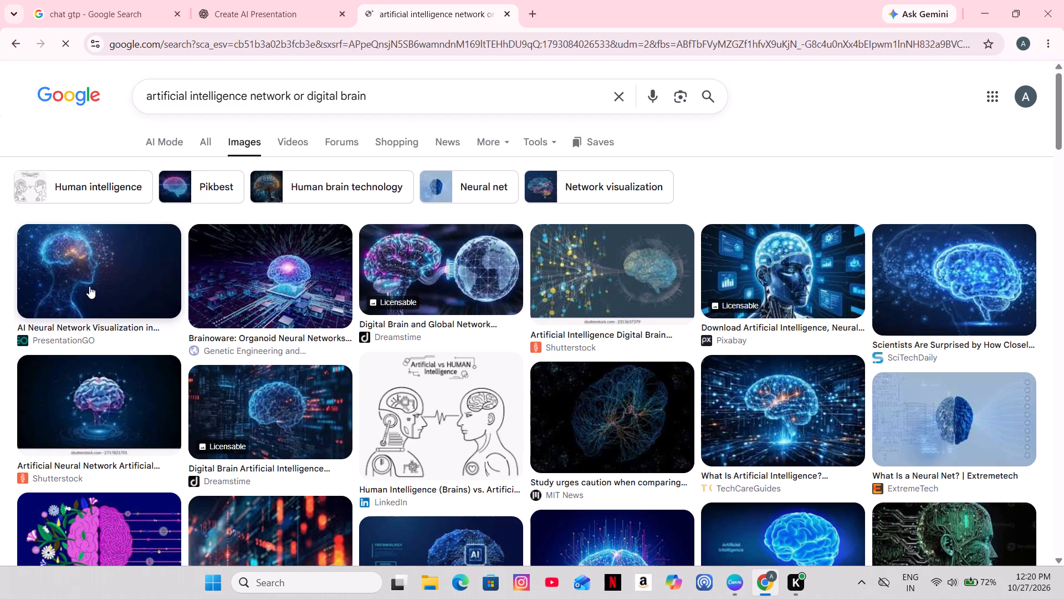
{"action": "left_click", "coordinate": [104, 270]}
Look further through the image results to compare other AI brain and neural network pictures.
{"action": "scroll", "coordinate": [536, 324], "scroll_direction": "down", "scroll_amount": 6}
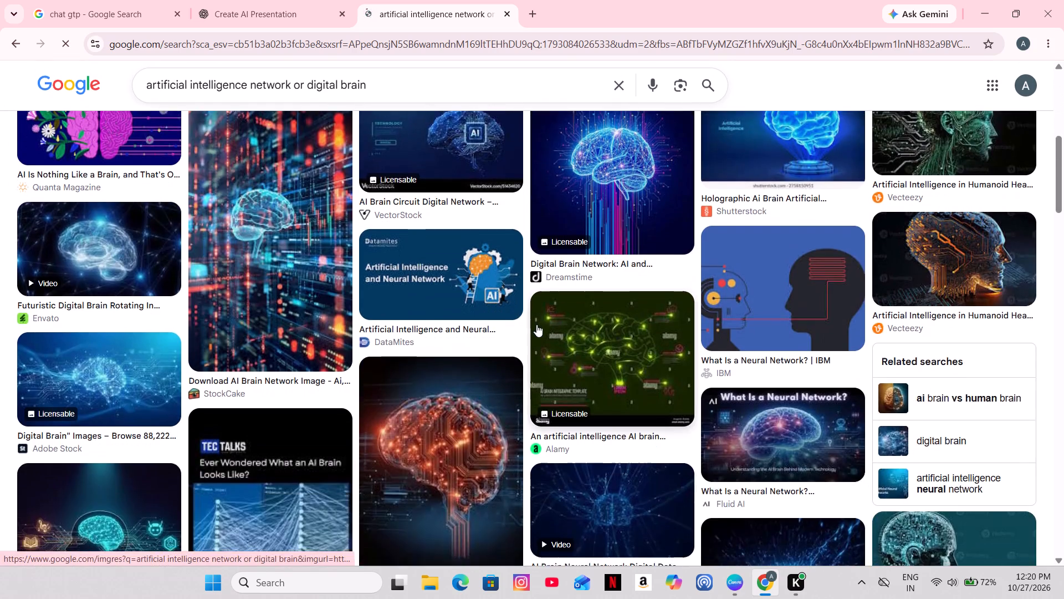
{"action": "scroll", "coordinate": [536, 324], "scroll_direction": "down", "scroll_amount": 6}
{"action": "scroll", "coordinate": [536, 324], "scroll_direction": "up", "scroll_amount": 3}
{"action": "scroll", "coordinate": [536, 324], "scroll_direction": "down", "scroll_amount": 4}
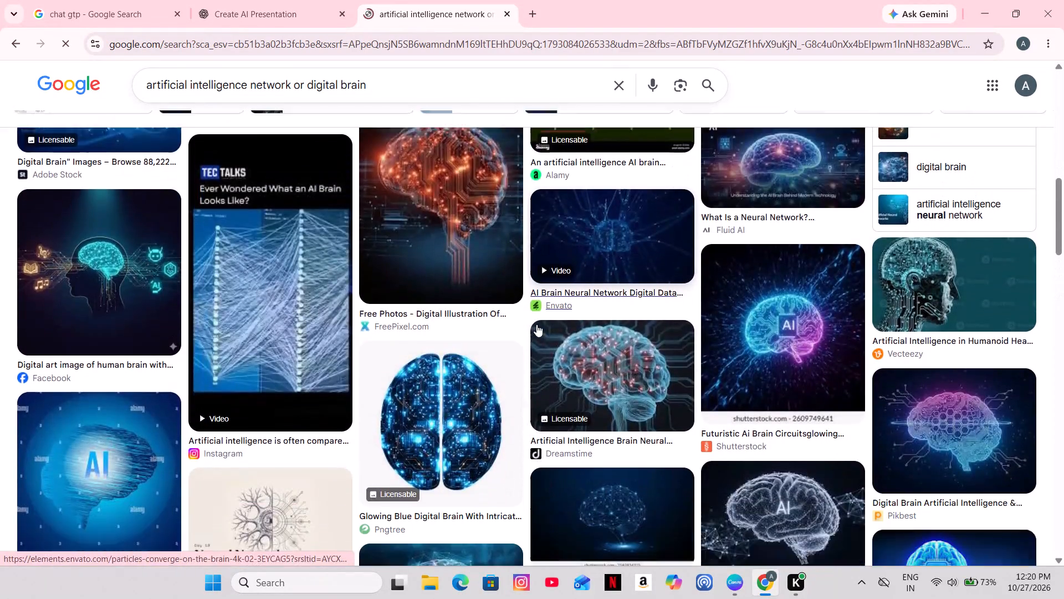
{"action": "scroll", "coordinate": [536, 324], "scroll_direction": "down", "scroll_amount": 7}
{"action": "scroll", "coordinate": [536, 324], "scroll_direction": "up", "scroll_amount": 7}
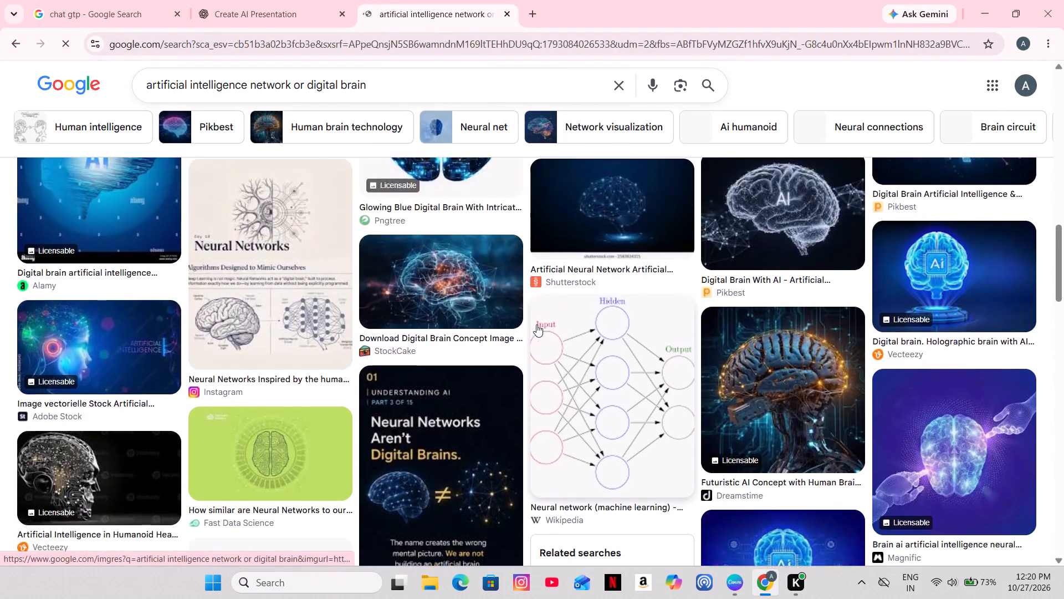
{"action": "scroll", "coordinate": [536, 324], "scroll_direction": "up", "scroll_amount": 9}
{"action": "scroll", "coordinate": [536, 324], "scroll_direction": "down", "scroll_amount": 12}
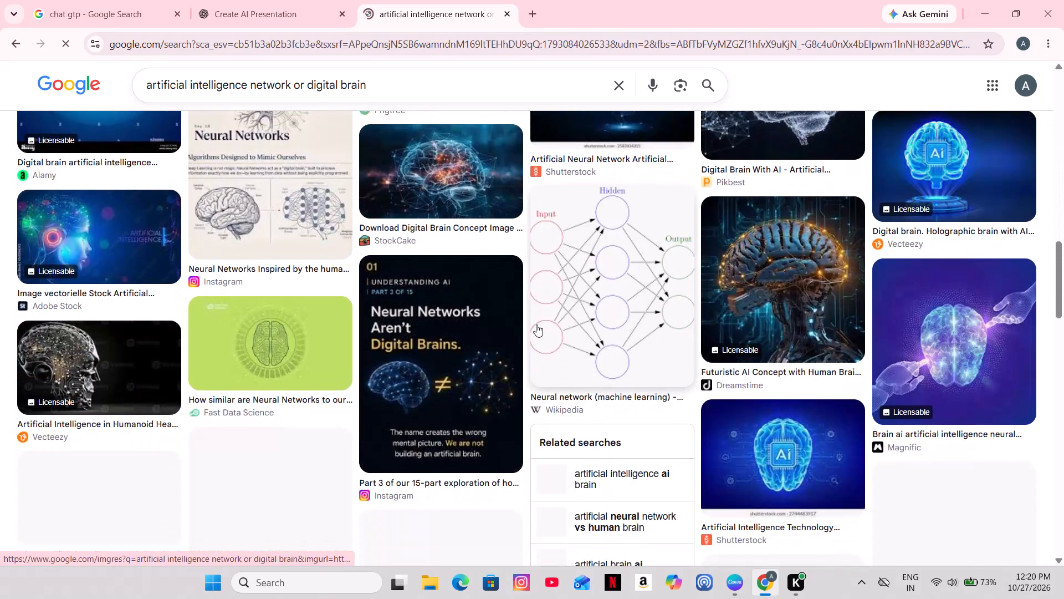
{"action": "scroll", "coordinate": [536, 324], "scroll_direction": "up", "scroll_amount": 6}
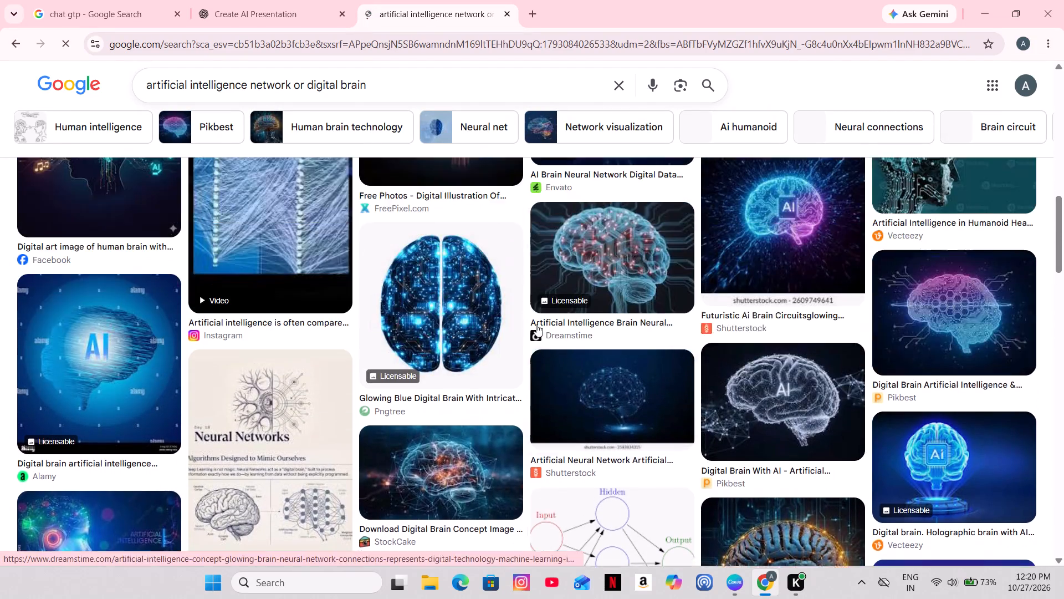
{"action": "scroll", "coordinate": [536, 324], "scroll_direction": "up", "scroll_amount": 15}
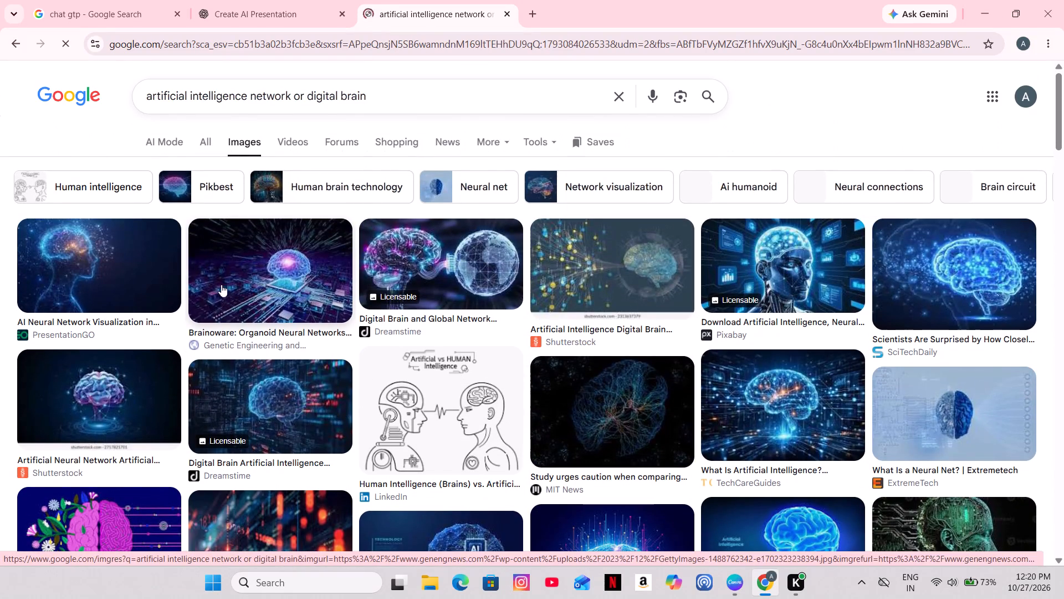
Save PresentationGO's "AI Neural Network Visualization" image, the glowing head profile, to the computer.
{"action": "left_click", "coordinate": [136, 297]}
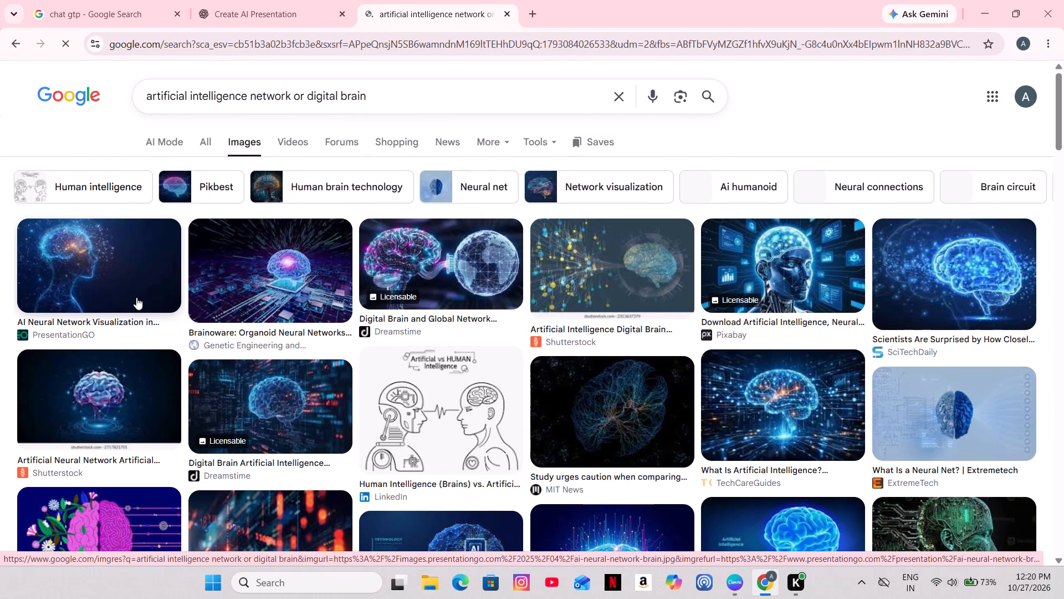
{"action": "right_click", "coordinate": [102, 287]}
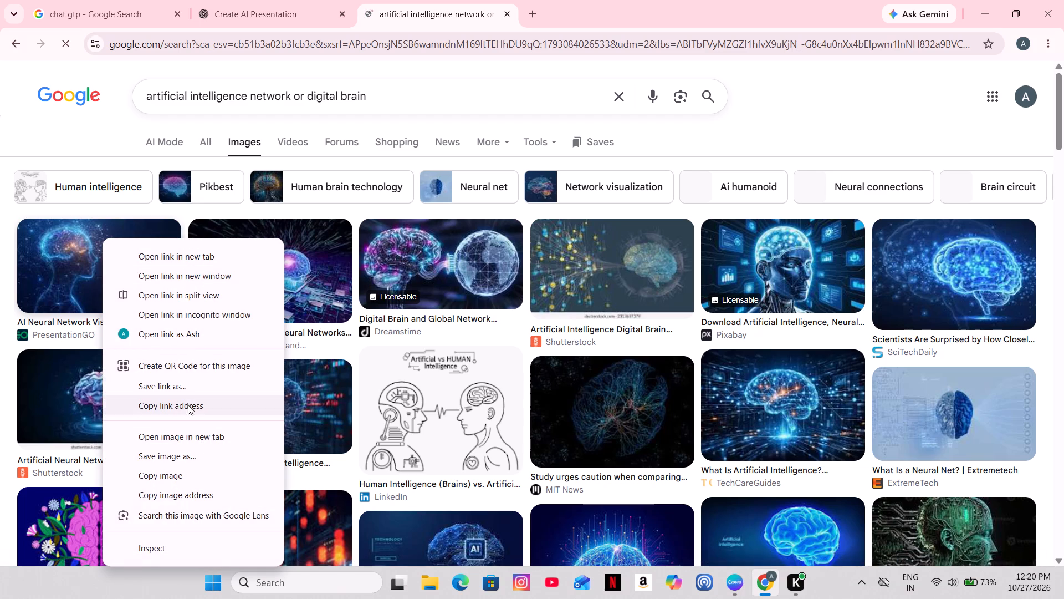
{"action": "left_click", "coordinate": [182, 450]}
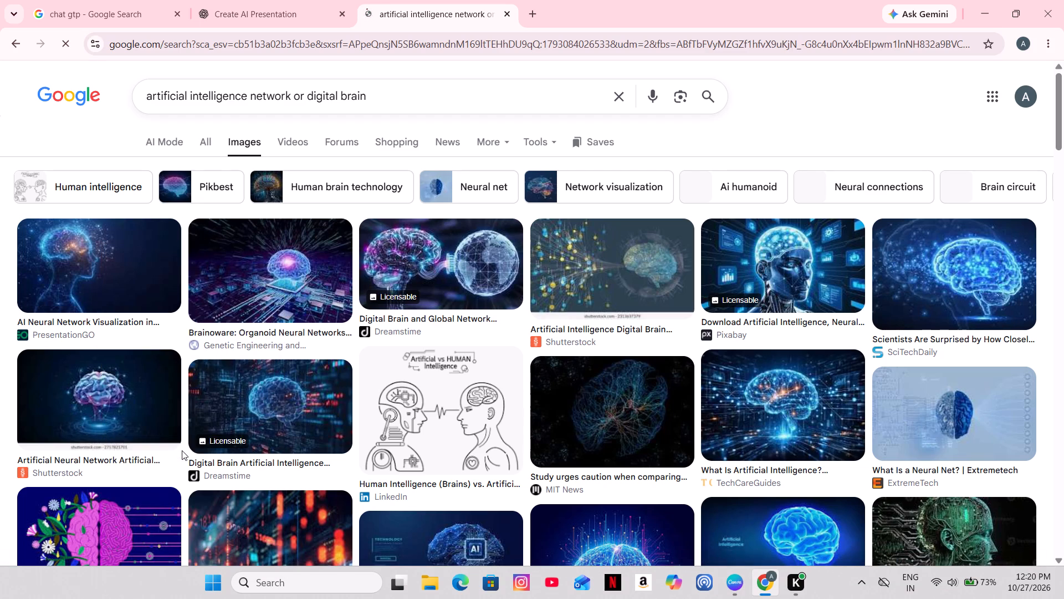
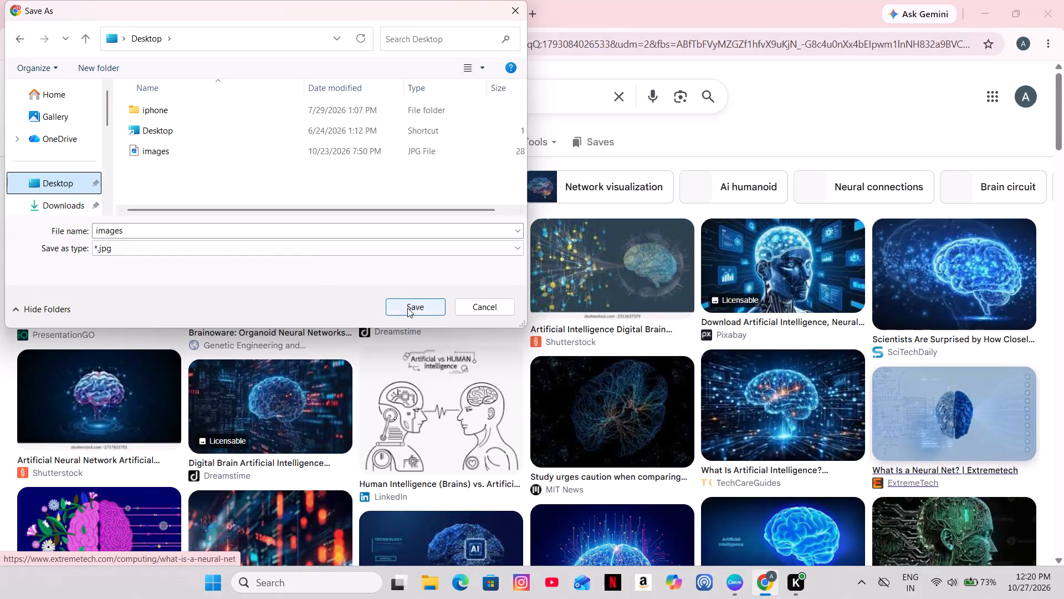
Save the selected image to the Desktop as images.jpg, replacing the existing file, and leave the image results.
{"action": "left_click", "coordinate": [407, 308]}
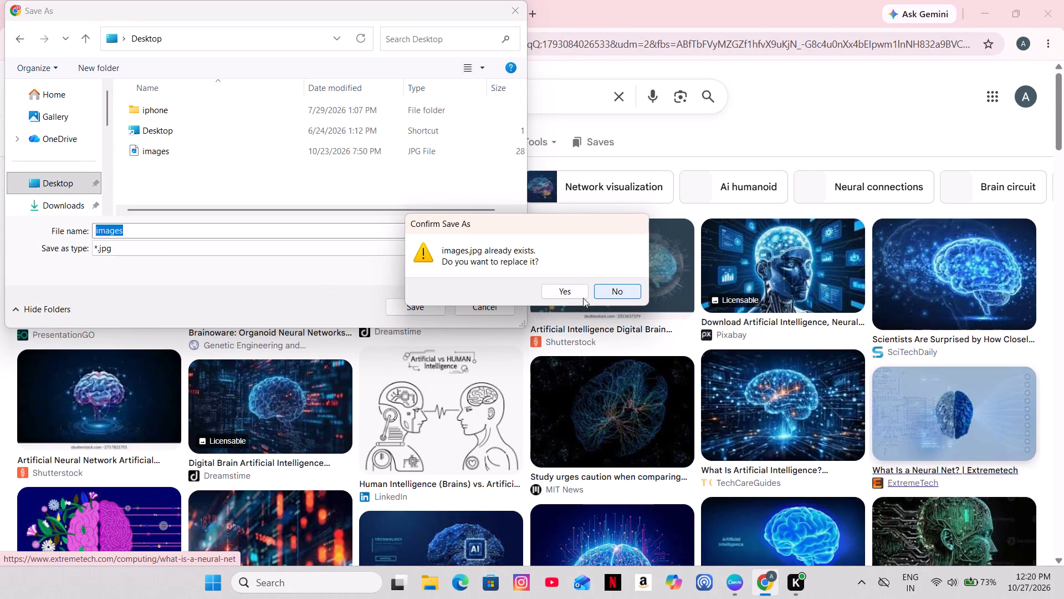
{"action": "left_click", "coordinate": [553, 295]}
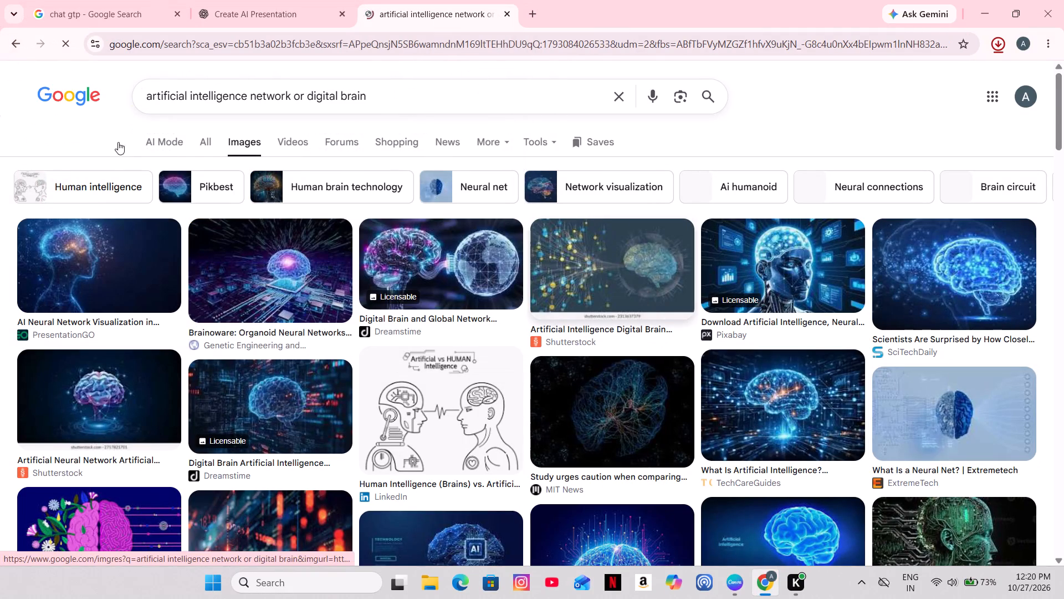
{"action": "left_click", "coordinate": [9, 40]}
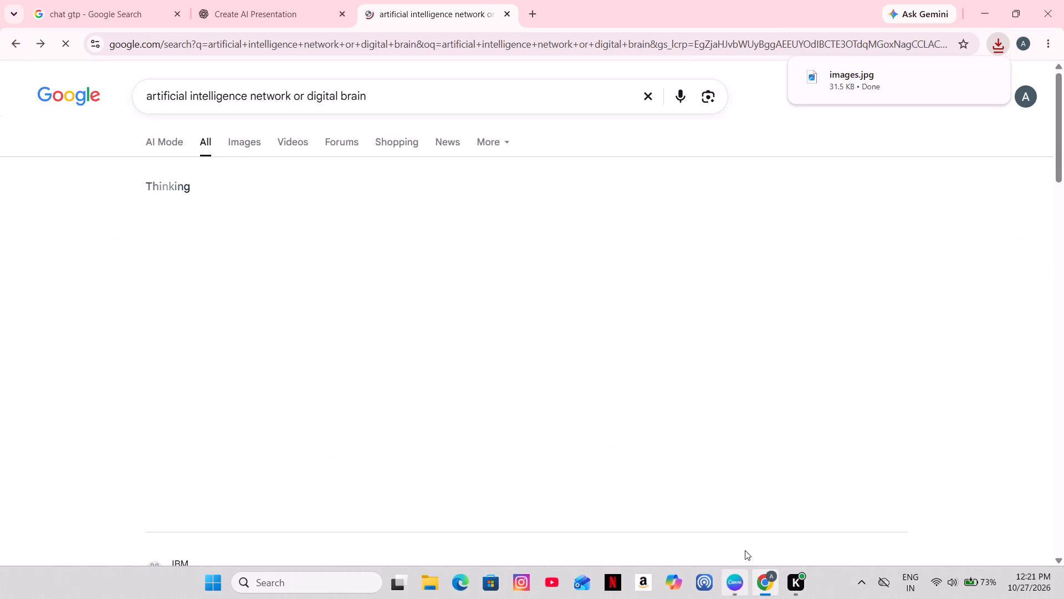
Switch to File Explorer and open the Desktop folder to locate the saved images file.
{"action": "left_click", "coordinate": [433, 584]}
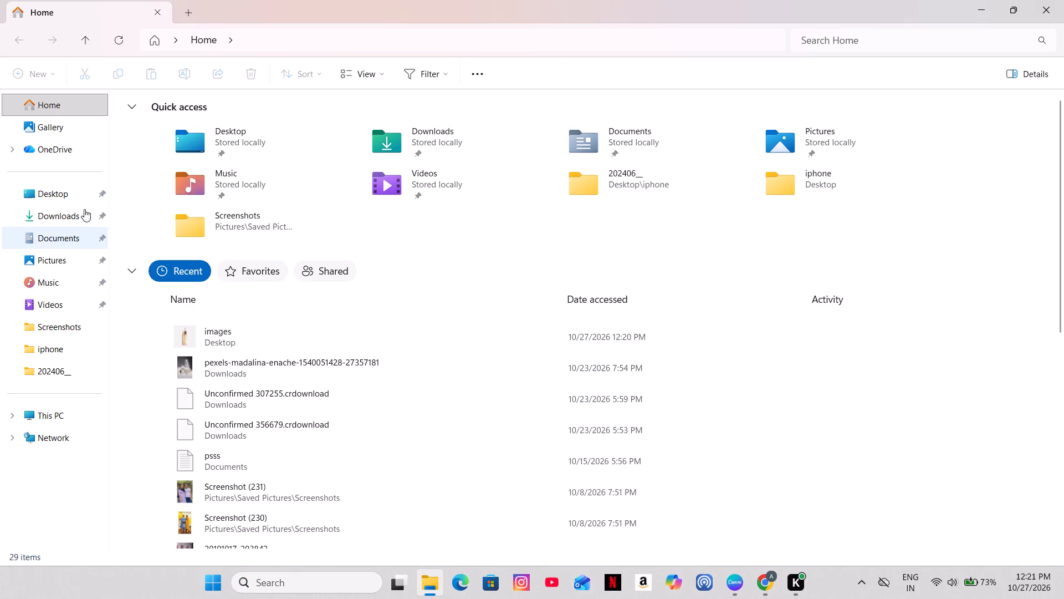
{"action": "left_click", "coordinate": [78, 194]}
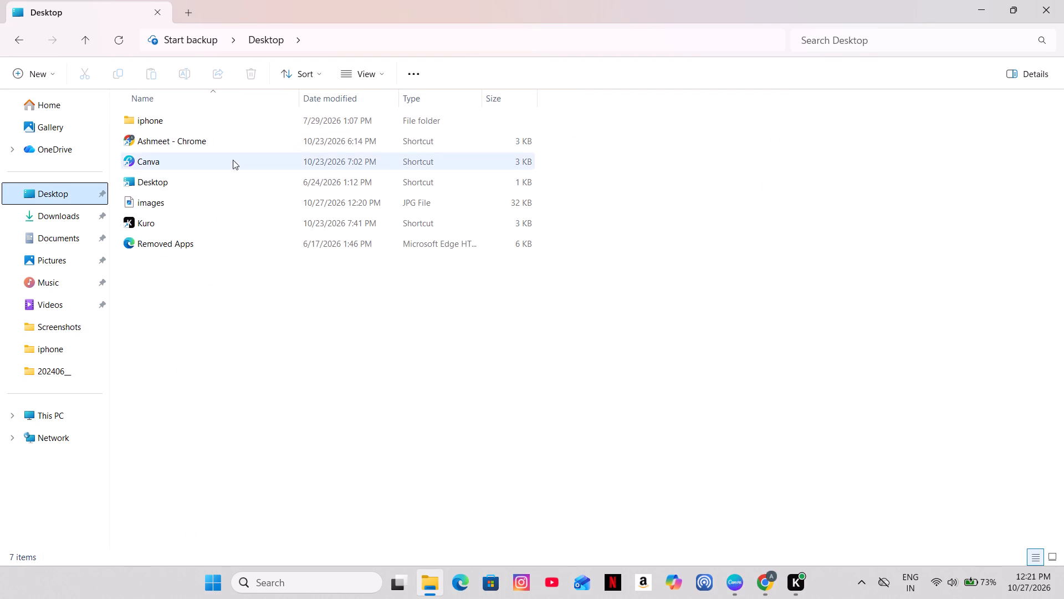
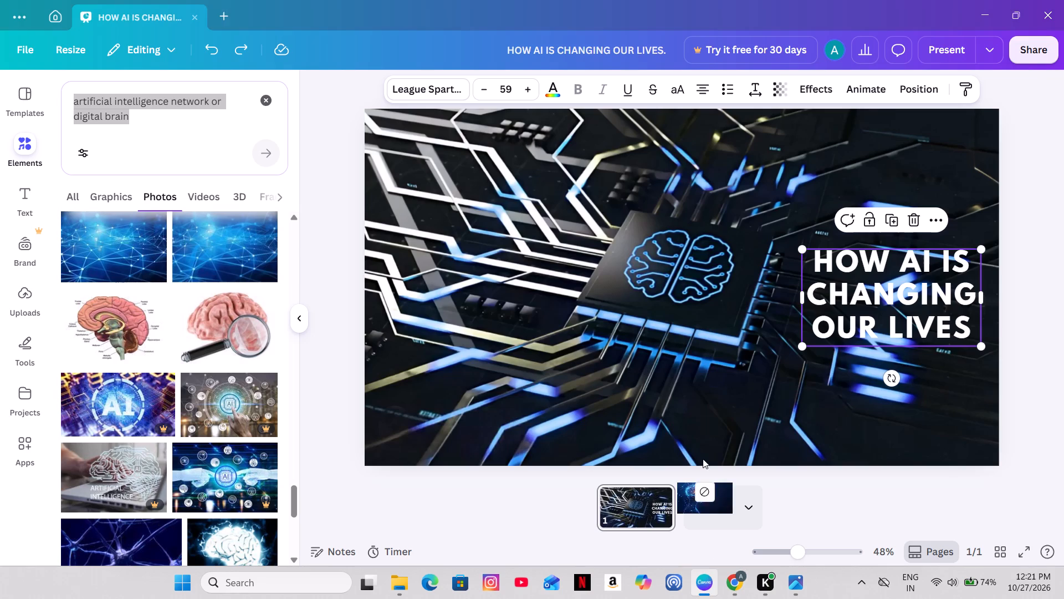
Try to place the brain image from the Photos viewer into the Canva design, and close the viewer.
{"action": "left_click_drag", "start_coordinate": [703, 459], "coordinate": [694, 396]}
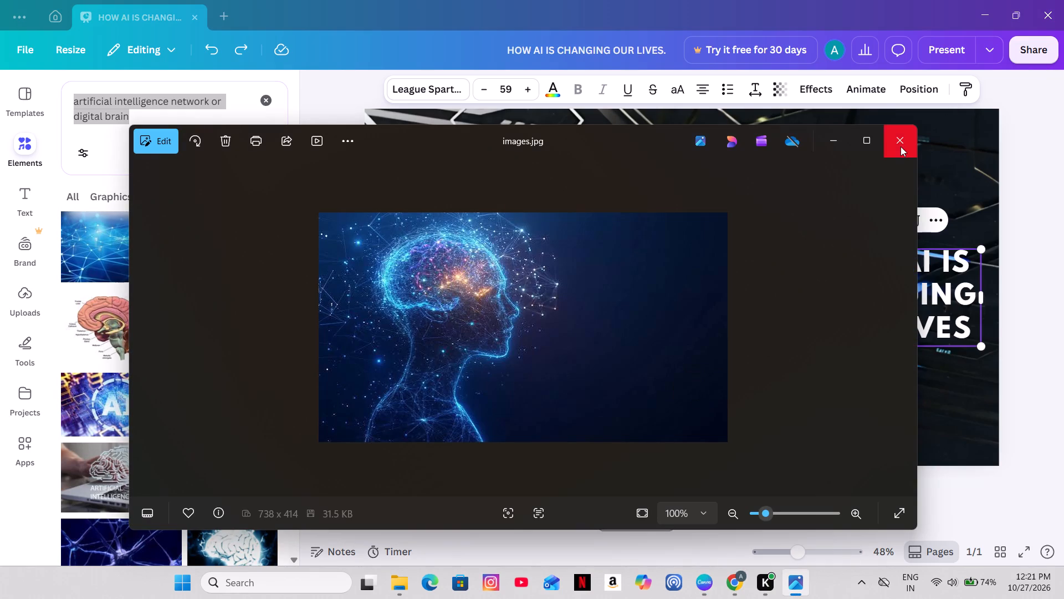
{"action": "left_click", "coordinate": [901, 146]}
Delete the circuit-board background image from the cover slide, leaving crop mode without cropping it.
{"action": "left_click", "coordinate": [733, 298]}
{"action": "key", "text": "BackSpace"}
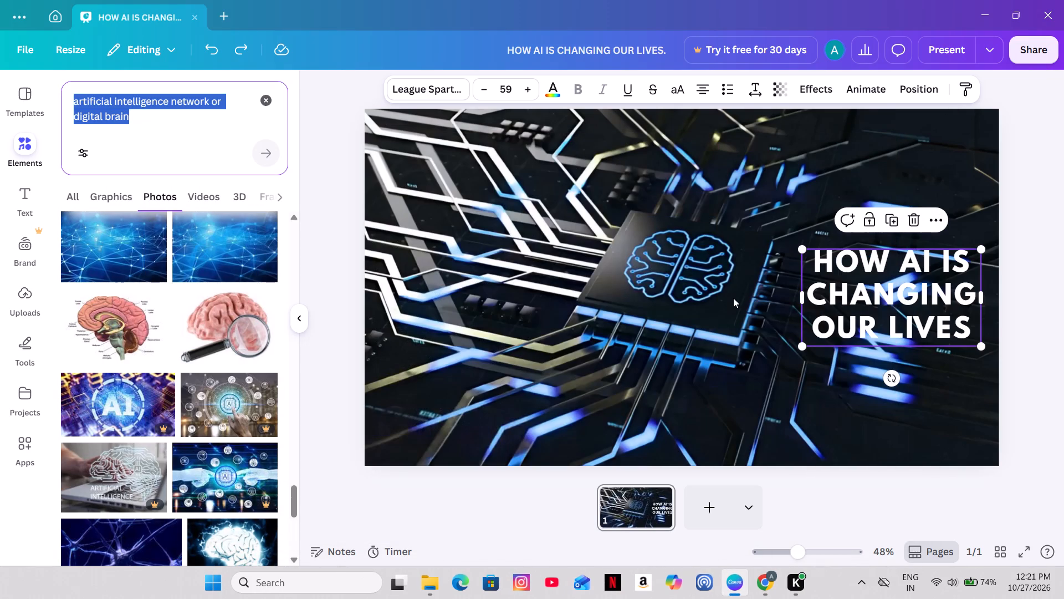
{"action": "triple_click", "coordinate": [709, 248]}
{"action": "double_click", "coordinate": [709, 248]}
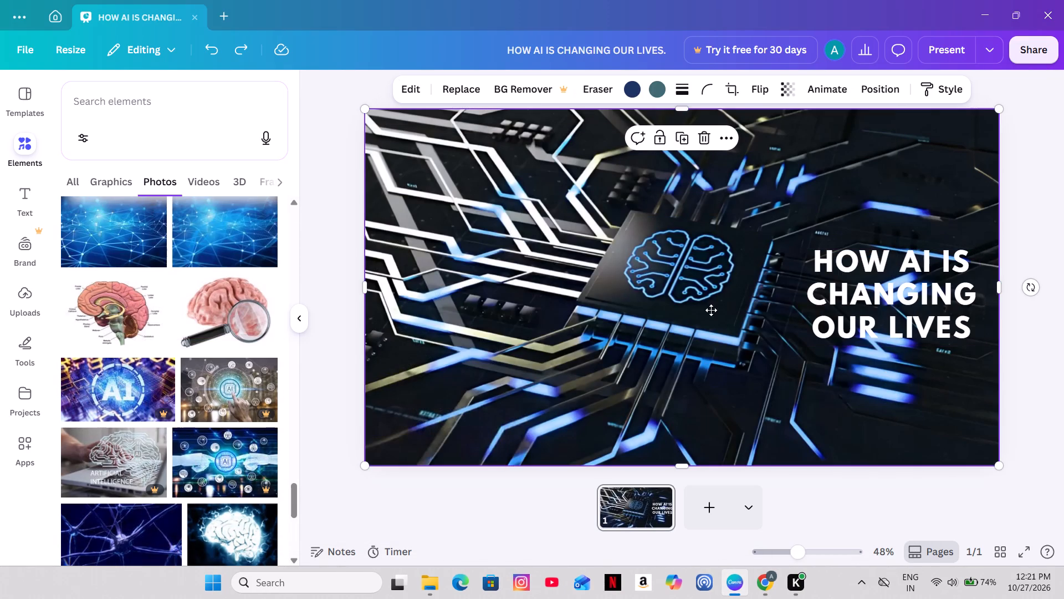
{"action": "triple_click", "coordinate": [870, 536]}
{"action": "left_click", "coordinate": [873, 526]}
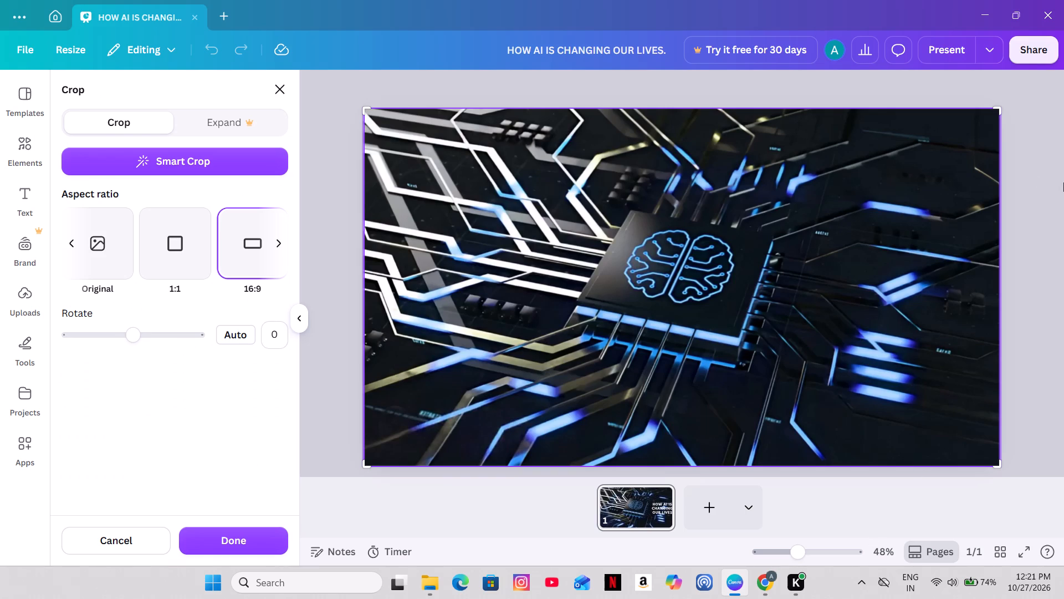
{"action": "triple_click", "coordinate": [1039, 167]}
{"action": "left_click", "coordinate": [506, 231]}
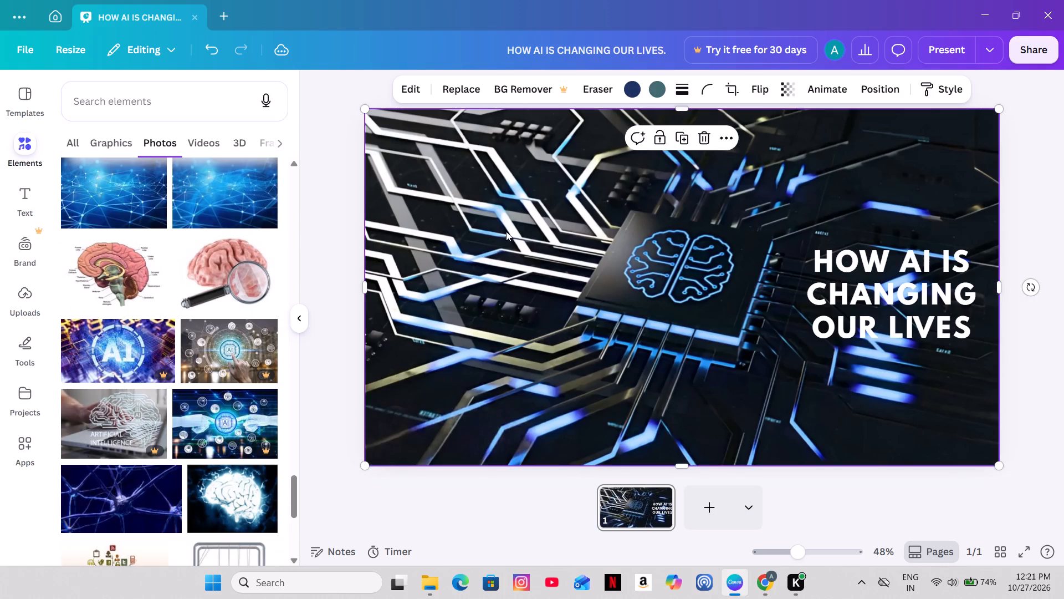
{"action": "key", "text": "BackSpace"}
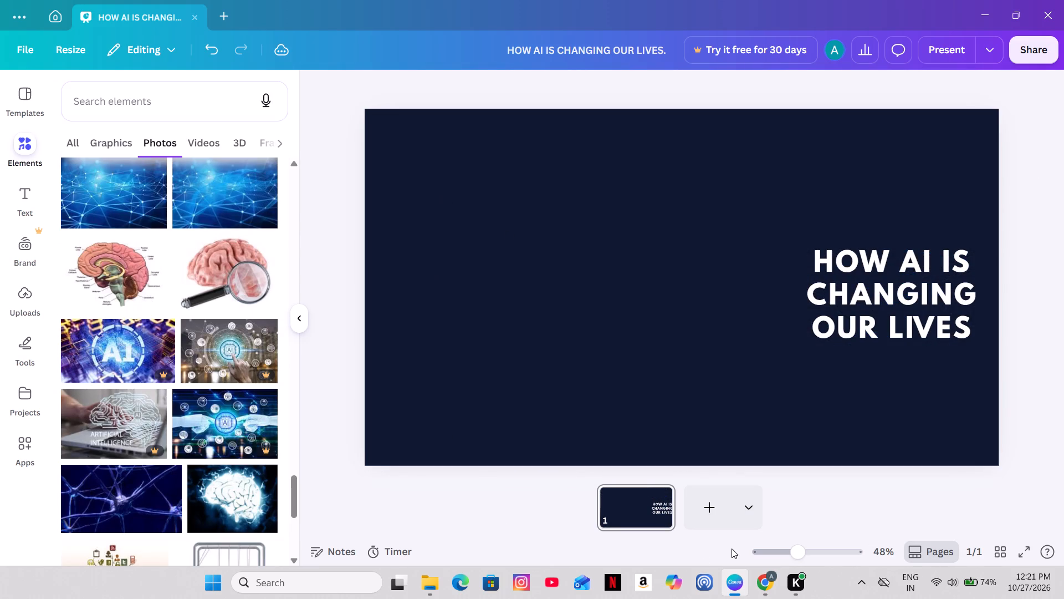
Switch to File Explorer and bring the images file from the Desktop folder onto the cover slide in Canva.
{"action": "left_click", "coordinate": [433, 590]}
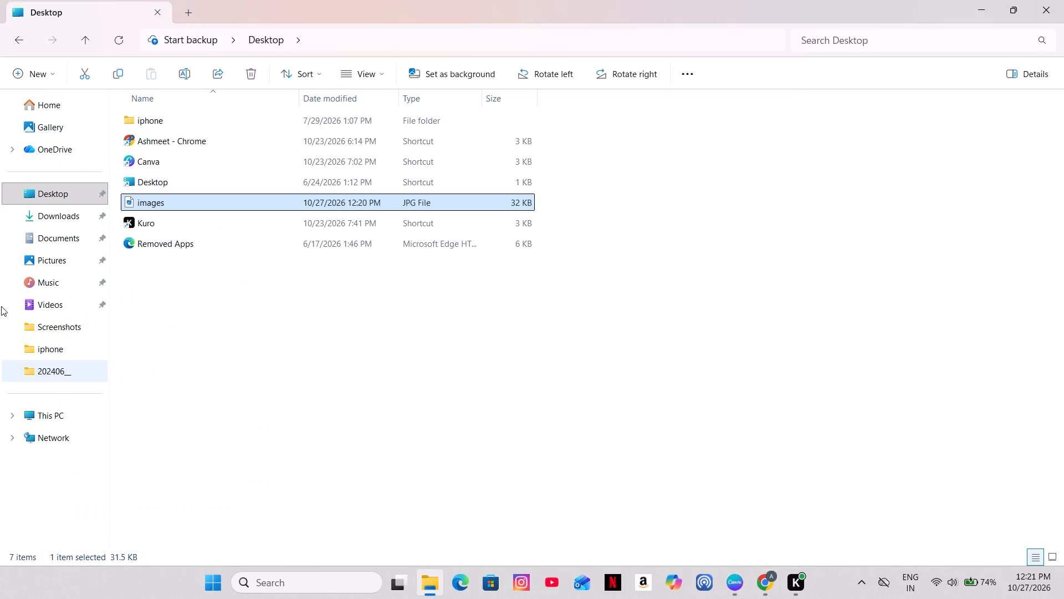
{"action": "left_click_drag", "start_coordinate": [208, 206], "coordinate": [397, 358]}
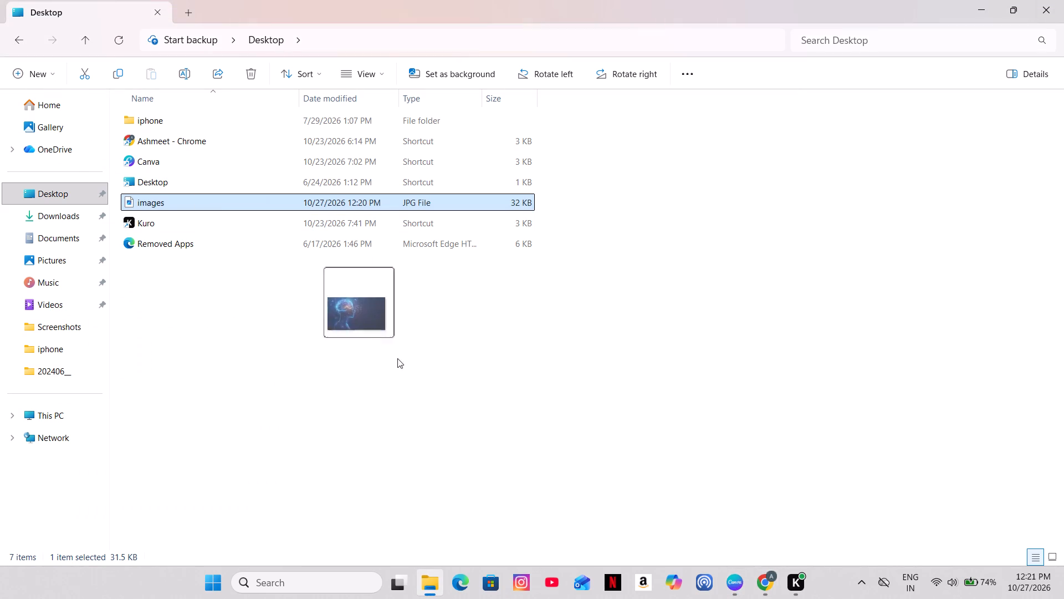
{"action": "left_click_drag", "start_coordinate": [397, 358], "coordinate": [664, 393]}
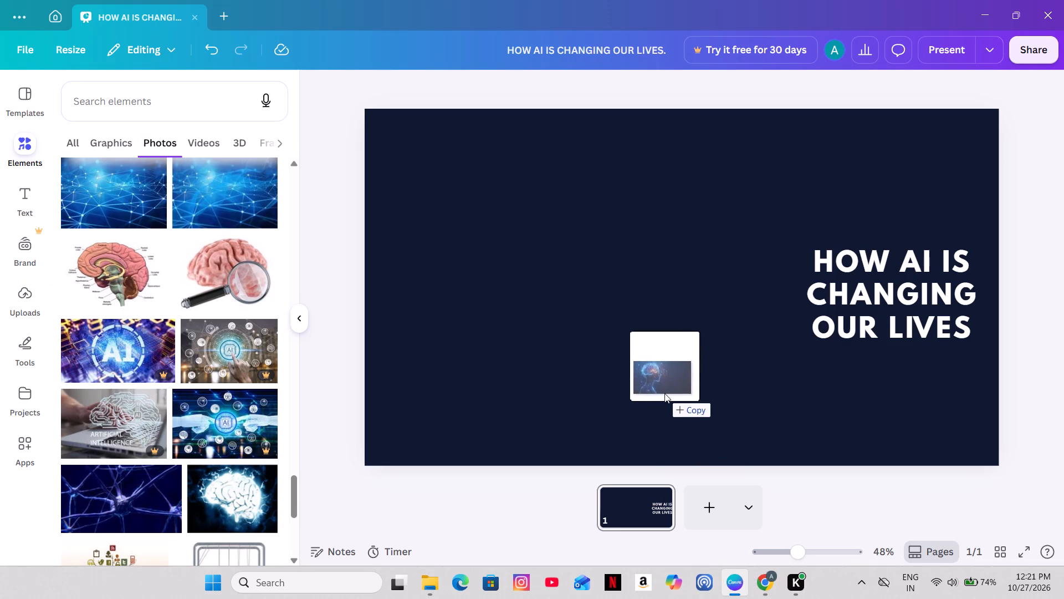
{"action": "left_click_drag", "start_coordinate": [664, 393], "coordinate": [664, 393]}
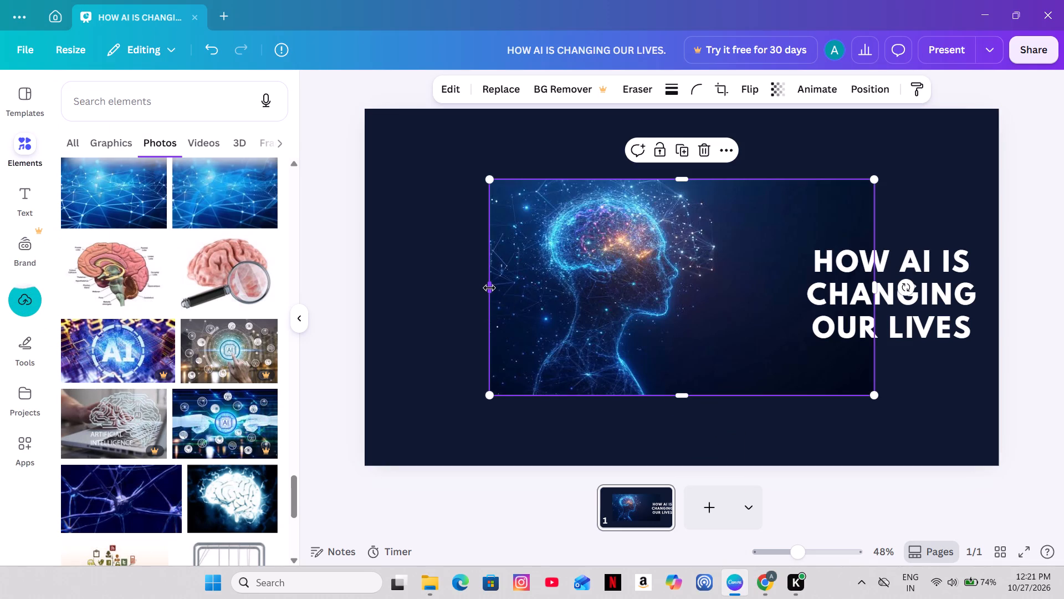
Stretch the glowing brain image out to all four edges of the slide so it serves as the full background.
{"action": "left_click_drag", "start_coordinate": [489, 288], "coordinate": [366, 318]}
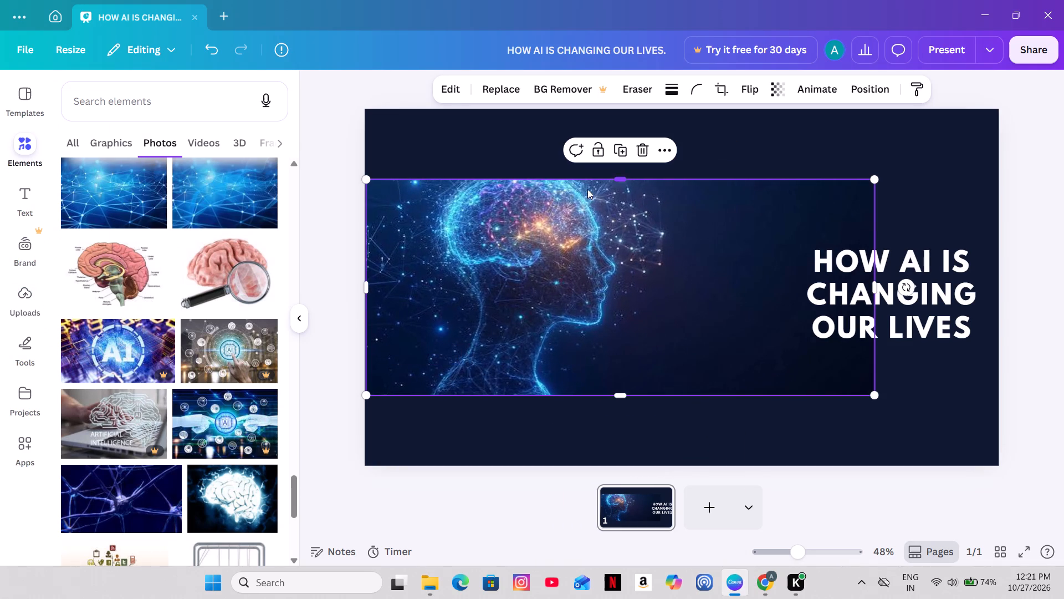
{"action": "left_click_drag", "start_coordinate": [617, 179], "coordinate": [617, 105]}
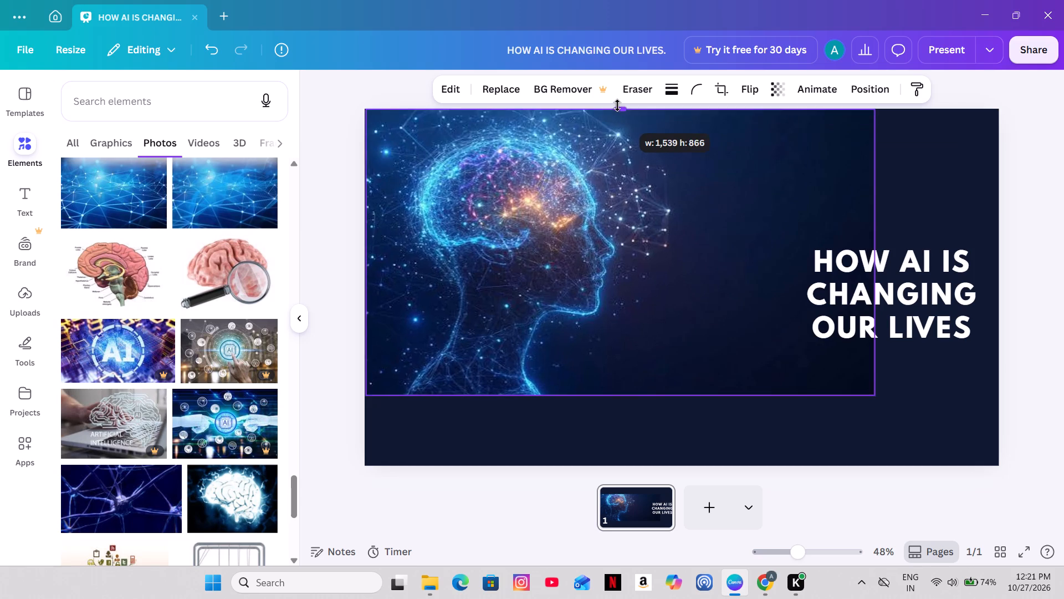
{"action": "left_click_drag", "start_coordinate": [617, 105], "coordinate": [624, 125]}
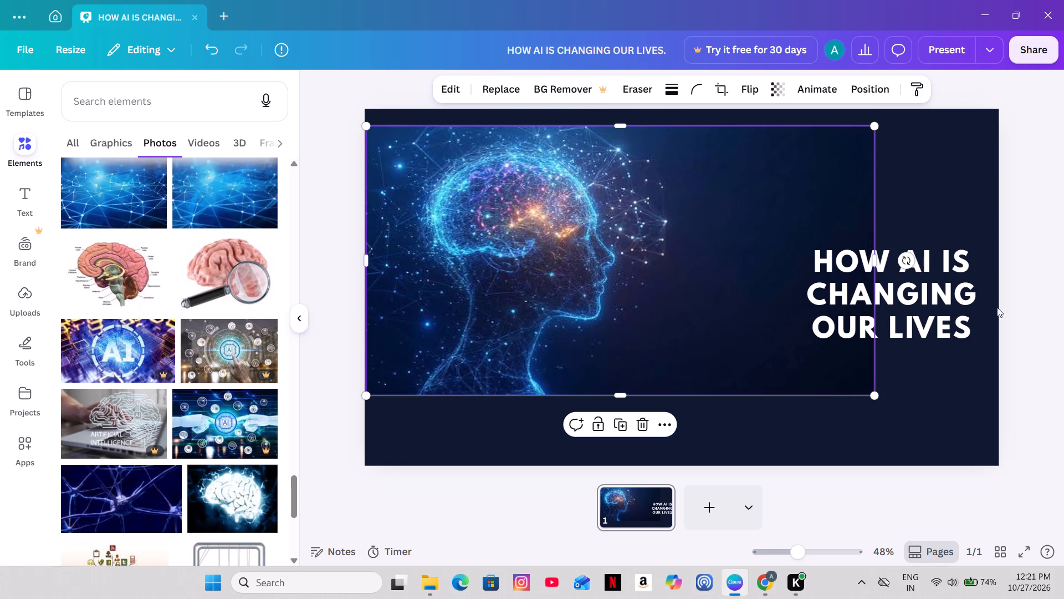
{"action": "left_click_drag", "start_coordinate": [874, 260], "coordinate": [960, 248]}
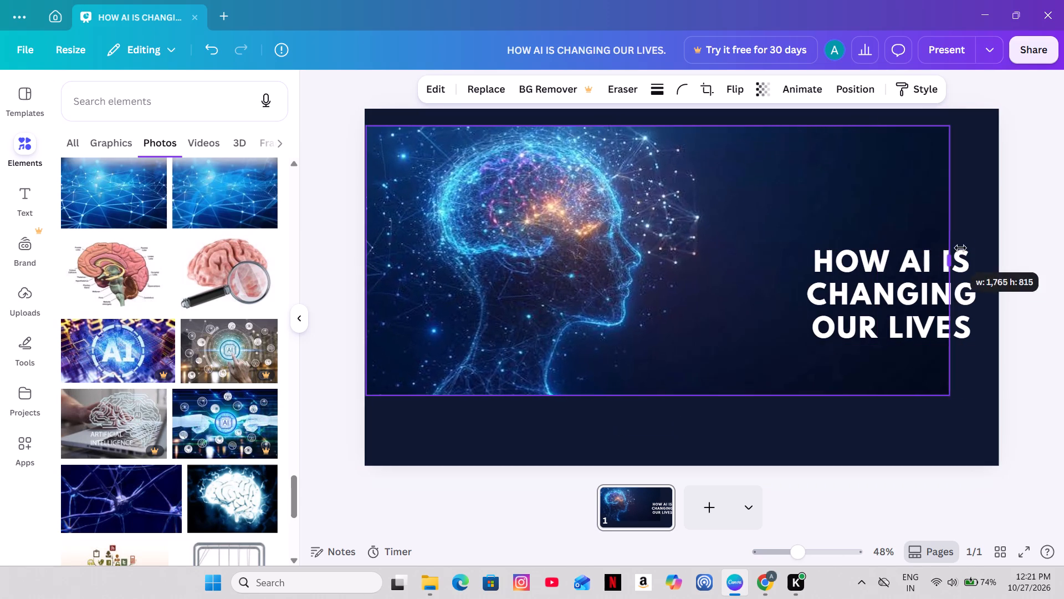
{"action": "left_click_drag", "start_coordinate": [960, 248], "coordinate": [993, 247]}
{"action": "left_click", "coordinate": [993, 257]}
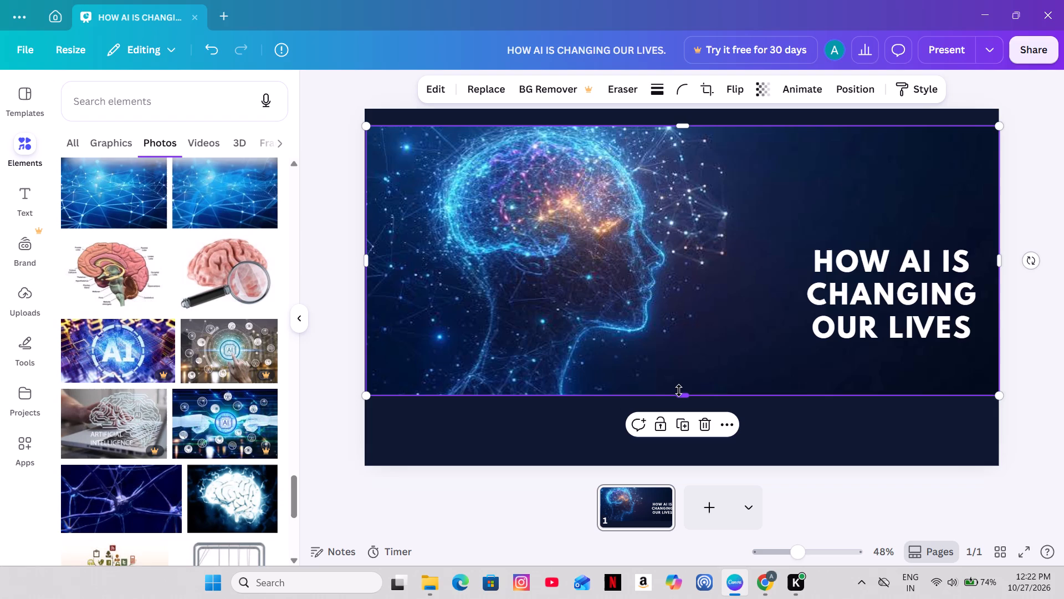
{"action": "left_click_drag", "start_coordinate": [679, 390], "coordinate": [690, 461]}
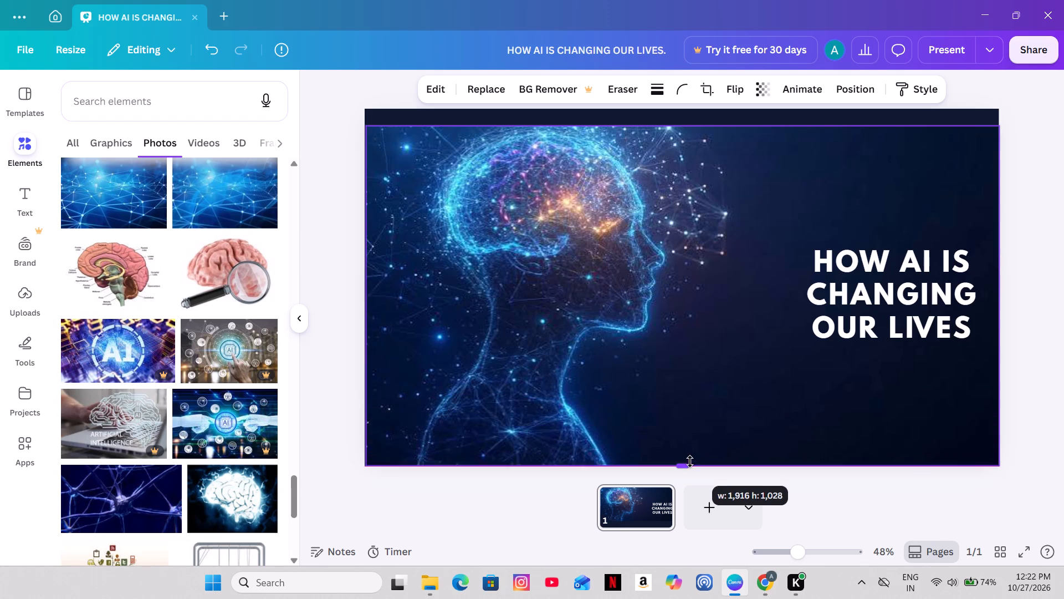
{"action": "left_click_drag", "start_coordinate": [690, 461], "coordinate": [690, 462]}
{"action": "left_click_drag", "start_coordinate": [682, 125], "coordinate": [683, 116]}
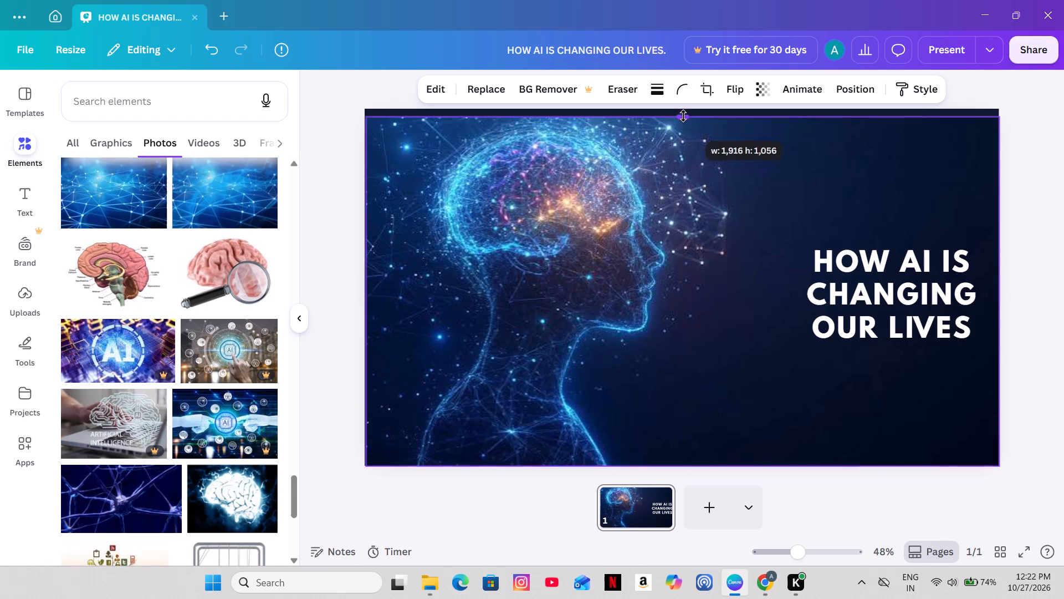
{"action": "left_click_drag", "start_coordinate": [683, 116], "coordinate": [684, 109]}
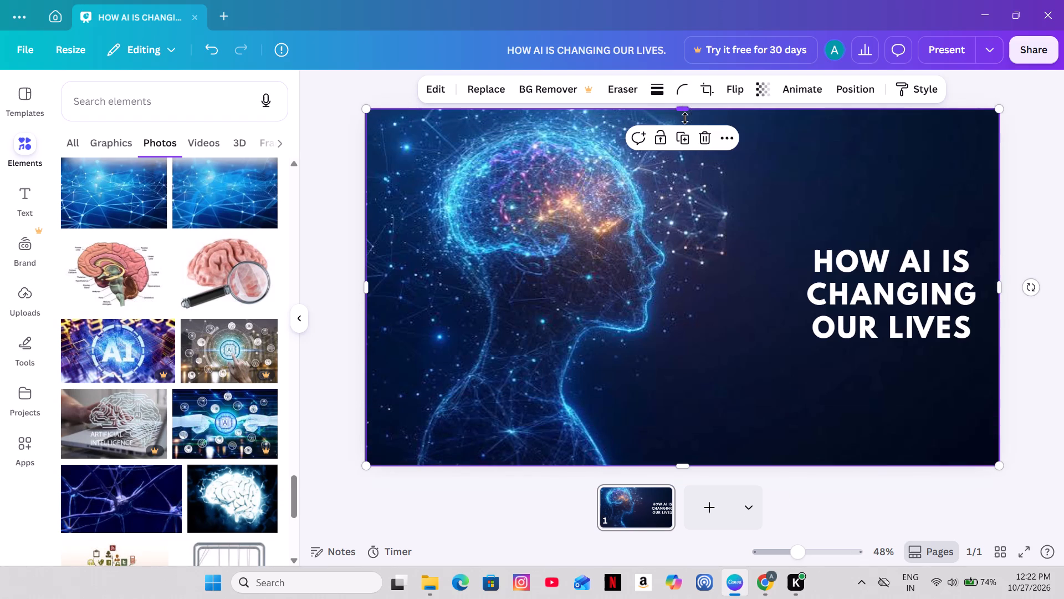
{"action": "left_click", "coordinate": [1017, 474]}
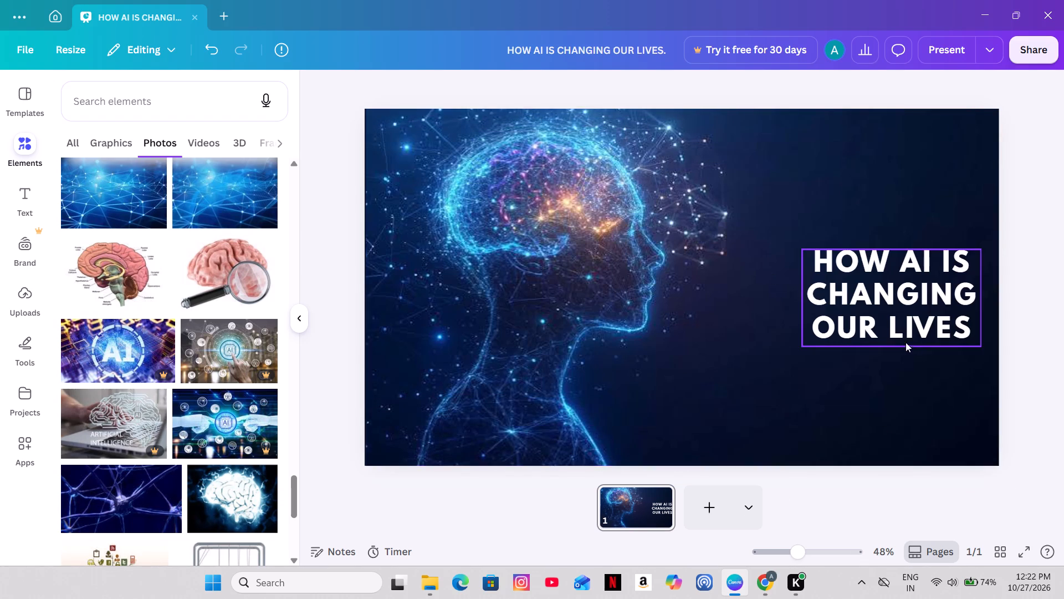
Widen the title text box toward the face and move it, vertically centred, against the slide's right edge.
{"action": "scroll", "coordinate": [900, 343], "scroll_direction": "down", "scroll_amount": 4, "text": "ctrl"}
{"action": "scroll", "coordinate": [900, 343], "scroll_direction": "up", "scroll_amount": 4, "text": "ctrl"}
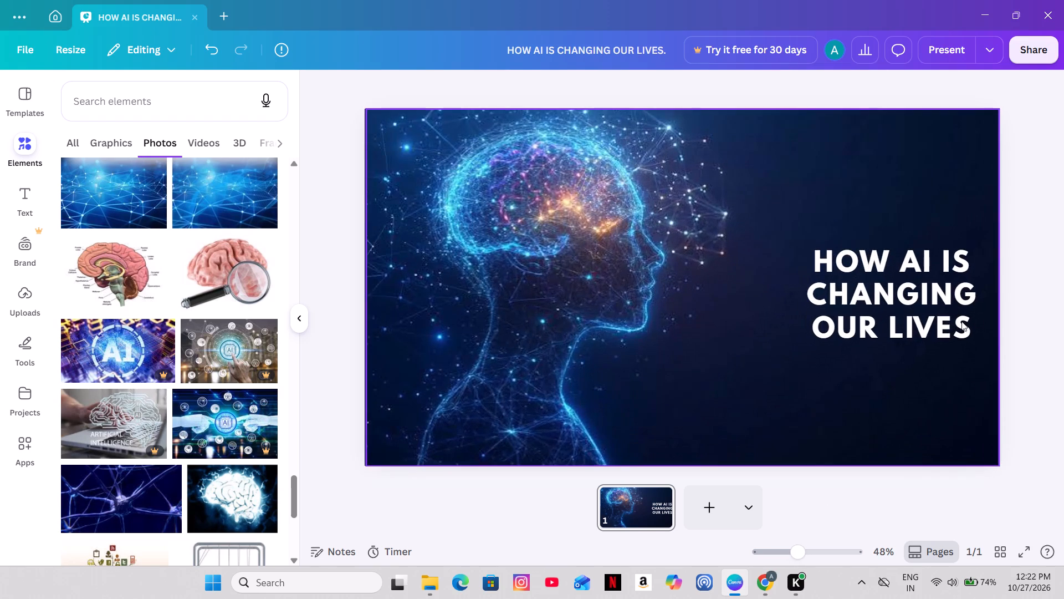
{"action": "left_click", "coordinate": [891, 316]}
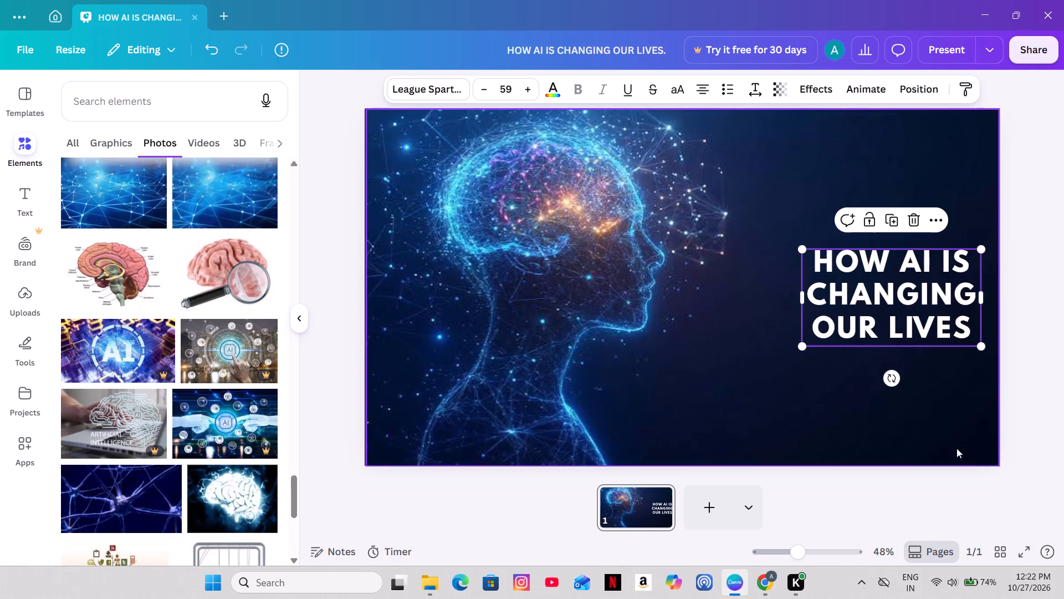
{"action": "left_click_drag", "start_coordinate": [799, 298], "coordinate": [681, 323]}
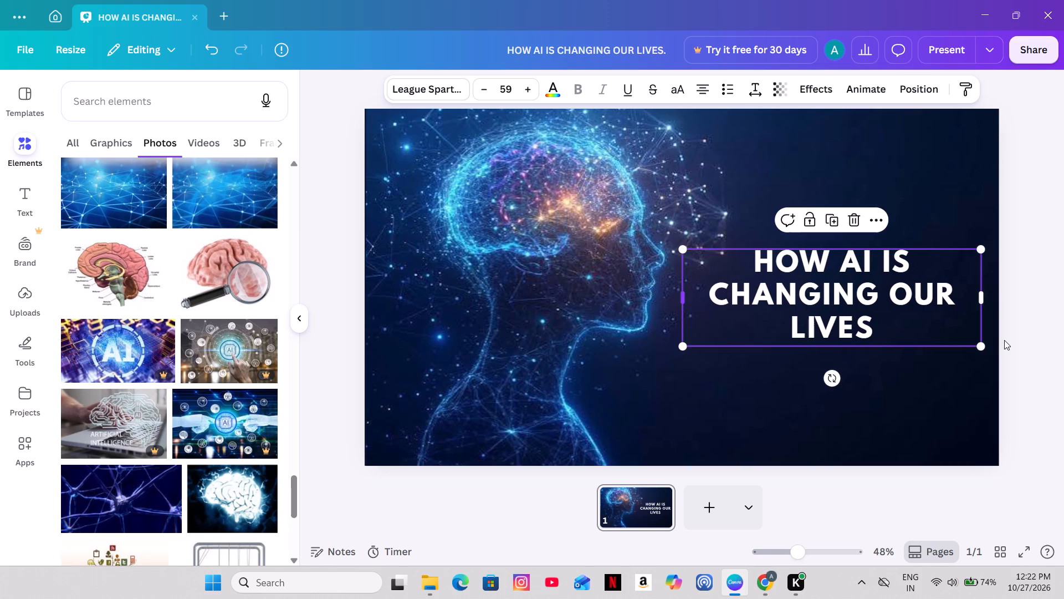
{"action": "left_click", "coordinate": [1041, 317]}
{"action": "left_click_drag", "start_coordinate": [895, 297], "coordinate": [912, 279]}
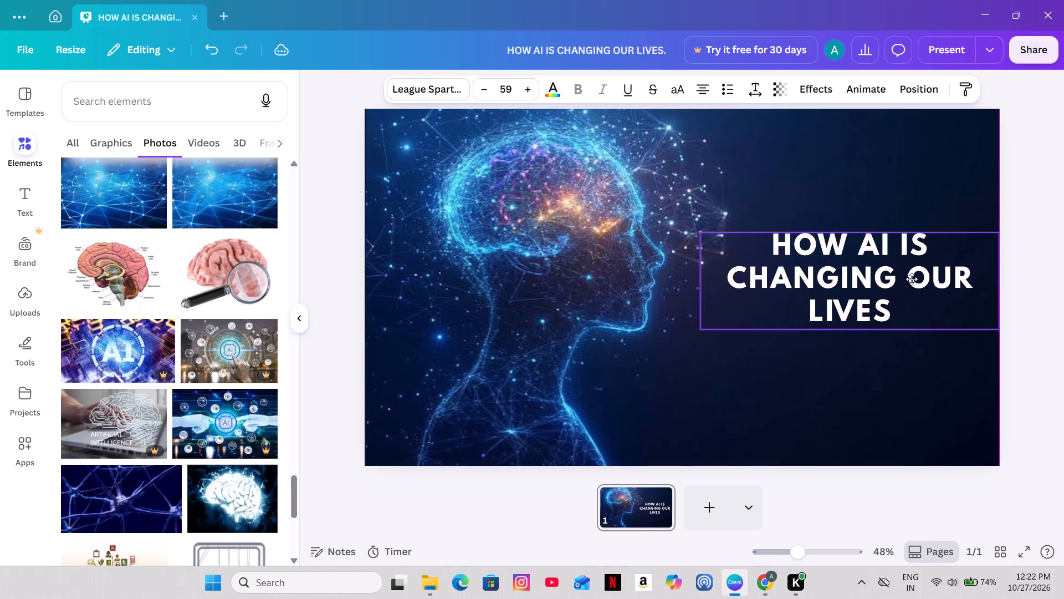
{"action": "left_click_drag", "start_coordinate": [912, 279], "coordinate": [909, 285]}
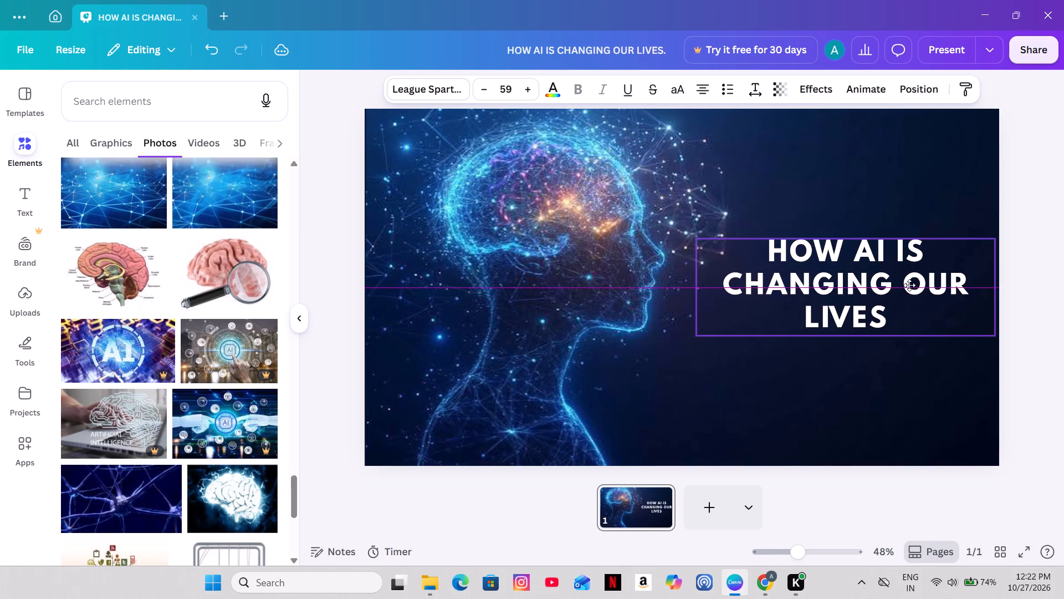
{"action": "left_click_drag", "start_coordinate": [909, 285], "coordinate": [911, 285]}
{"action": "left_click", "coordinate": [1015, 212]}
Reduce the title's font size to 53.
{"action": "left_click", "coordinate": [875, 289]}
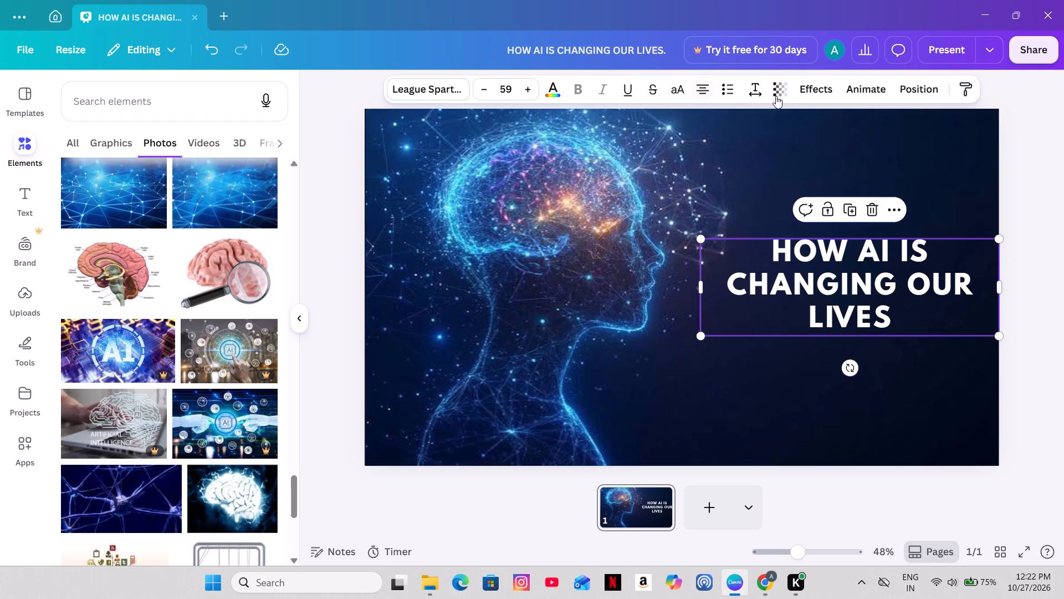
{"action": "left_click", "coordinate": [479, 90]}
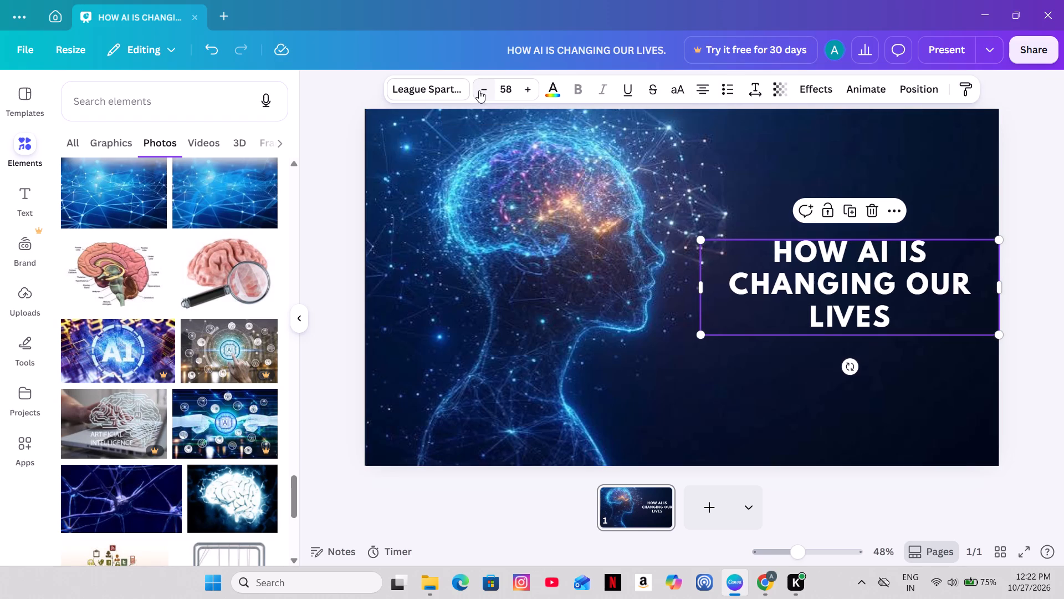
{"action": "left_click", "coordinate": [479, 90]}
{"action": "double_click", "coordinate": [479, 90]}
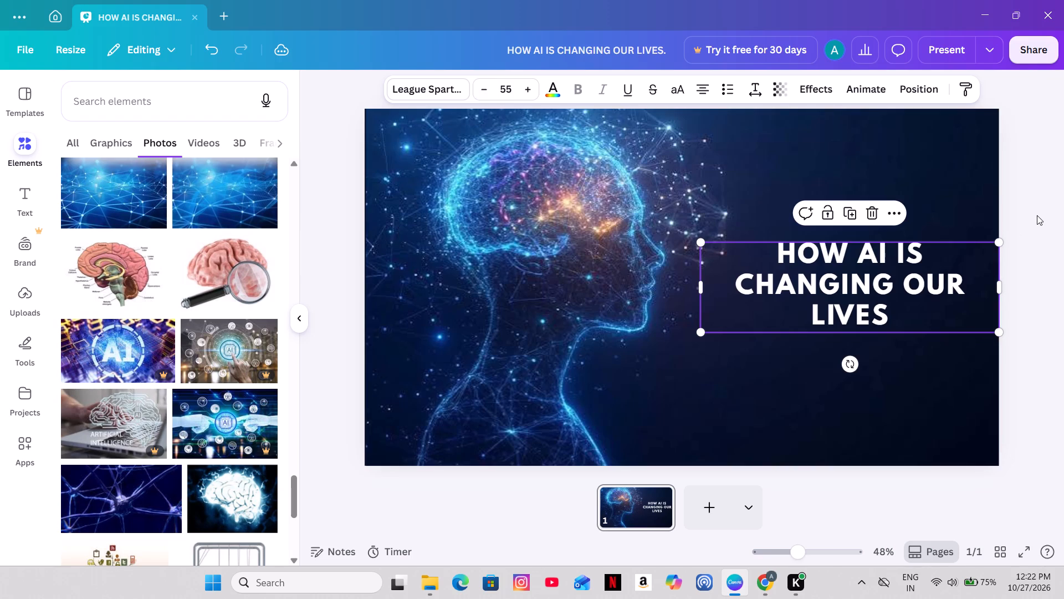
{"action": "left_click", "coordinate": [1037, 215]}
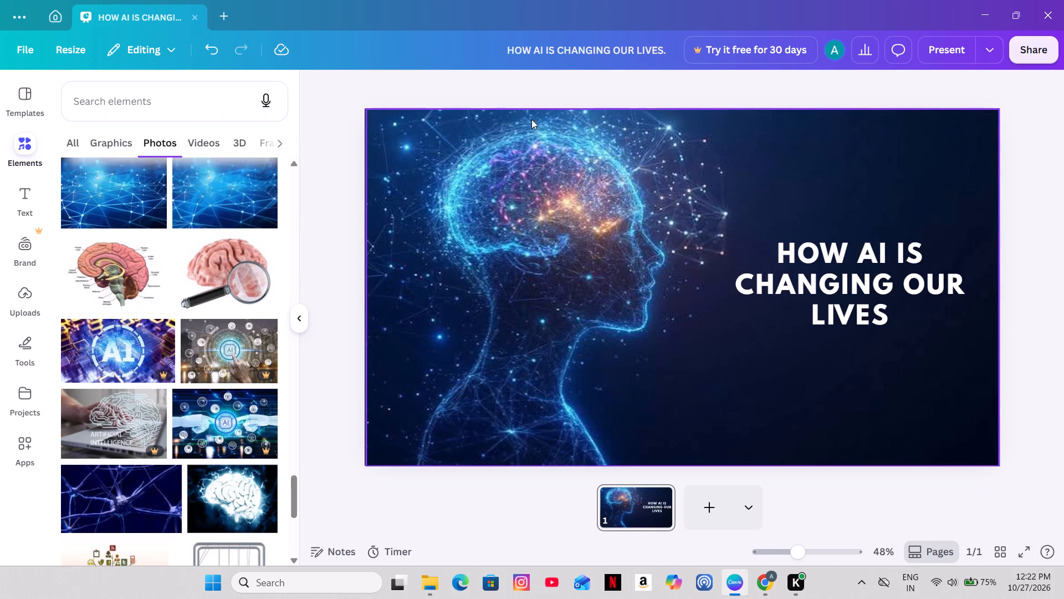
{"action": "left_click", "coordinate": [900, 298]}
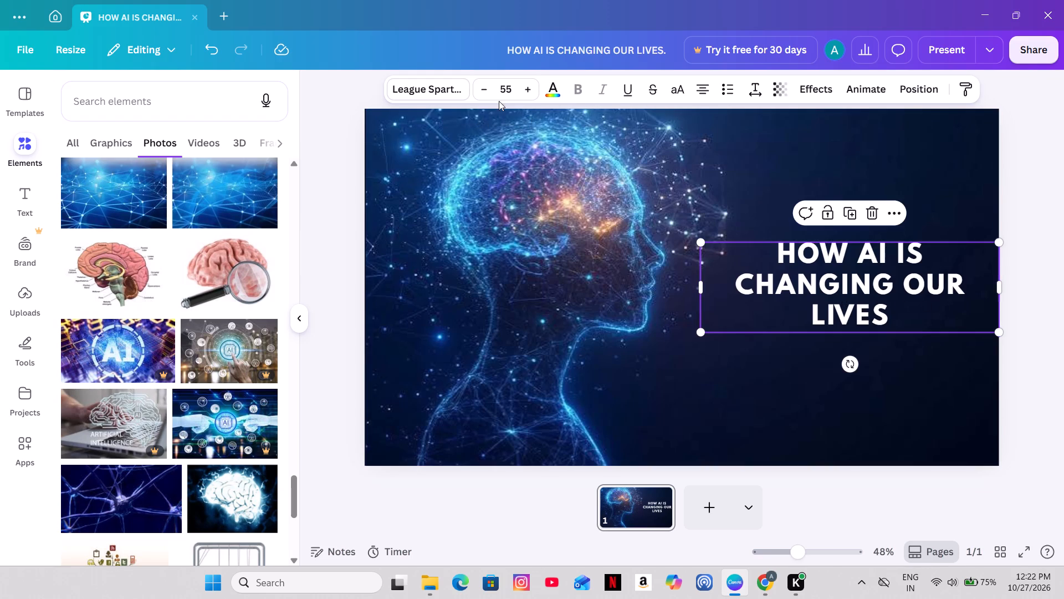
{"action": "left_click", "coordinate": [491, 95]}
{"action": "left_click", "coordinate": [491, 95]}
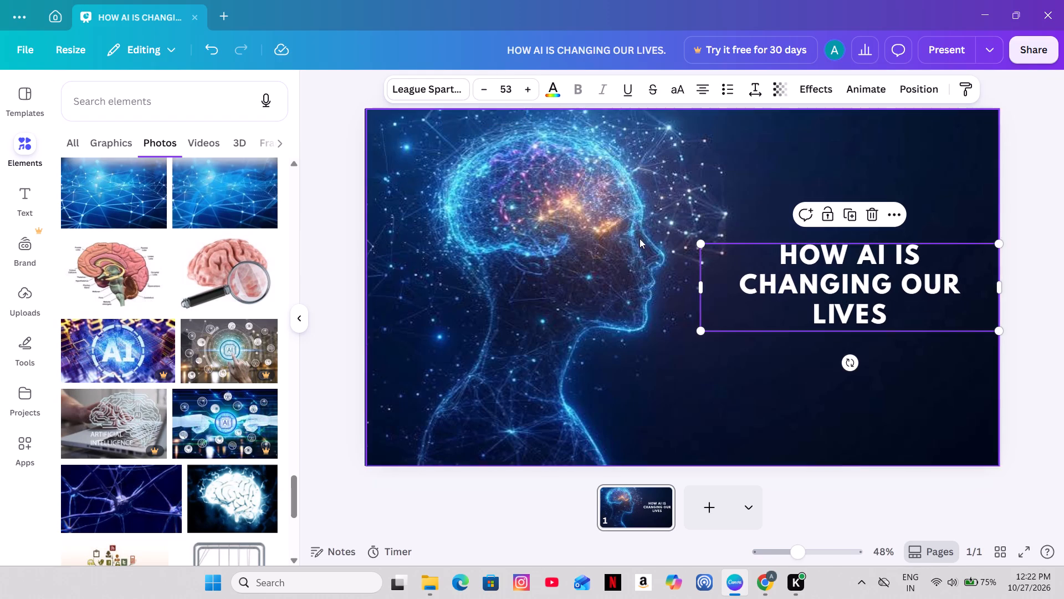
{"action": "left_click", "coordinate": [1033, 256]}
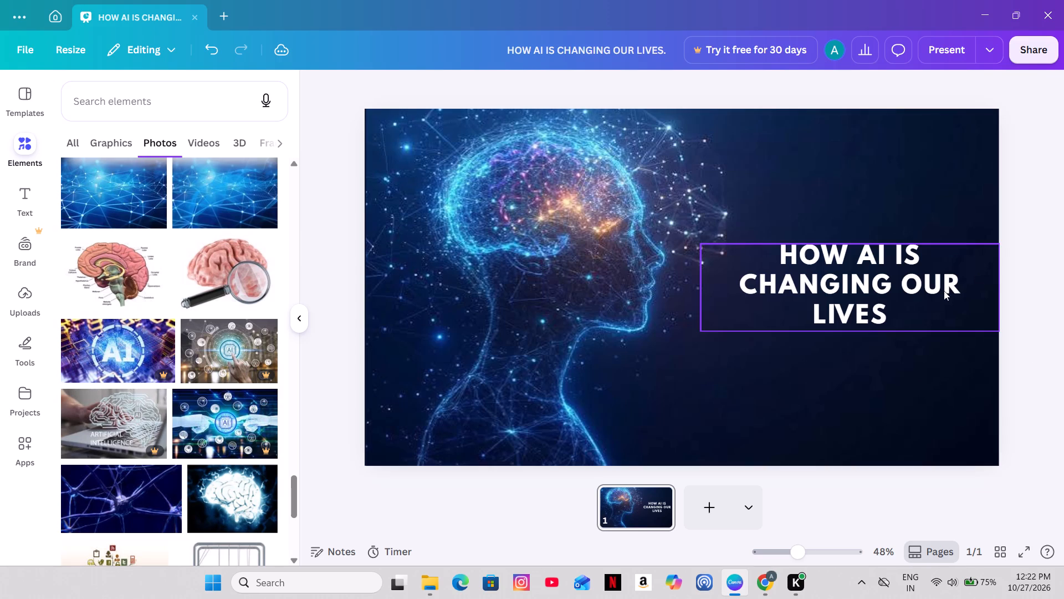
Move the title text slightly above the slide's vertical centre.
{"action": "left_click_drag", "start_coordinate": [892, 300], "coordinate": [895, 273]}
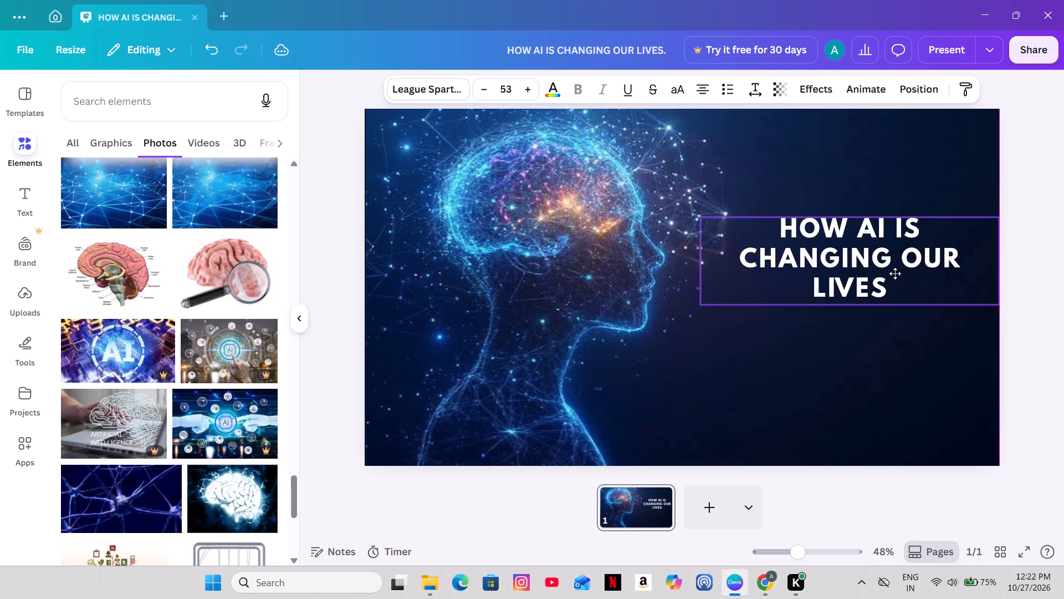
{"action": "left_click_drag", "start_coordinate": [895, 273], "coordinate": [894, 280]}
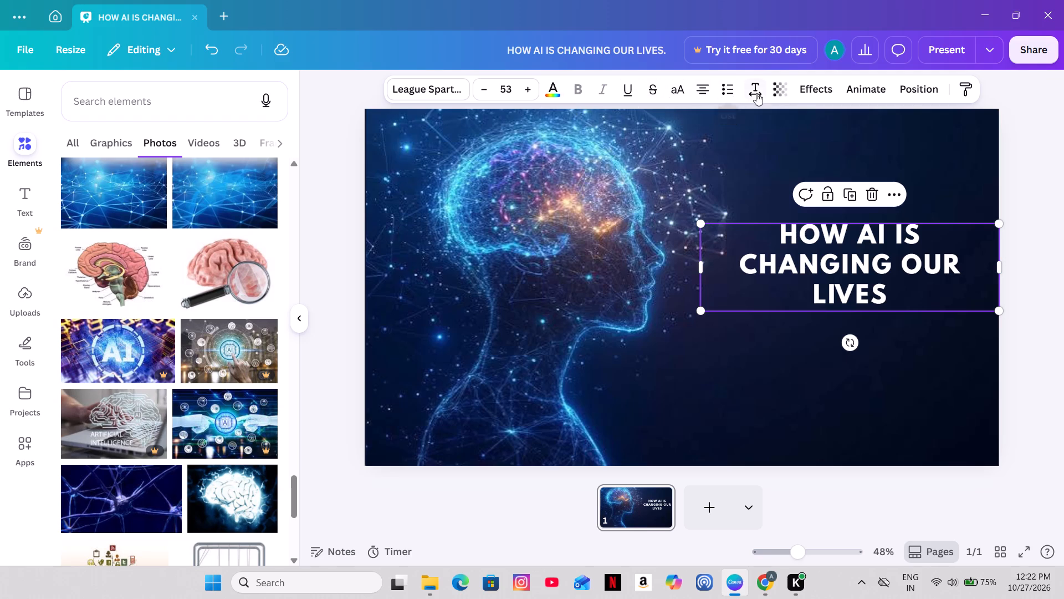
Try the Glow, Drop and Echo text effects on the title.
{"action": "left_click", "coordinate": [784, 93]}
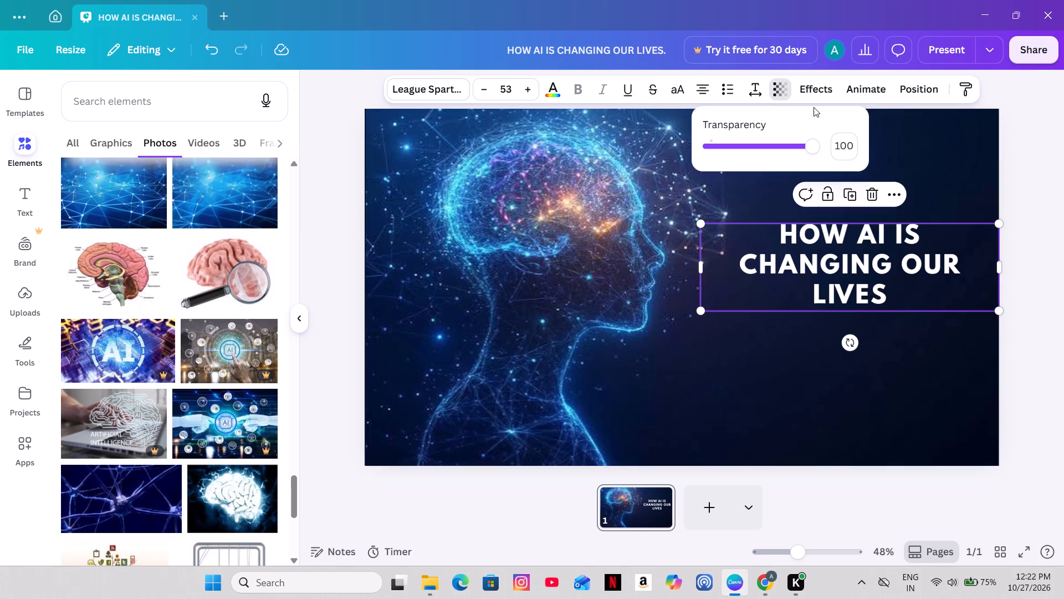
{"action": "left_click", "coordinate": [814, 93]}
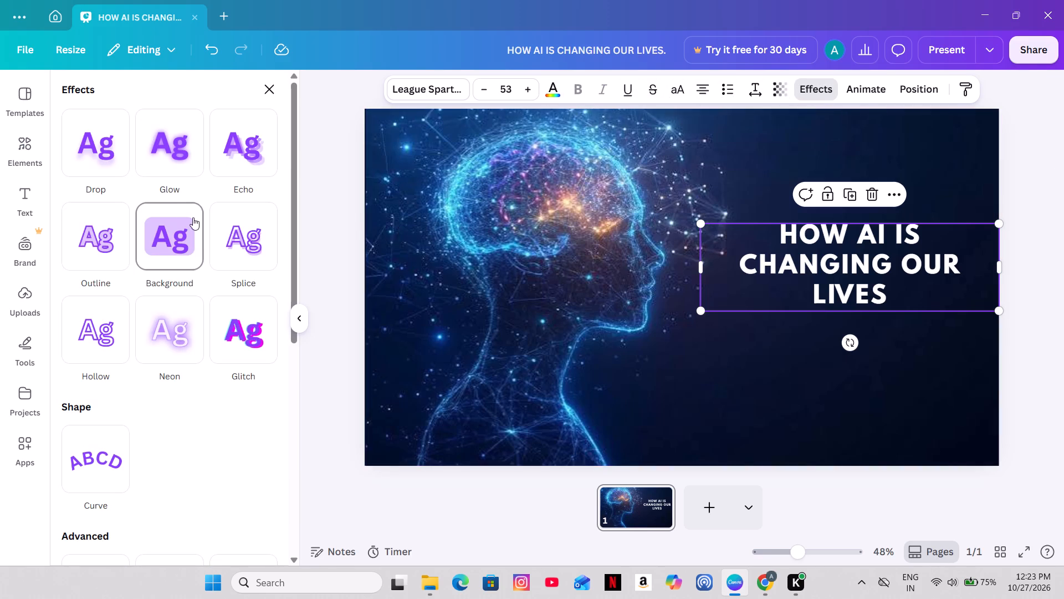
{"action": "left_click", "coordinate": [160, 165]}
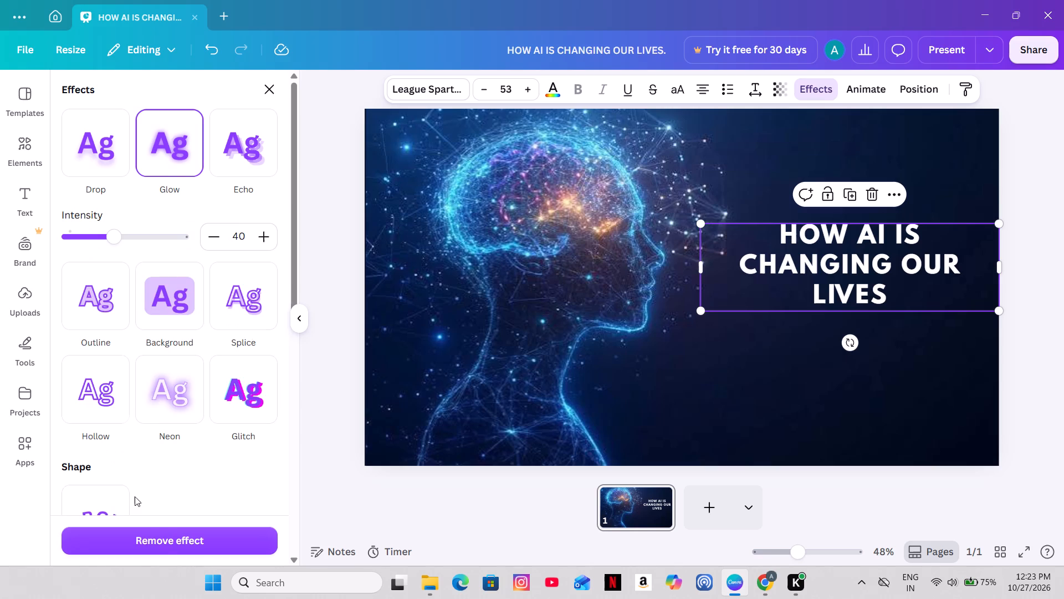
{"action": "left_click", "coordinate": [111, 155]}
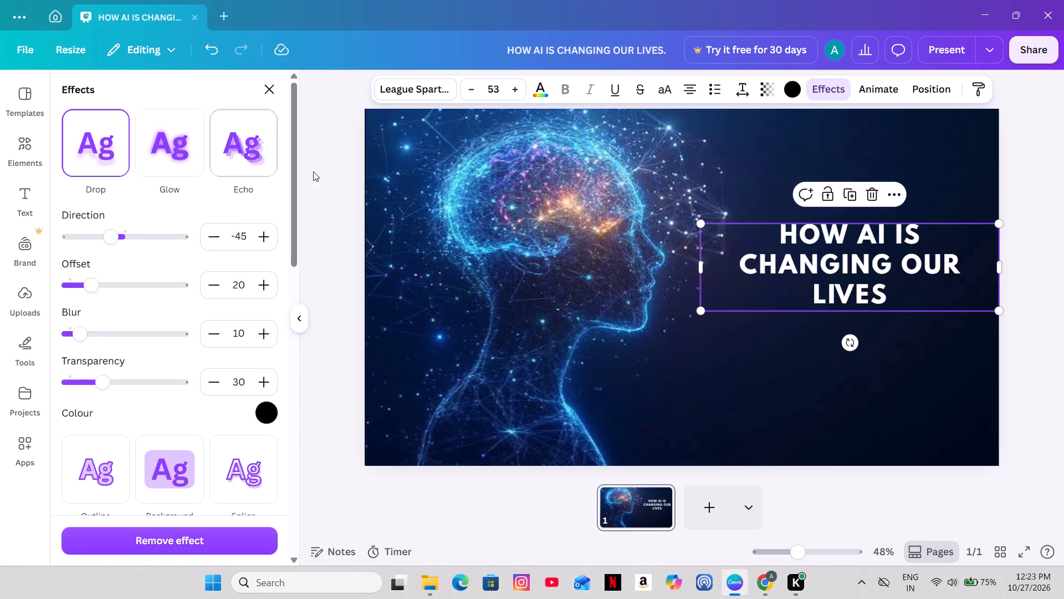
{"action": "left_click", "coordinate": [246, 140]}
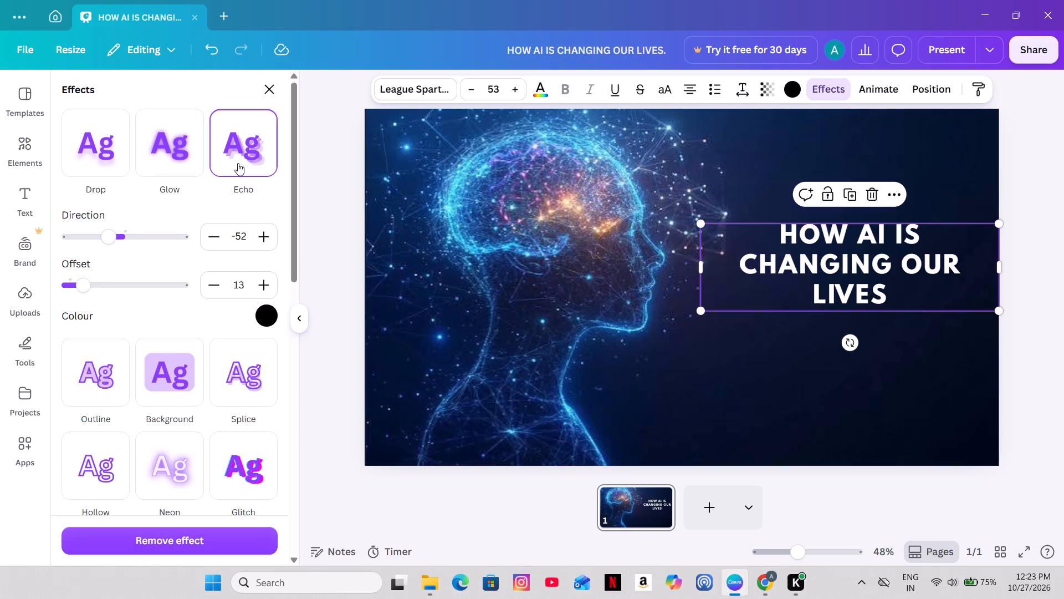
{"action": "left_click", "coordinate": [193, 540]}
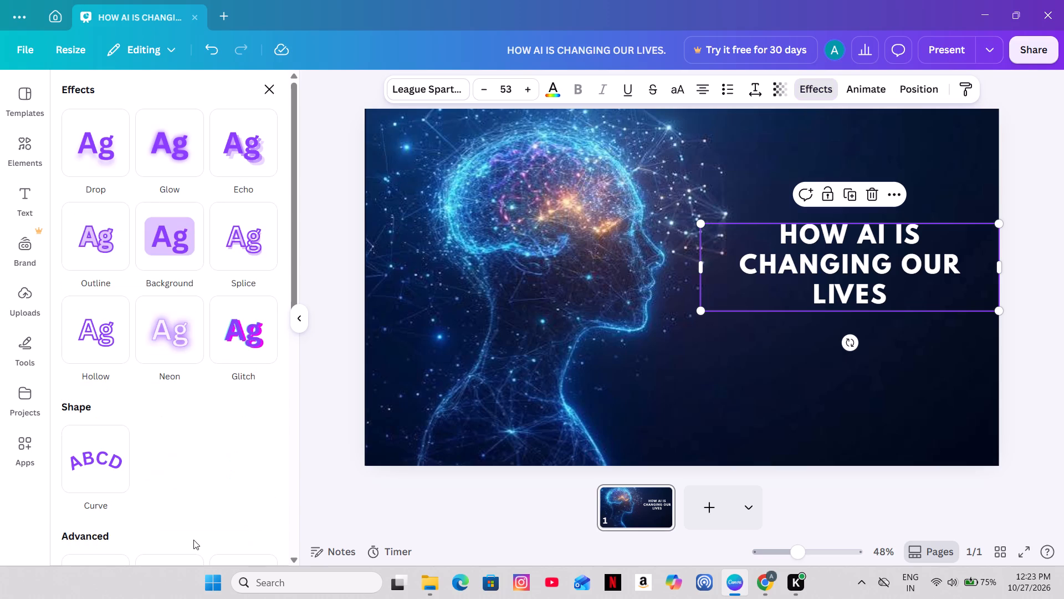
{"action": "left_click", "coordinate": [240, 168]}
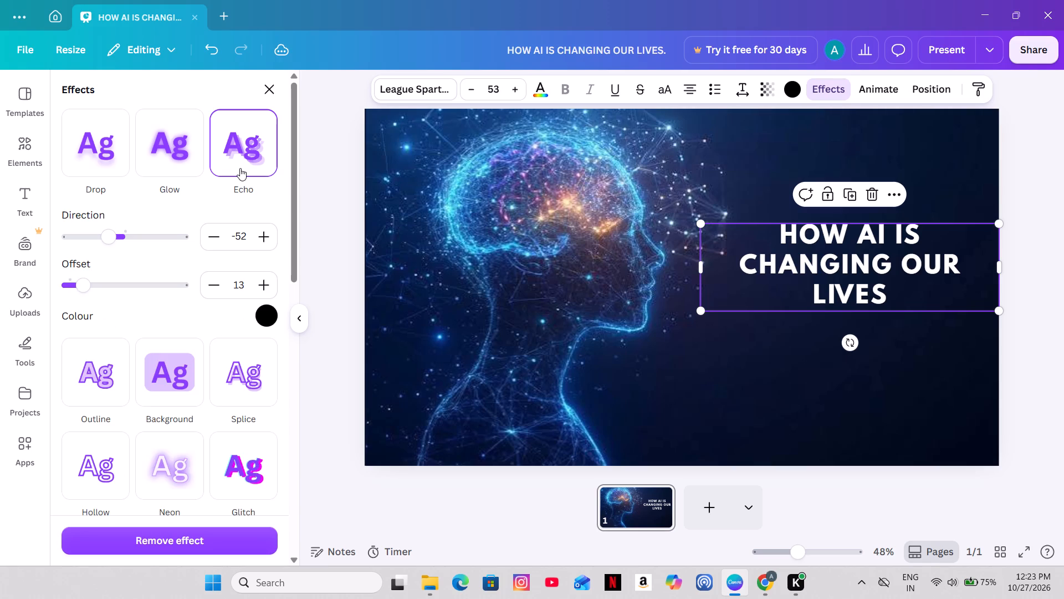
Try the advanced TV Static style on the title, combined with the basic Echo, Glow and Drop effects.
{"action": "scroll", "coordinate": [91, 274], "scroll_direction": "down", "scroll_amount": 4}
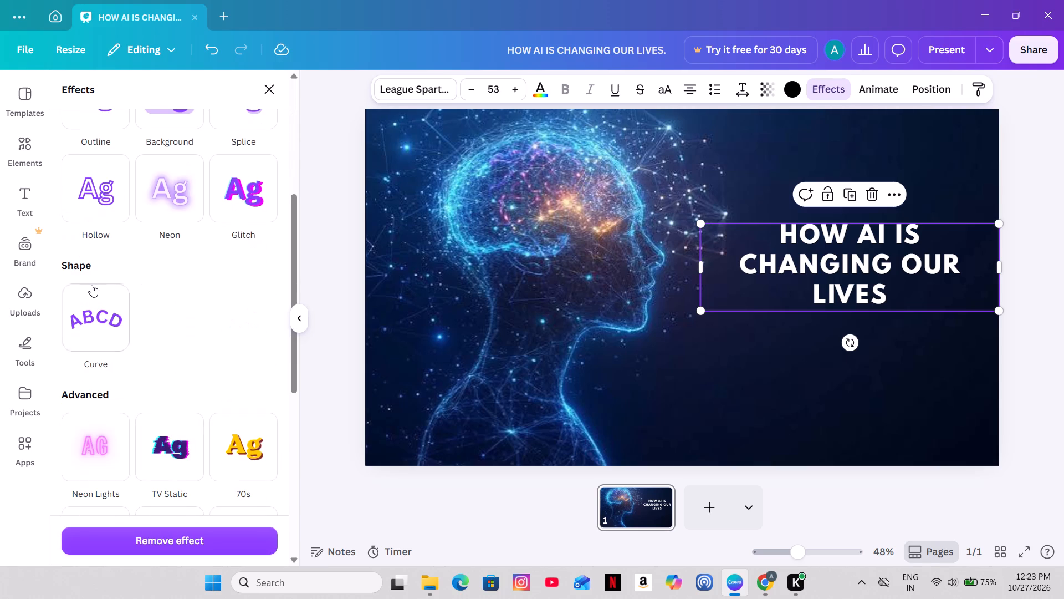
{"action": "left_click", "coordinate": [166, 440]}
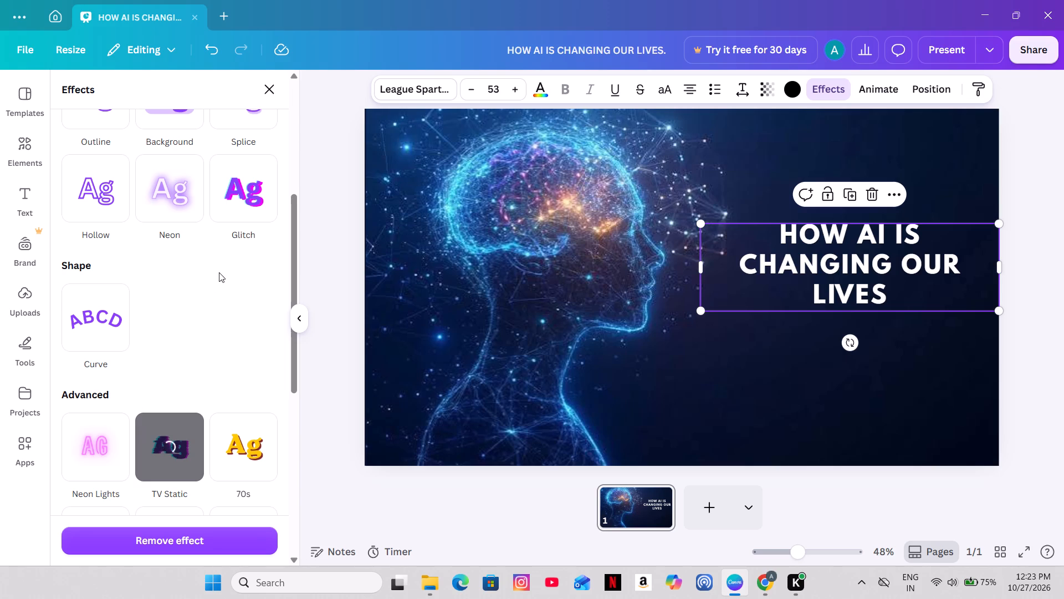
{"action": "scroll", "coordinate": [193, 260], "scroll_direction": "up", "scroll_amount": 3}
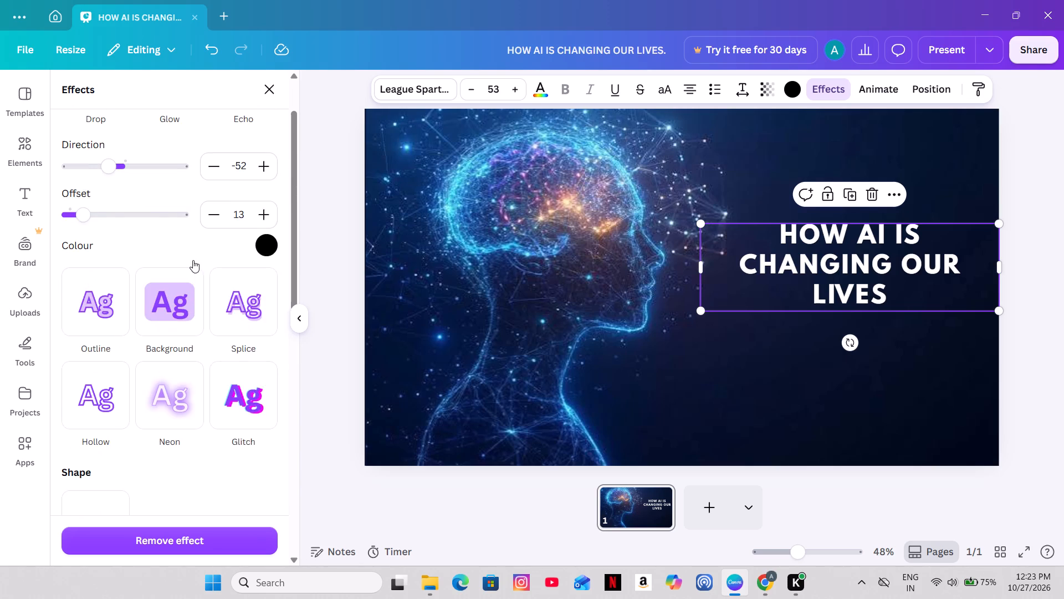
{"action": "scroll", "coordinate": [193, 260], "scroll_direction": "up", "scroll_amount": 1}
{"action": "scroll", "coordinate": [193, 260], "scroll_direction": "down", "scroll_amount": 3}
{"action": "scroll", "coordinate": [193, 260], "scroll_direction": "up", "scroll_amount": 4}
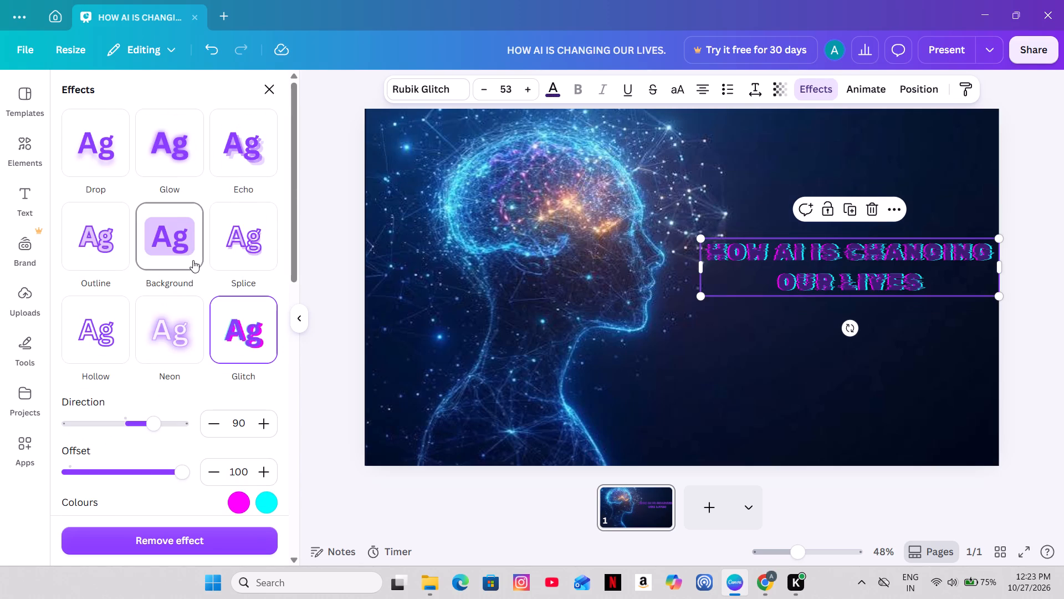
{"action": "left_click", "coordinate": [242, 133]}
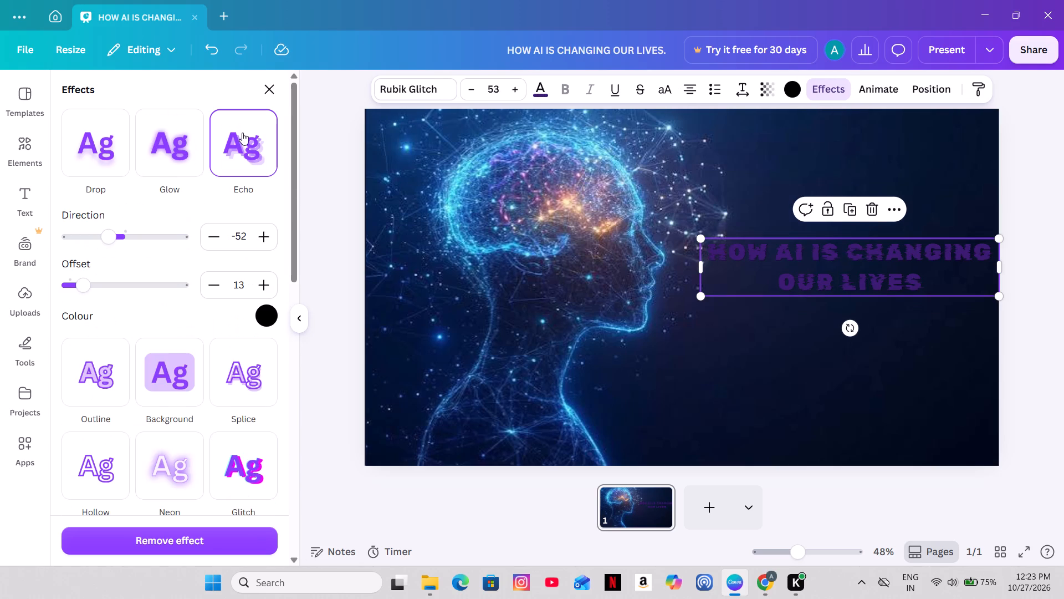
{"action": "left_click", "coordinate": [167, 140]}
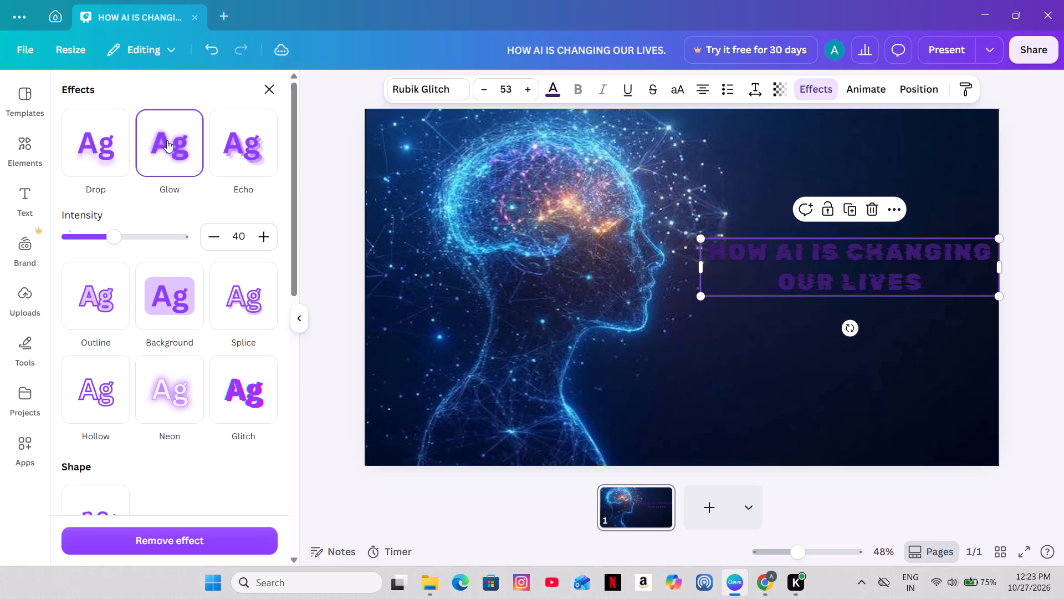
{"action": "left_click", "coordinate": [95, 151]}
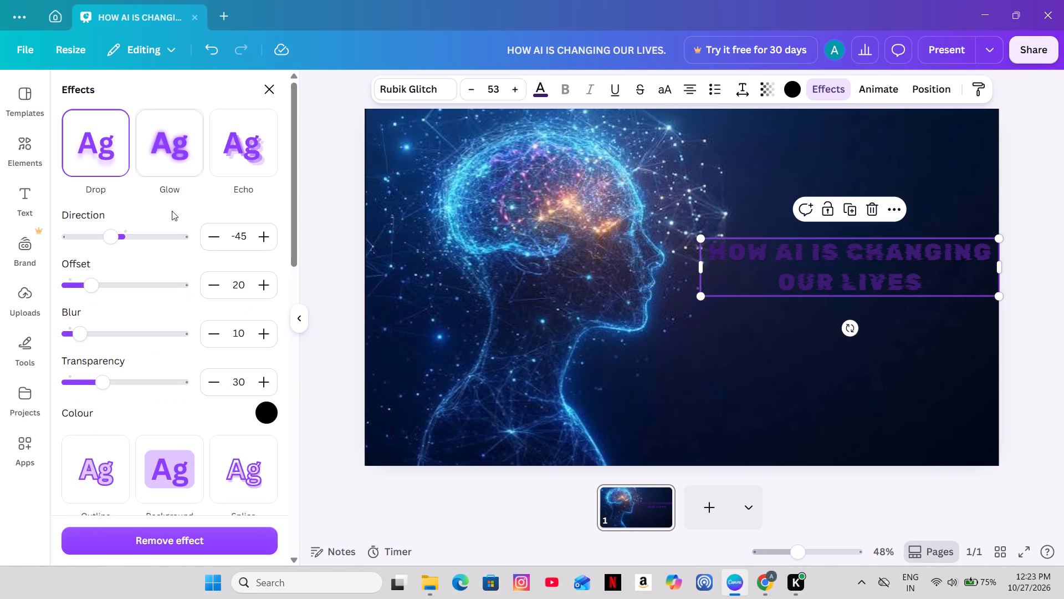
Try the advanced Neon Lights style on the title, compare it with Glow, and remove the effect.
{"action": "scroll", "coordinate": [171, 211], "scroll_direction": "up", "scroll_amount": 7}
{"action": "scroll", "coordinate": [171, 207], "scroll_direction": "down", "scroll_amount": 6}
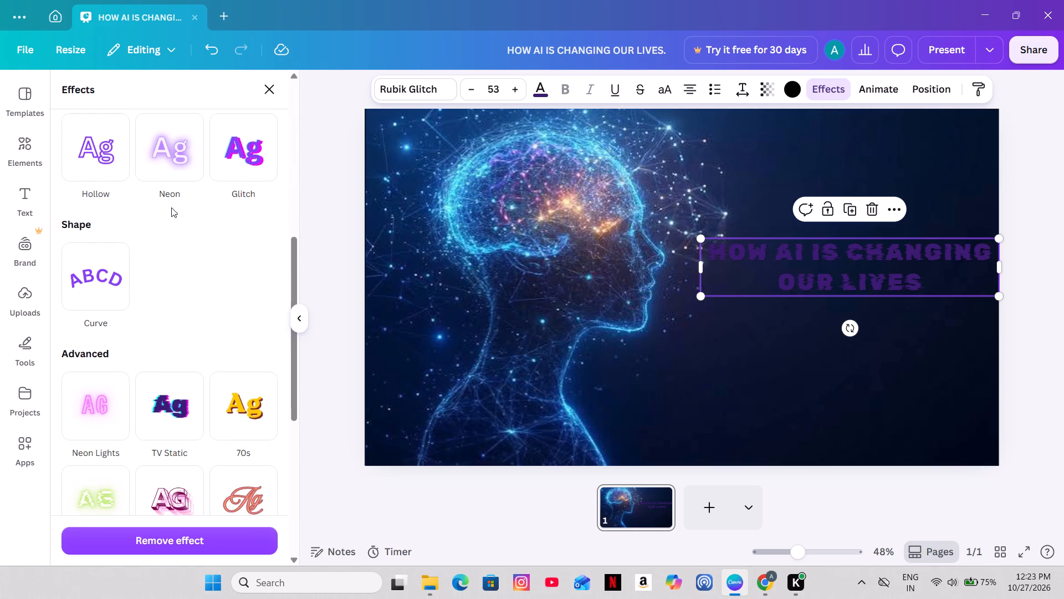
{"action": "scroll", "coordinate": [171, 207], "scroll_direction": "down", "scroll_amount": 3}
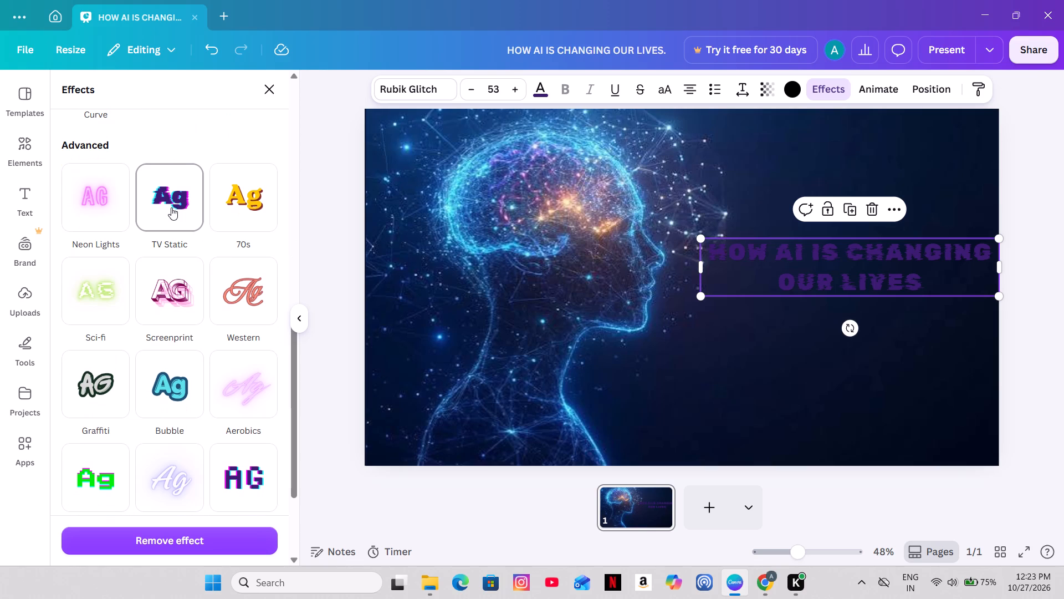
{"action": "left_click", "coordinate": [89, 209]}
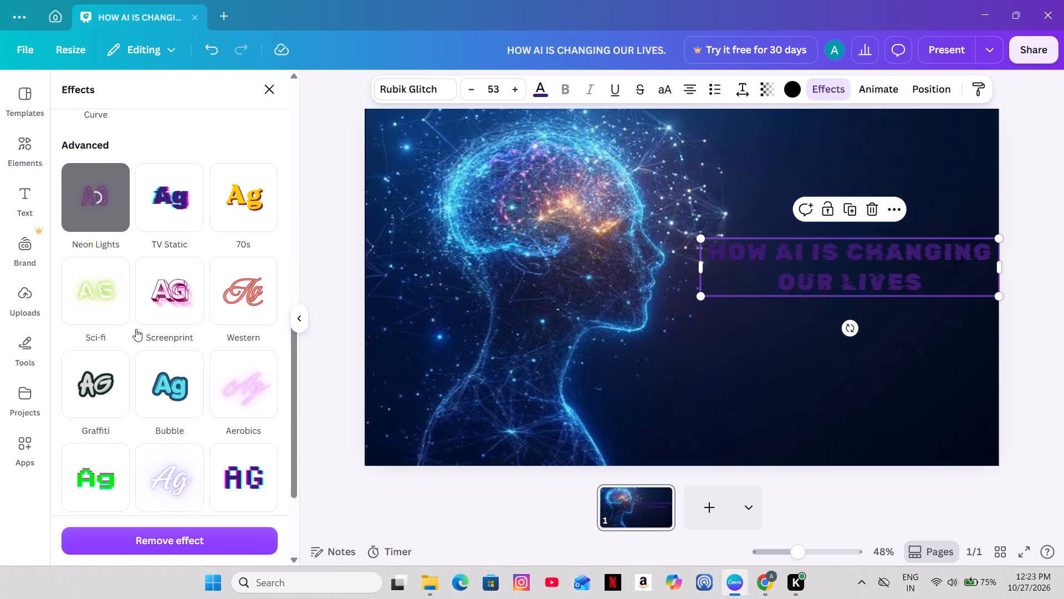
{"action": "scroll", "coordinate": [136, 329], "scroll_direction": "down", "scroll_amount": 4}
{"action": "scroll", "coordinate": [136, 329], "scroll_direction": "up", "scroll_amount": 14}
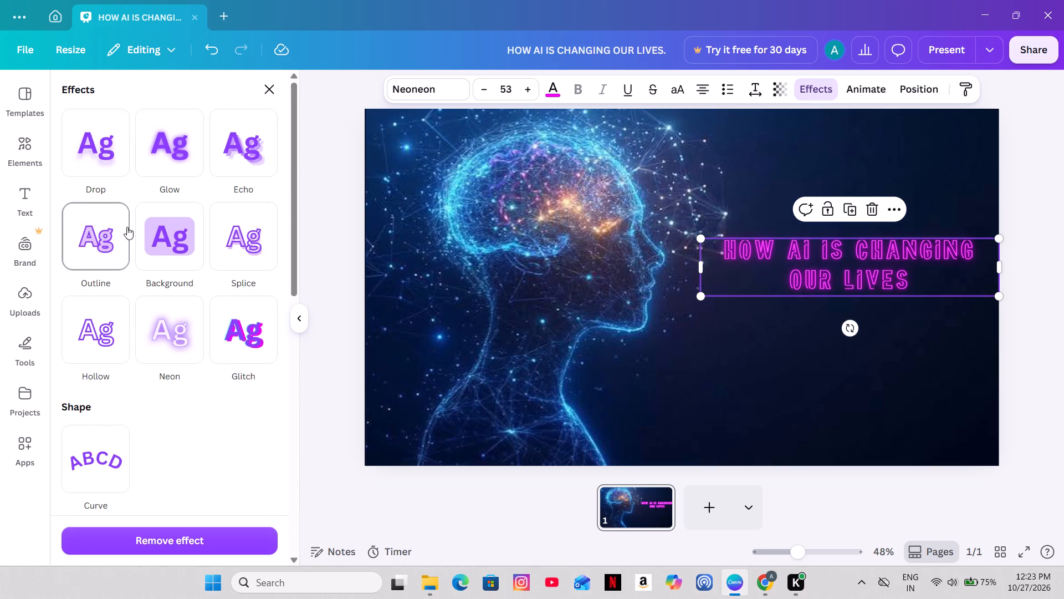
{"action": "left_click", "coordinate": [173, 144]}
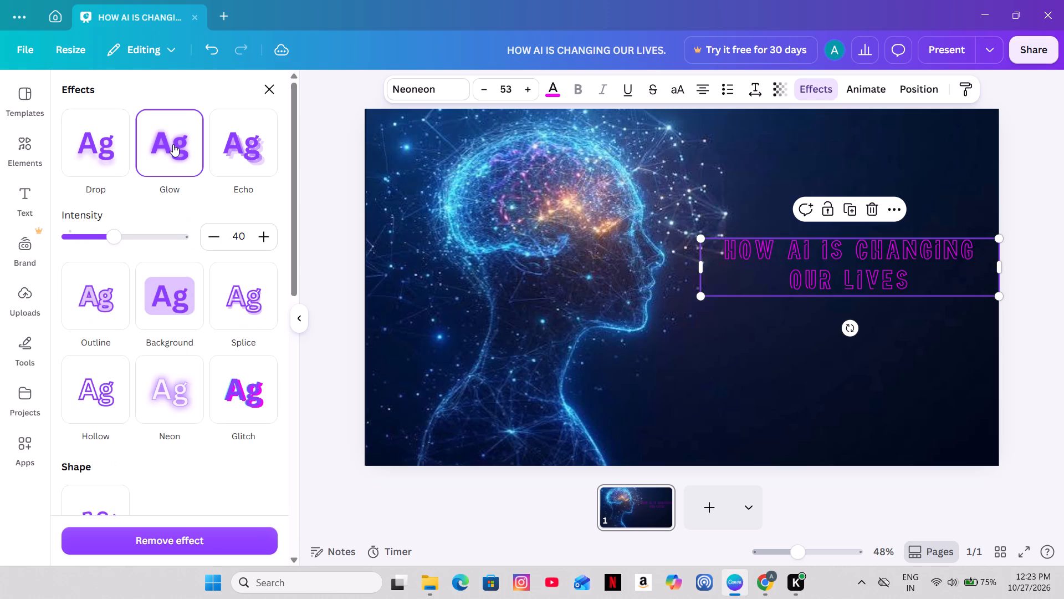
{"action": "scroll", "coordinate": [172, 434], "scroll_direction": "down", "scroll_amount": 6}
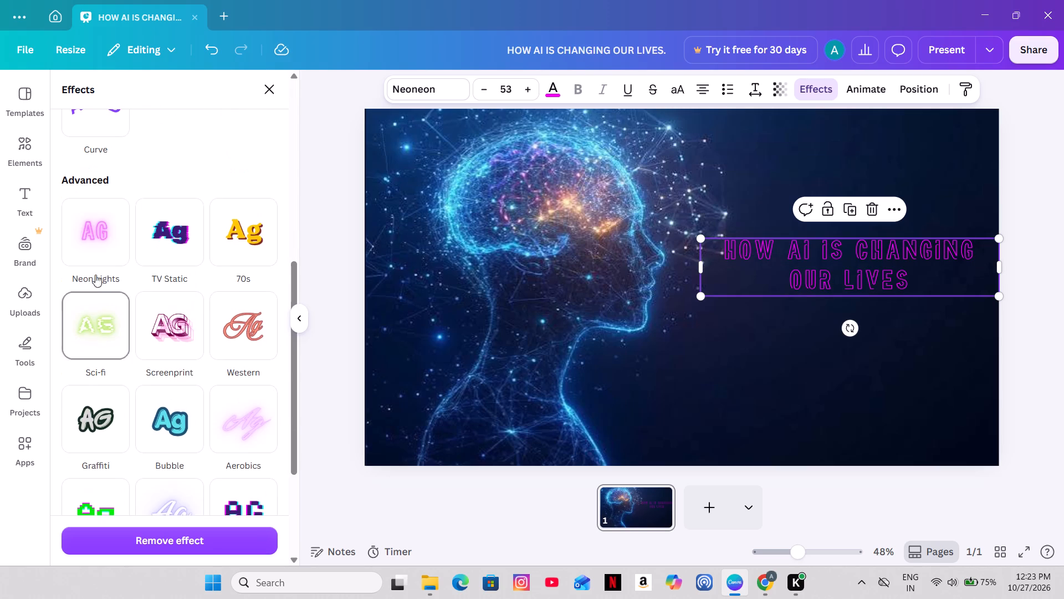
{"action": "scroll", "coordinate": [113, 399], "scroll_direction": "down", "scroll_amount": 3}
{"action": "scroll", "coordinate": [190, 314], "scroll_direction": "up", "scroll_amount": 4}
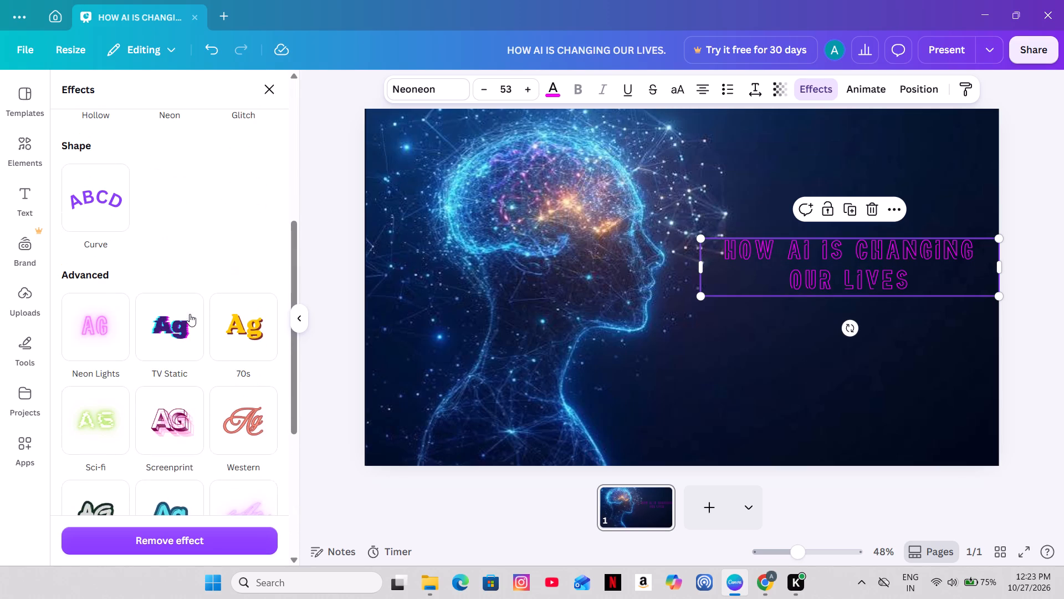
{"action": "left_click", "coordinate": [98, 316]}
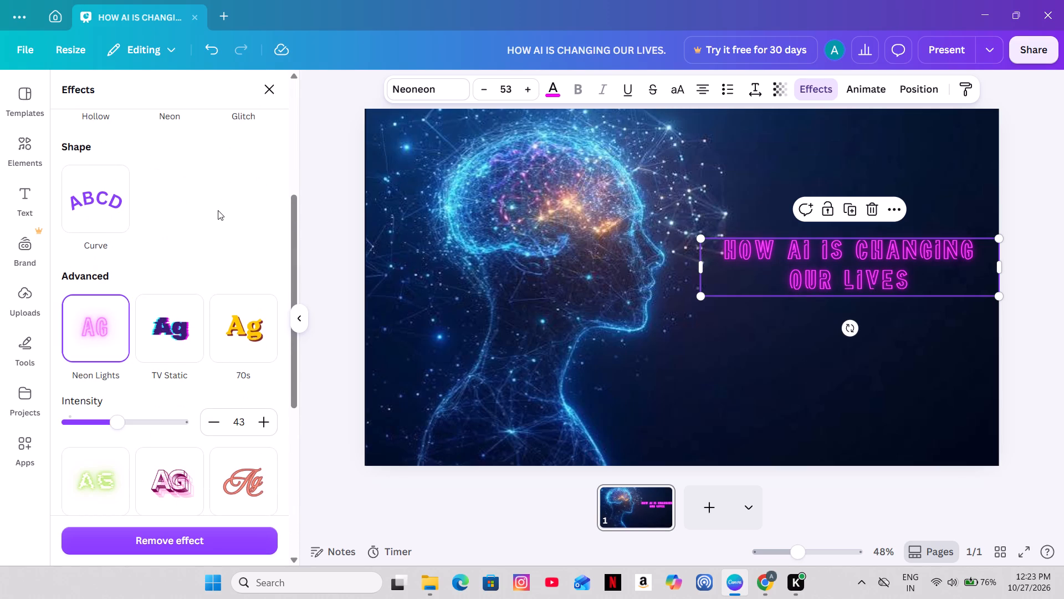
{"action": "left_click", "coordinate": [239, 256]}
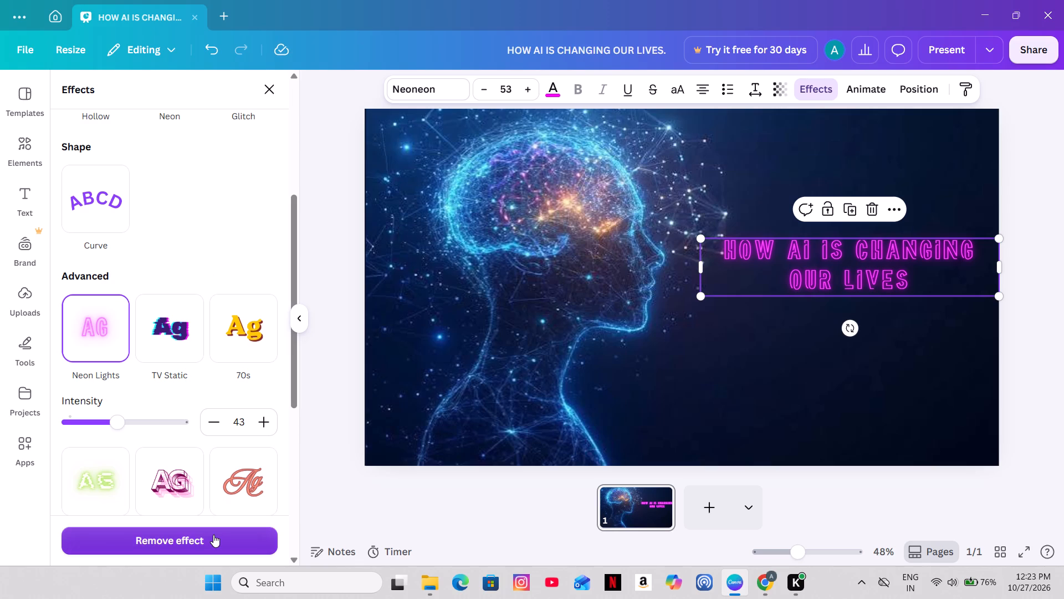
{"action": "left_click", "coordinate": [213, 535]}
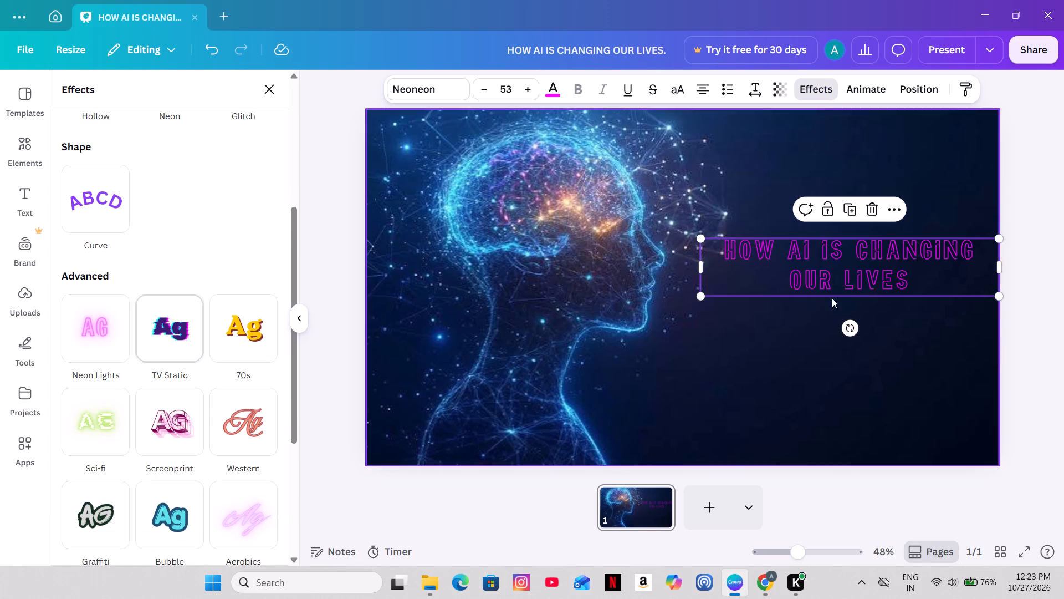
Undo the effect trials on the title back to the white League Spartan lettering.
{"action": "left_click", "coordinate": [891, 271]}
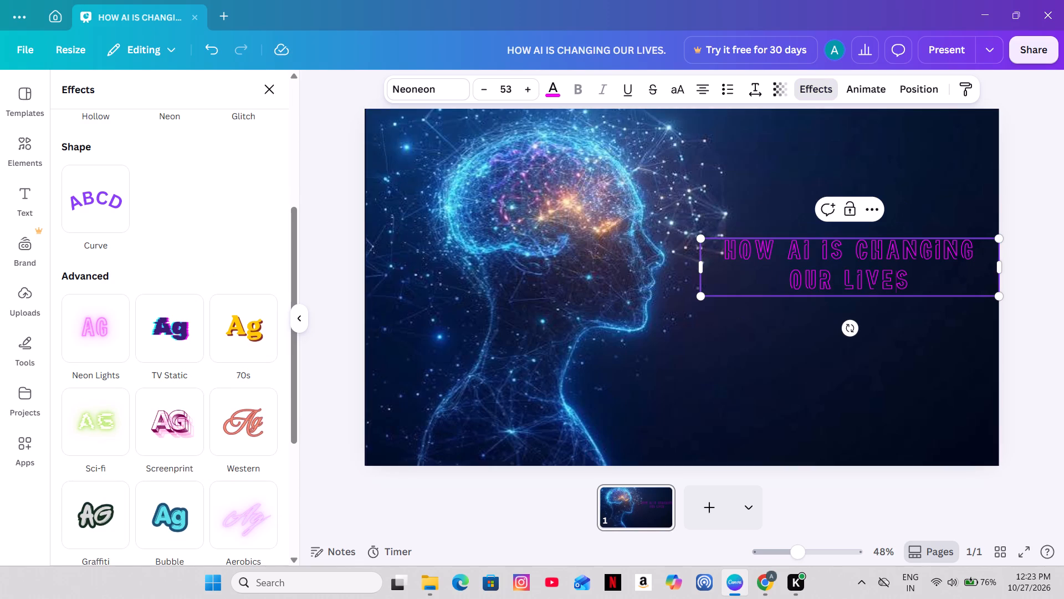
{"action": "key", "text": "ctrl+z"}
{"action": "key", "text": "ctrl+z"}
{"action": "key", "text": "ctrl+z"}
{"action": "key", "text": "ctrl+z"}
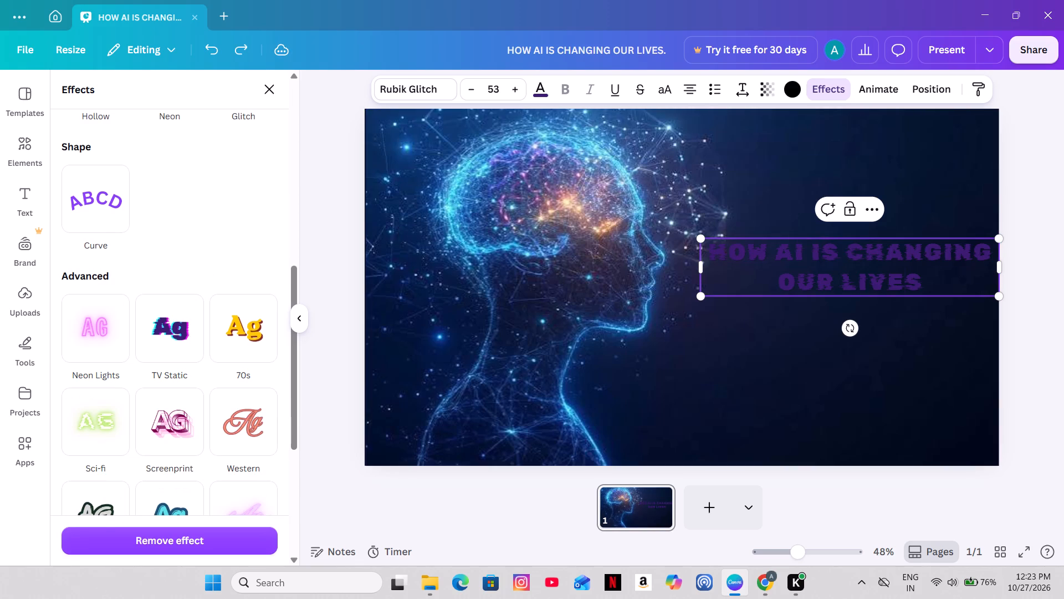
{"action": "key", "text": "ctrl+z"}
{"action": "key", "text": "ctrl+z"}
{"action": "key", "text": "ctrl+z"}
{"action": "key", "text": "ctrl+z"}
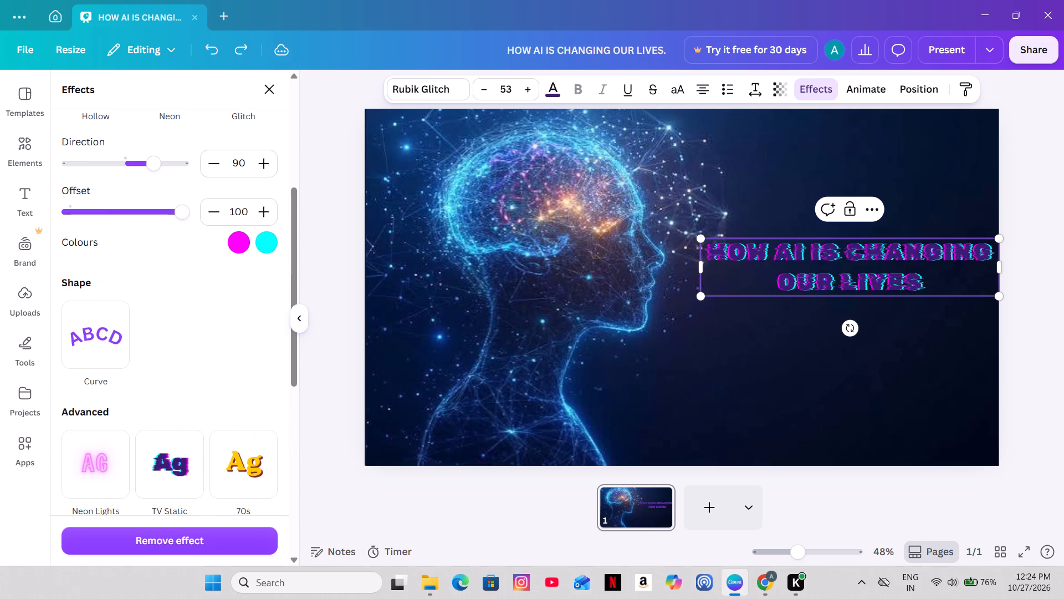
Apply the Glow text effect to the title.
{"action": "scroll", "coordinate": [540, 243], "scroll_direction": "up", "scroll_amount": 1}
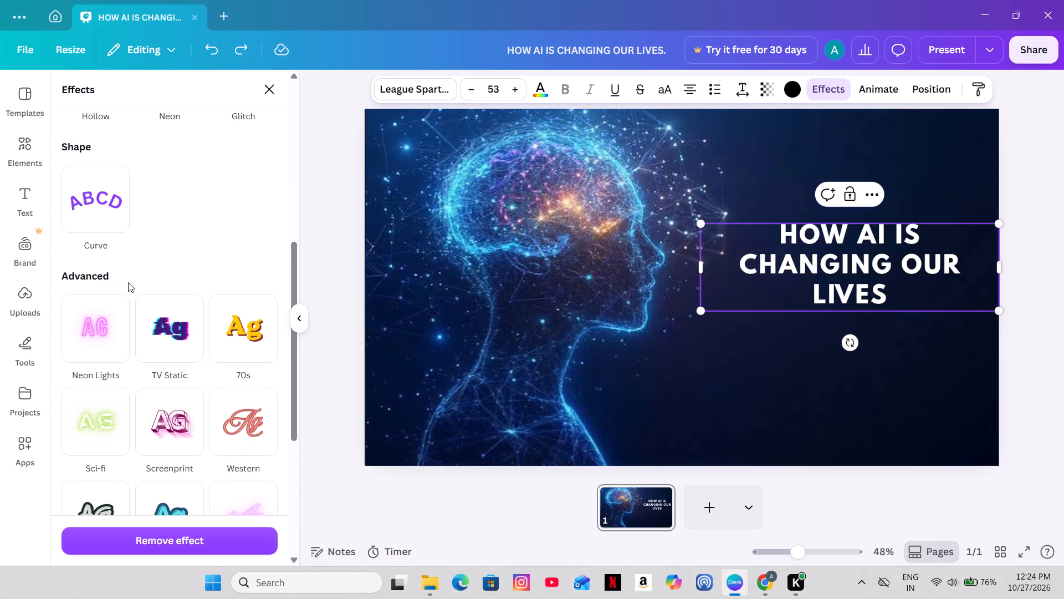
{"action": "scroll", "coordinate": [147, 285], "scroll_direction": "up", "scroll_amount": 6}
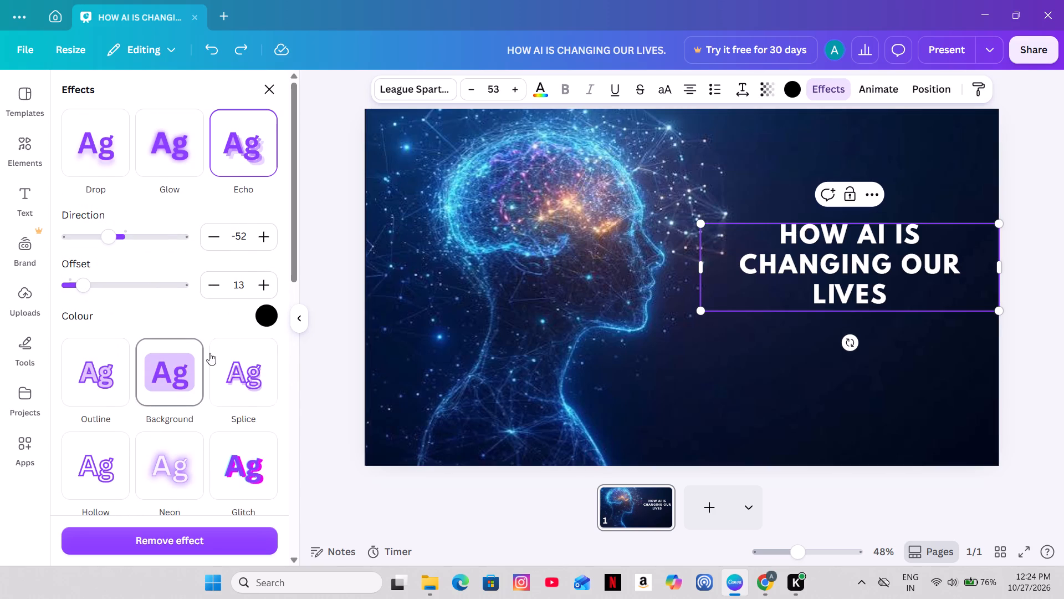
{"action": "scroll", "coordinate": [226, 333], "scroll_direction": "up", "scroll_amount": 3}
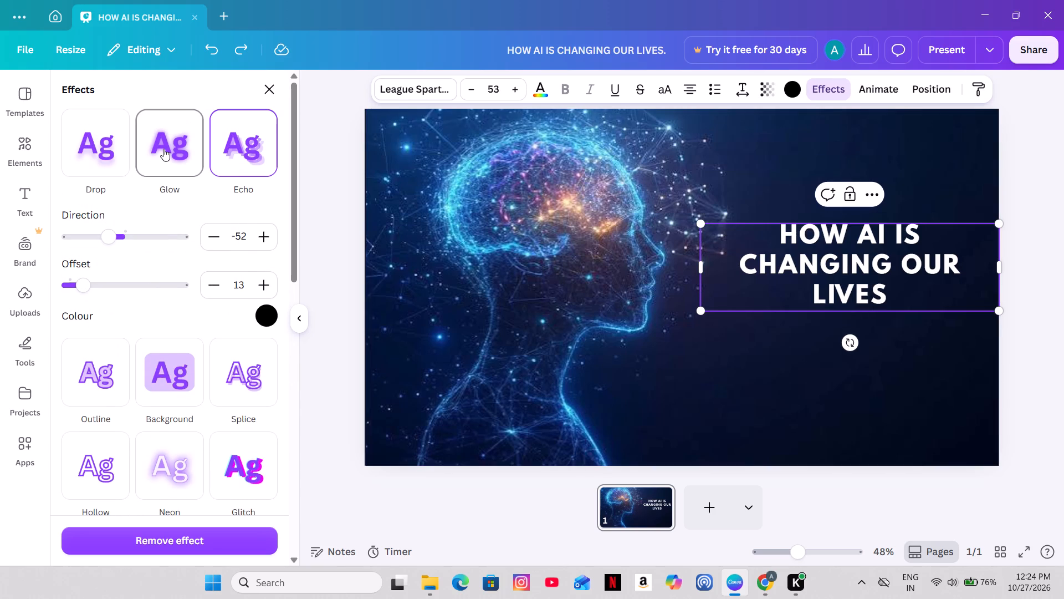
{"action": "left_click", "coordinate": [163, 150]}
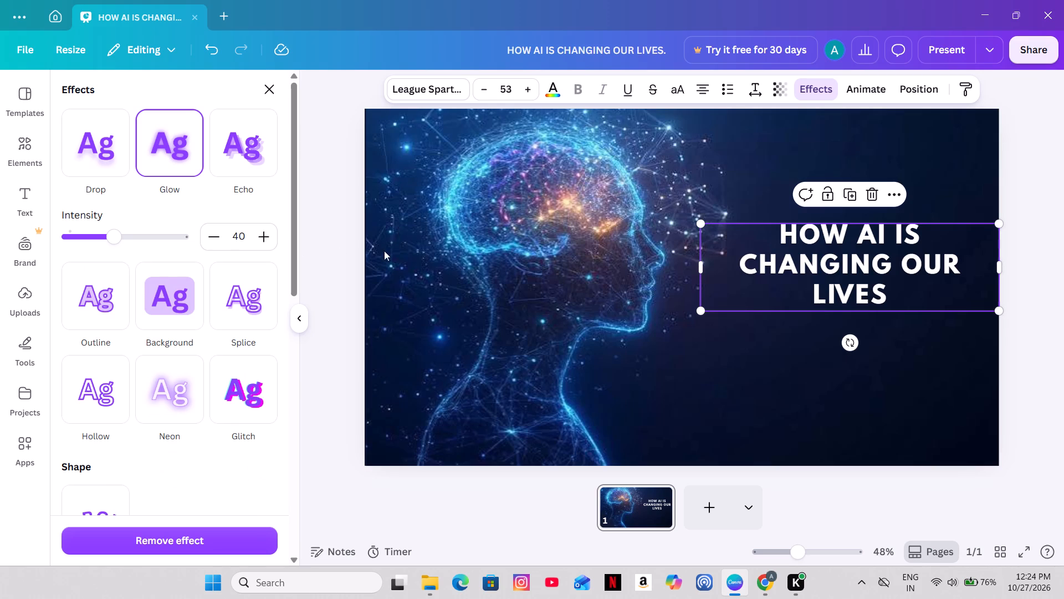
Animate the title with the Typewriter animation on enter, and deselect it.
{"action": "left_click", "coordinate": [864, 95]}
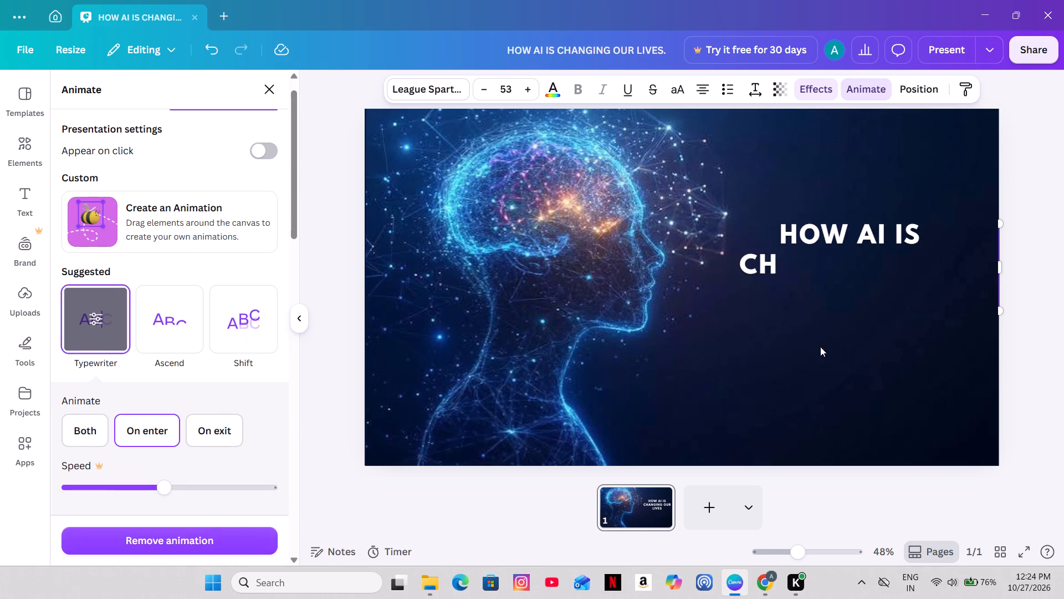
{"action": "left_click", "coordinate": [1036, 240]}
{"action": "left_click", "coordinate": [1036, 240]}
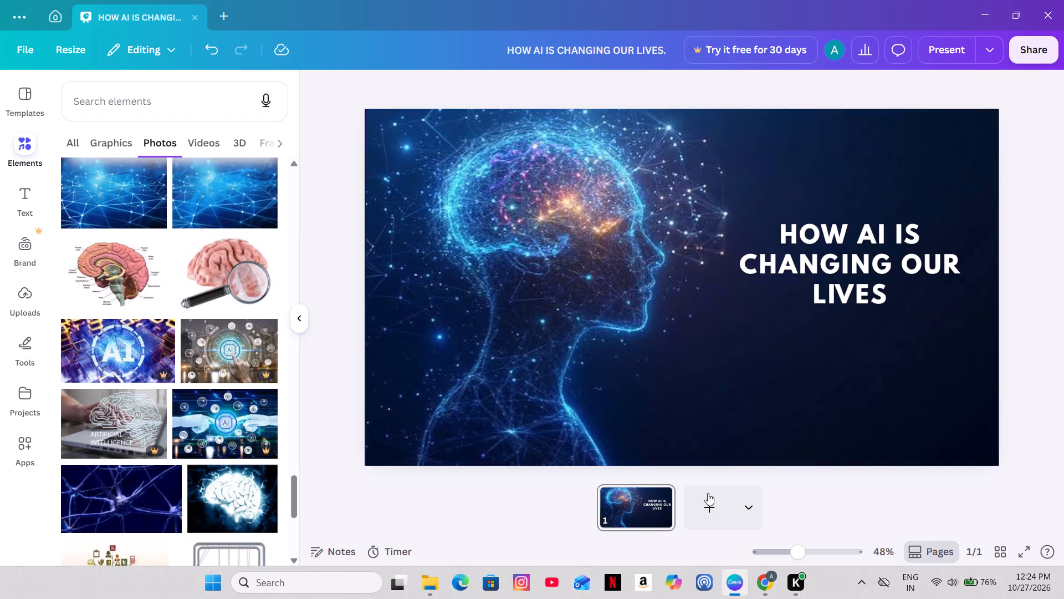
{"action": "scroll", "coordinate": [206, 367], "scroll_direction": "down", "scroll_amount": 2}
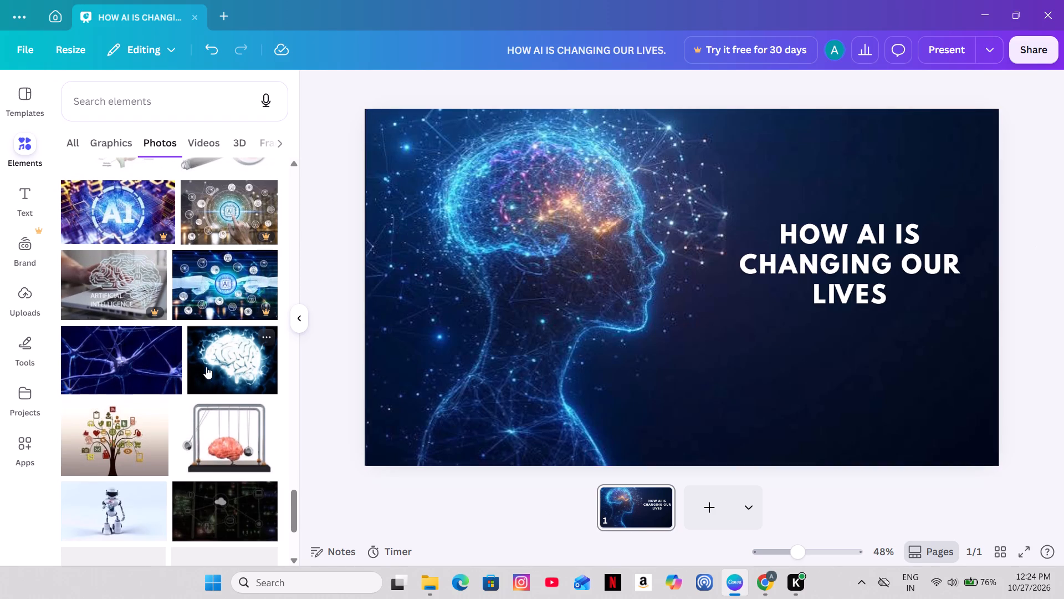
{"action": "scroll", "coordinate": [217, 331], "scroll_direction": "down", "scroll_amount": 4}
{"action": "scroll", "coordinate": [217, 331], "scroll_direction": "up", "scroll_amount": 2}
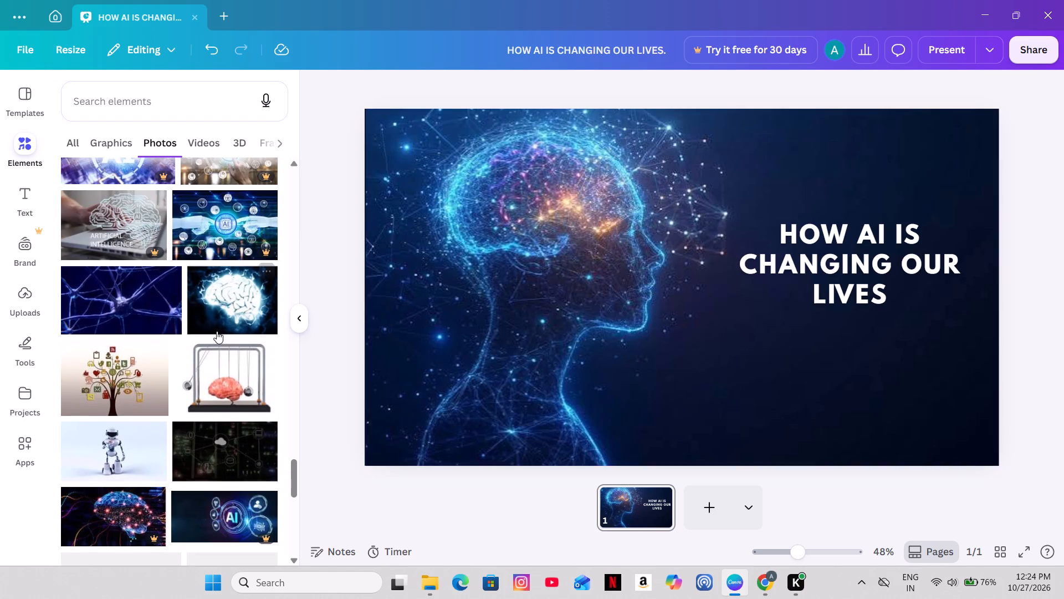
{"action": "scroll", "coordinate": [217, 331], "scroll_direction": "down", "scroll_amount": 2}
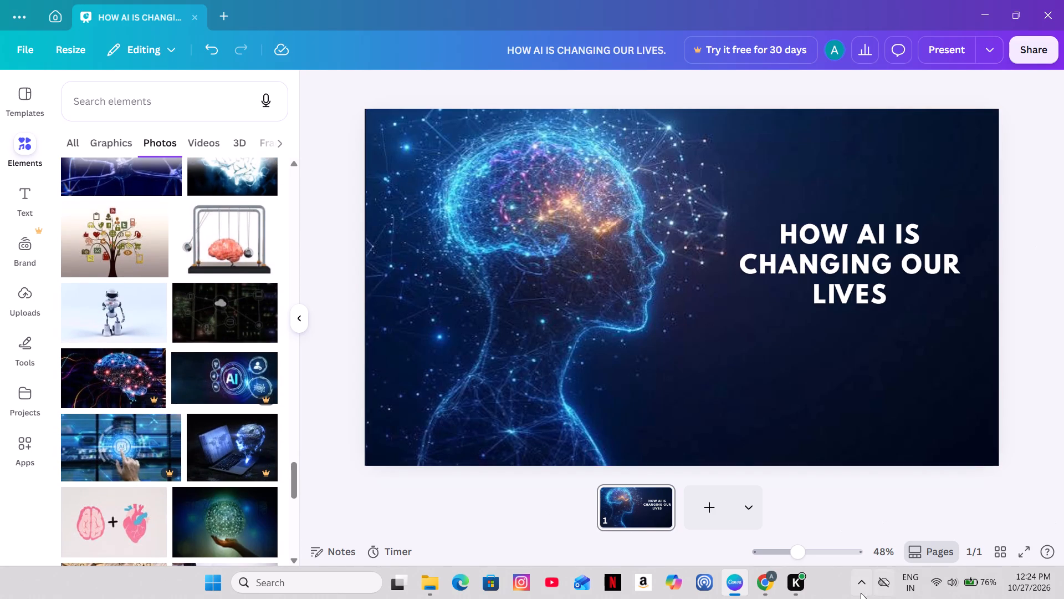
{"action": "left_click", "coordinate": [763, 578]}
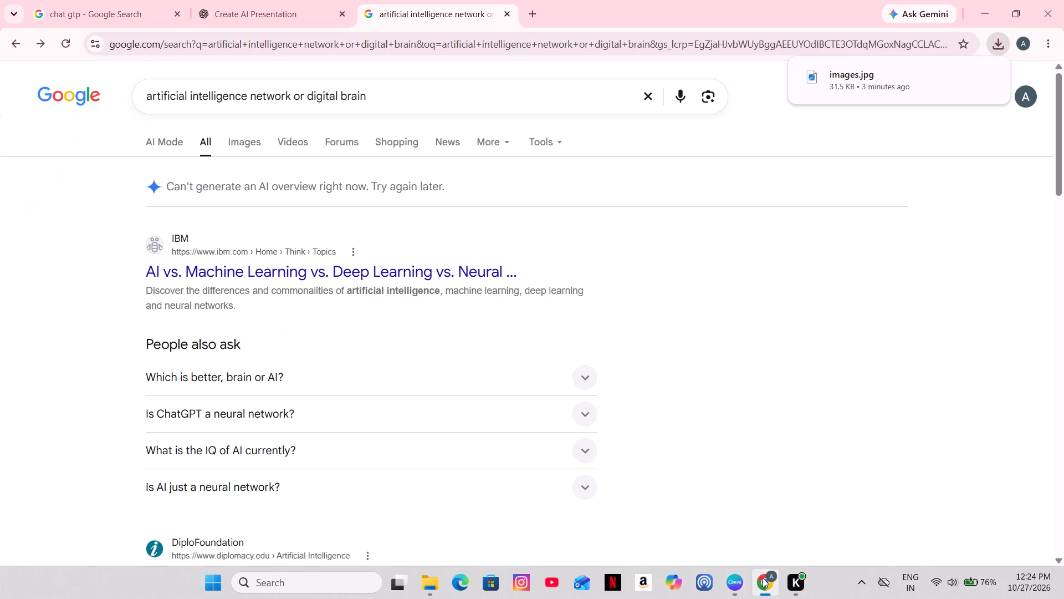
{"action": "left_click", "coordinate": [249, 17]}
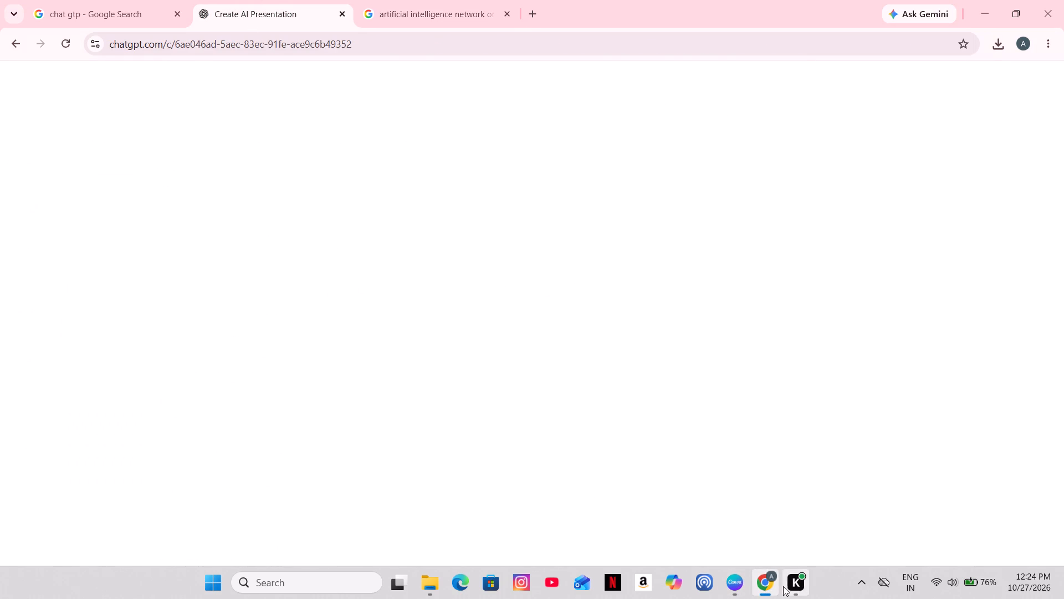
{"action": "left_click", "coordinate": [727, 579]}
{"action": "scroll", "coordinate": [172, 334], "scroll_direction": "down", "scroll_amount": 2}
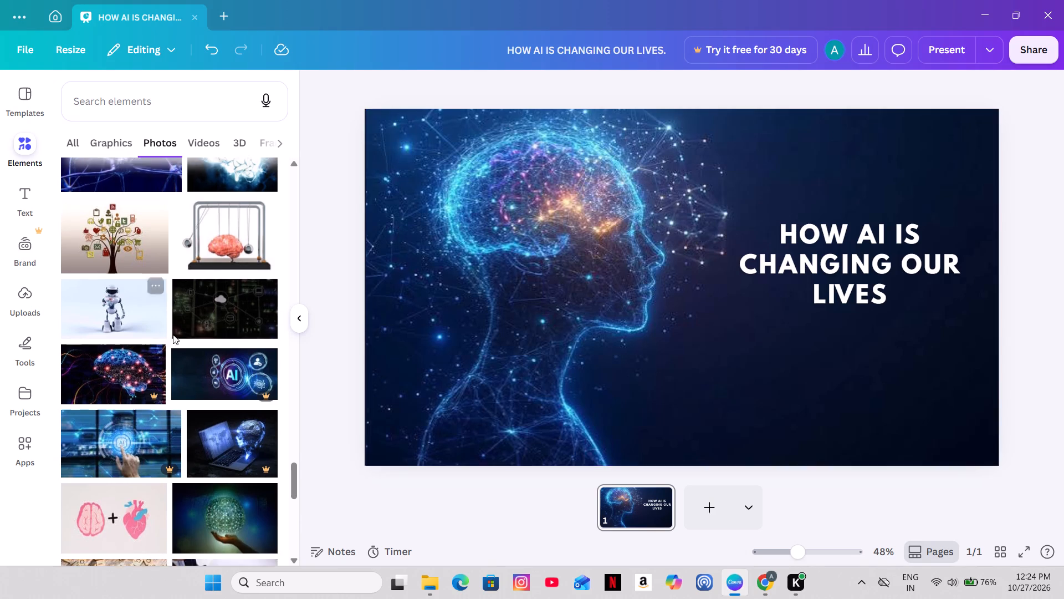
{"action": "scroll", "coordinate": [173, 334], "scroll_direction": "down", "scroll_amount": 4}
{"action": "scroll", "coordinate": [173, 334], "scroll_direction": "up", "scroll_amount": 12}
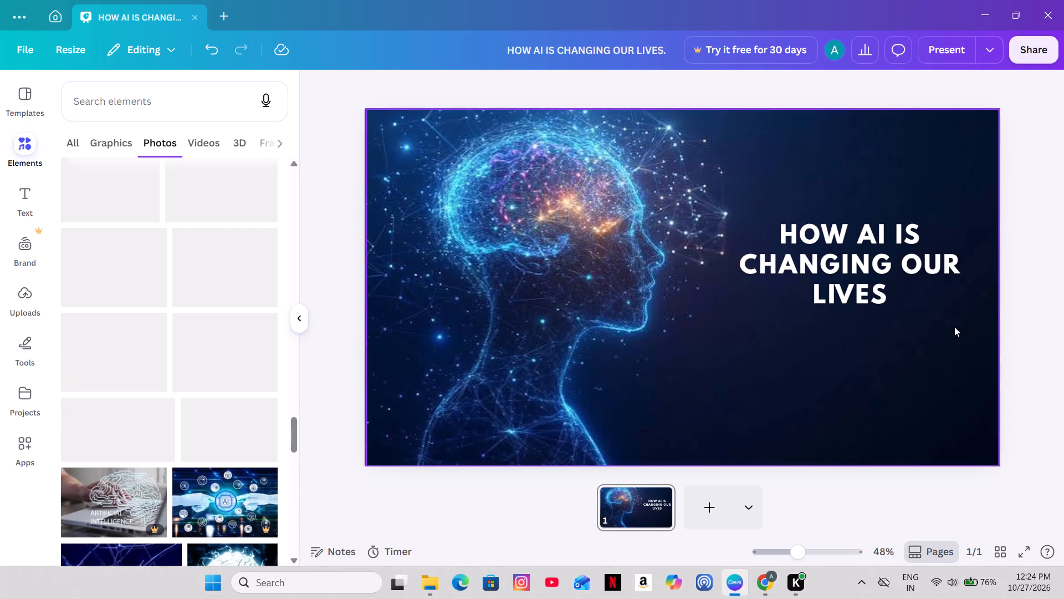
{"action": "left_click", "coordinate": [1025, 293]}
Add a new text box to the cover slide.
{"action": "left_click", "coordinate": [28, 201]}
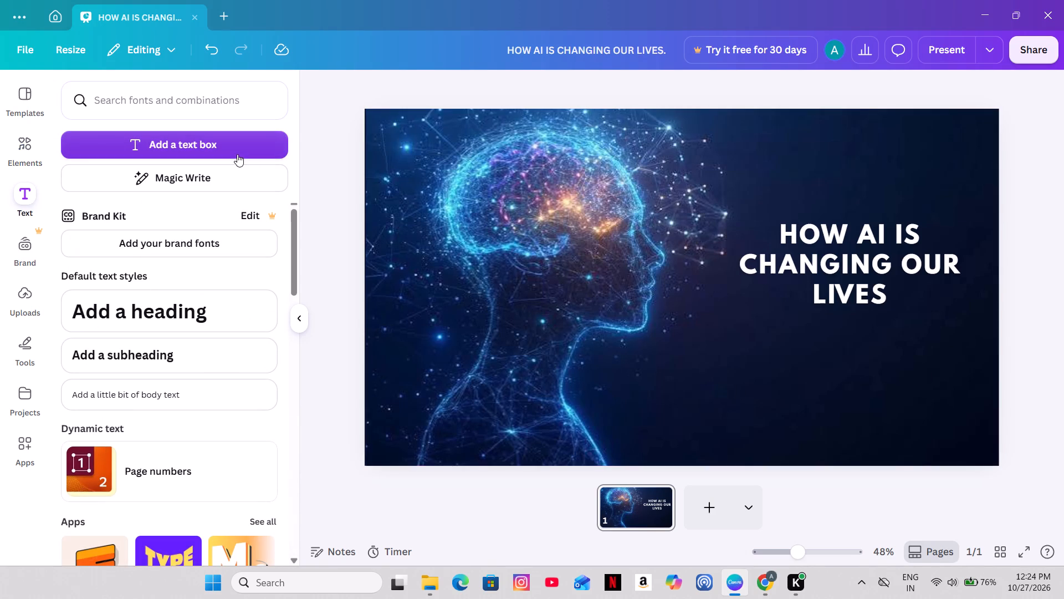
{"action": "left_click", "coordinate": [237, 151]}
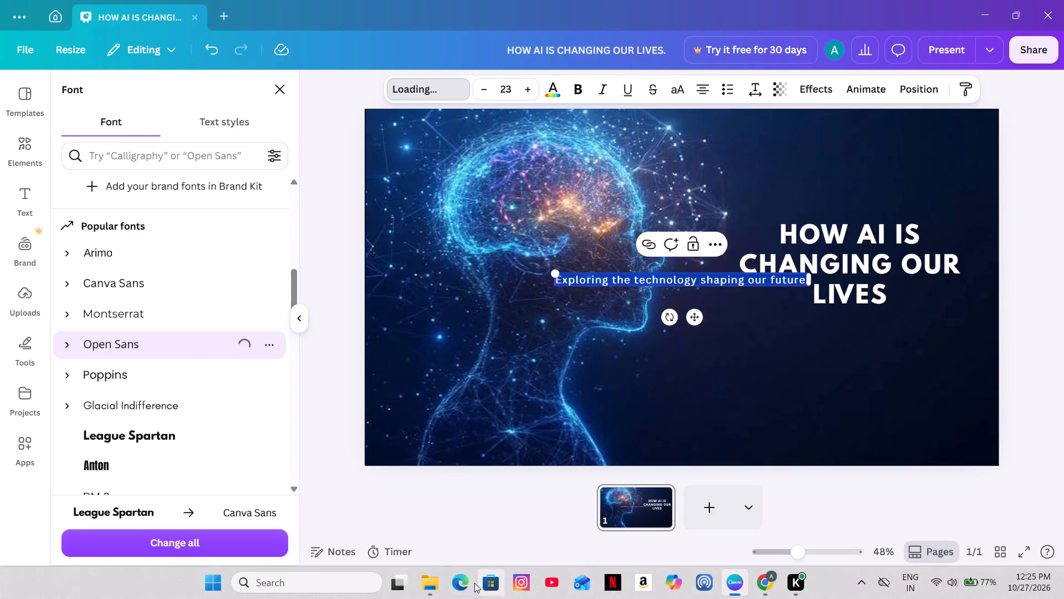
Recheck the body text size in the ChatGPT plan and set the subtitle's font size to 20 in Canva.
{"action": "left_click", "coordinate": [769, 583]}
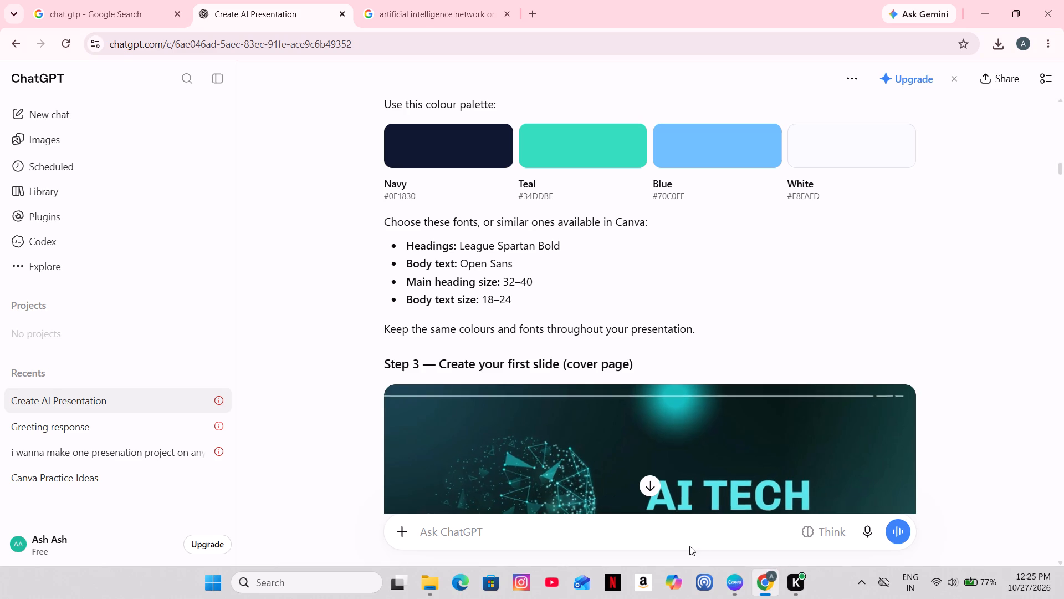
{"action": "left_click", "coordinate": [733, 591]}
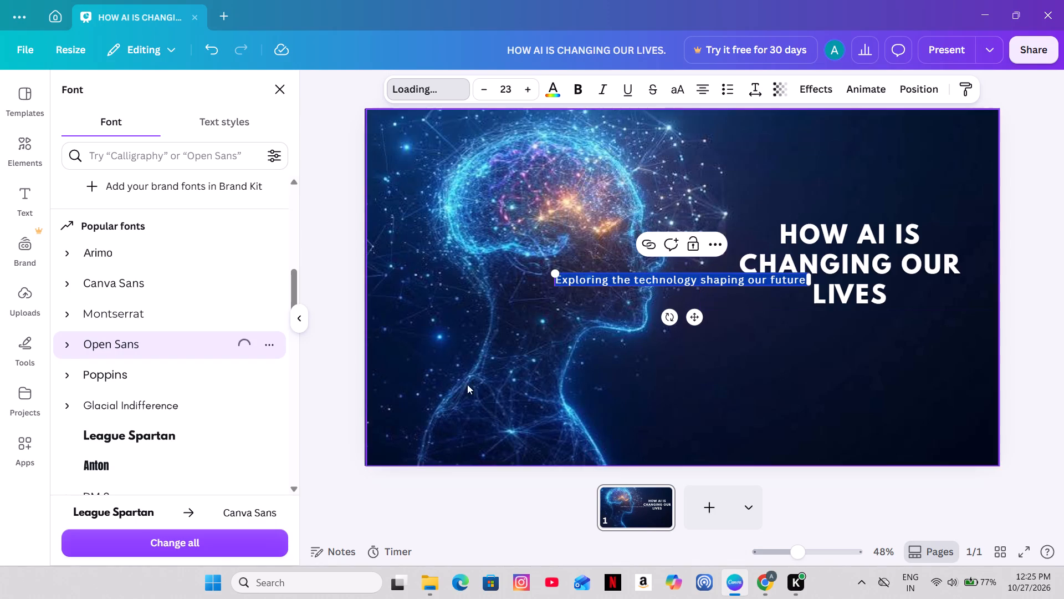
{"action": "left_click", "coordinate": [487, 89]}
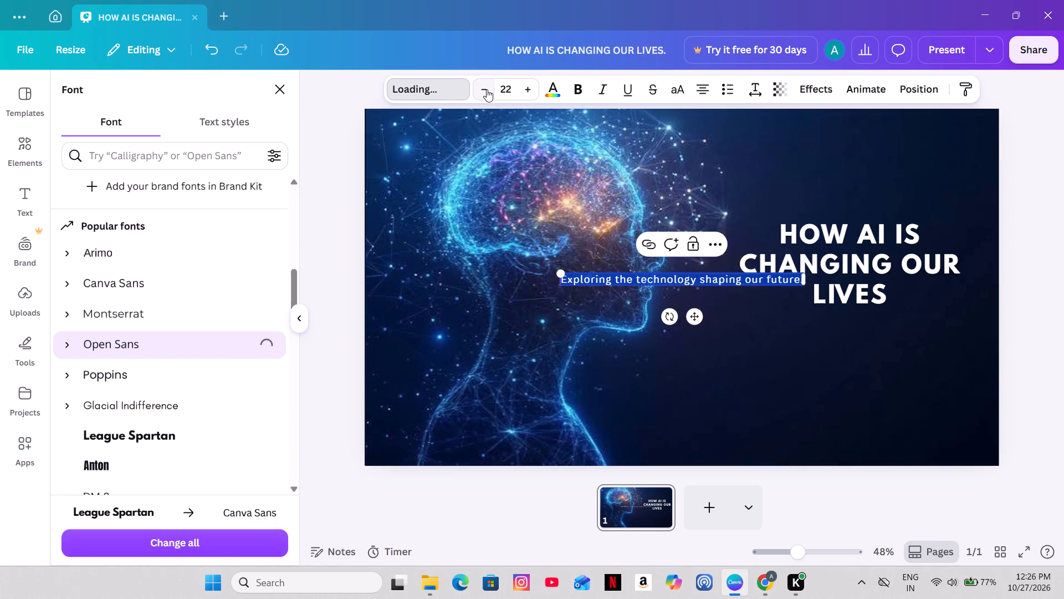
{"action": "left_click", "coordinate": [487, 89]}
{"action": "left_click", "coordinate": [487, 89]}
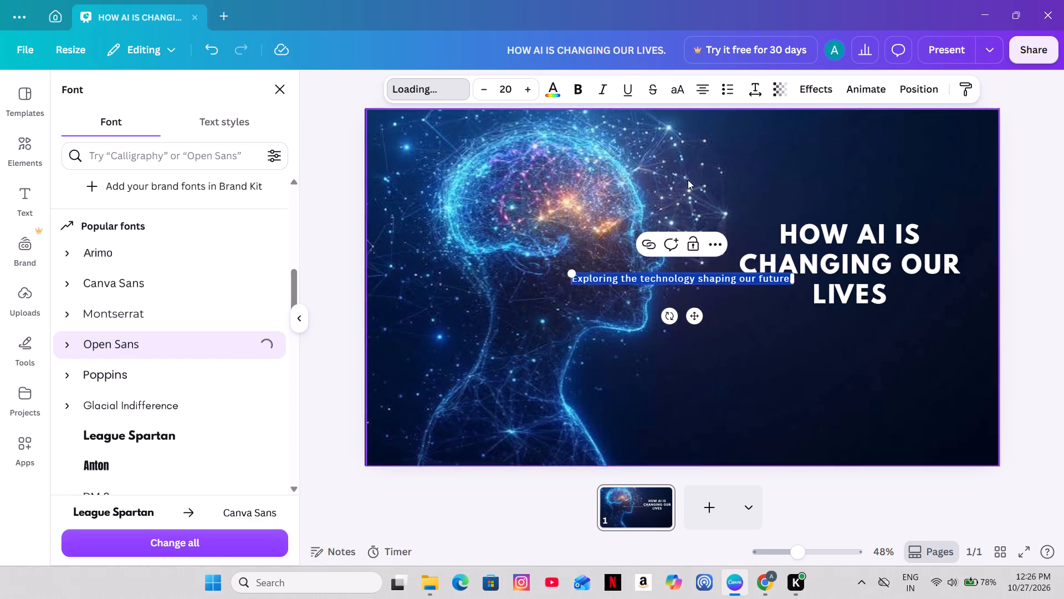
Recheck the body text font in the ChatGPT plan in Chrome and apply Open Sans to the subtitle in Canva.
{"action": "left_click", "coordinate": [770, 586]}
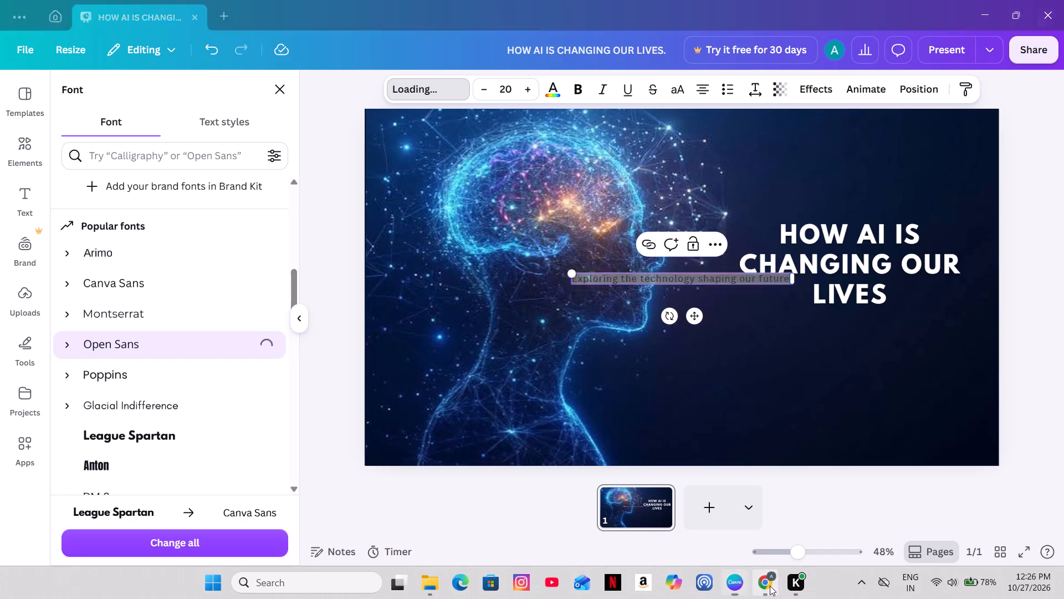
{"action": "left_click", "coordinate": [738, 597]}
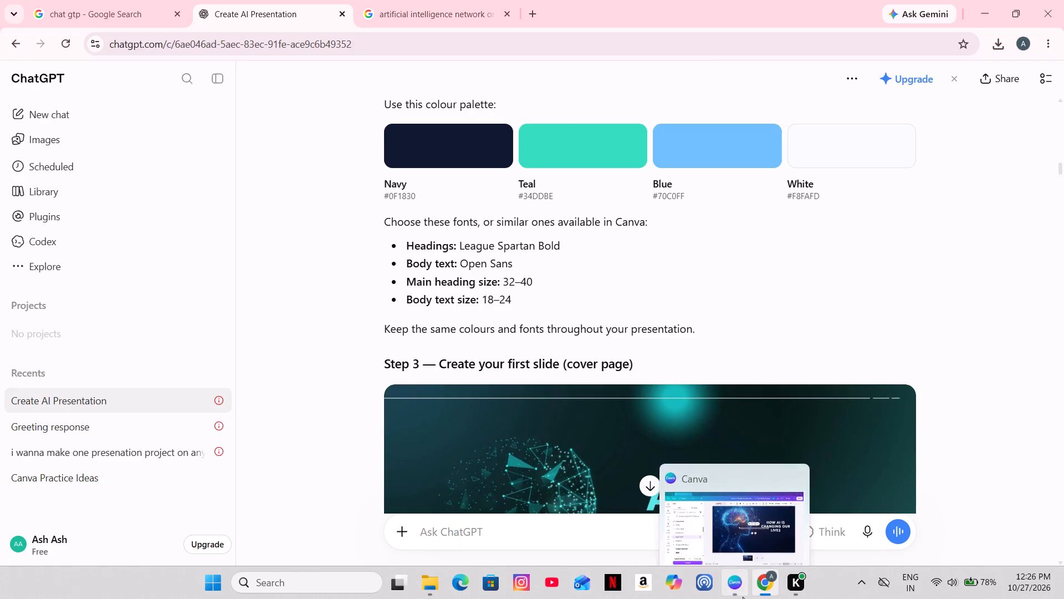
{"action": "left_click", "coordinate": [856, 256]}
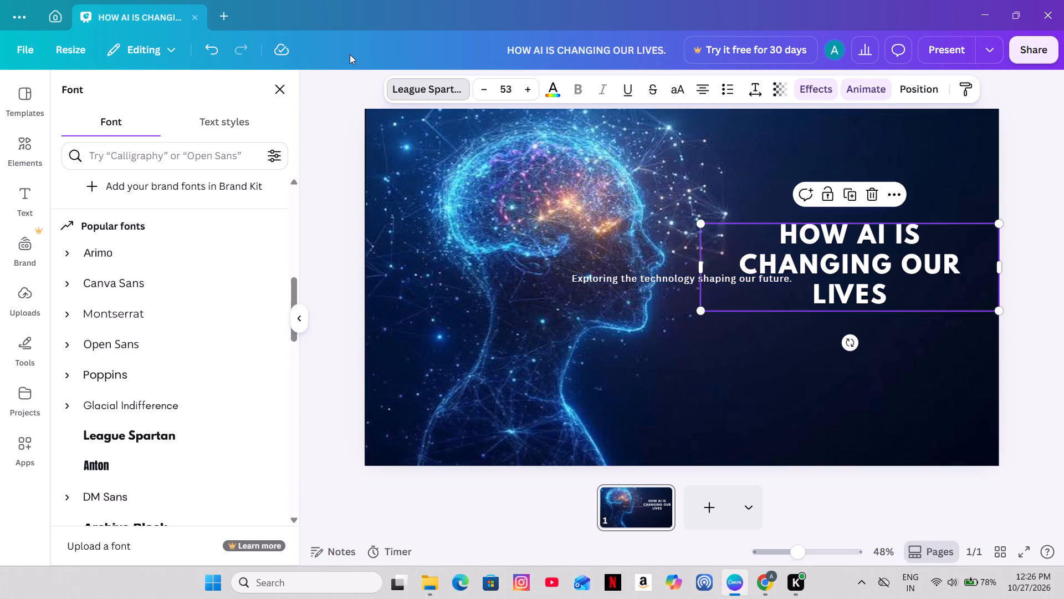
{"action": "left_click", "coordinate": [643, 275]}
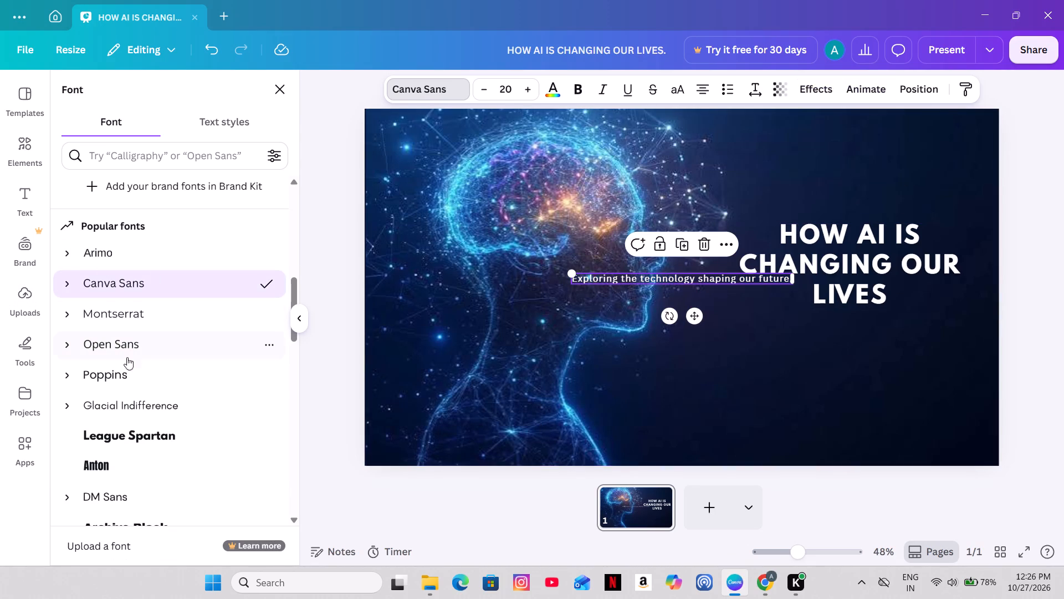
{"action": "left_click", "coordinate": [111, 341]}
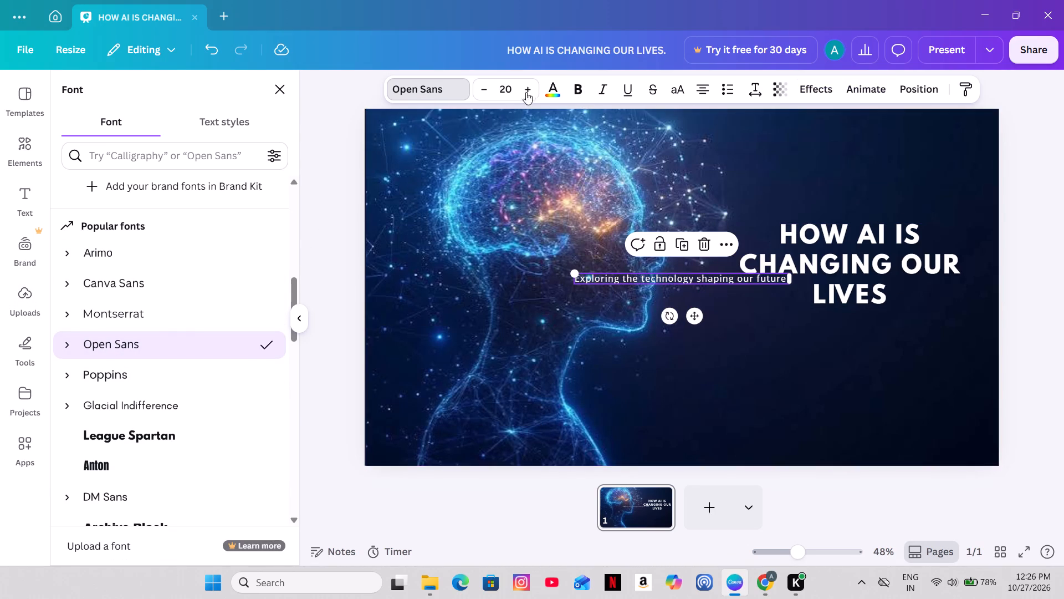
Reduce the font size of the title "HOW AI IS CHANGING OUR LIVES" to 41.
{"action": "left_click", "coordinate": [833, 241]}
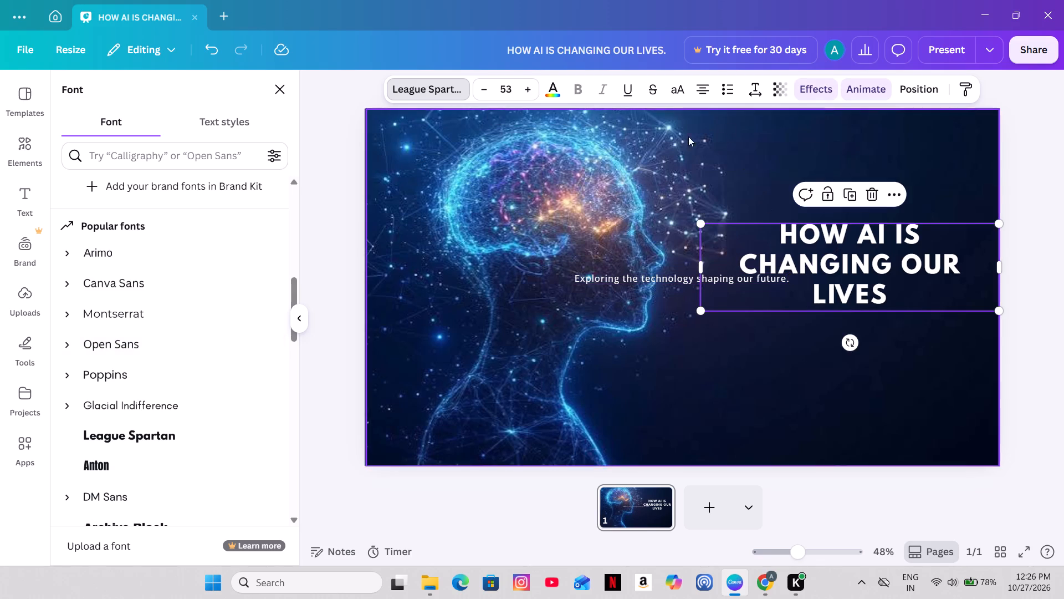
{"action": "triple_click", "coordinate": [476, 92]}
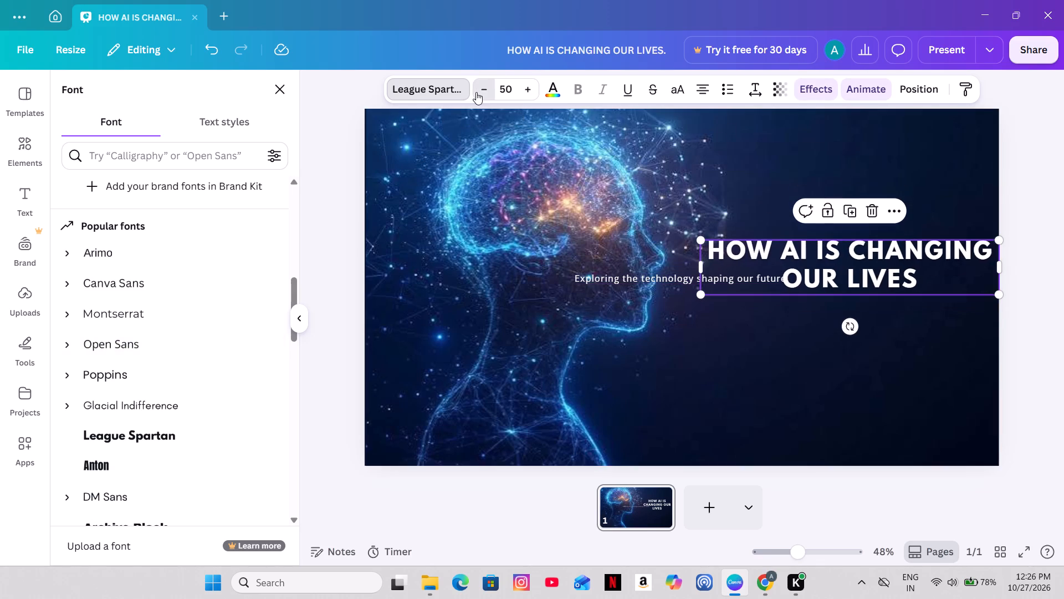
{"action": "triple_click", "coordinate": [476, 92]}
{"action": "triple_click", "coordinate": [476, 92]}
{"action": "triple_click", "coordinate": [476, 92]}
{"action": "triple_click", "coordinate": [476, 92]}
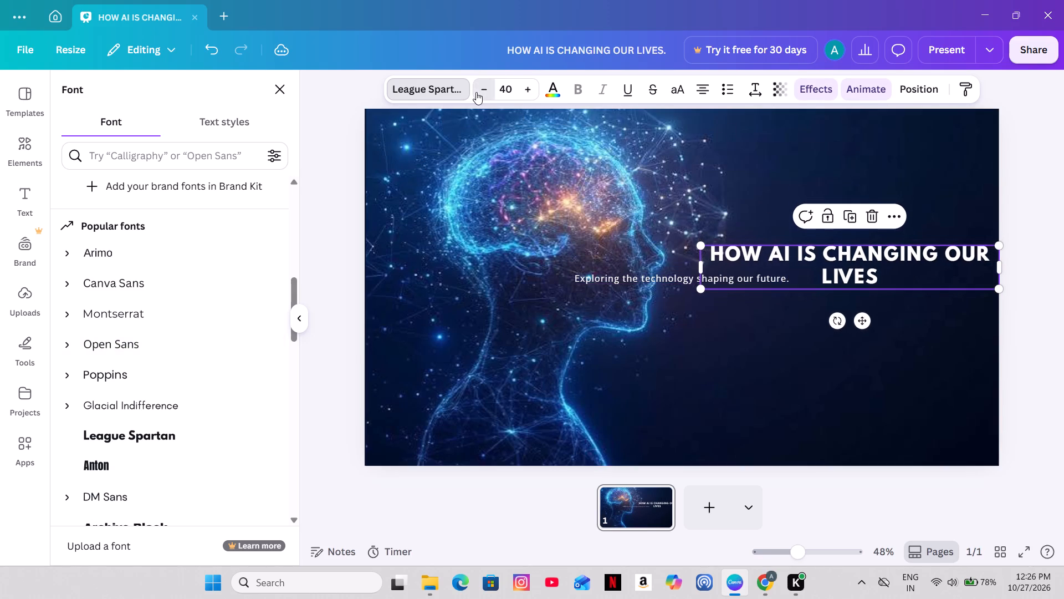
{"action": "double_click", "coordinate": [476, 92]}
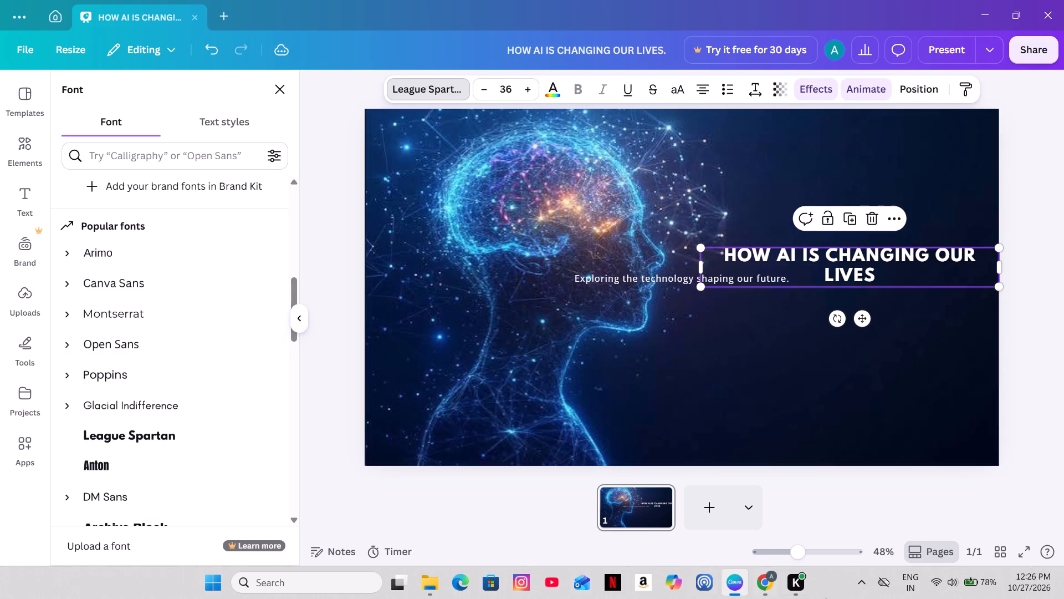
{"action": "triple_click", "coordinate": [526, 87]}
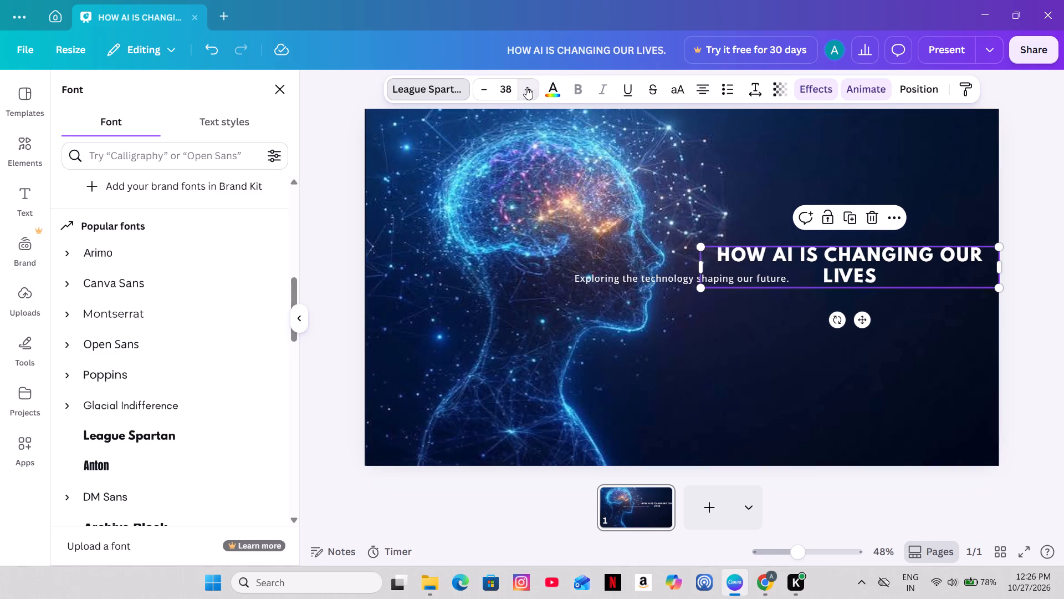
{"action": "double_click", "coordinate": [526, 87]}
{"action": "left_click", "coordinate": [1009, 302]}
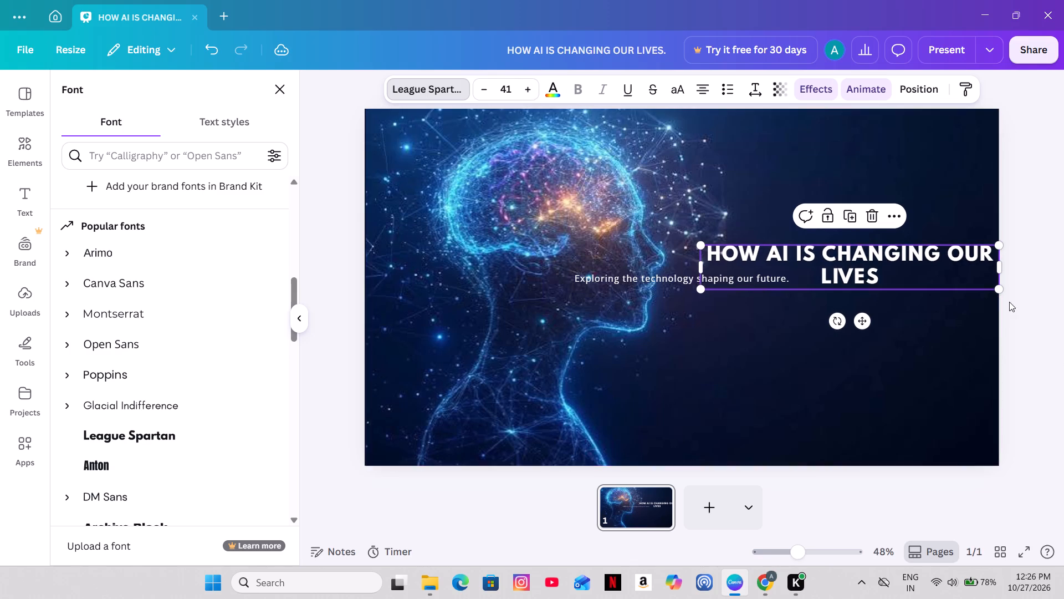
Move the subtitle off the title and place it just beneath it, starting near the title's left edge.
{"action": "left_click", "coordinate": [845, 255]}
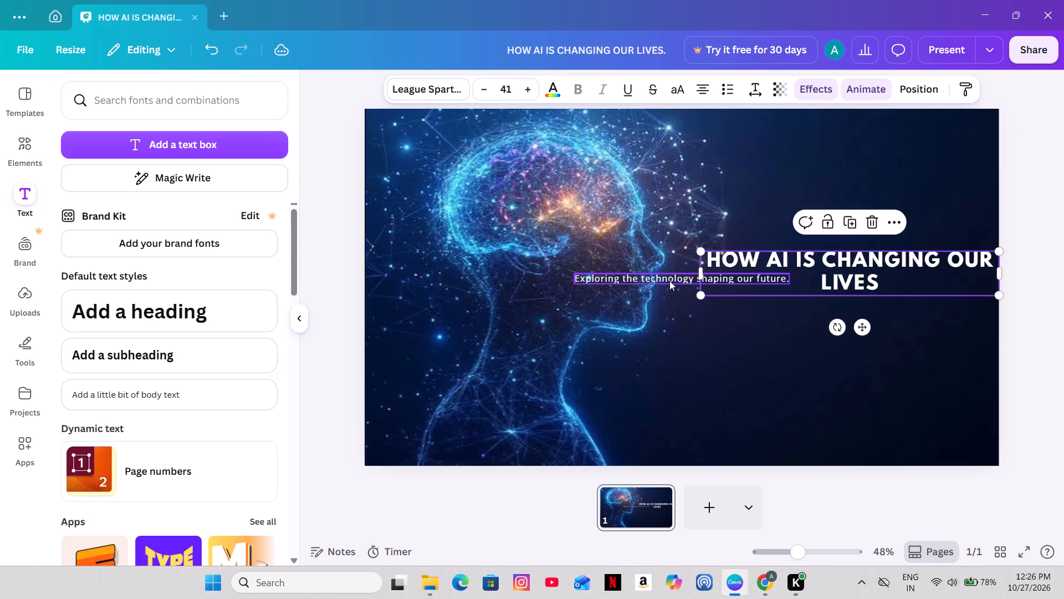
{"action": "left_click_drag", "start_coordinate": [671, 278], "coordinate": [774, 336]}
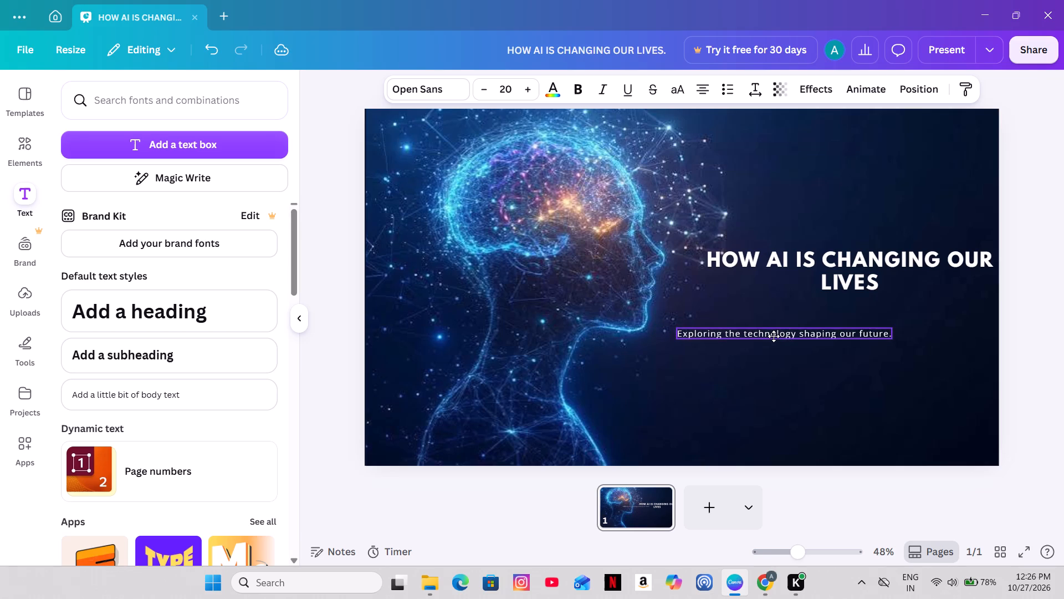
{"action": "left_click_drag", "start_coordinate": [774, 336], "coordinate": [802, 332]}
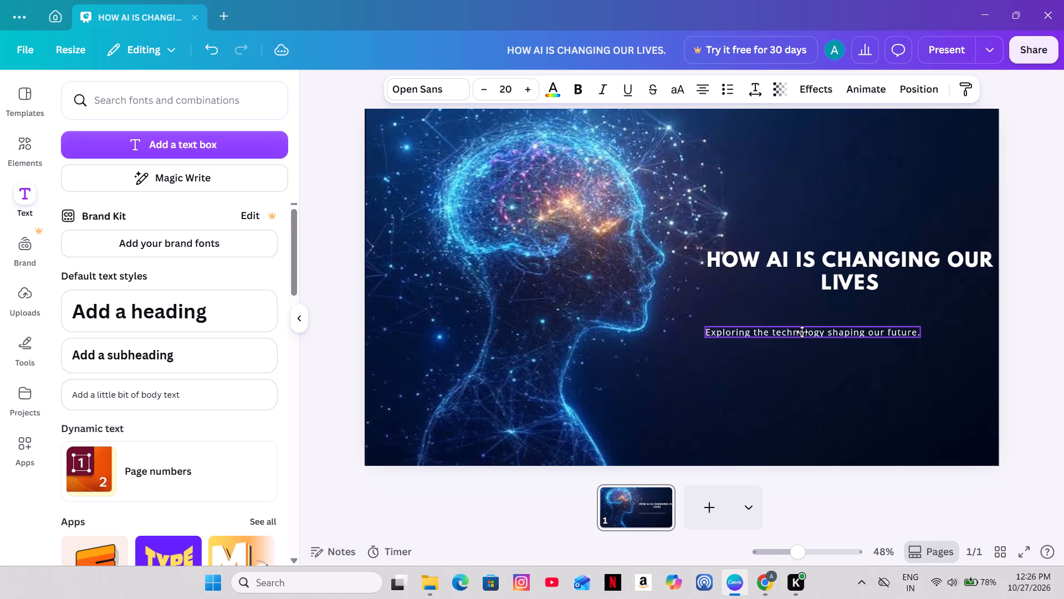
{"action": "left_click_drag", "start_coordinate": [802, 332], "coordinate": [805, 313]}
{"action": "left_click", "coordinate": [1063, 269]}
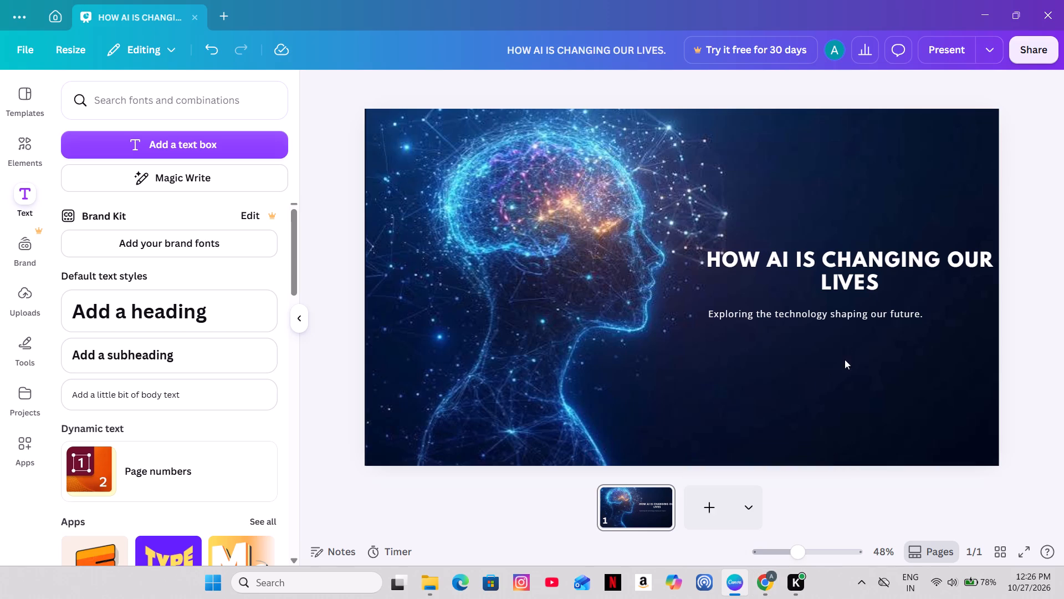
Recheck the body text size range in the ChatGPT plan in Chrome and set the subtitle's font size to 24 in Canva.
{"action": "left_click", "coordinate": [756, 583]}
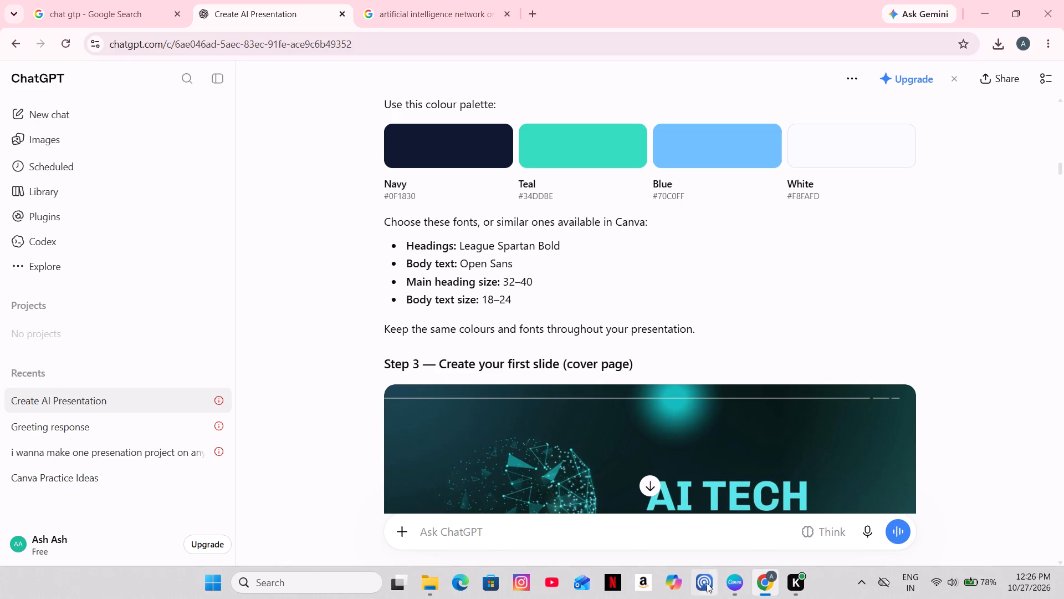
{"action": "left_click", "coordinate": [732, 580]}
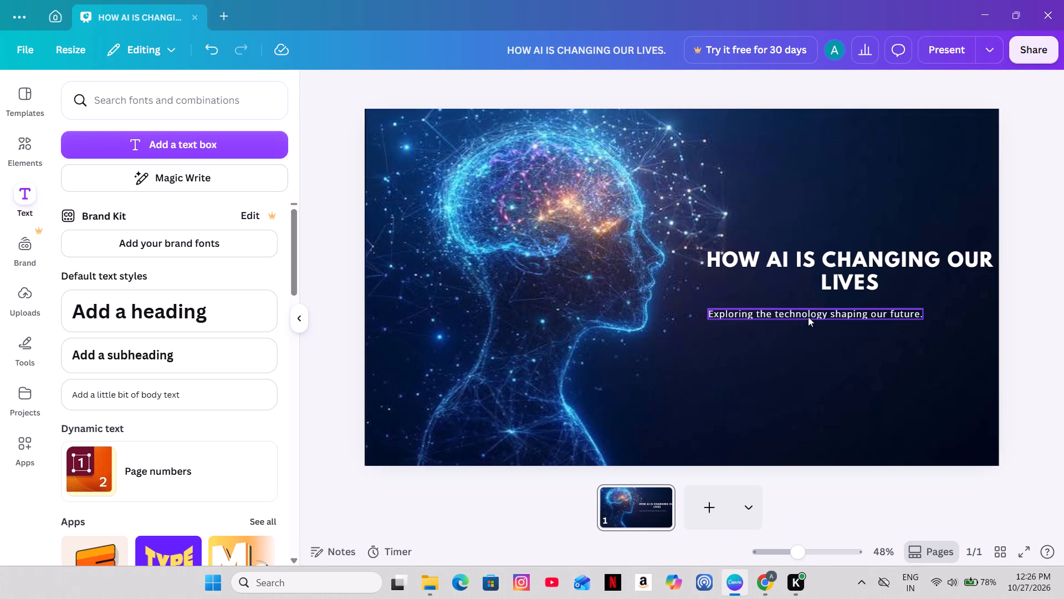
{"action": "left_click", "coordinate": [808, 317]}
{"action": "triple_click", "coordinate": [534, 88]}
{"action": "left_click", "coordinate": [534, 88]}
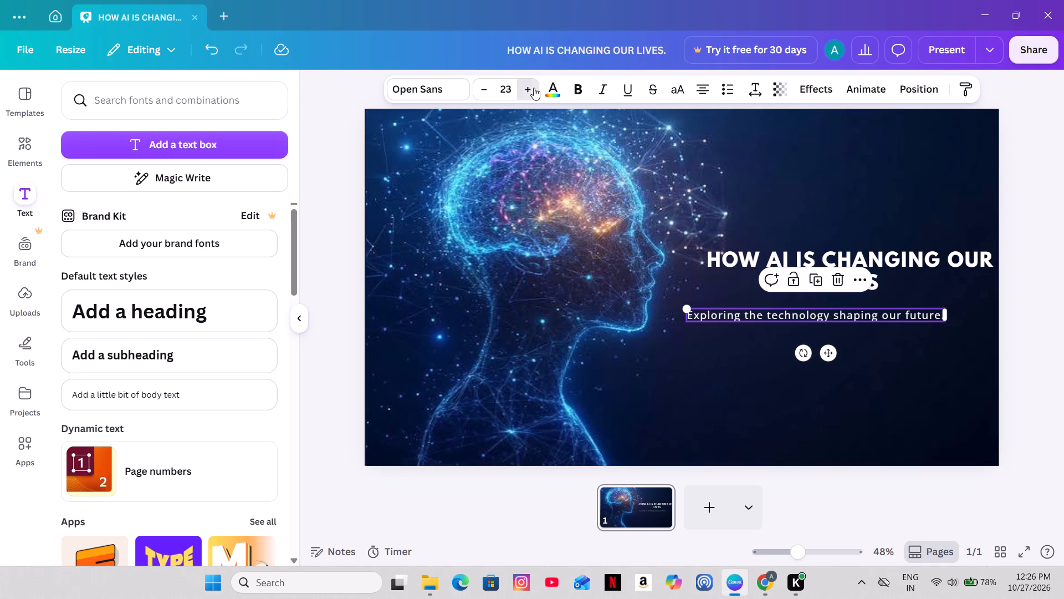
{"action": "left_click", "coordinate": [534, 88]}
{"action": "left_click", "coordinate": [492, 89]}
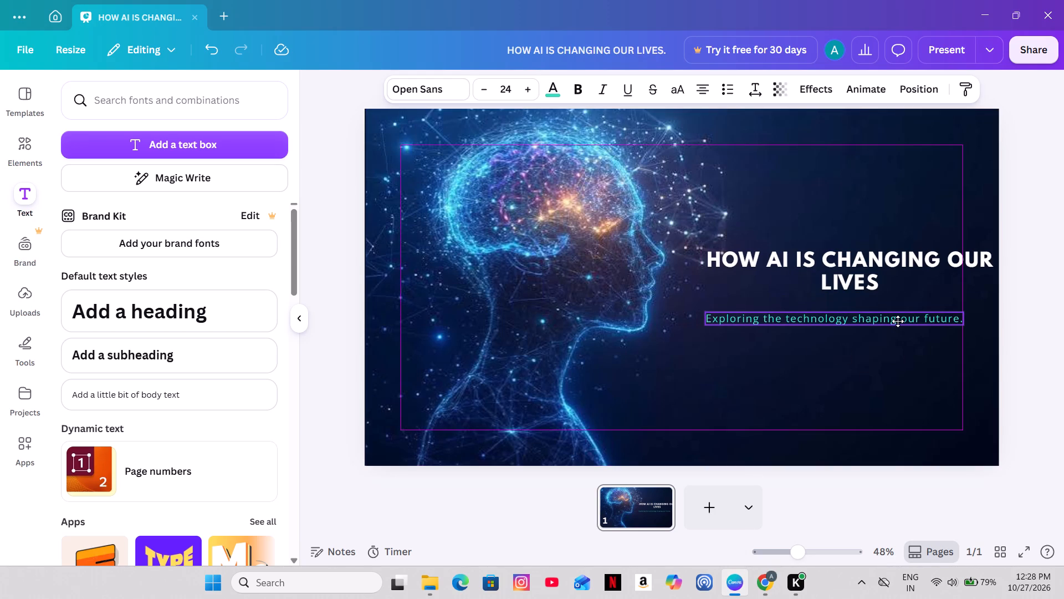
{"action": "left_click", "coordinate": [1053, 285]}
{"action": "left_click", "coordinate": [551, 301]}
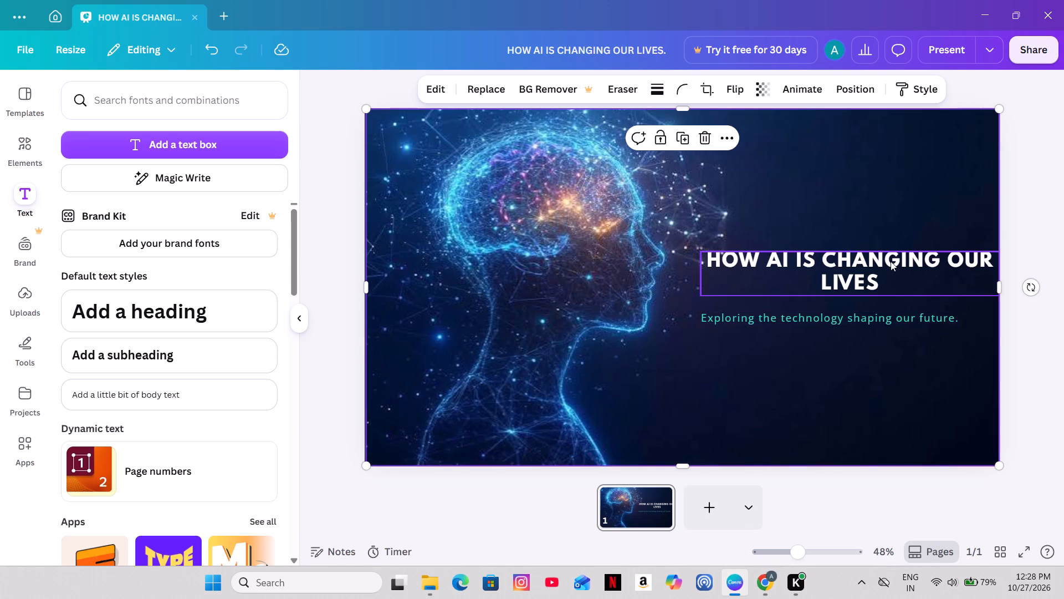
{"action": "left_click", "coordinate": [896, 257]}
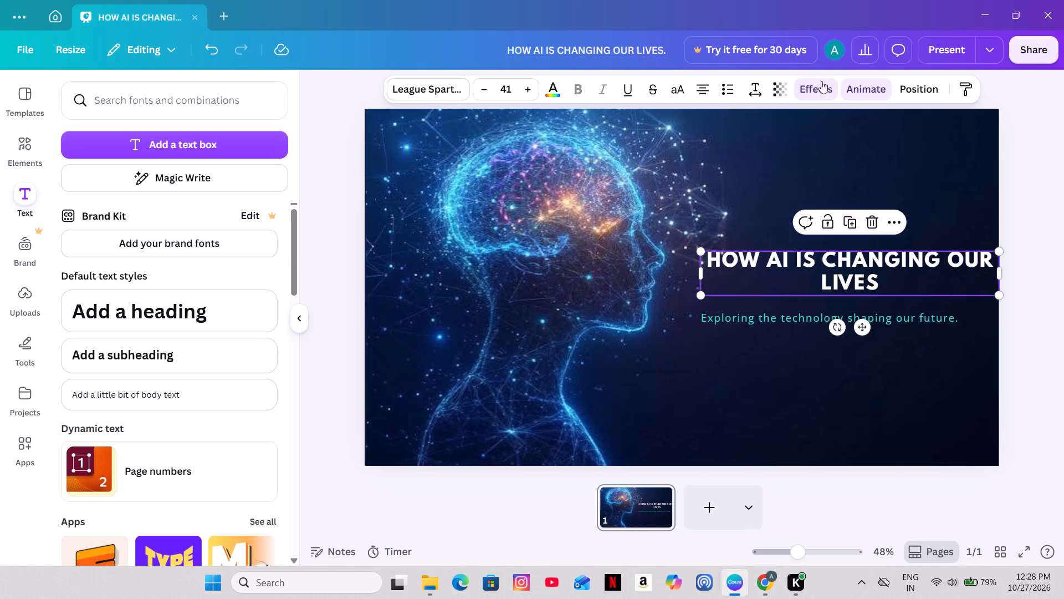
{"action": "left_click", "coordinate": [899, 321]}
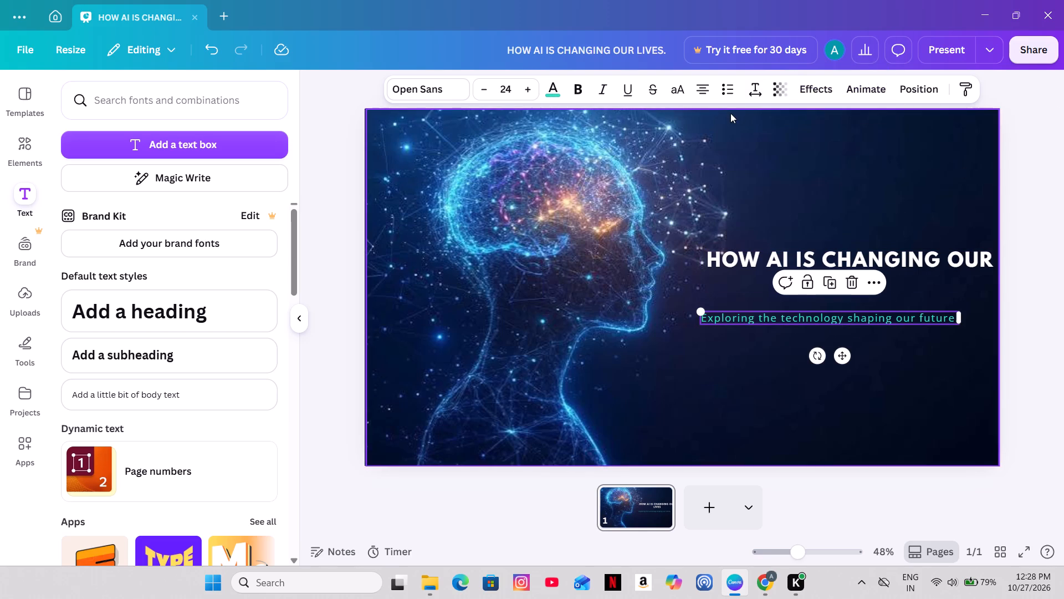
{"action": "left_click", "coordinate": [825, 99]}
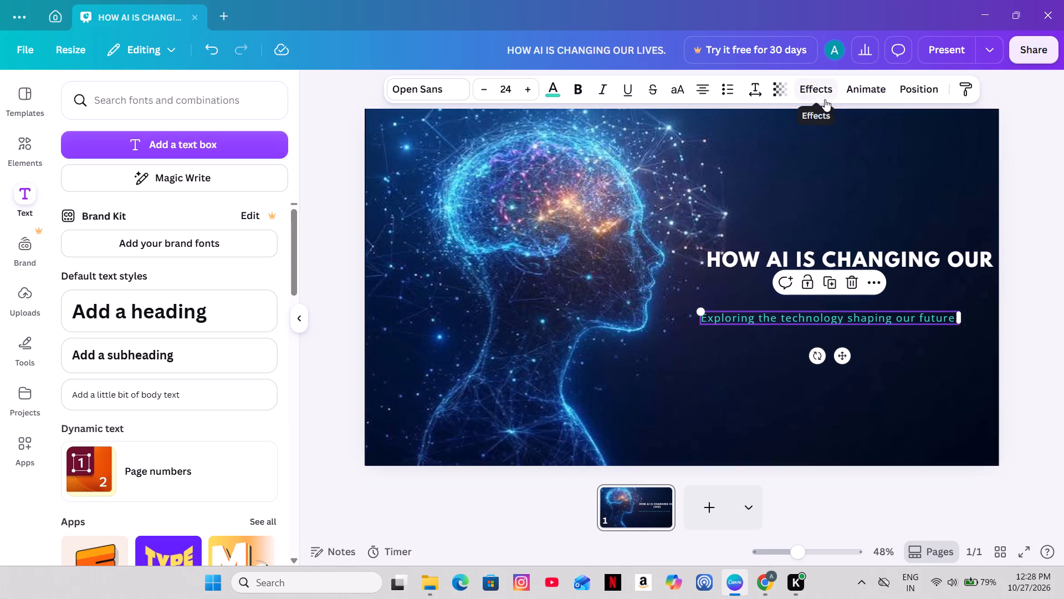
{"action": "left_click", "coordinate": [158, 159]}
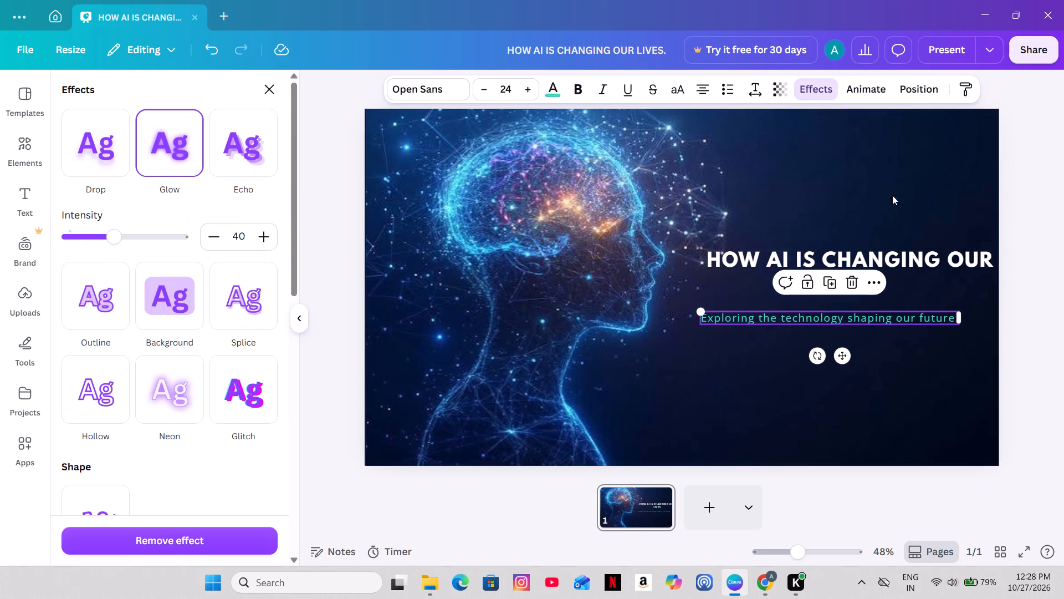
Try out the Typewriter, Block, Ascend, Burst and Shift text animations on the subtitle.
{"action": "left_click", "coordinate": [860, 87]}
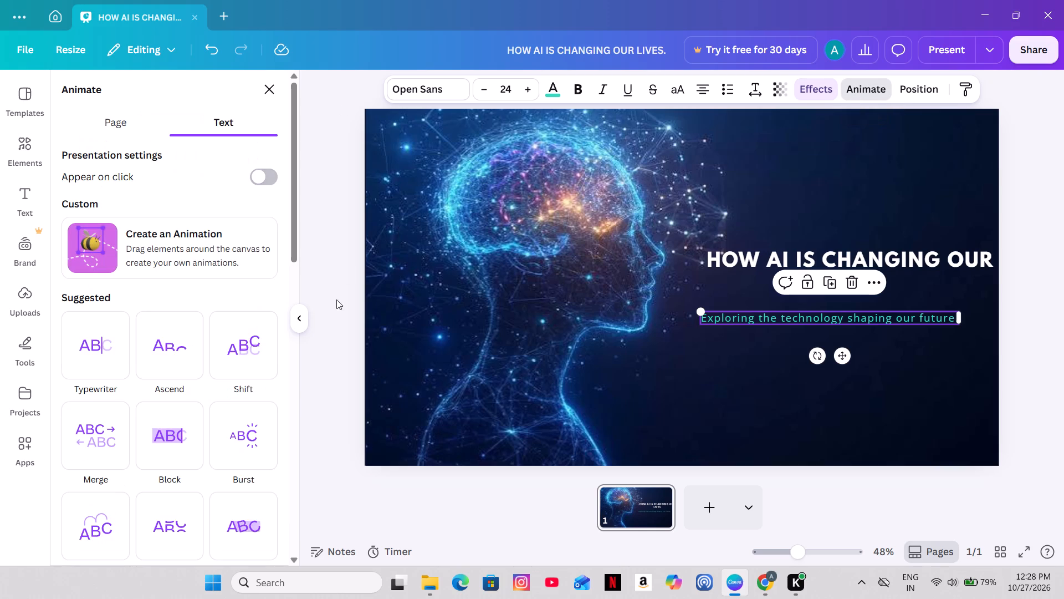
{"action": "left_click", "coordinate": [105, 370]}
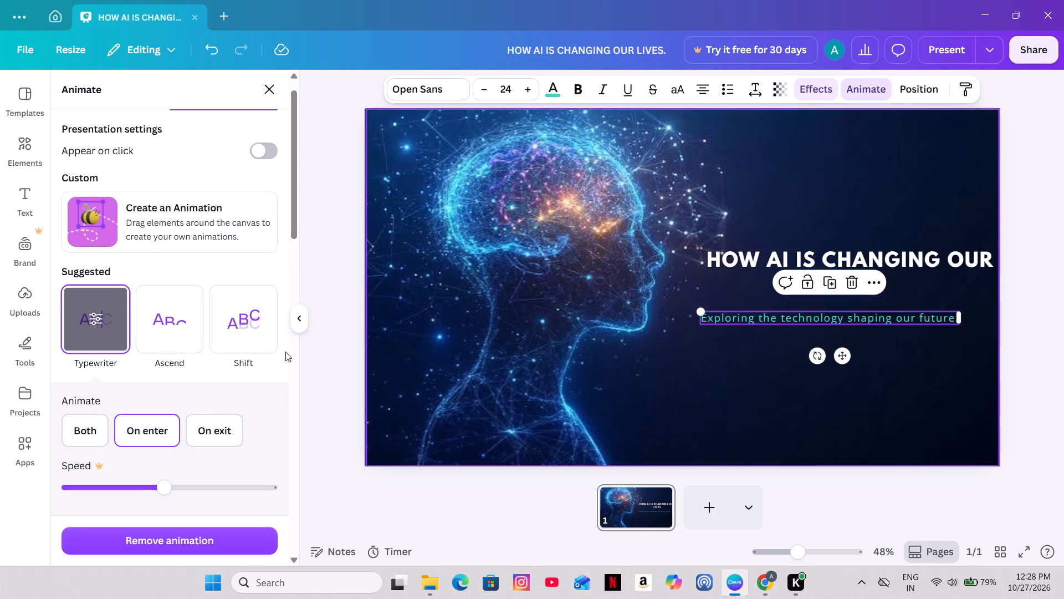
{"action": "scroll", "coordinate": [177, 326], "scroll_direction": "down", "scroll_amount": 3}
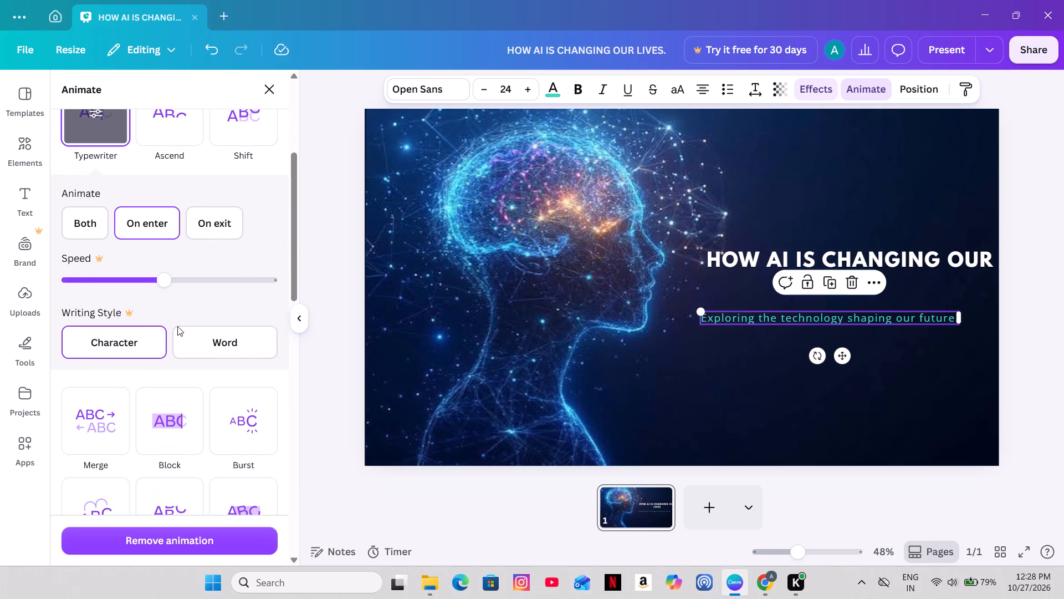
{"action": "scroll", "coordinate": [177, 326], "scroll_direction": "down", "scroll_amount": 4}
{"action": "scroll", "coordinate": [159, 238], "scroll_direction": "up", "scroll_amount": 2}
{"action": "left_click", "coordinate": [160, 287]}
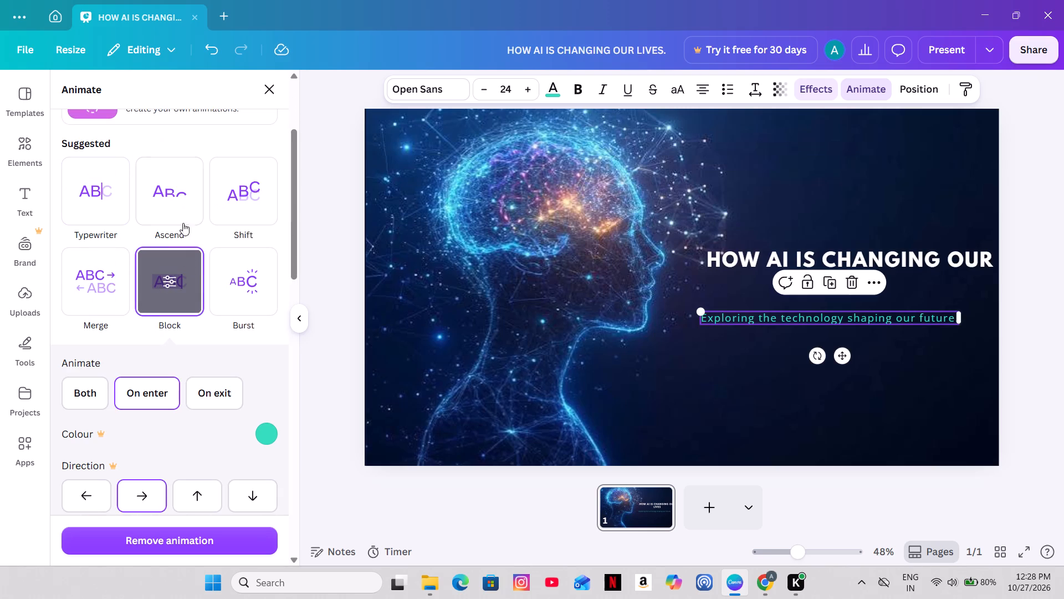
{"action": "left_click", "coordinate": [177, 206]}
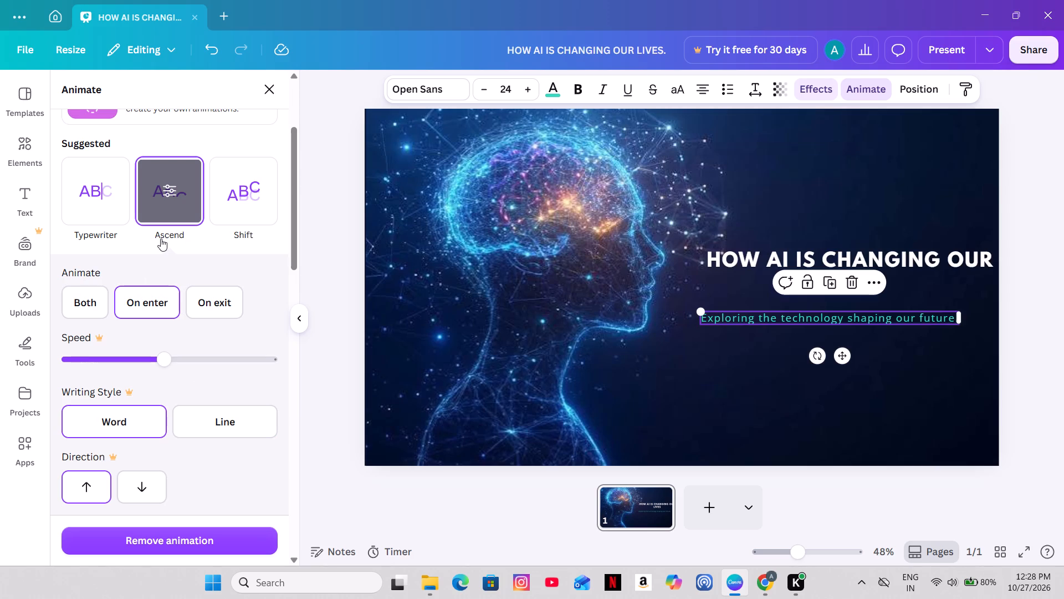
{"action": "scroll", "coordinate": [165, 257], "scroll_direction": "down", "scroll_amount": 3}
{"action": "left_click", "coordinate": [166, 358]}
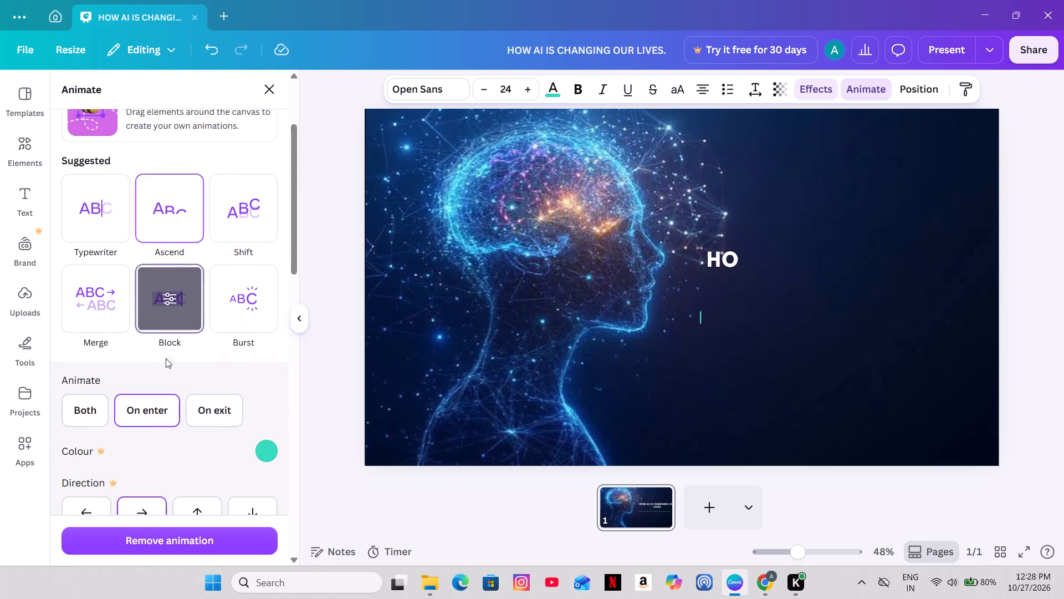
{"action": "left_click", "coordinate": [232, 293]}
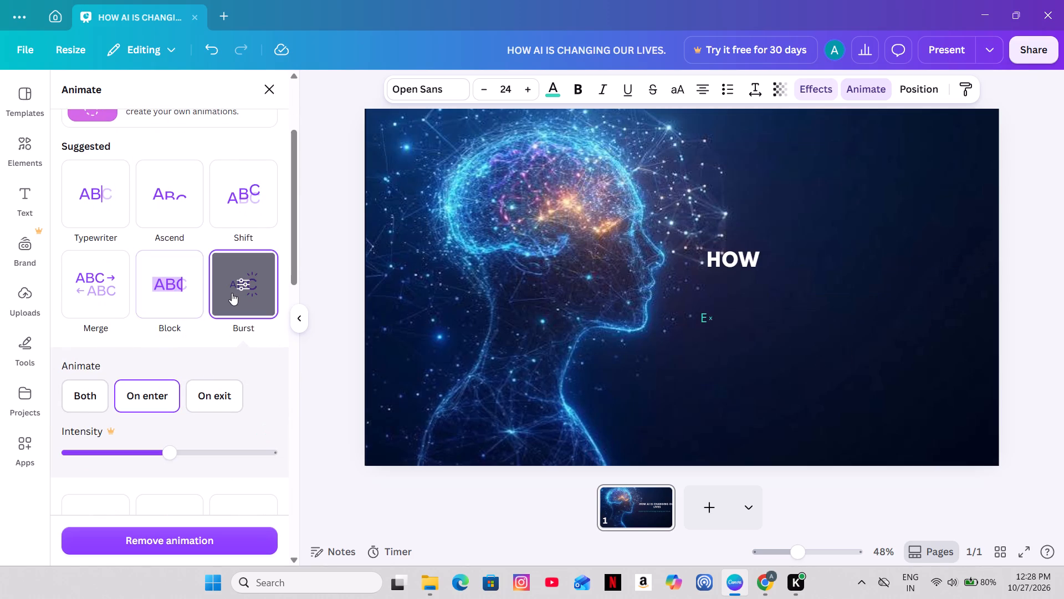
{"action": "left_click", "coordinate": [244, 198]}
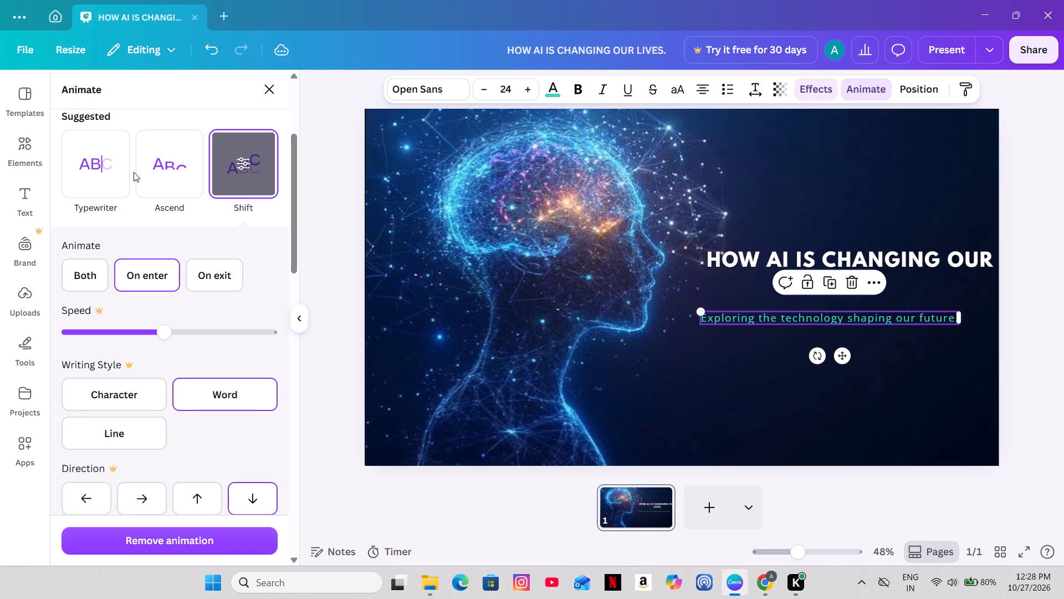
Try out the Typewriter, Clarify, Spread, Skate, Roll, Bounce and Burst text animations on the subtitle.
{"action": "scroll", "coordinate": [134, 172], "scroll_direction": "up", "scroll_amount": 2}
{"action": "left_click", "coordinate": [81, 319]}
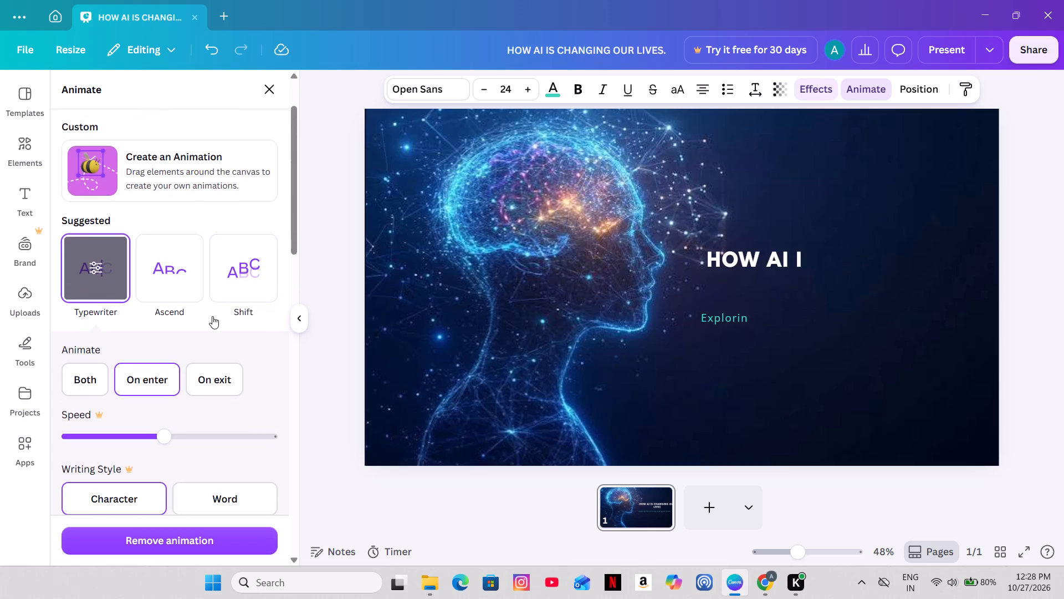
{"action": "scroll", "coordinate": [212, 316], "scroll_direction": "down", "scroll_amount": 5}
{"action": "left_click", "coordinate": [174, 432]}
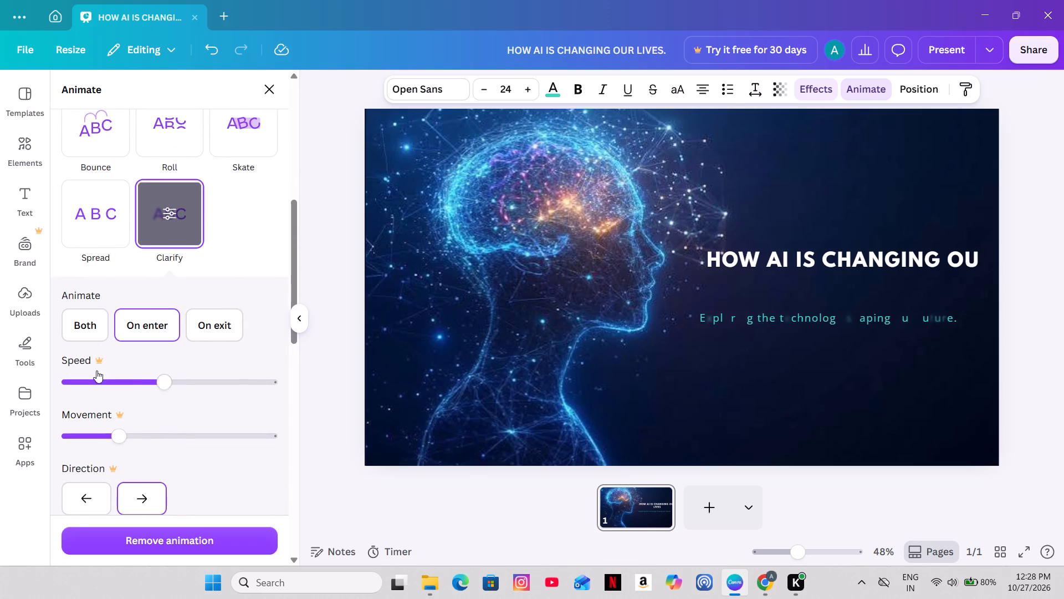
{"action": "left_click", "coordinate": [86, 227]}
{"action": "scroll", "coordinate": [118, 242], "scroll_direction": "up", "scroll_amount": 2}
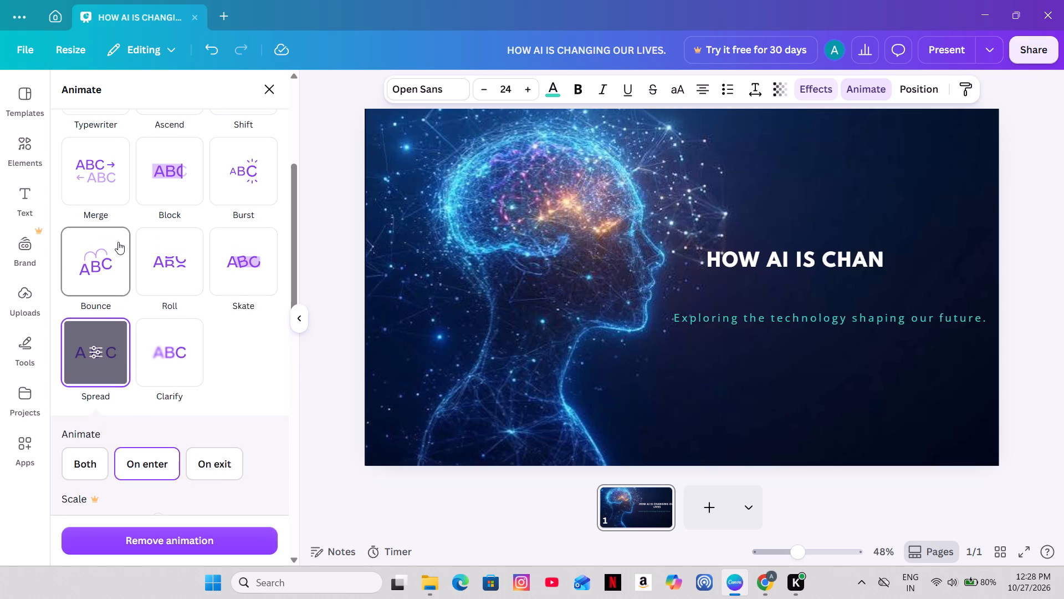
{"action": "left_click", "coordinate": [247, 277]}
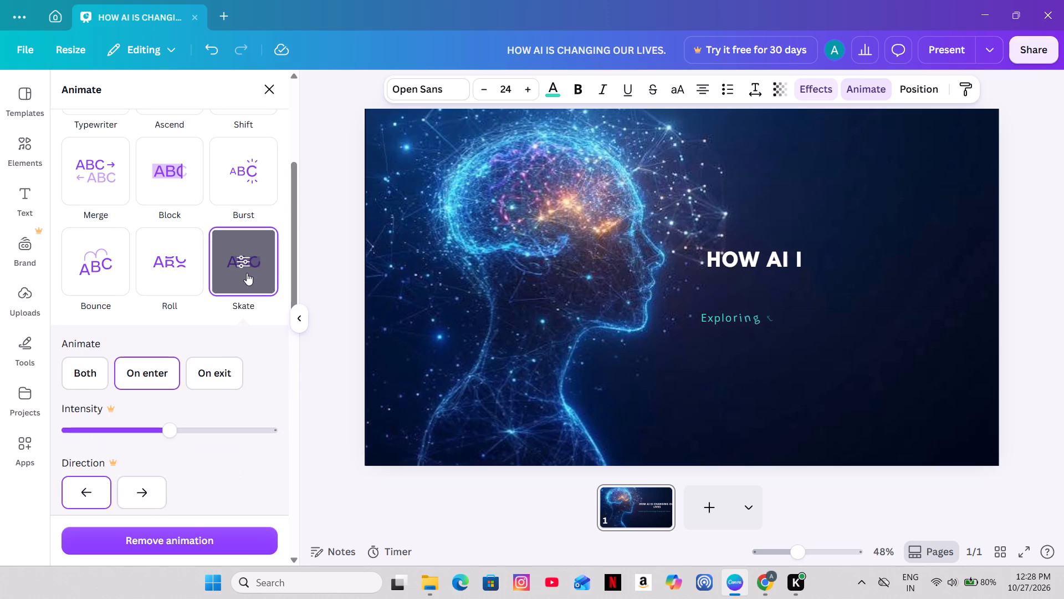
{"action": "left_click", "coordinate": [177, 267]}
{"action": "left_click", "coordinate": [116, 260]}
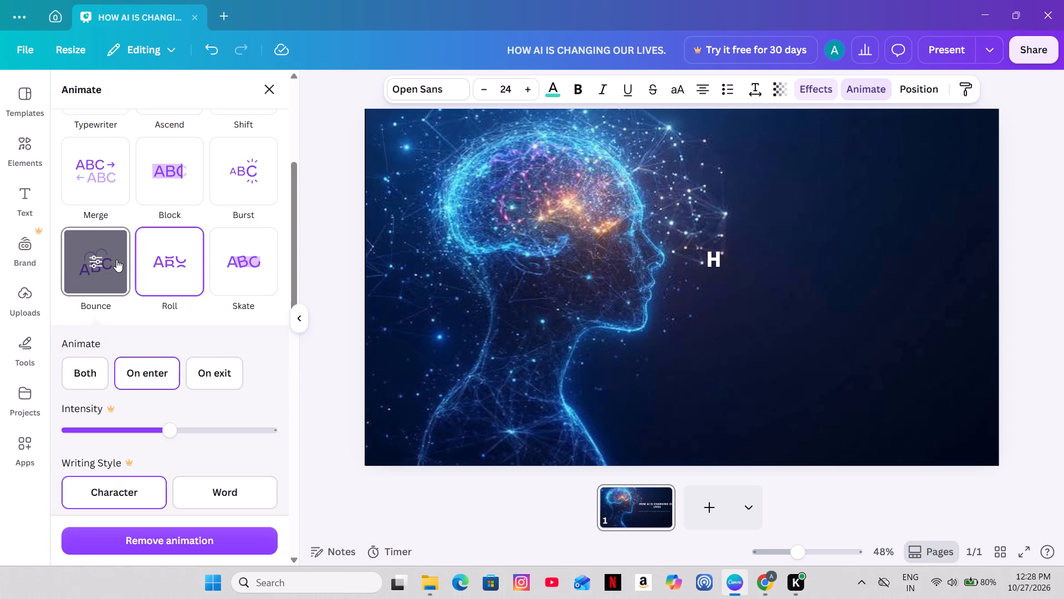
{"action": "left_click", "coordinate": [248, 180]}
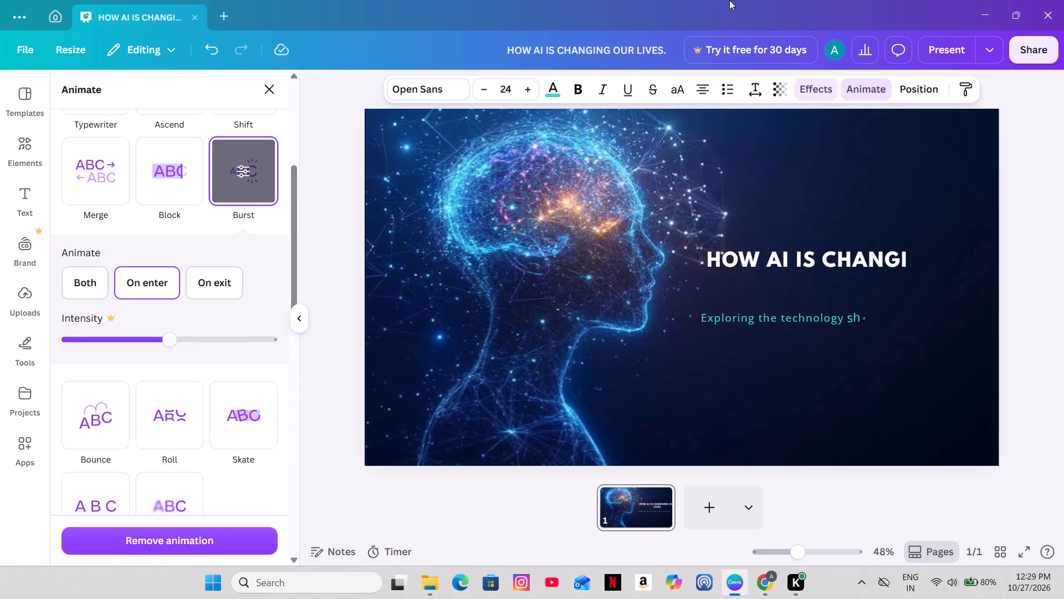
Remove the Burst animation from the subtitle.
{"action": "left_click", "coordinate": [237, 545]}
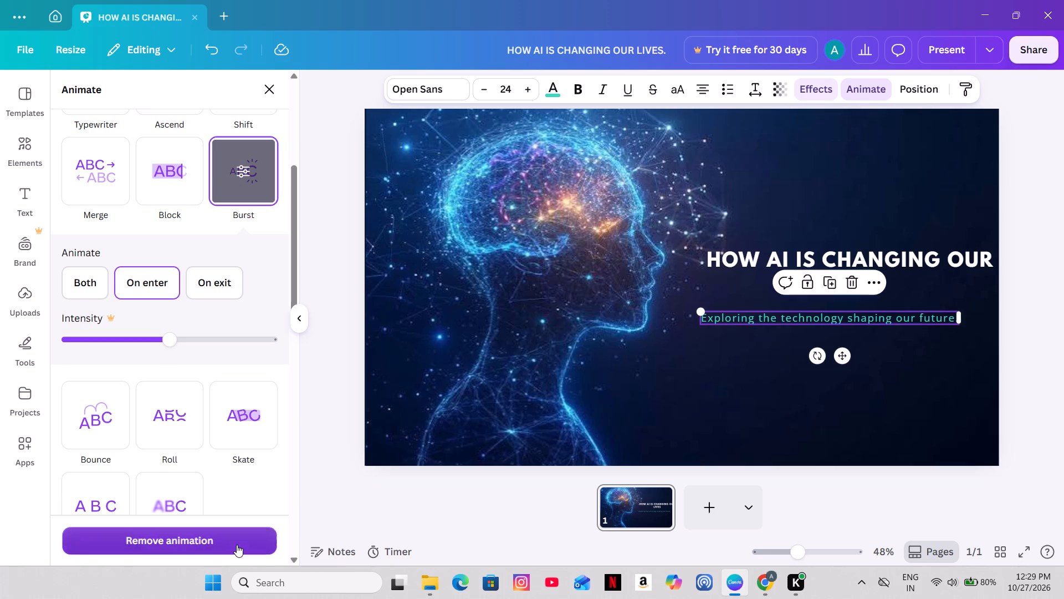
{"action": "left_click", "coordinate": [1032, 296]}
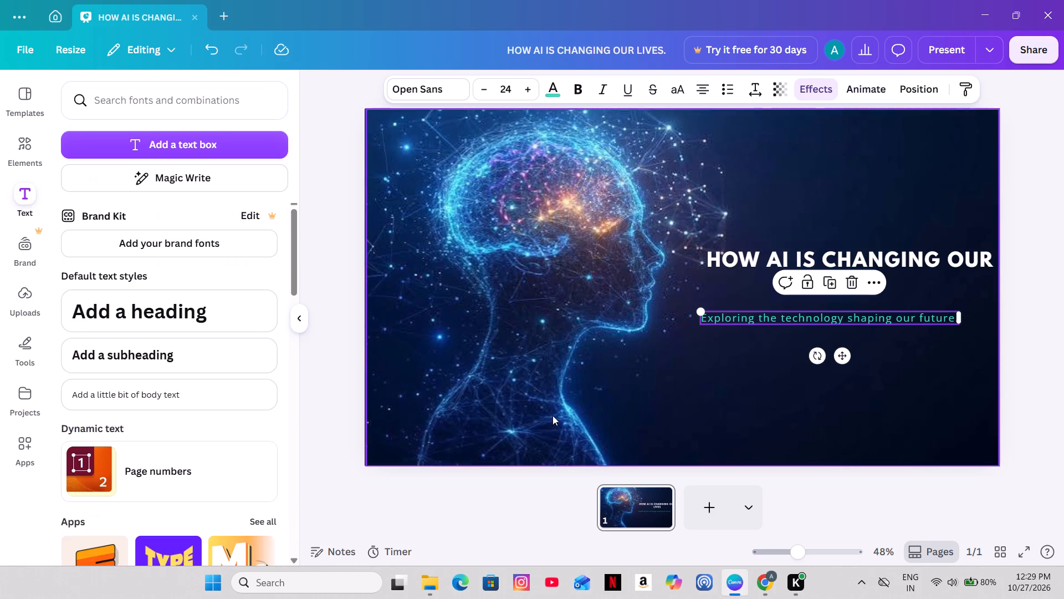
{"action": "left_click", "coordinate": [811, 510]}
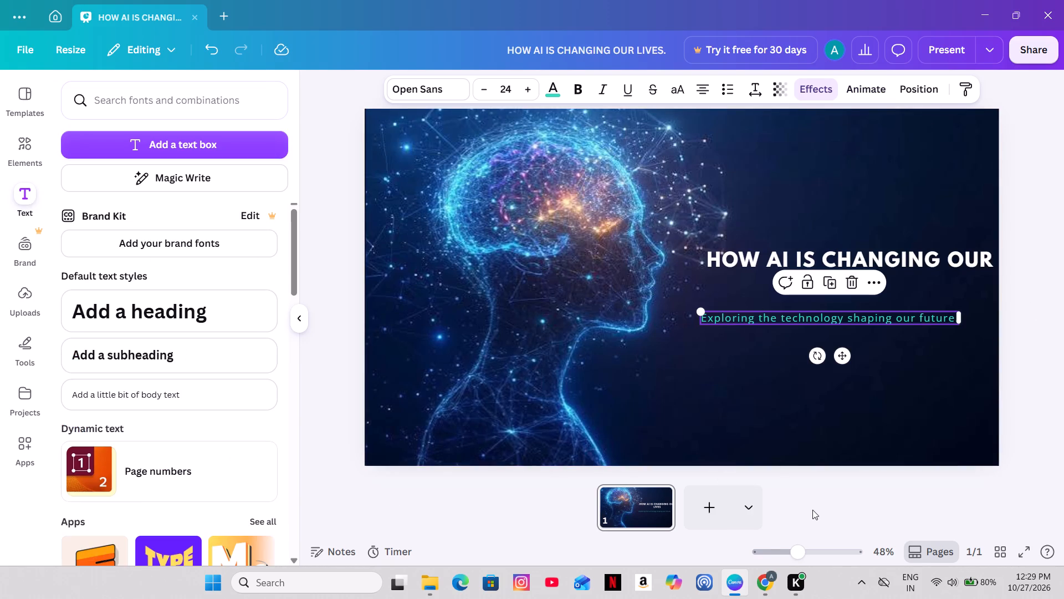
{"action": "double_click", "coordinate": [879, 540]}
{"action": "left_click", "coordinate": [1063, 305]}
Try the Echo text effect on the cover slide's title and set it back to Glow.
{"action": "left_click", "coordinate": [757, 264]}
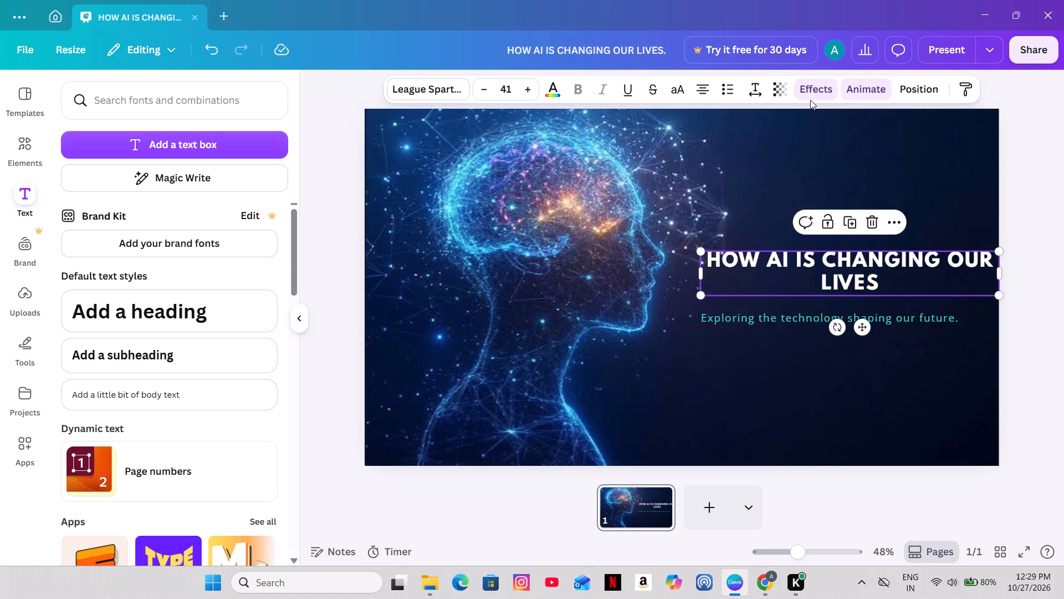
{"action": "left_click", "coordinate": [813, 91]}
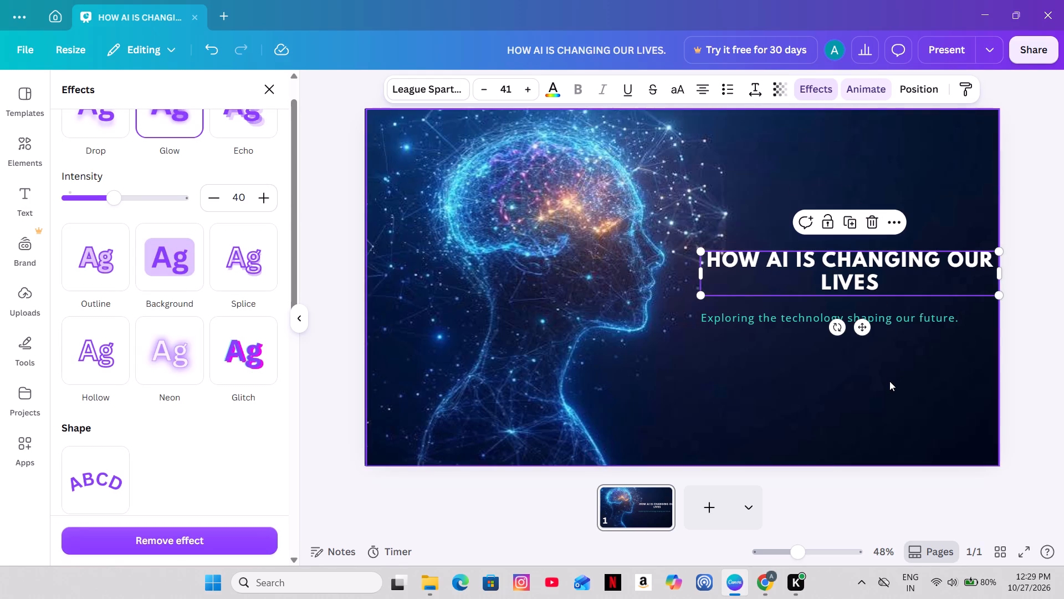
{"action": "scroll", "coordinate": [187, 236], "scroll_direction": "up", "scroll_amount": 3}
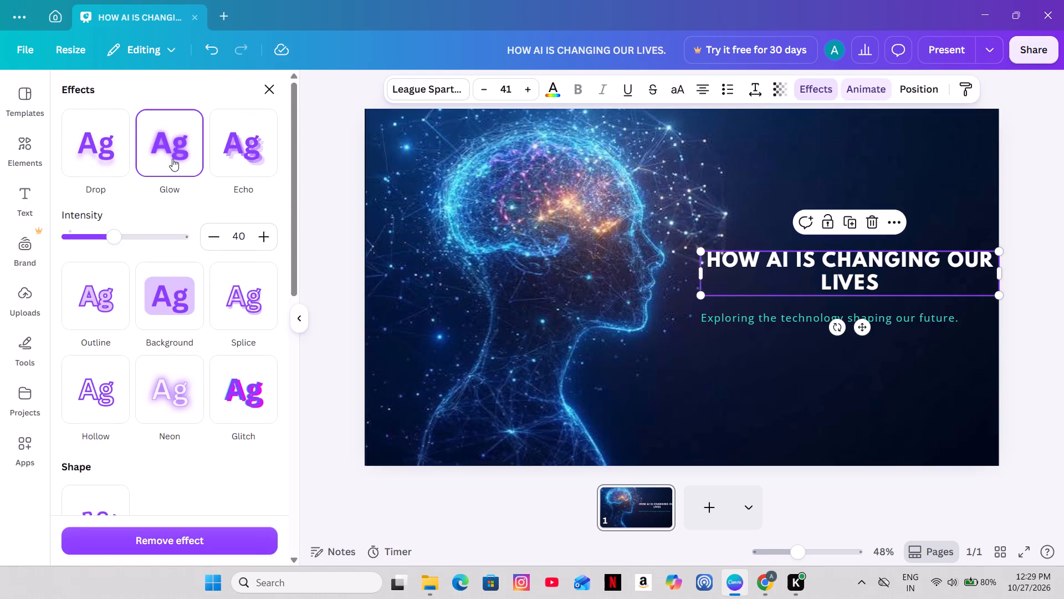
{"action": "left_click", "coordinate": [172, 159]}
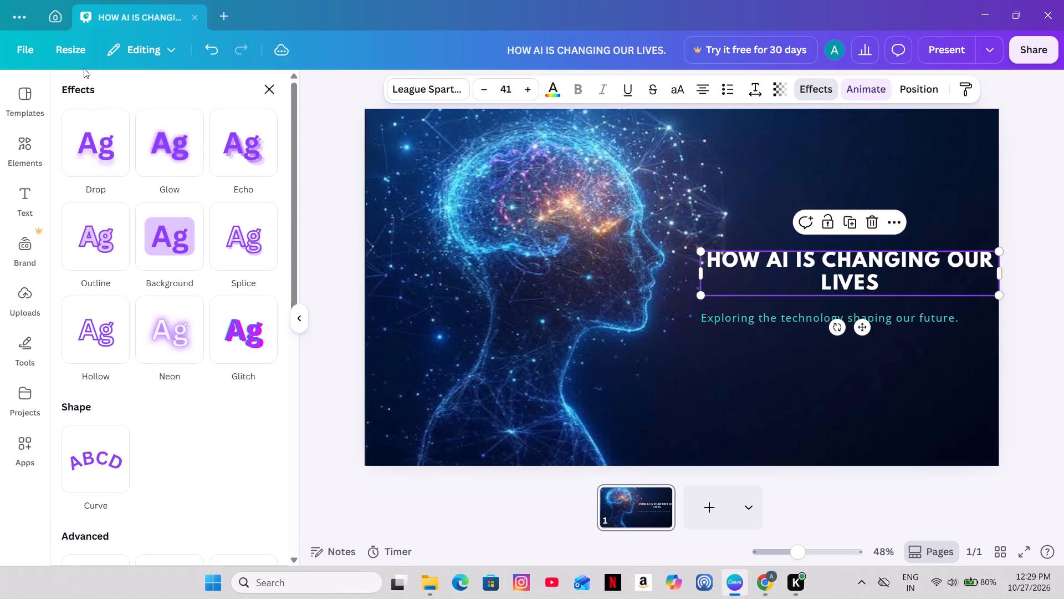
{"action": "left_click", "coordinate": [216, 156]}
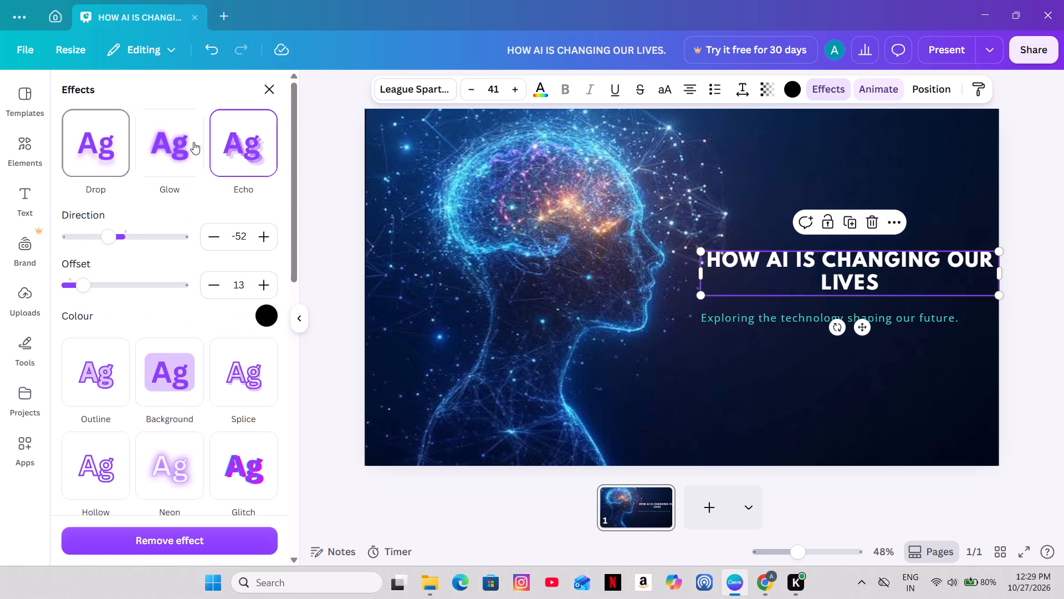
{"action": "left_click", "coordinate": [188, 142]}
Remove the Typewriter animation from the title on the cover slide.
{"action": "left_click", "coordinate": [873, 93]}
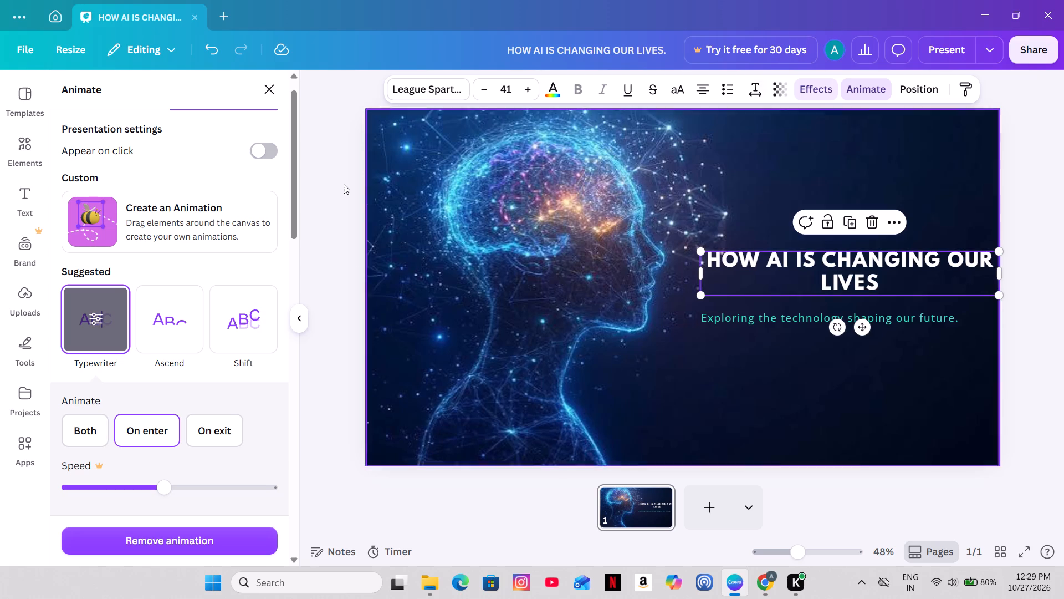
{"action": "left_click", "coordinate": [239, 537]}
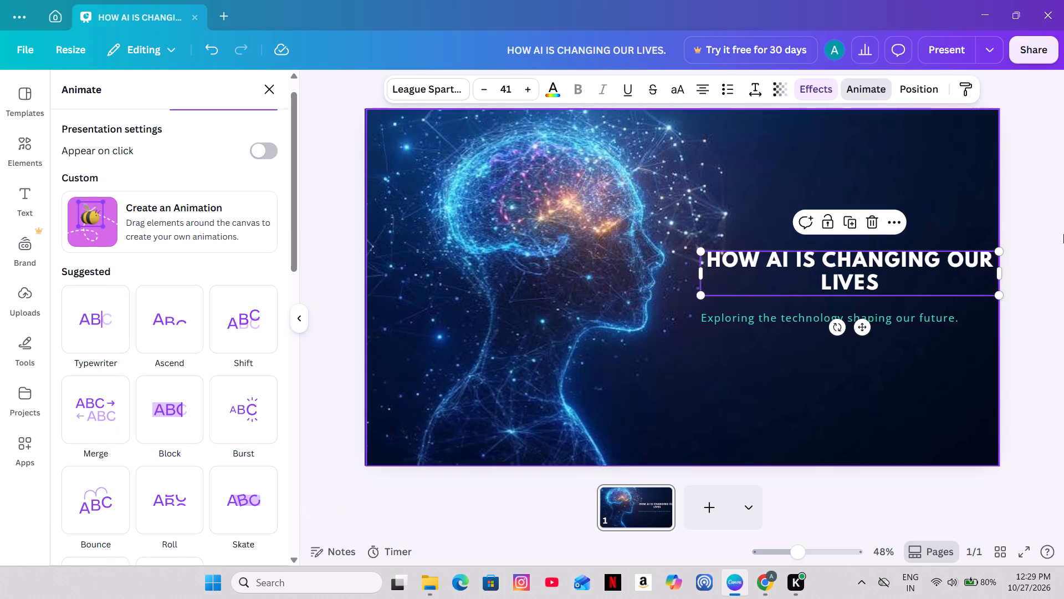
{"action": "left_click", "coordinate": [1063, 233]}
{"action": "left_click", "coordinate": [1020, 194]}
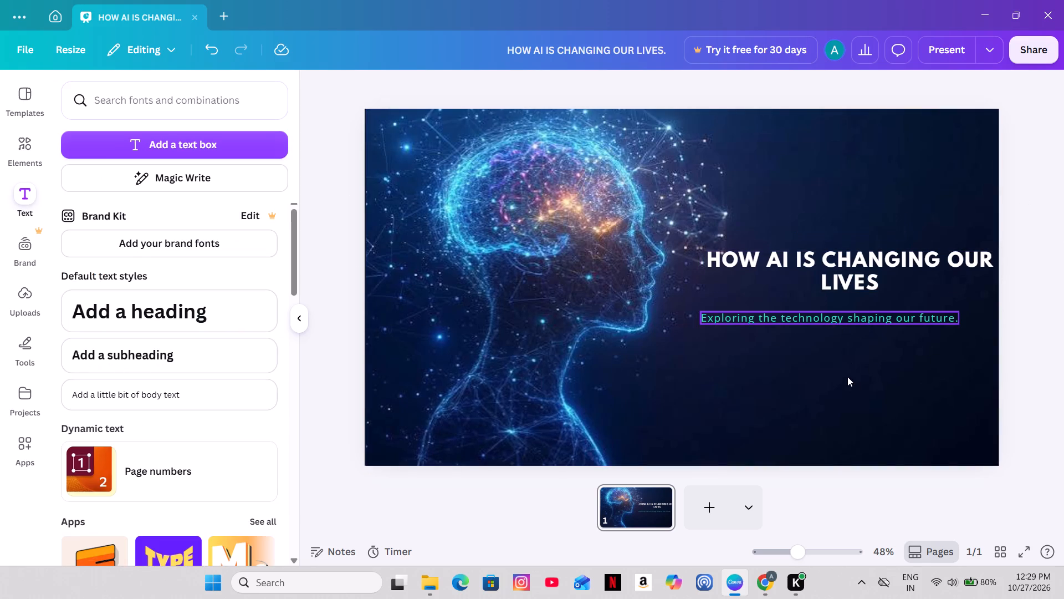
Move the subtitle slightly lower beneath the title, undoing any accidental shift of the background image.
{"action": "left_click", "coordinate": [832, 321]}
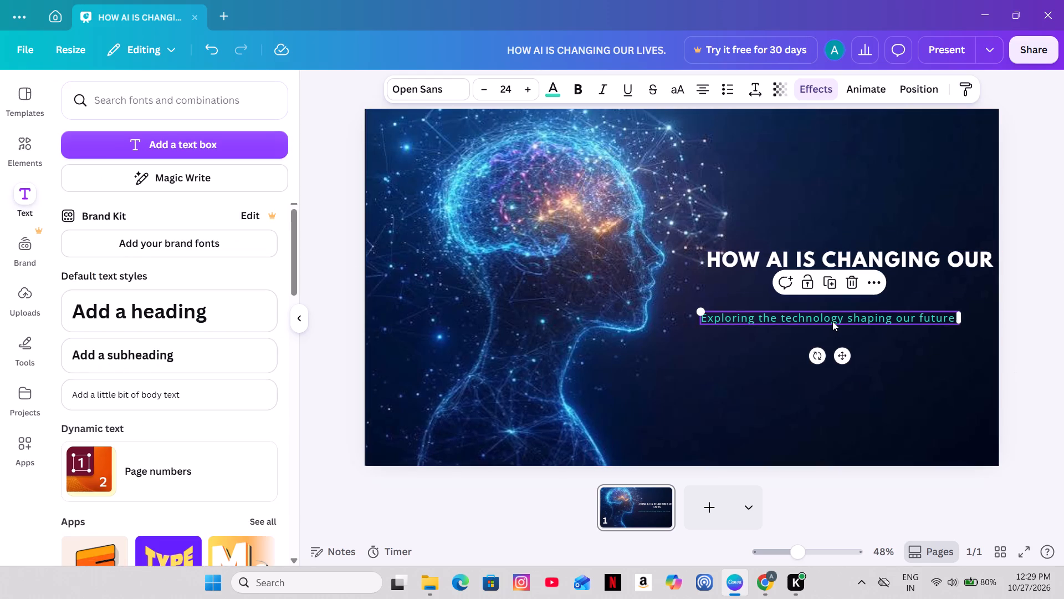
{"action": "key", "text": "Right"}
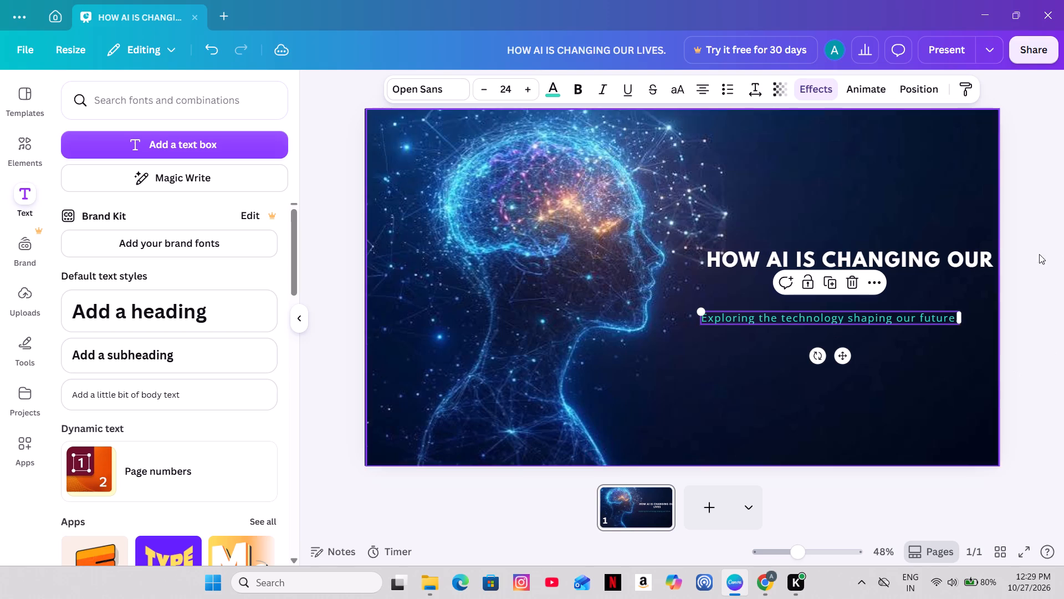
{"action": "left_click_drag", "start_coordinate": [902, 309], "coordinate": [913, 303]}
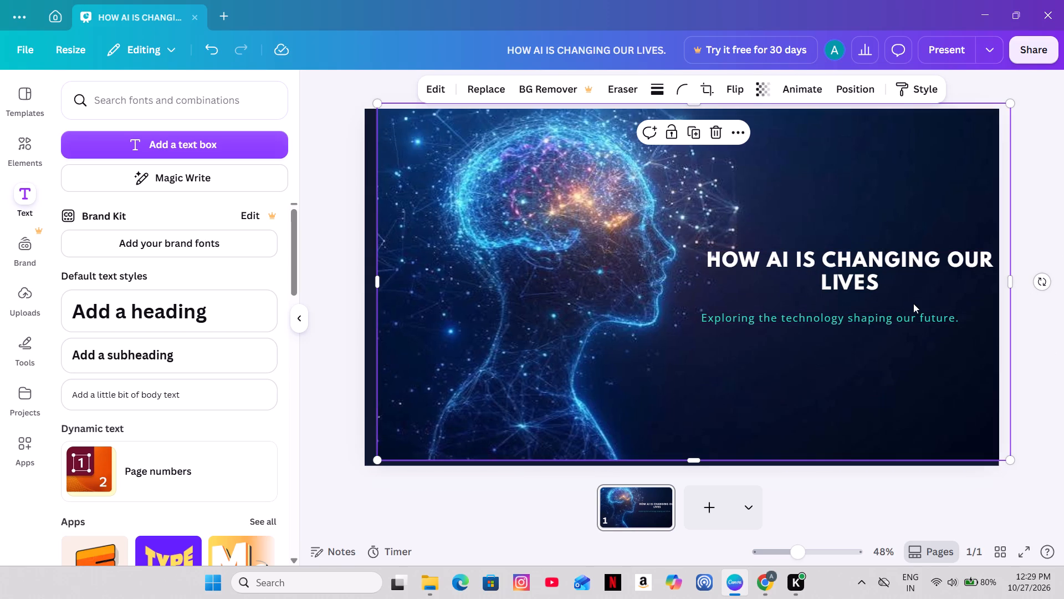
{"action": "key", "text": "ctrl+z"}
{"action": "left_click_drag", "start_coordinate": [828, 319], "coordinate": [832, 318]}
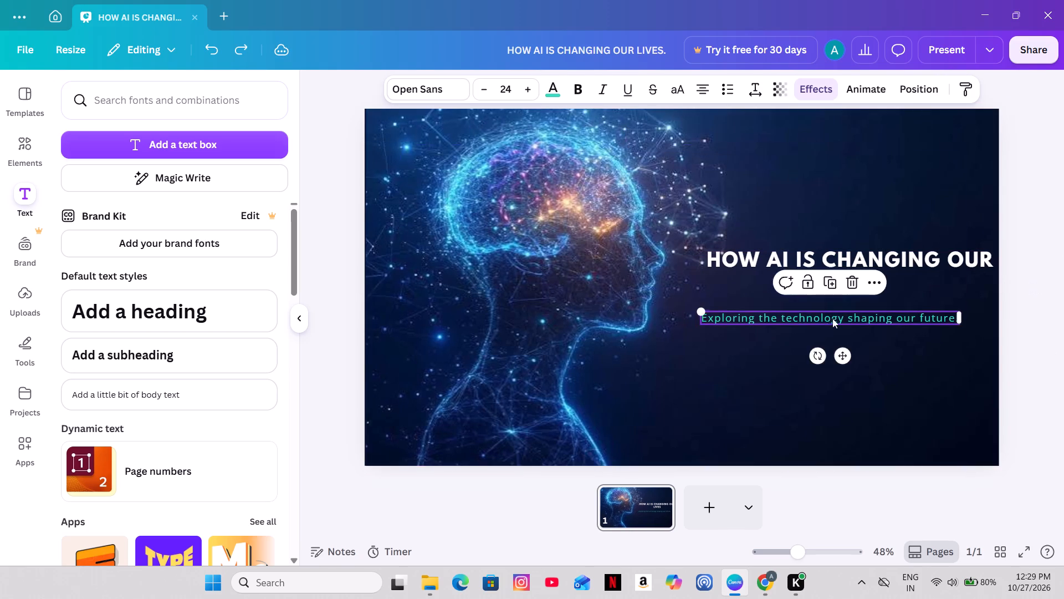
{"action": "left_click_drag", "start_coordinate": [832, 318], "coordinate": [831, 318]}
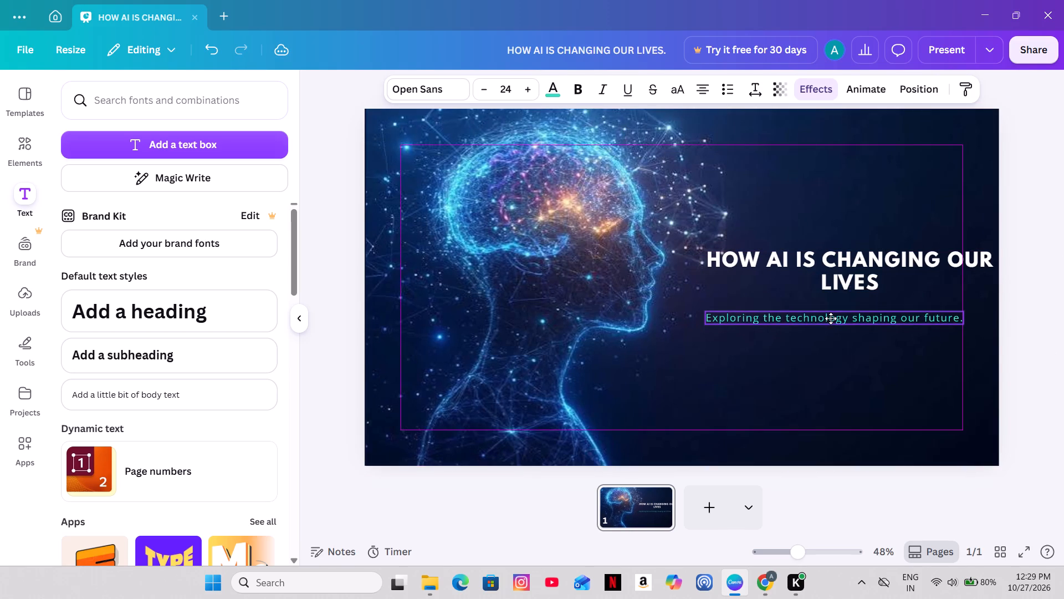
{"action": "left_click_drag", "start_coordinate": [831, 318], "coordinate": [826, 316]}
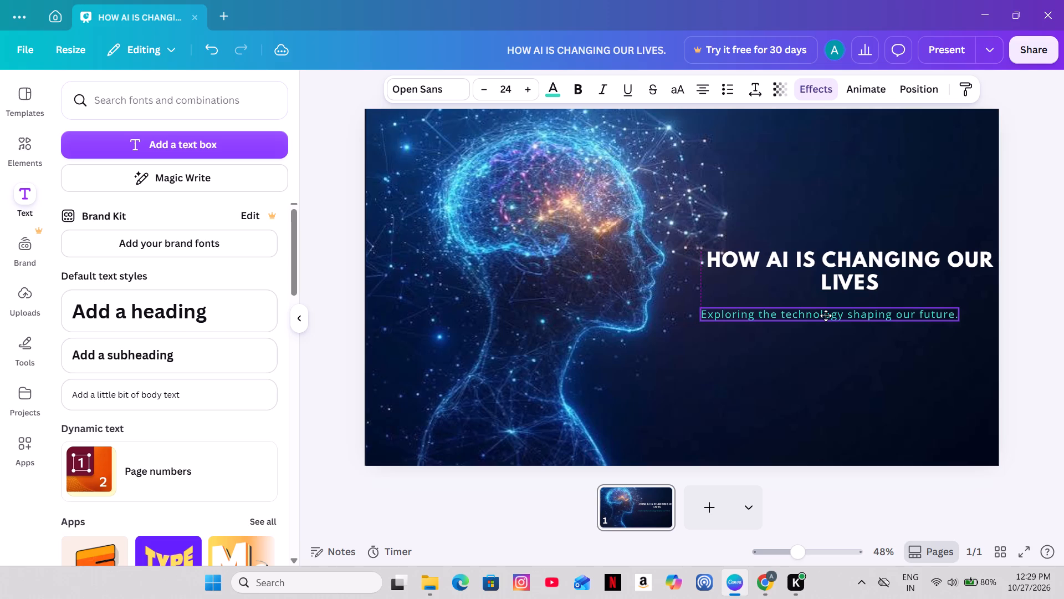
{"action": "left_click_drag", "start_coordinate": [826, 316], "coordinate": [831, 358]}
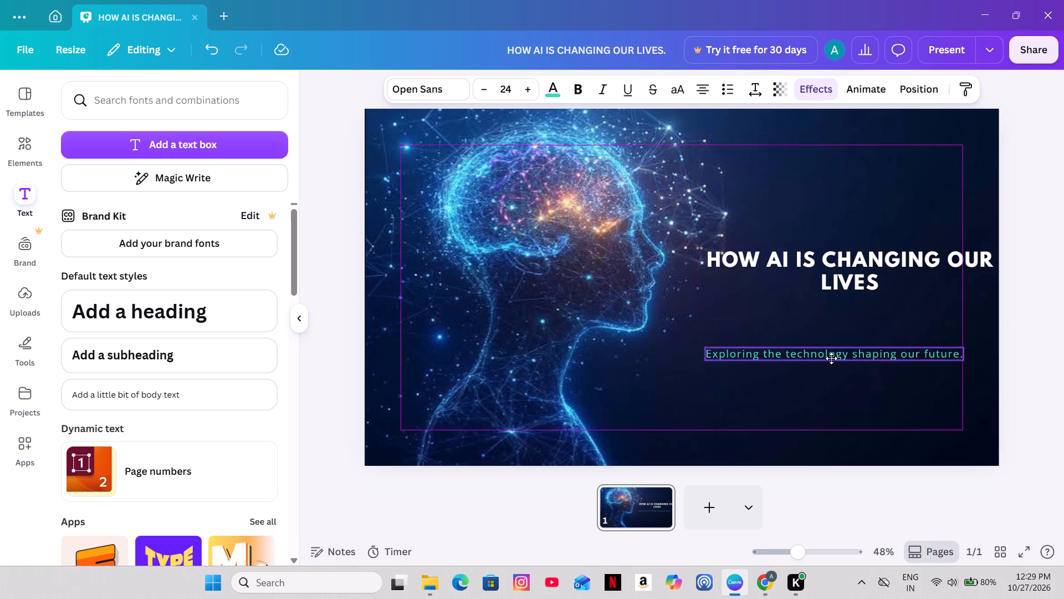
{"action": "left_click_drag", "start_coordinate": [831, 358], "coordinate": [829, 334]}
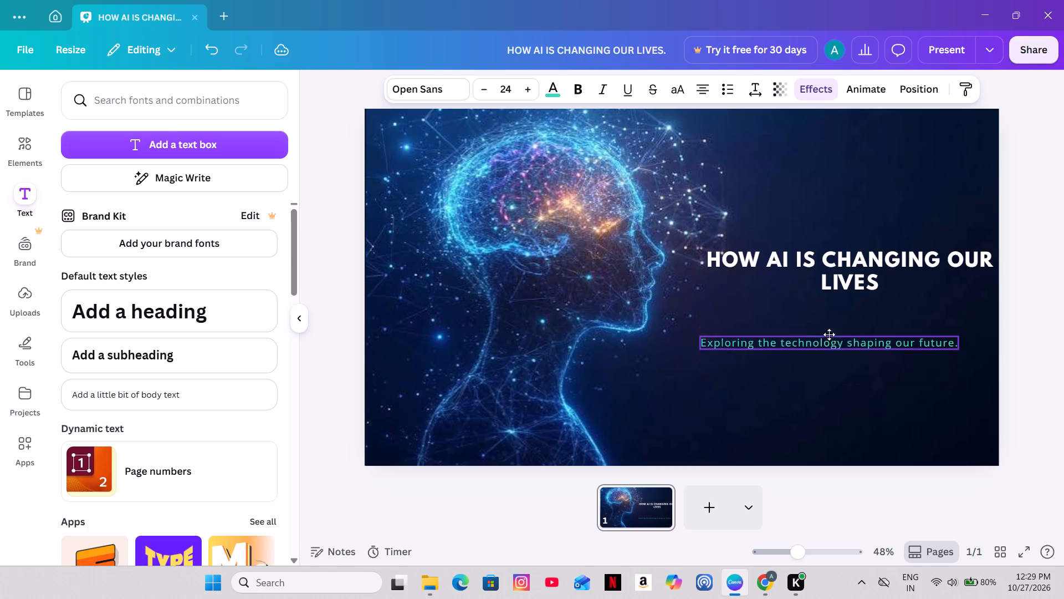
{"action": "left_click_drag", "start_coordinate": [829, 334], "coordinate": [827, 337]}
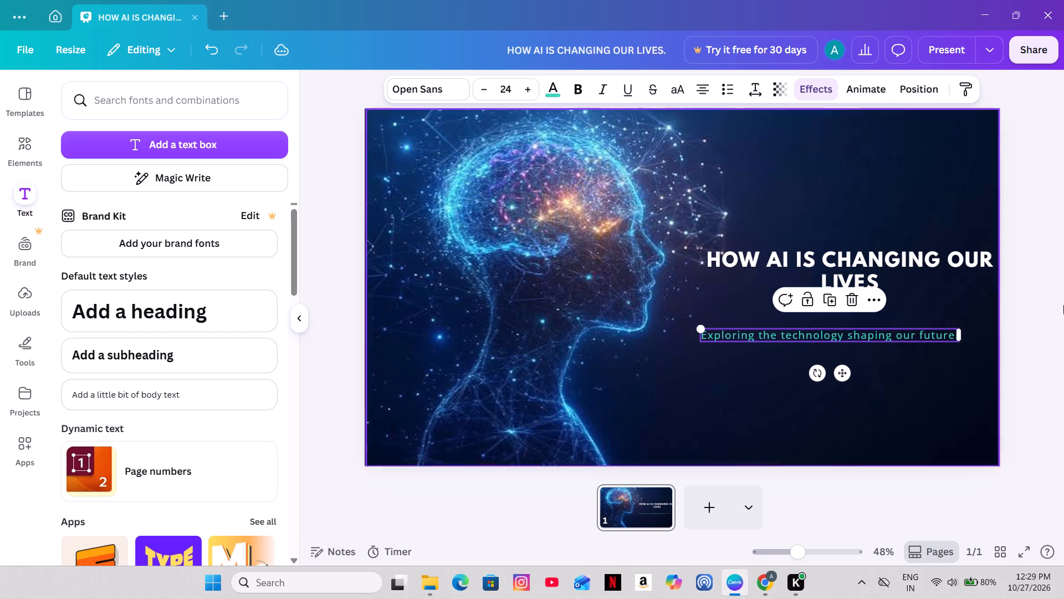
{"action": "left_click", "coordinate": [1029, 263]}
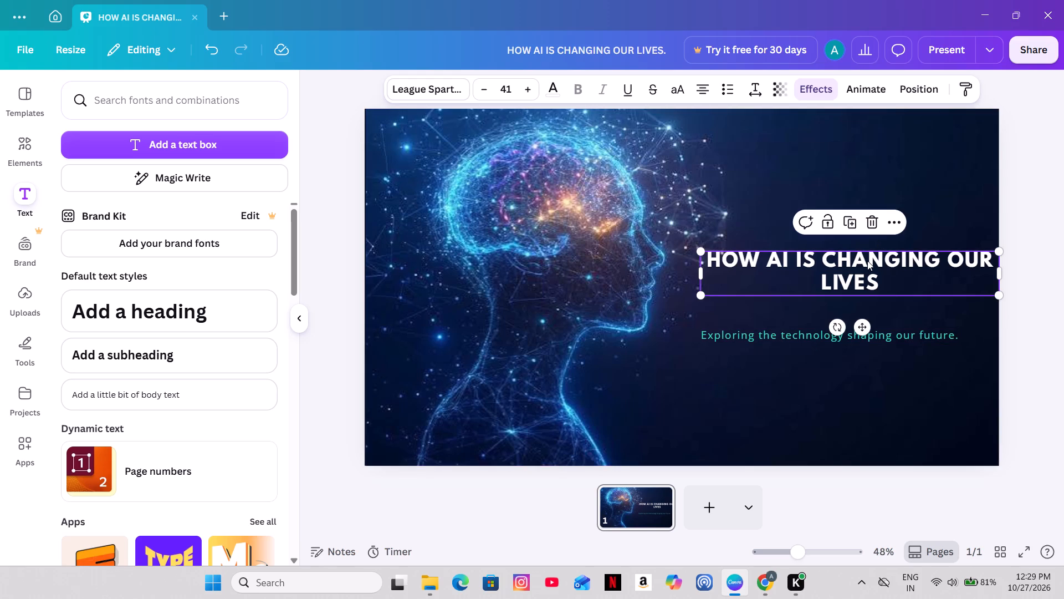
Nudge the cover slide's title down slightly in six small increments.
{"action": "key", "text": "Down"}
{"action": "key", "text": "Down"}
{"action": "key", "text": "Down"}
{"action": "key", "text": "Down"}
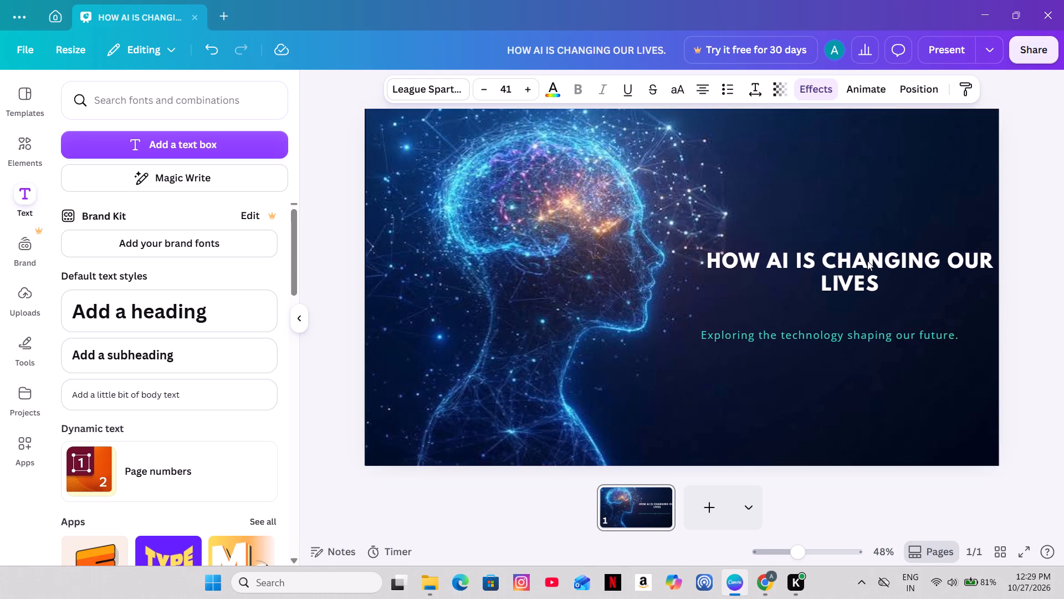
{"action": "key", "text": "Down"}
{"action": "key", "text": "Down"}
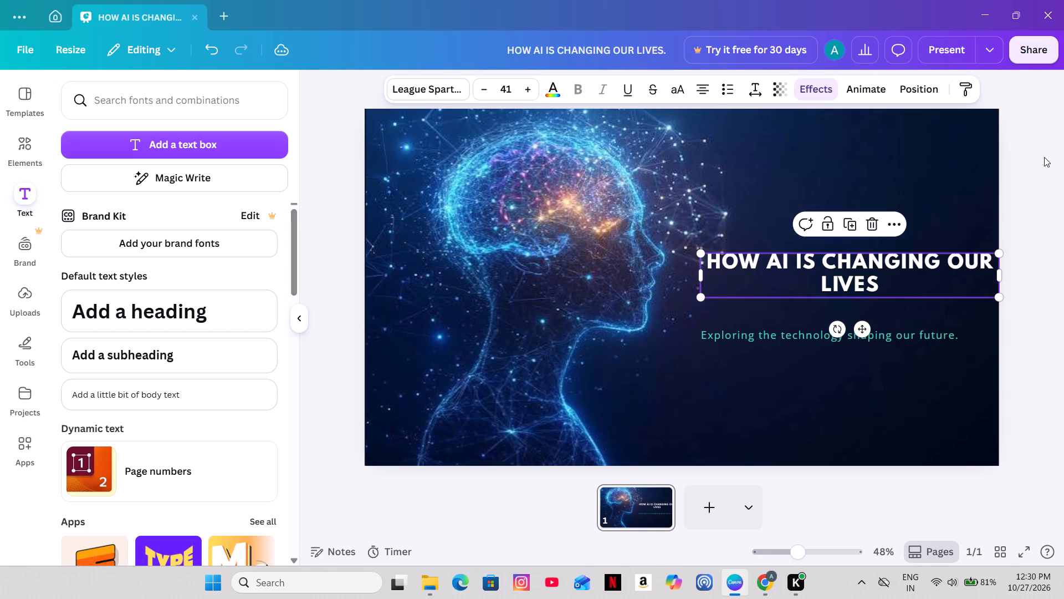
{"action": "left_click", "coordinate": [1044, 157]}
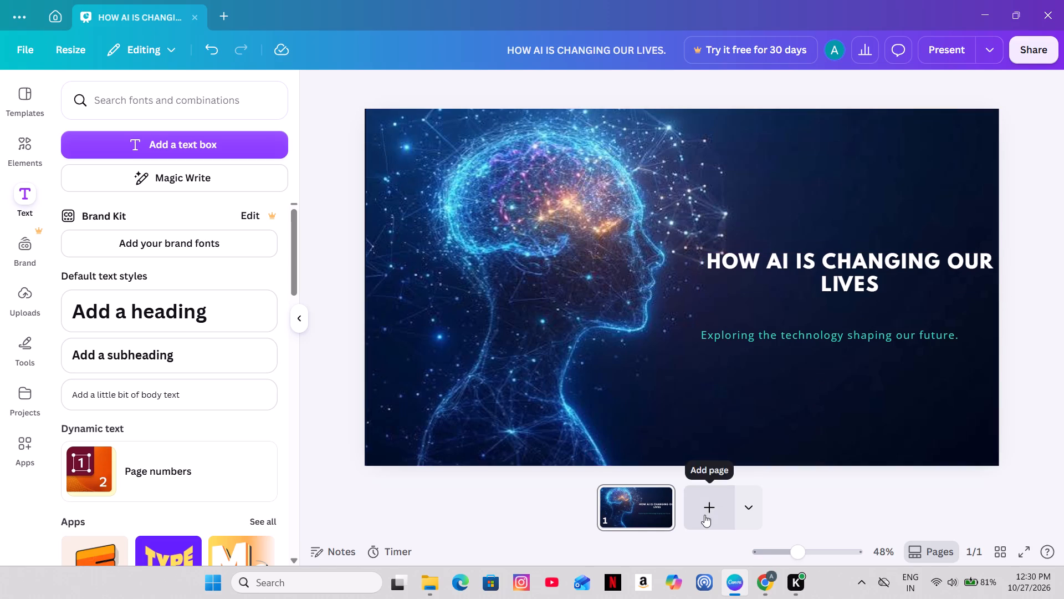
Add a second page to the presentation after the cover slide.
{"action": "left_click", "coordinate": [704, 515]}
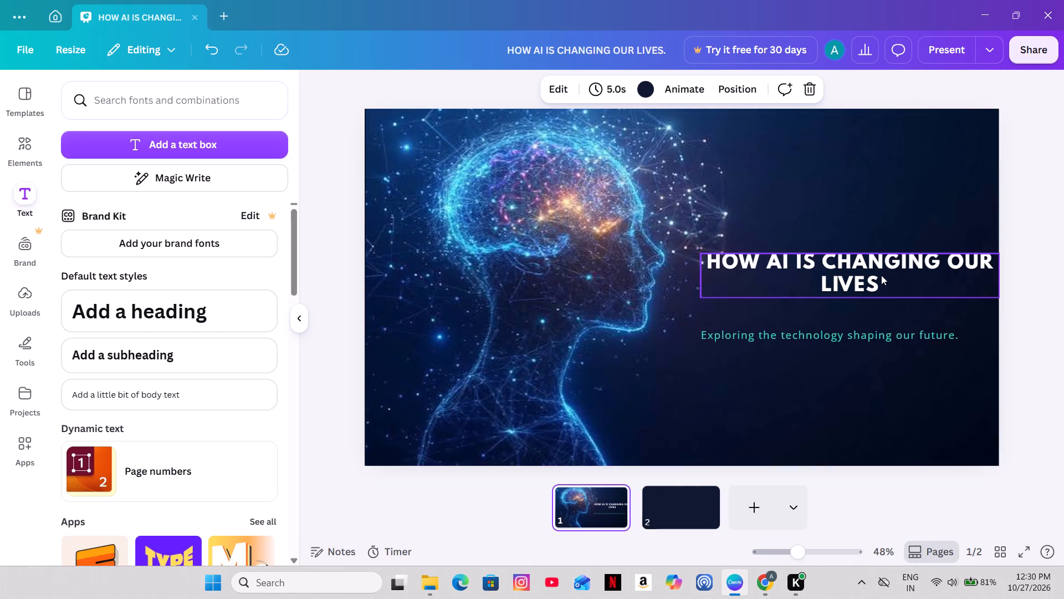
{"action": "left_click", "coordinate": [863, 338]}
{"action": "key", "text": "BackSpace"}
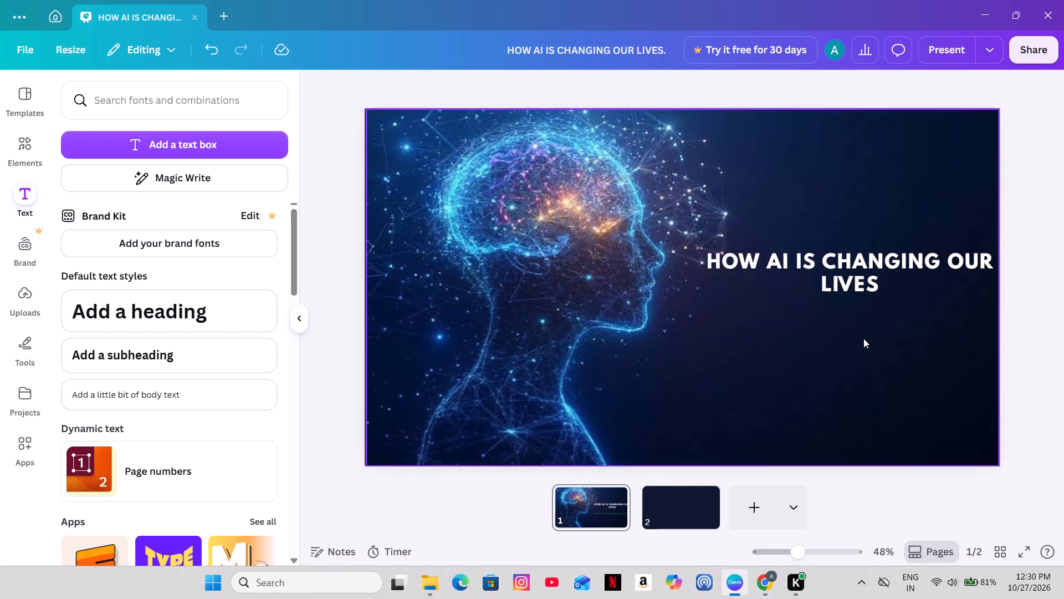
Narrow the title's text box so it wraps as "HOW AI IS CHANGING" over "OUR LIVES", and place it in the dark area beside the head.
{"action": "left_click", "coordinate": [888, 258]}
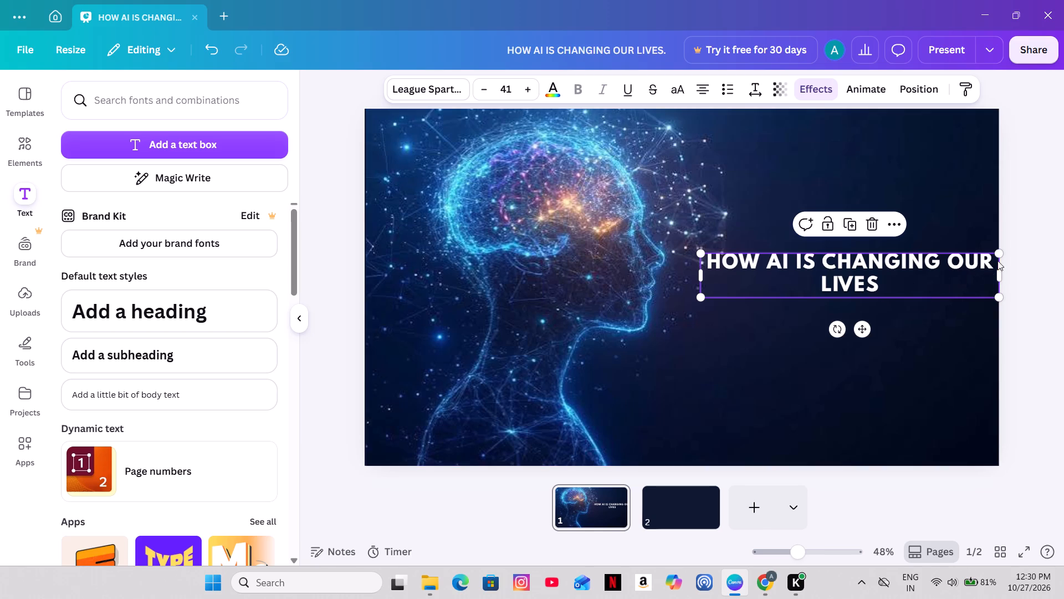
{"action": "left_click_drag", "start_coordinate": [996, 276], "coordinate": [960, 283]}
{"action": "left_click_drag", "start_coordinate": [965, 282], "coordinate": [946, 286]}
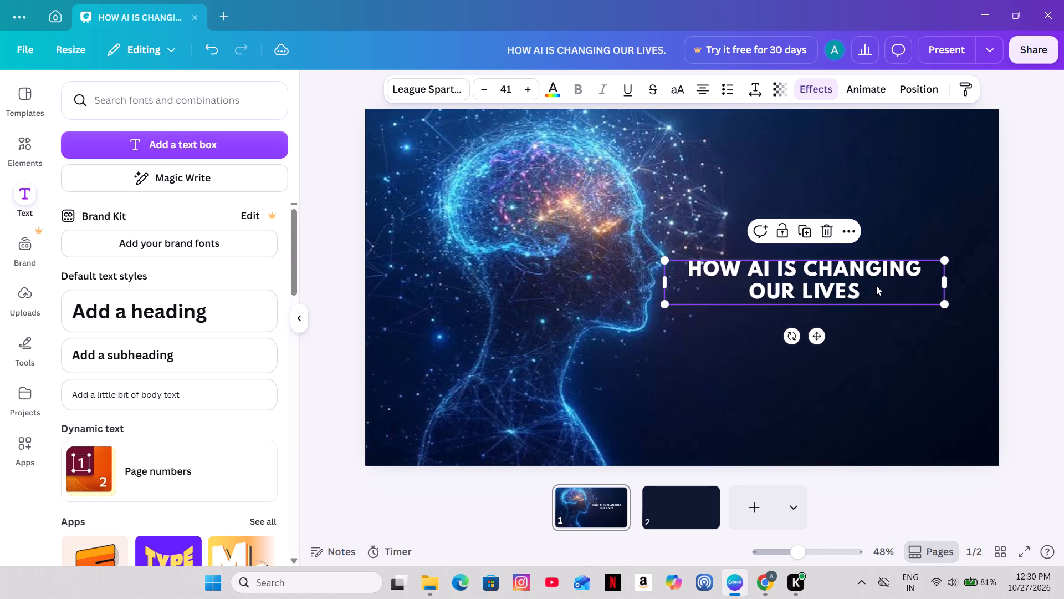
{"action": "left_click_drag", "start_coordinate": [876, 286], "coordinate": [940, 282]}
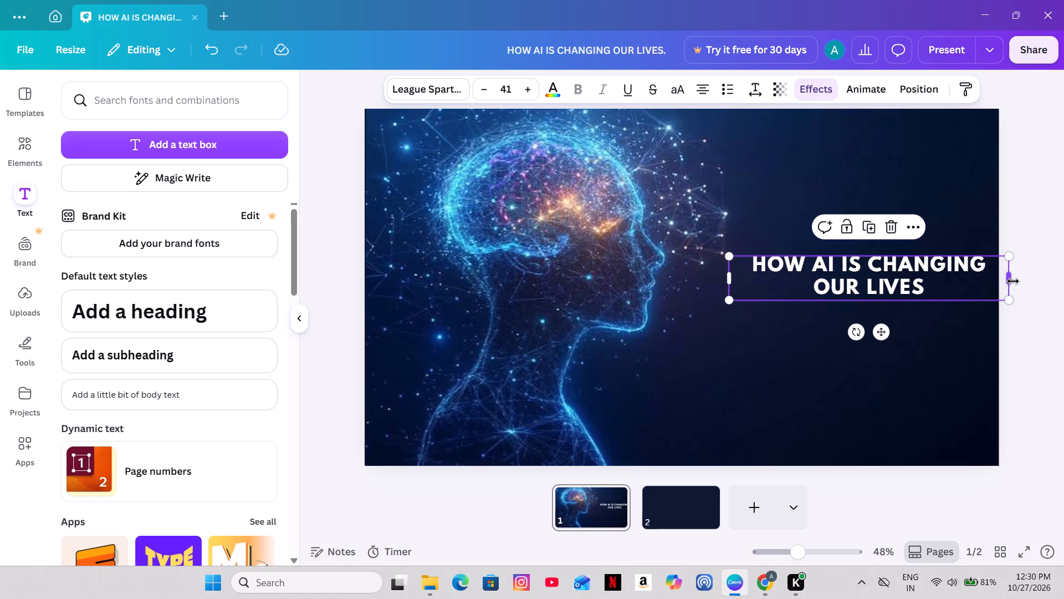
{"action": "left_click_drag", "start_coordinate": [1013, 281], "coordinate": [988, 288]}
{"action": "left_click", "coordinate": [1063, 276]}
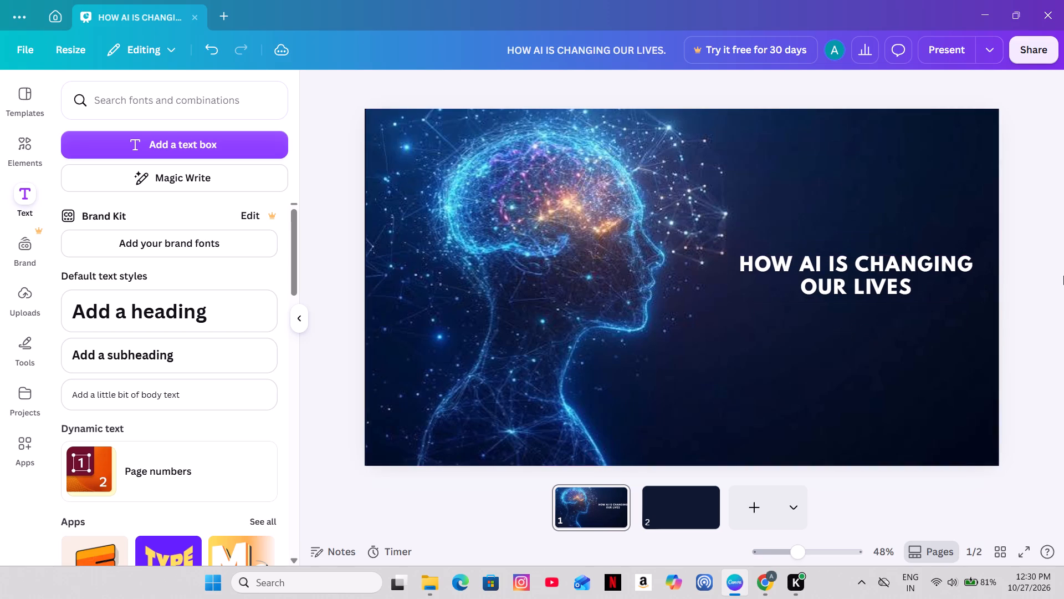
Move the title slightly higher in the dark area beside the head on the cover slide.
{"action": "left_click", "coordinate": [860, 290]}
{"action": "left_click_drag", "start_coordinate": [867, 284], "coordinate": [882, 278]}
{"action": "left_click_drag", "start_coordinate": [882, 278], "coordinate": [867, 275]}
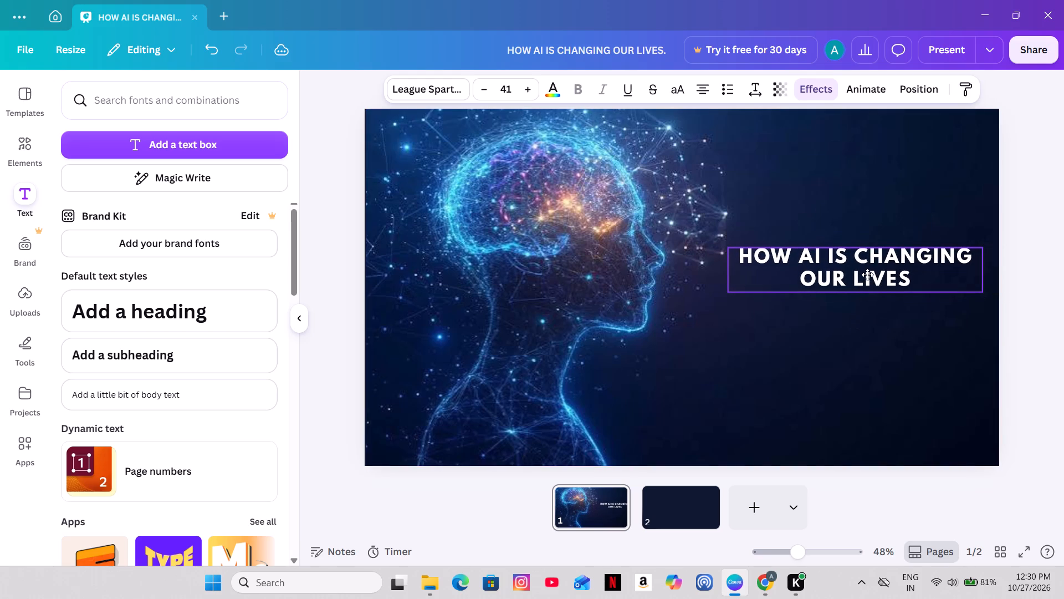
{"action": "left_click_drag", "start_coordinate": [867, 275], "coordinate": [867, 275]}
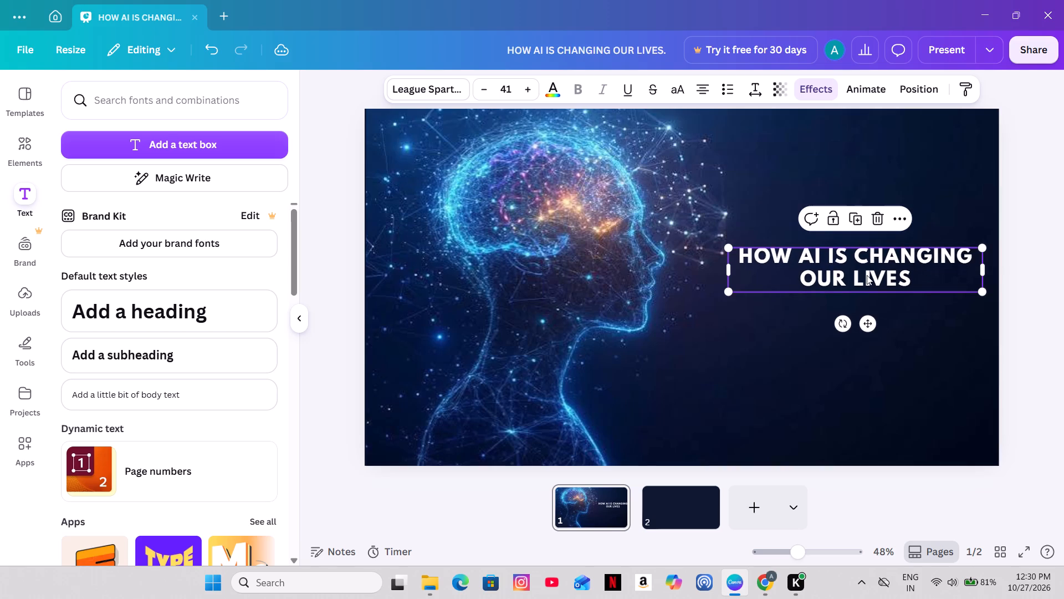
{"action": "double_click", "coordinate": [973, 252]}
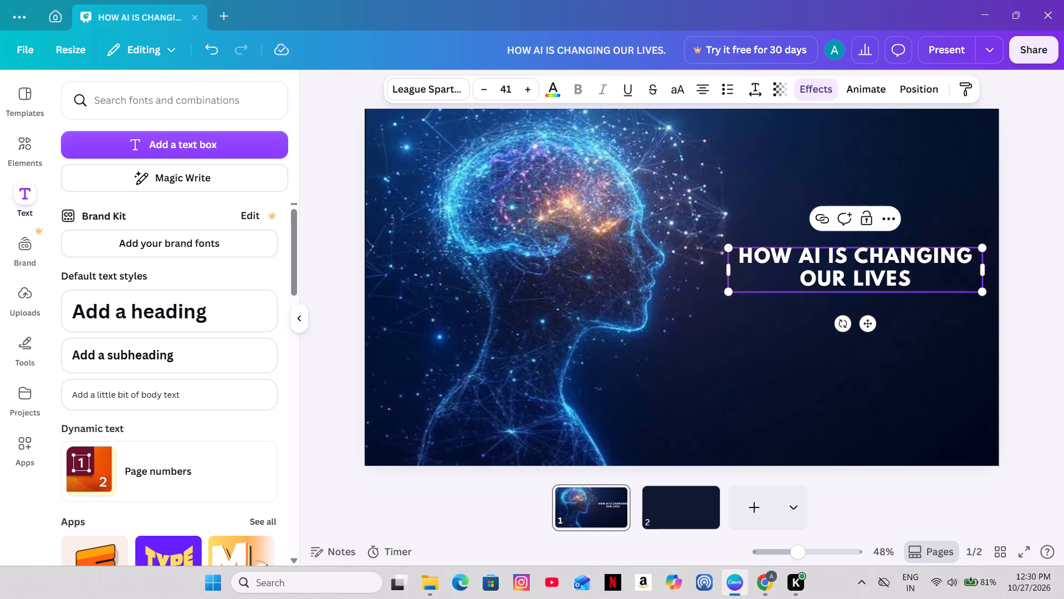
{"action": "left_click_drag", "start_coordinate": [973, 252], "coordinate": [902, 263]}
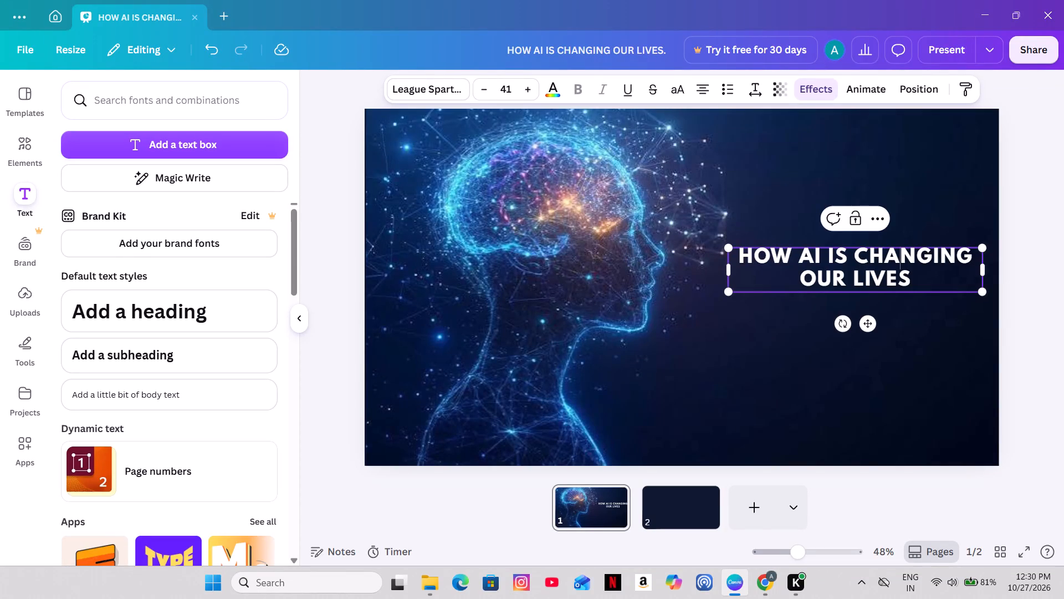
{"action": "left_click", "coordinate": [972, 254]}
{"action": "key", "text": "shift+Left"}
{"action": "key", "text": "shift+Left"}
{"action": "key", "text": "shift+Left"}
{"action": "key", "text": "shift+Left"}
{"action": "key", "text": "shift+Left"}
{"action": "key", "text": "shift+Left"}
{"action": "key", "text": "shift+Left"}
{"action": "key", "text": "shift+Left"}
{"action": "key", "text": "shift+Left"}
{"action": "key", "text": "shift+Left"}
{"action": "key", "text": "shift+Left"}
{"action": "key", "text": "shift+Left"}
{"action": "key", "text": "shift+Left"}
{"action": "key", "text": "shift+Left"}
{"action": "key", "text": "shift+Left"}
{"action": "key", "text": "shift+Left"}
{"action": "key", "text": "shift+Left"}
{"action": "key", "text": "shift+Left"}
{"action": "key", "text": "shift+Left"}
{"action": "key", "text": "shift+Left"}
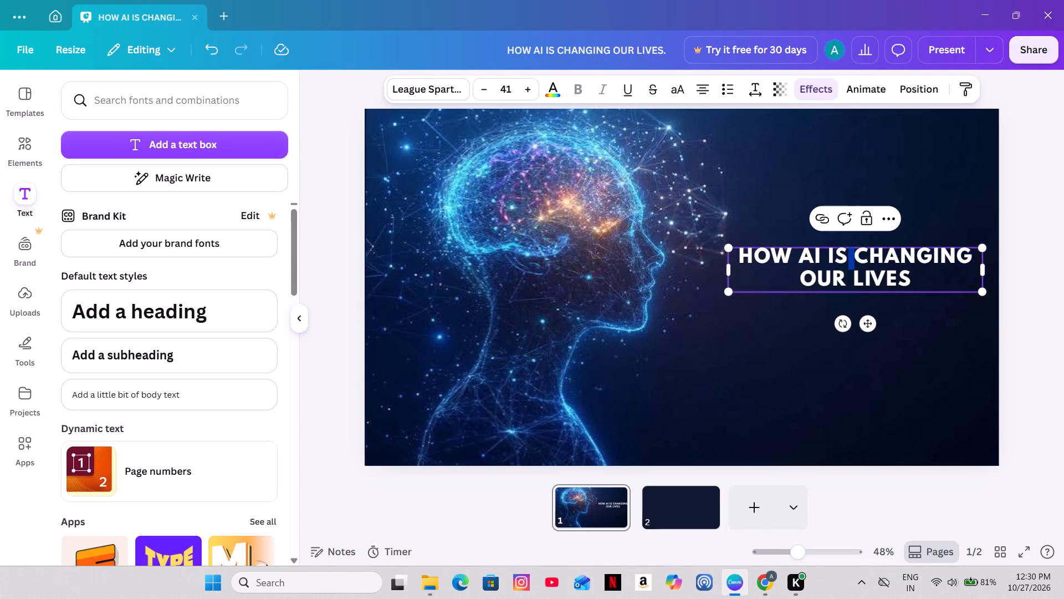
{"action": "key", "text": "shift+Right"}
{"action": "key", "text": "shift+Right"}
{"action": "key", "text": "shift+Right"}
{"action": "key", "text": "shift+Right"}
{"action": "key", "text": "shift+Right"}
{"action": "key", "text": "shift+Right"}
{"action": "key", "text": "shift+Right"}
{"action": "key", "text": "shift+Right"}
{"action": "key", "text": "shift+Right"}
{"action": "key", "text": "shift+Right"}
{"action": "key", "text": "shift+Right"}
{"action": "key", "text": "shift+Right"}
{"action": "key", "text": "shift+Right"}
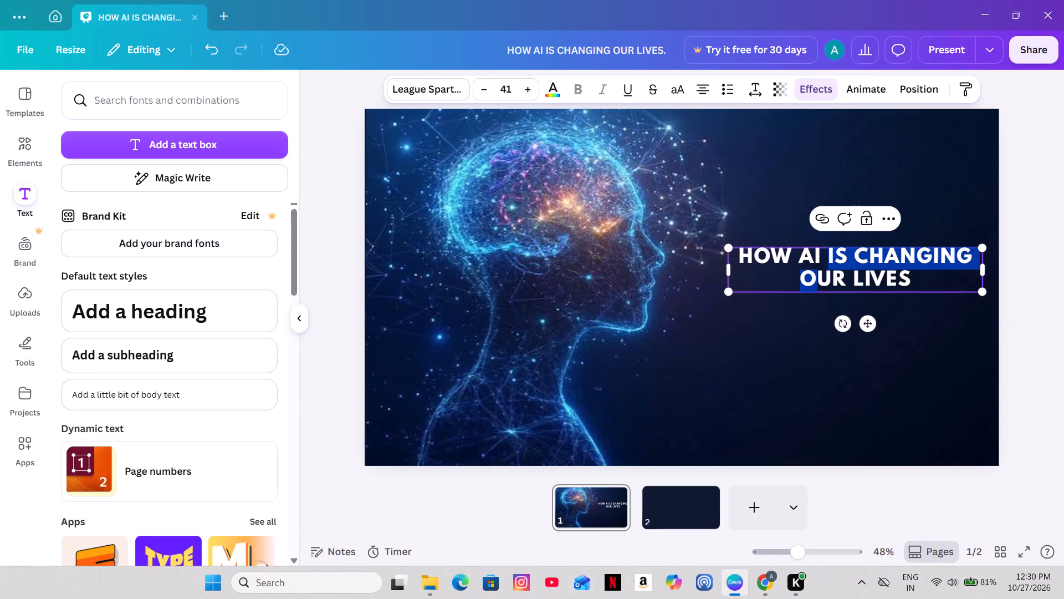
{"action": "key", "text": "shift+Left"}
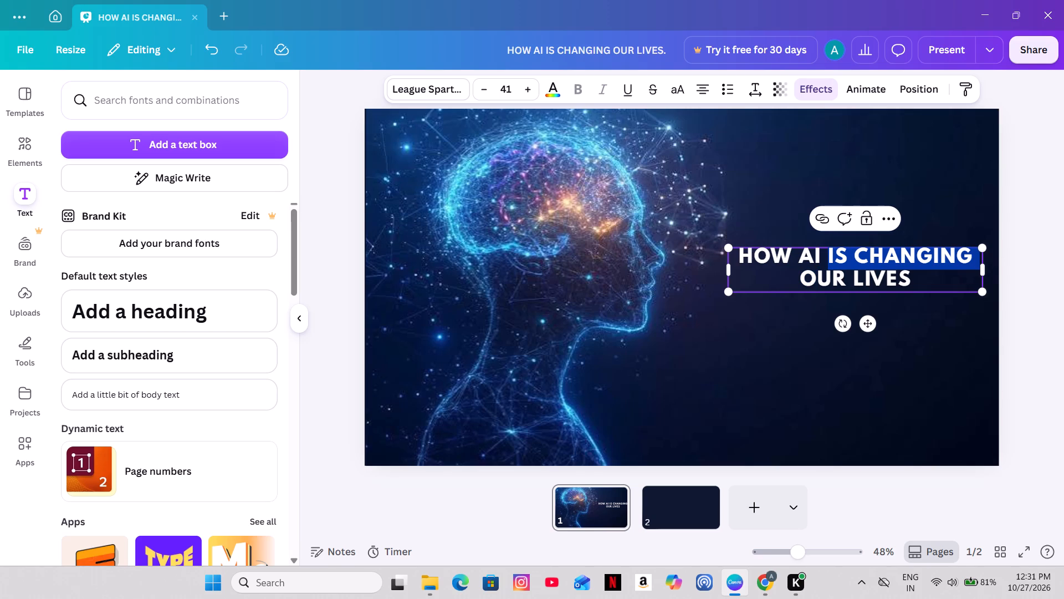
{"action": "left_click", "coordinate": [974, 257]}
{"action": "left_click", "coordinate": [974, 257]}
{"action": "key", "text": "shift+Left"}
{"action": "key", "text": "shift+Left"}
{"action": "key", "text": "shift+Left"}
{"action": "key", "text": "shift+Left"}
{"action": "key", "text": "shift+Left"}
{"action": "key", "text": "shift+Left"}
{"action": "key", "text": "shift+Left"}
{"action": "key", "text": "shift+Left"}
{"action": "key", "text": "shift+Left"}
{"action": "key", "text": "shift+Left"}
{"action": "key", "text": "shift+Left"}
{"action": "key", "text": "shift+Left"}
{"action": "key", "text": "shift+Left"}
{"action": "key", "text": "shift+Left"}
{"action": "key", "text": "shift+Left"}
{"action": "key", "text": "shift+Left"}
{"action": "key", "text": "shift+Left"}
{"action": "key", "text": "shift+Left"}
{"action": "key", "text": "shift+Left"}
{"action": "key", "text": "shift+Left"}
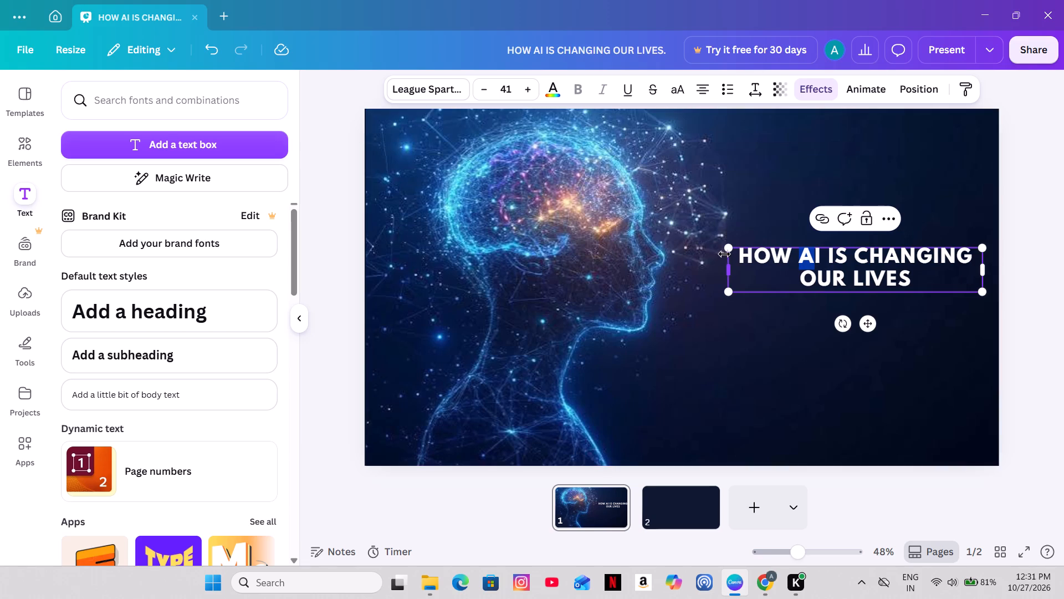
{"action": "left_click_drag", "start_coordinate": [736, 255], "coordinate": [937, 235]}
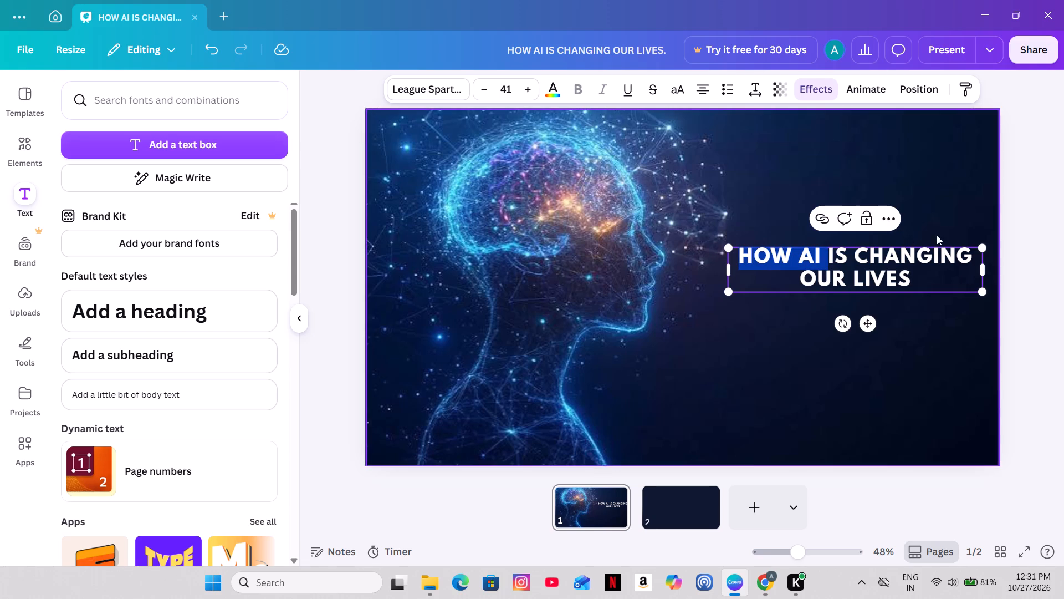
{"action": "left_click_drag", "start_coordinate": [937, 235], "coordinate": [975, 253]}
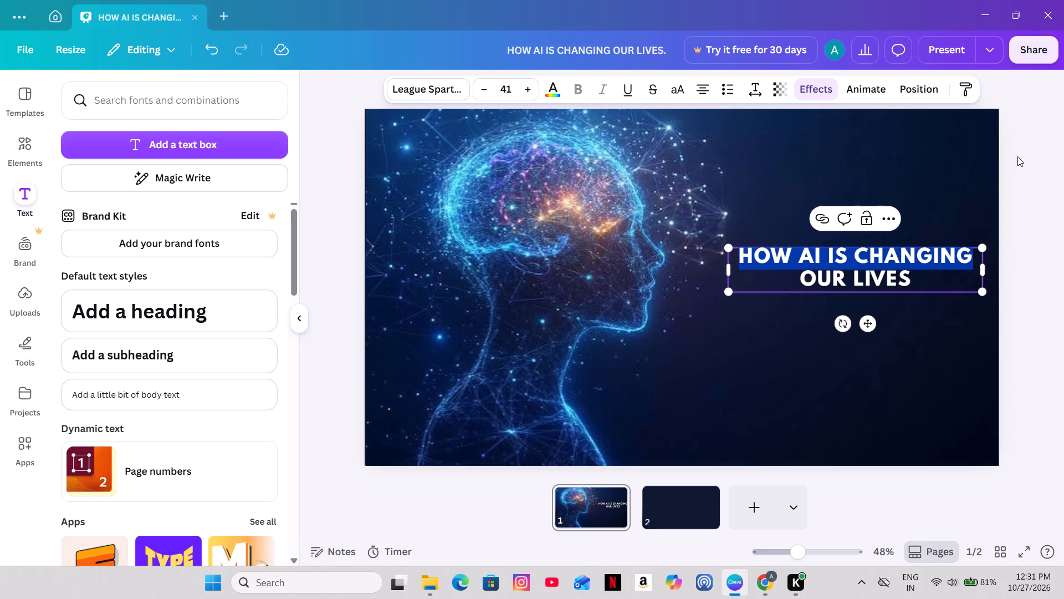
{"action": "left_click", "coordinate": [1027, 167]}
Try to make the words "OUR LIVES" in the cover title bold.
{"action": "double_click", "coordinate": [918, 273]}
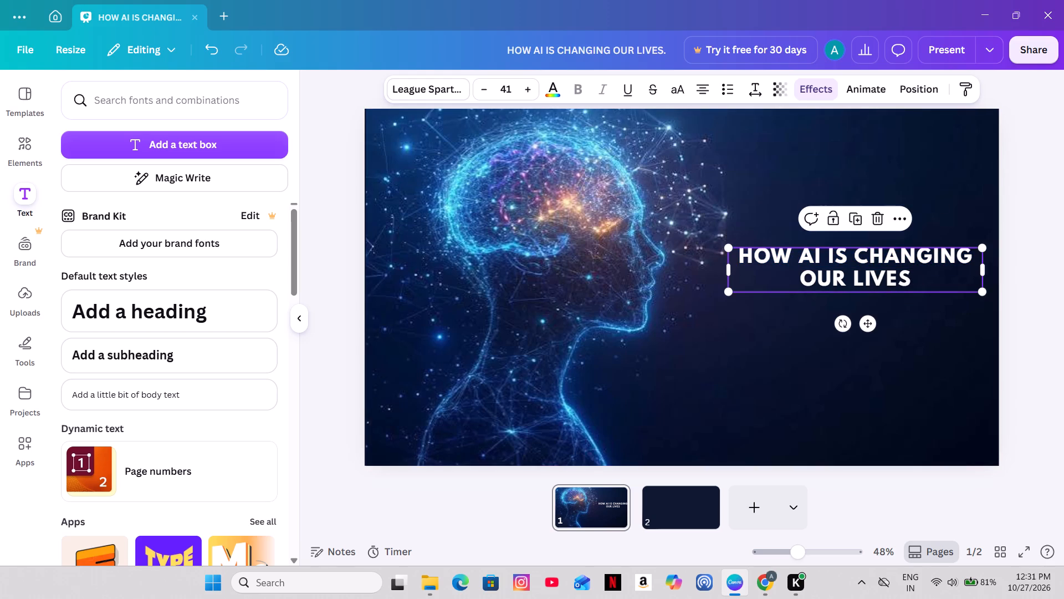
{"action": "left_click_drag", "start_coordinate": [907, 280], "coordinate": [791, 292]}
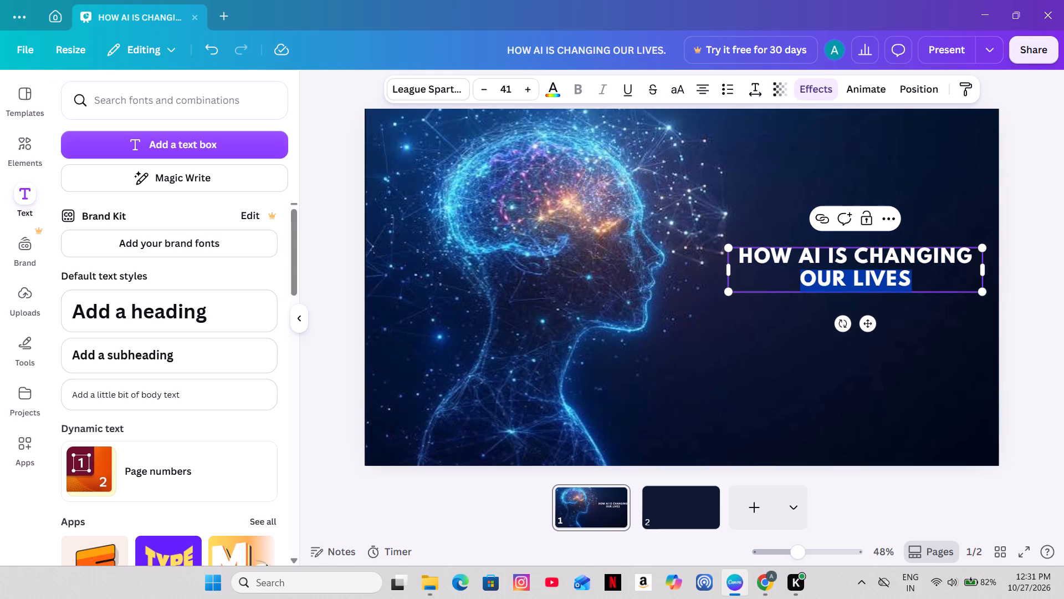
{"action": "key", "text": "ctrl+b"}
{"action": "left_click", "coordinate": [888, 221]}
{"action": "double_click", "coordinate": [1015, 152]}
Move the cover title slightly down in the dark area beside the head.
{"action": "left_click_drag", "start_coordinate": [866, 276], "coordinate": [867, 287]}
{"action": "left_click", "coordinate": [1063, 265]}
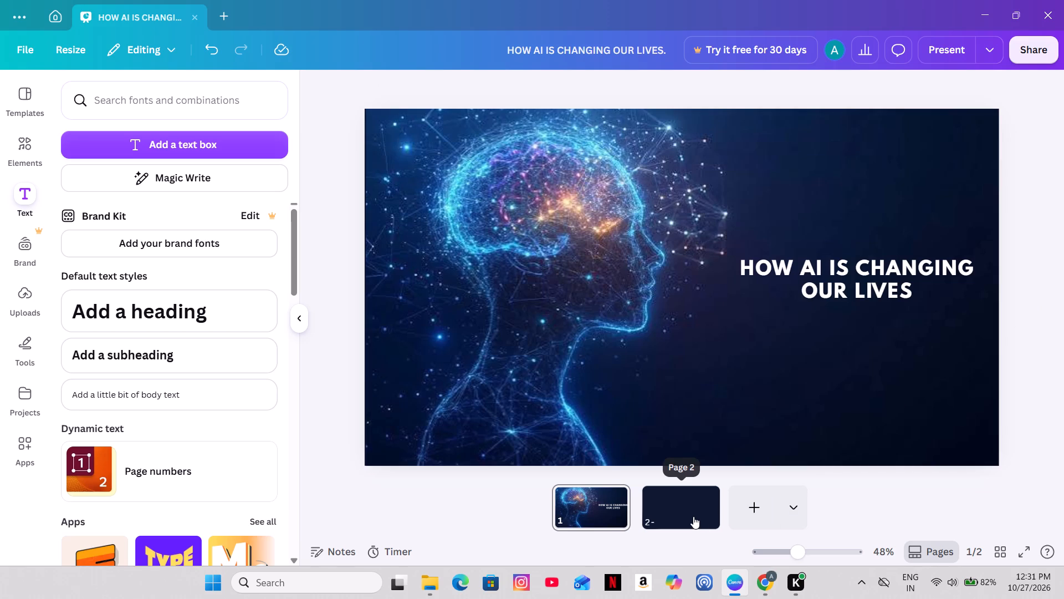
{"action": "left_click", "coordinate": [693, 516]}
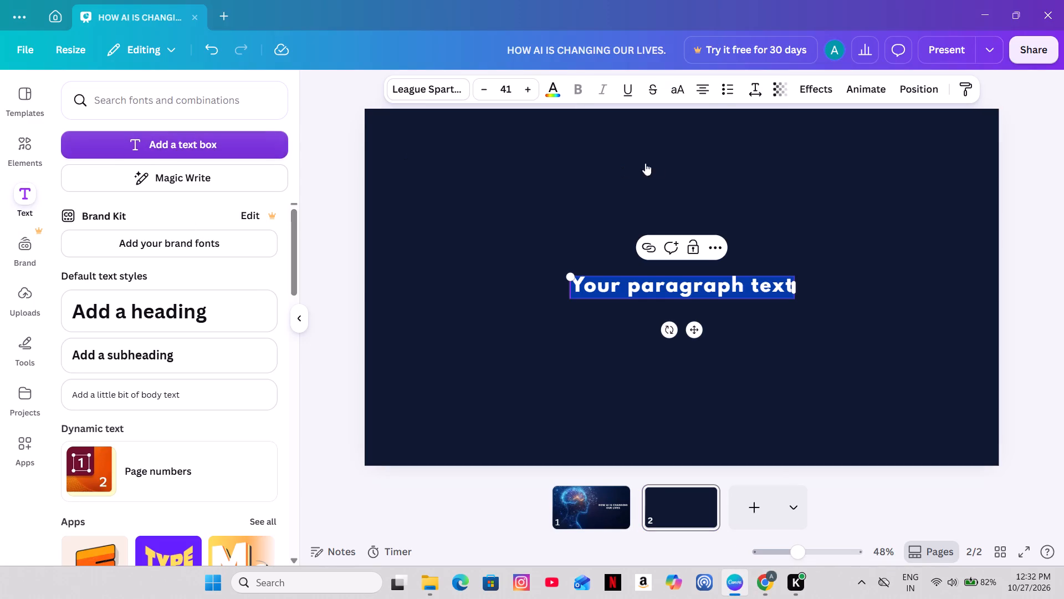
{"action": "key", "text": "ctrl+v"}
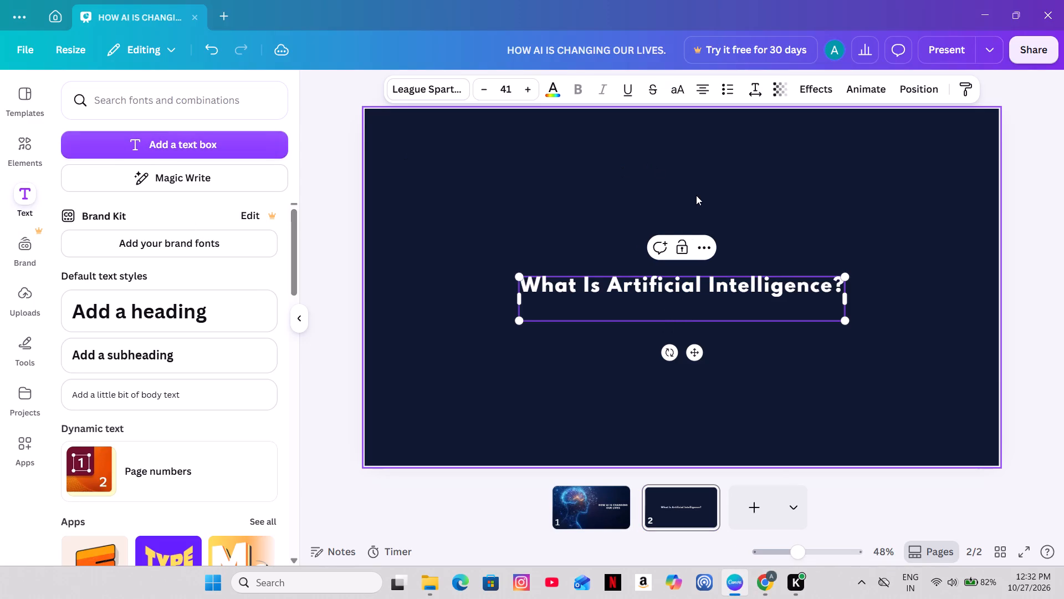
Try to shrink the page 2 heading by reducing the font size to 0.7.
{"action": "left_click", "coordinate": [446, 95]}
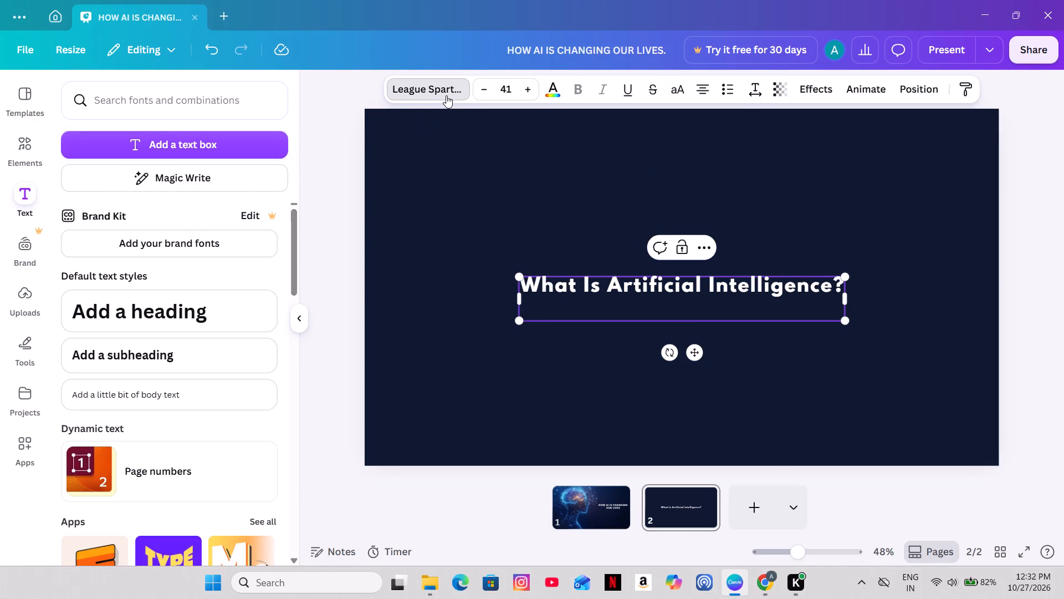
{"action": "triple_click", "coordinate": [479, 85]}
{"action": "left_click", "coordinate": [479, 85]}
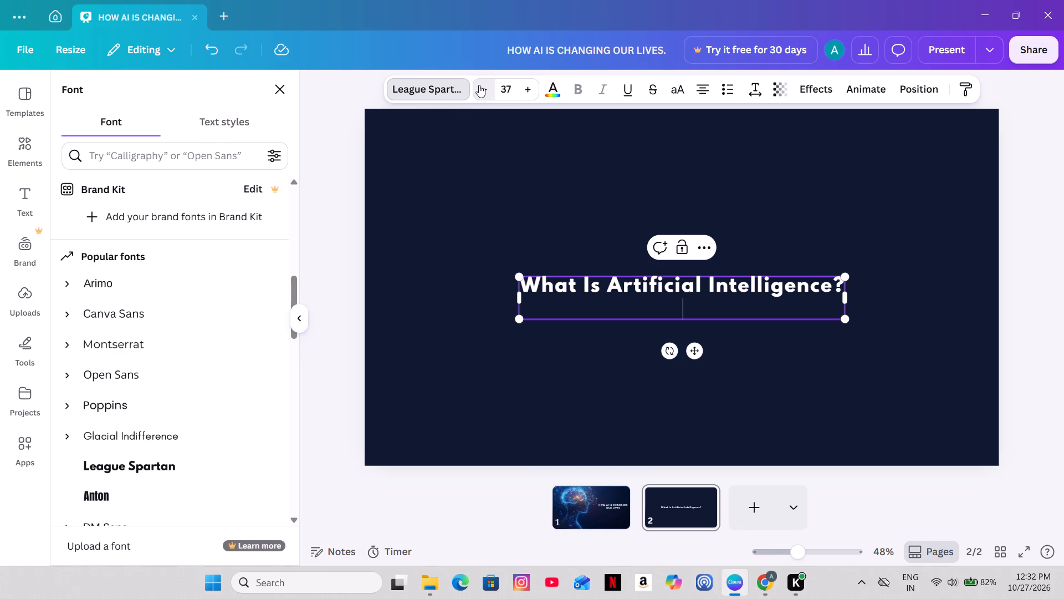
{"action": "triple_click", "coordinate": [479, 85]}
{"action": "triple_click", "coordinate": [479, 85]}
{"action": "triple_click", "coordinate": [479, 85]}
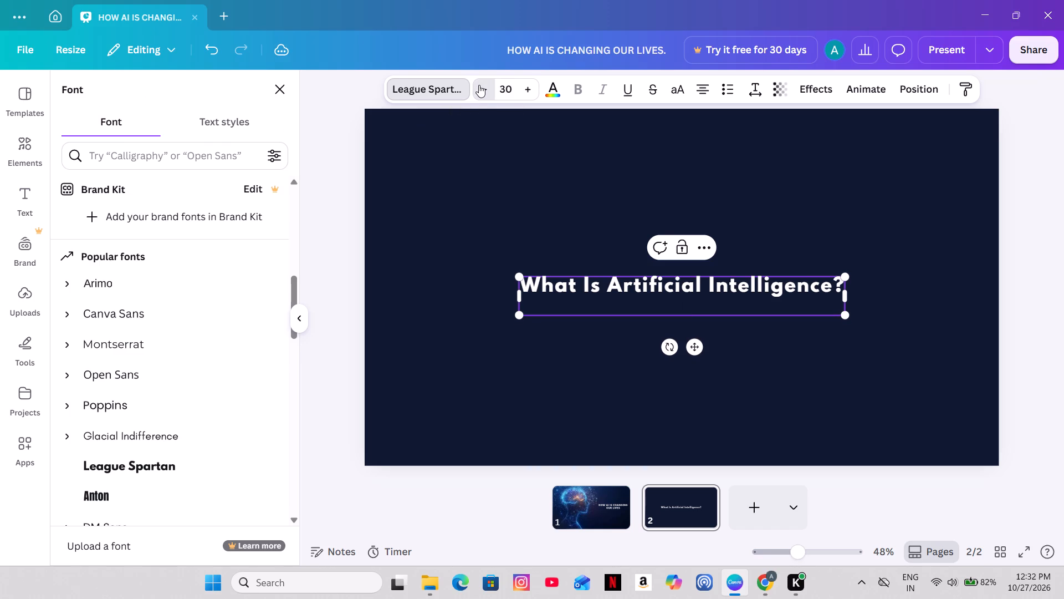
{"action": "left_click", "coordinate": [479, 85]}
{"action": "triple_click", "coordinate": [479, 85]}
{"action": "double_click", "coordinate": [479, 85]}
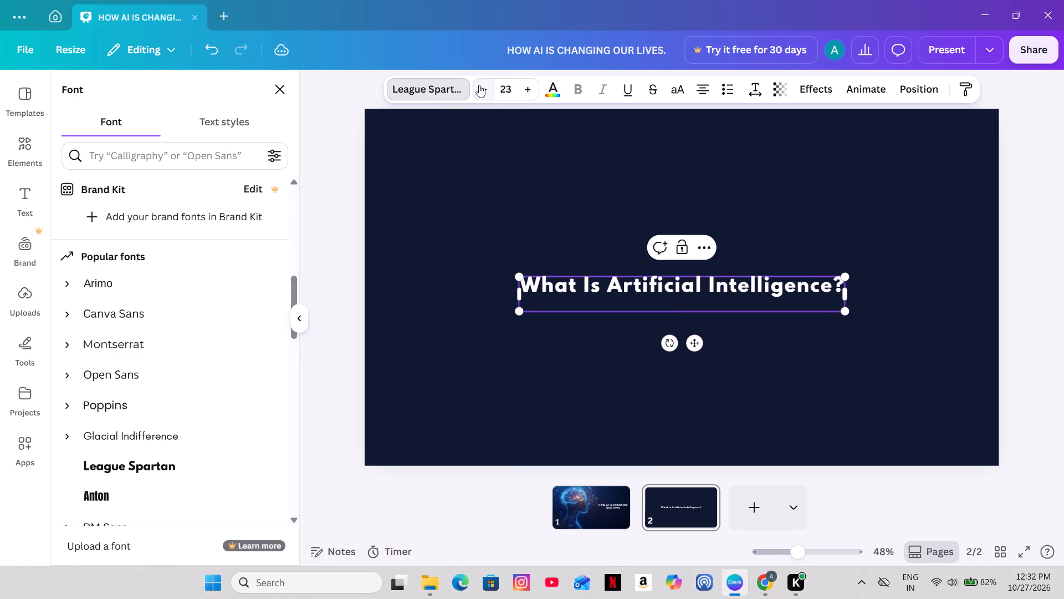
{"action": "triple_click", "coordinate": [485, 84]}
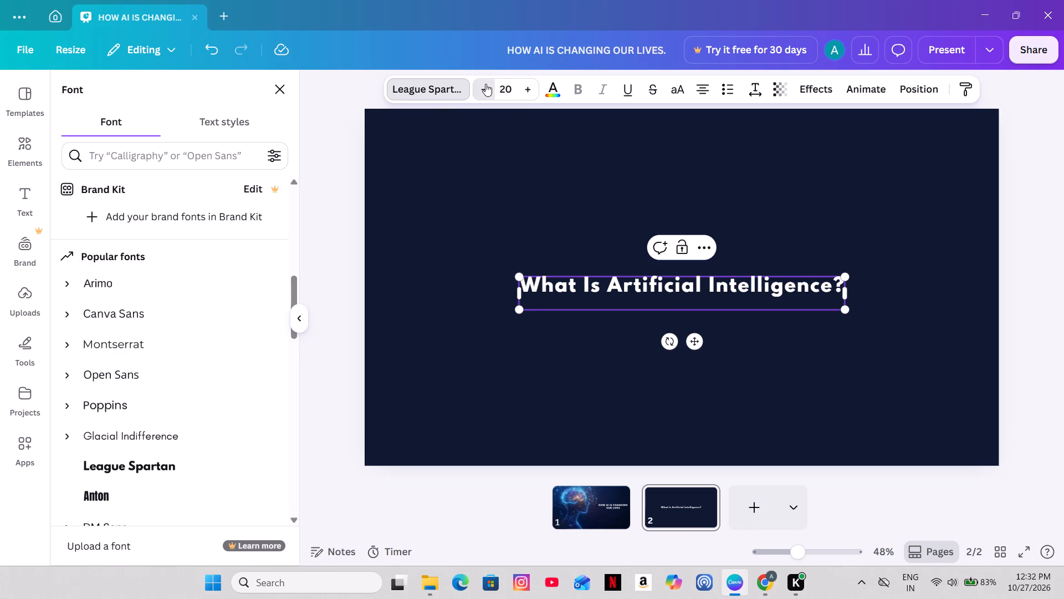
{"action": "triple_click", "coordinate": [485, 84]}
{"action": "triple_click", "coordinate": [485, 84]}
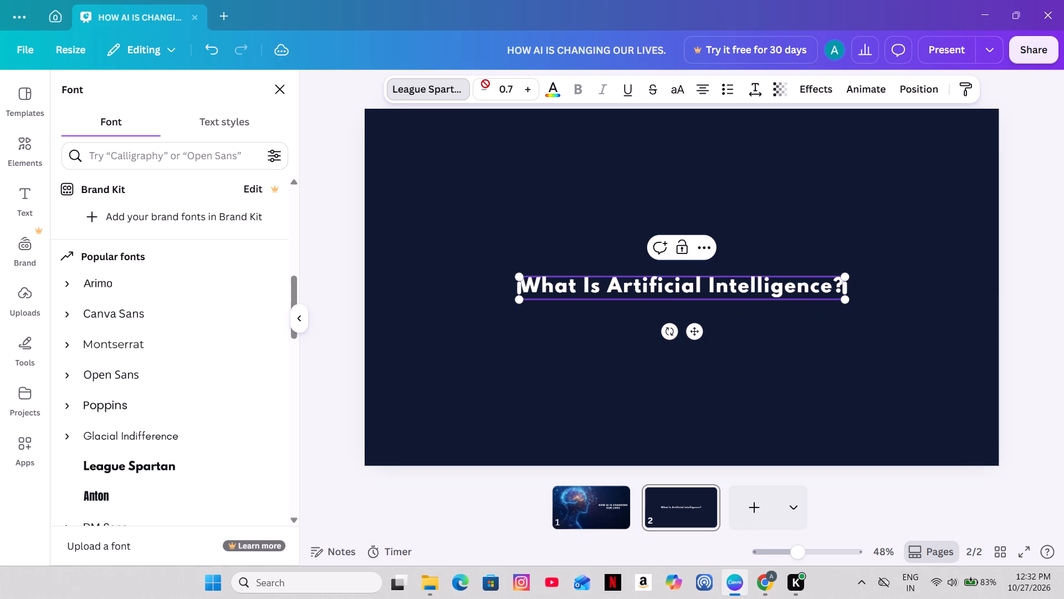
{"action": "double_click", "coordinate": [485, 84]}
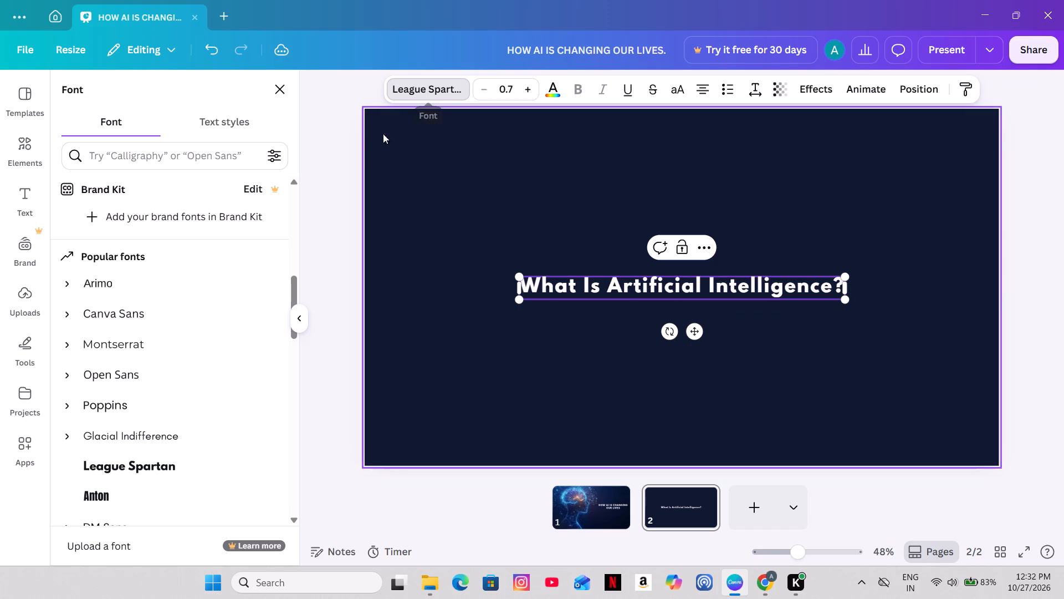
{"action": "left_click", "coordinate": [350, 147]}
Raise the font size at the text cursor in the page 2 heading box to 61.7.
{"action": "left_click", "coordinate": [528, 88]}
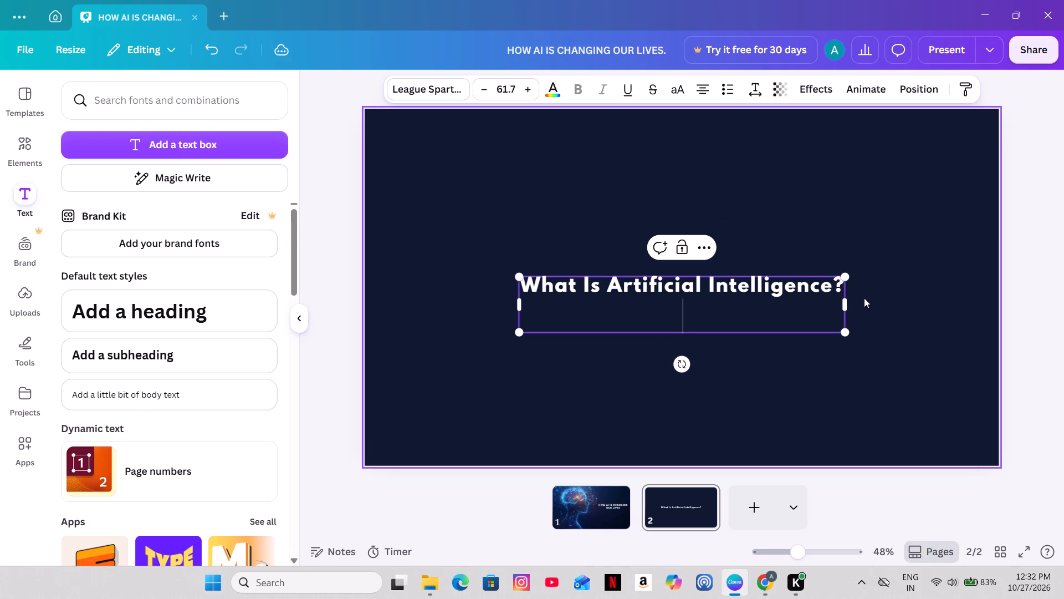
{"action": "left_click", "coordinate": [1025, 248]}
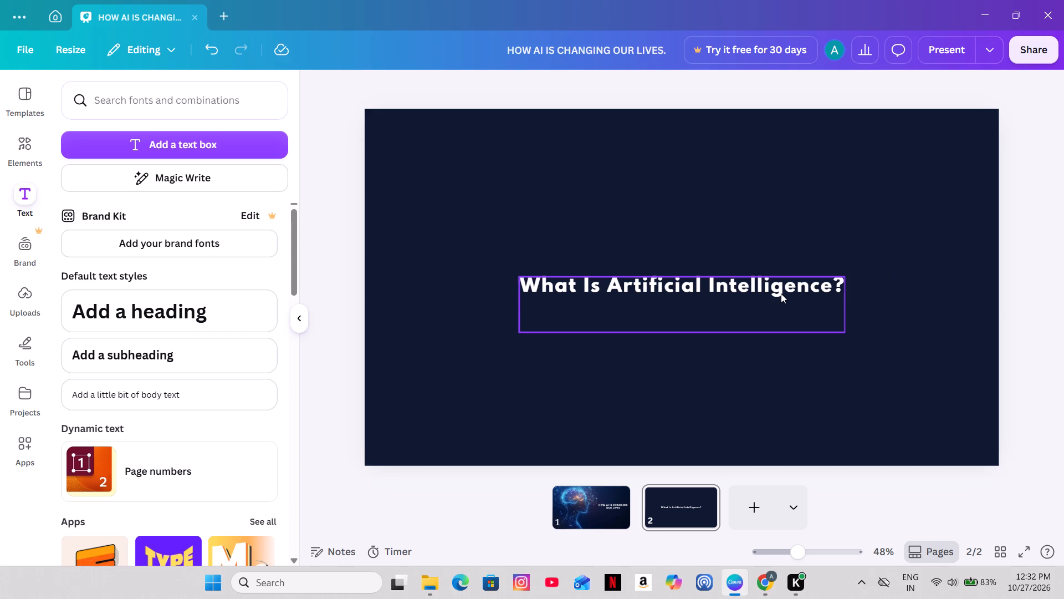
Move the "What Is Artificial Intelligence?" heading into the upper-left corner of page 2.
{"action": "left_click_drag", "start_coordinate": [781, 292], "coordinate": [656, 150]}
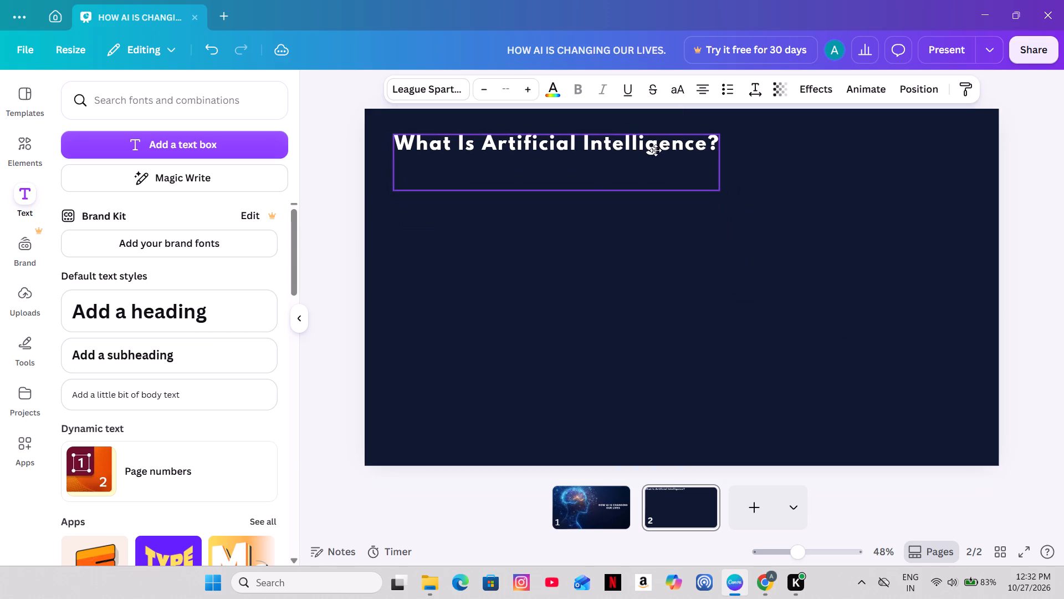
{"action": "left_click_drag", "start_coordinate": [656, 150], "coordinate": [644, 144]}
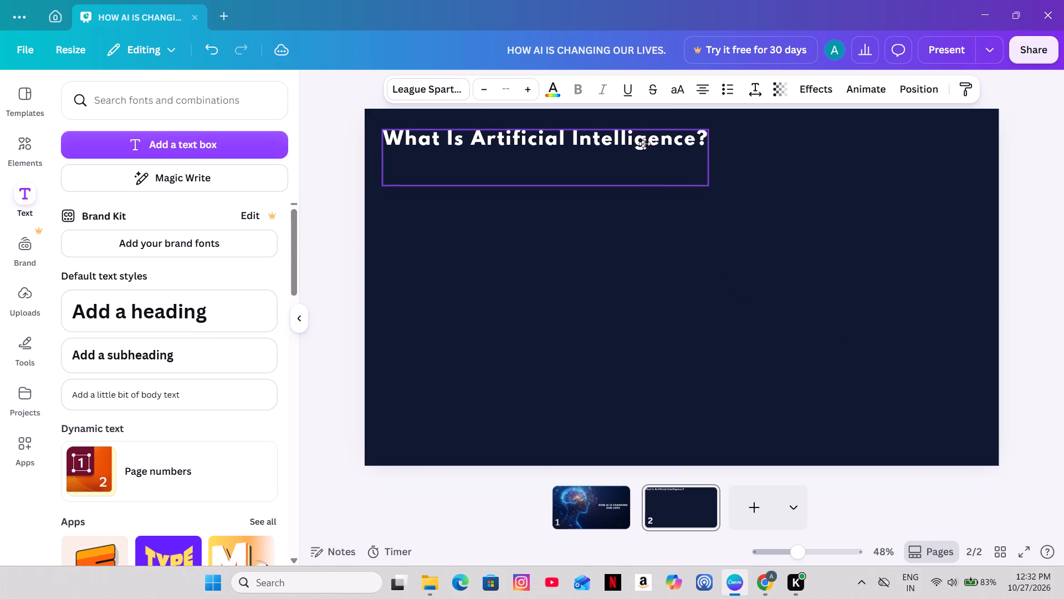
{"action": "left_click_drag", "start_coordinate": [644, 144], "coordinate": [644, 143]}
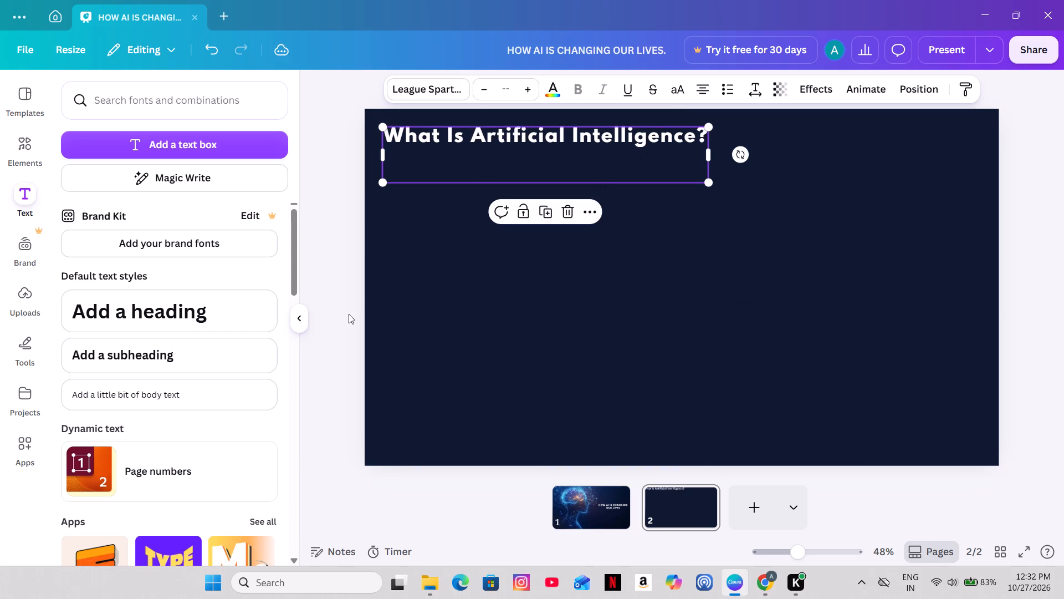
{"action": "left_click", "coordinate": [349, 314]}
Scale the heading's text box down slightly, bringing its text to a size of about 38.8.
{"action": "left_click", "coordinate": [621, 150]}
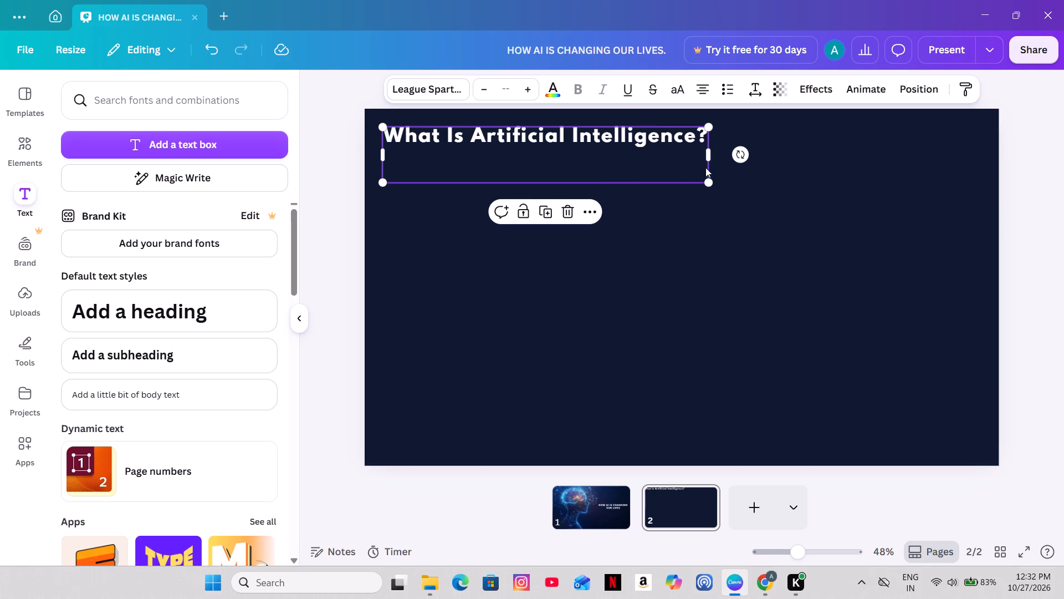
{"action": "left_click_drag", "start_coordinate": [710, 181], "coordinate": [702, 153]}
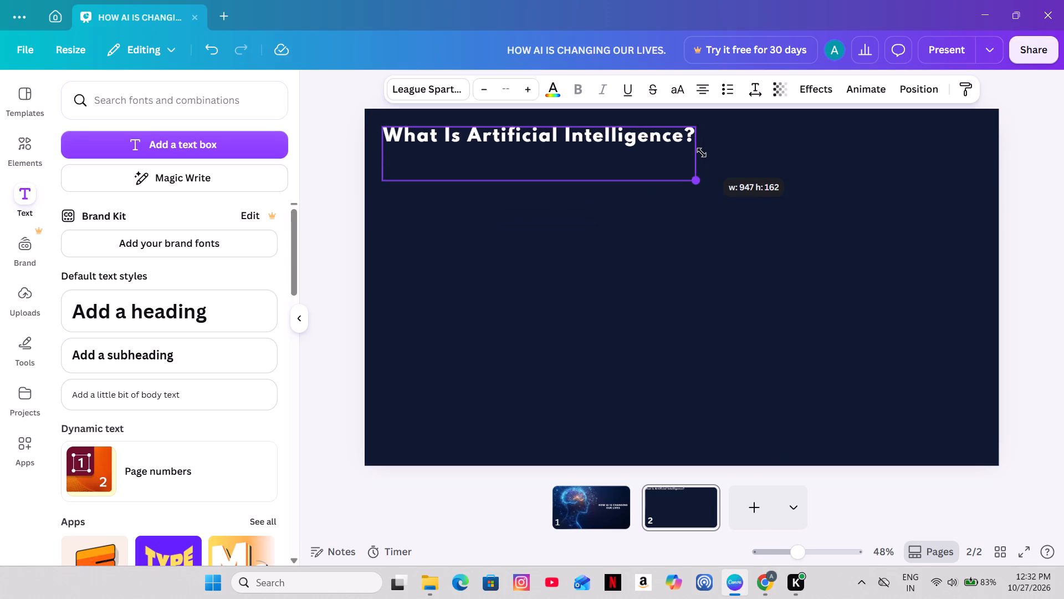
{"action": "left_click_drag", "start_coordinate": [702, 153], "coordinate": [699, 143]}
{"action": "left_click", "coordinate": [328, 302]}
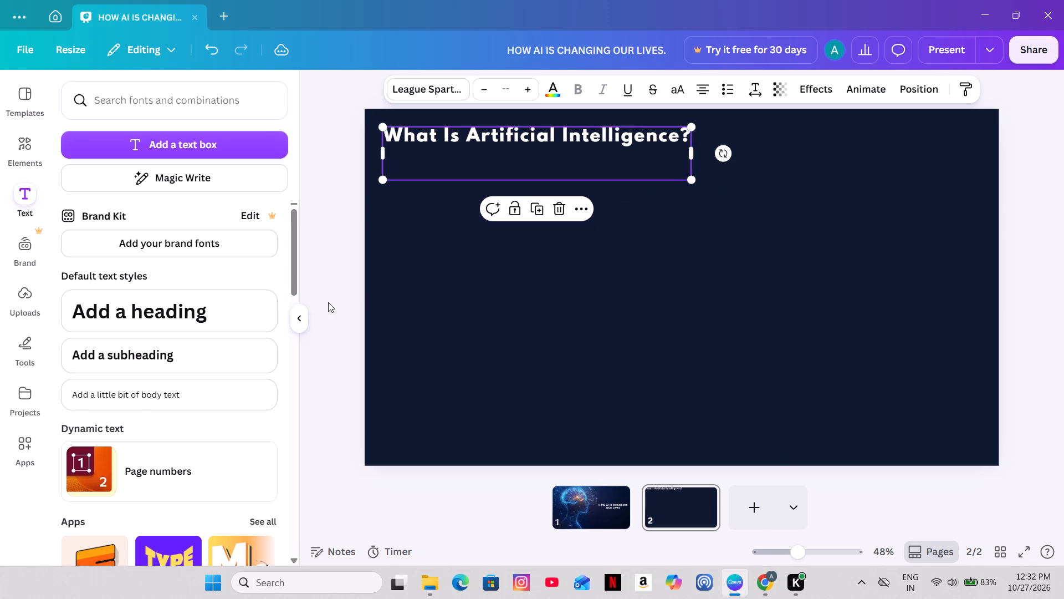
Shift the heading slightly and set the whole line "What Is Artificial Intelligence?" to font size 40.8.
{"action": "left_click", "coordinate": [515, 133]}
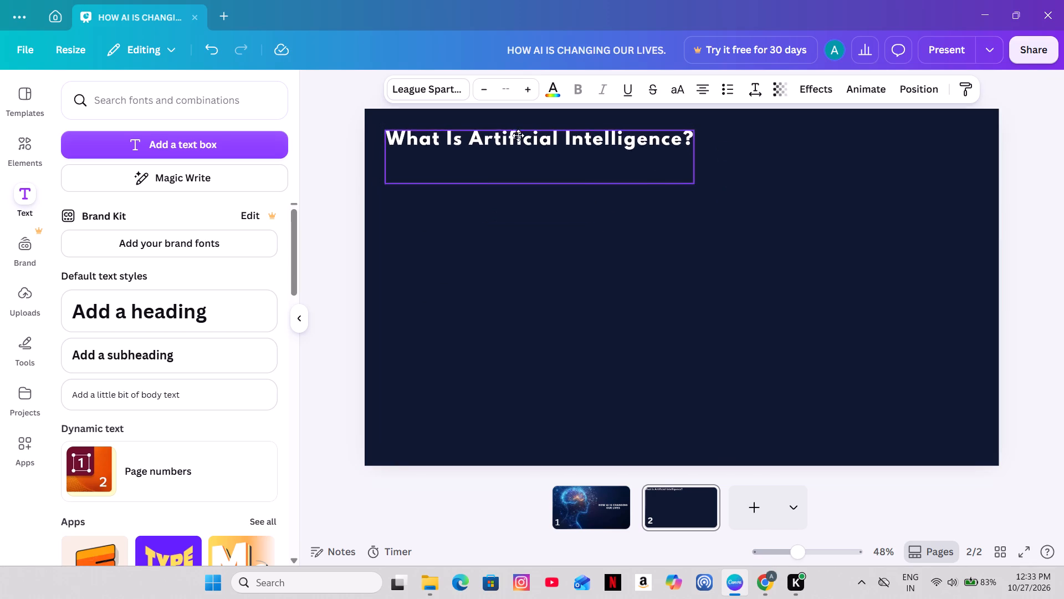
{"action": "double_click", "coordinate": [538, 128]}
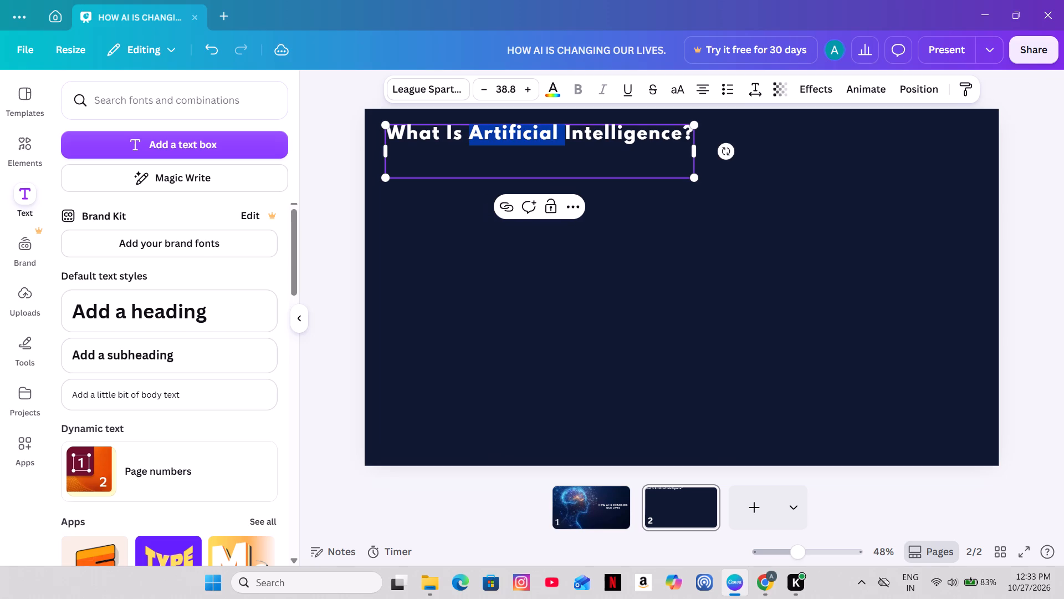
{"action": "left_click_drag", "start_coordinate": [689, 133], "coordinate": [647, 141]}
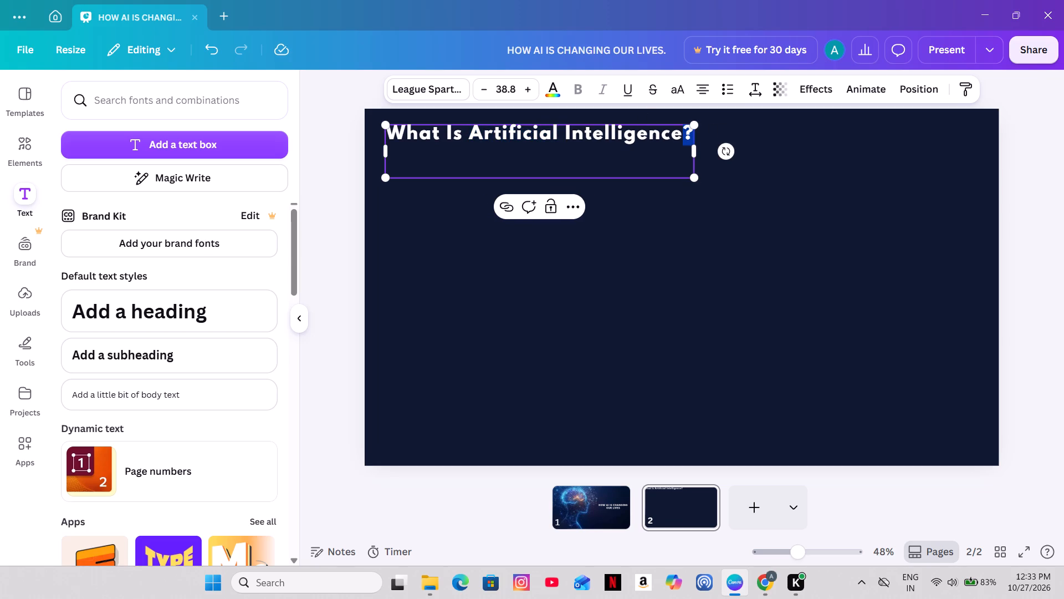
{"action": "left_click_drag", "start_coordinate": [647, 141], "coordinate": [378, 133]}
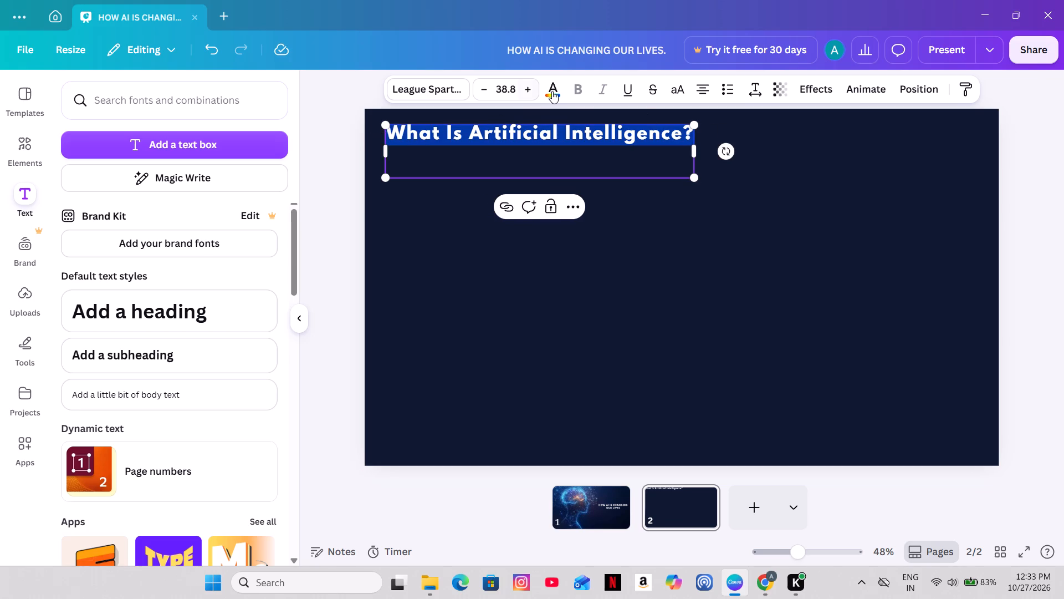
{"action": "double_click", "coordinate": [529, 89]}
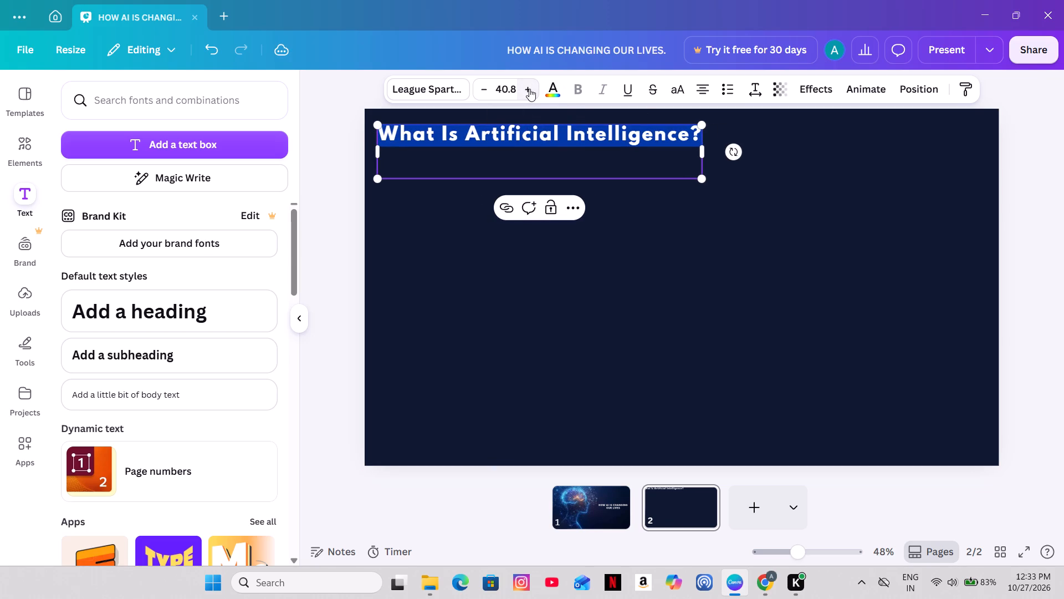
{"action": "left_click", "coordinate": [340, 262]}
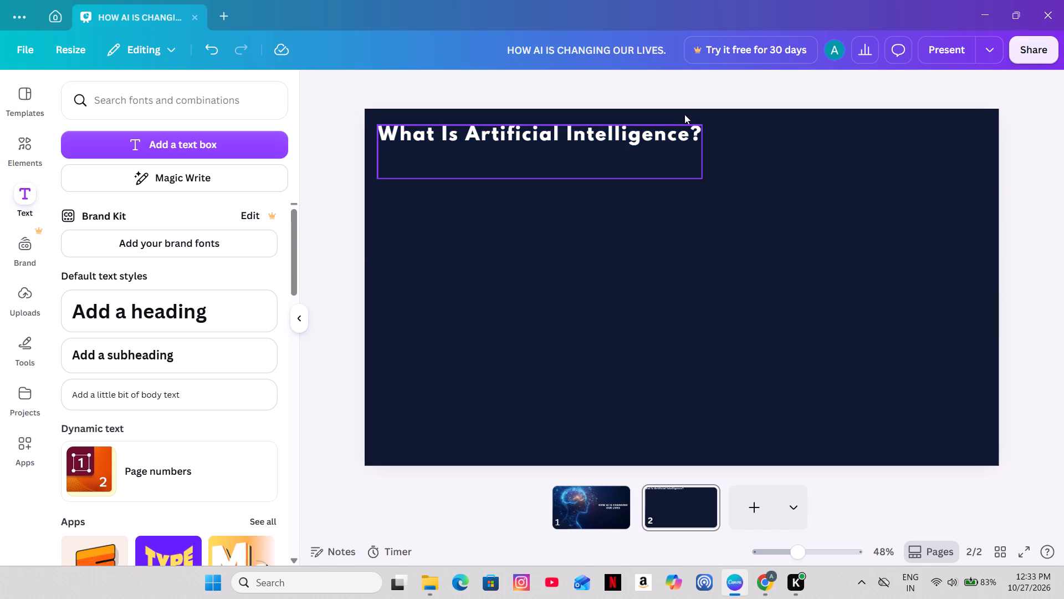
Nudge the heading a little to the right and slightly down from the slide's upper-left corner.
{"action": "left_click", "coordinate": [641, 134]}
{"action": "key", "text": "Right"}
{"action": "key", "text": "Right"}
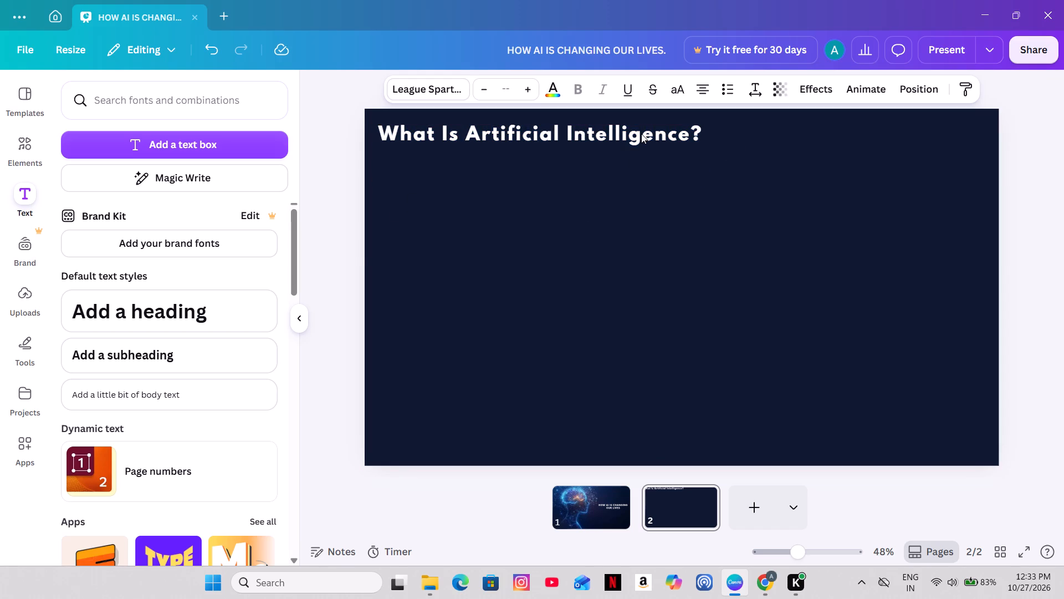
{"action": "key", "text": "Right"}
{"action": "key", "text": "Right"}
{"action": "key", "text": "Right"}
{"action": "key", "text": "Right"}
{"action": "key", "text": "Right"}
{"action": "key", "text": "Right"}
{"action": "key", "text": "Right"}
{"action": "key", "text": "Right"}
{"action": "key", "text": "Right"}
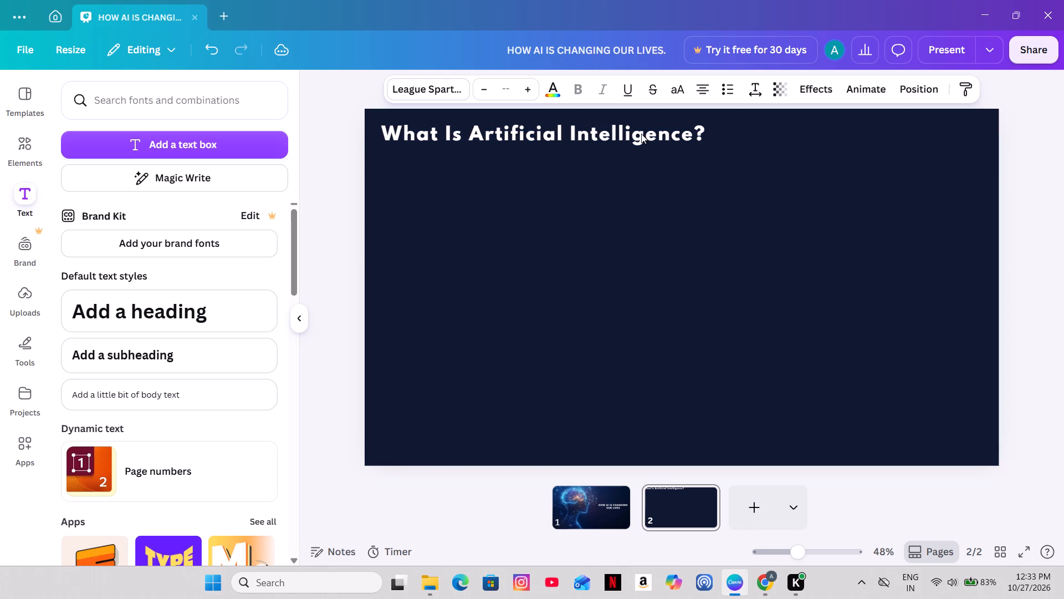
{"action": "key", "text": "Down"}
{"action": "key", "text": "Down"}
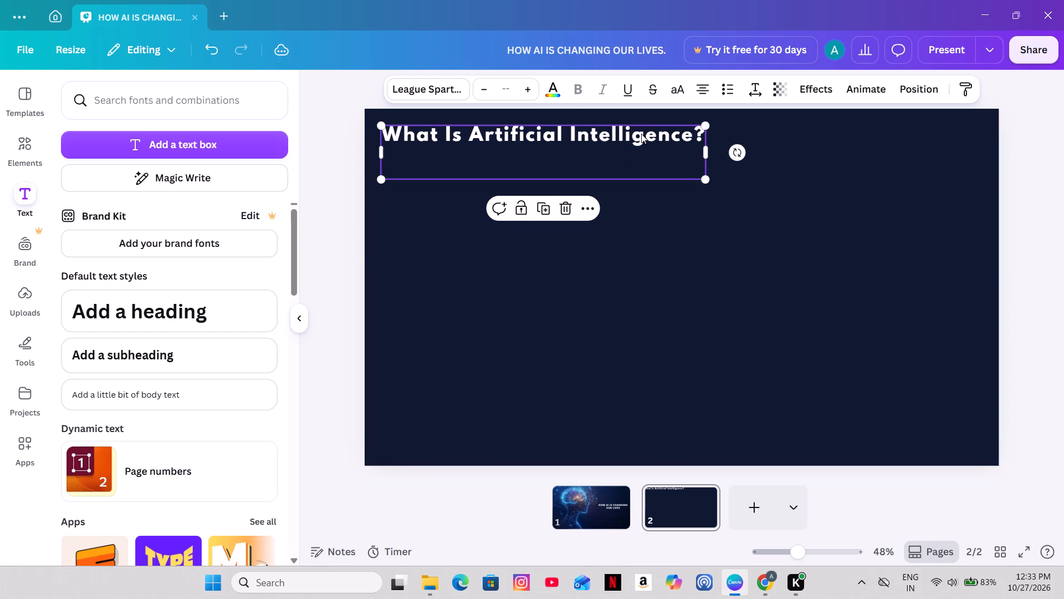
Browse the available fonts for the heading, trying bold, italics and the League Spartan font's options.
{"action": "left_click", "coordinate": [462, 88]}
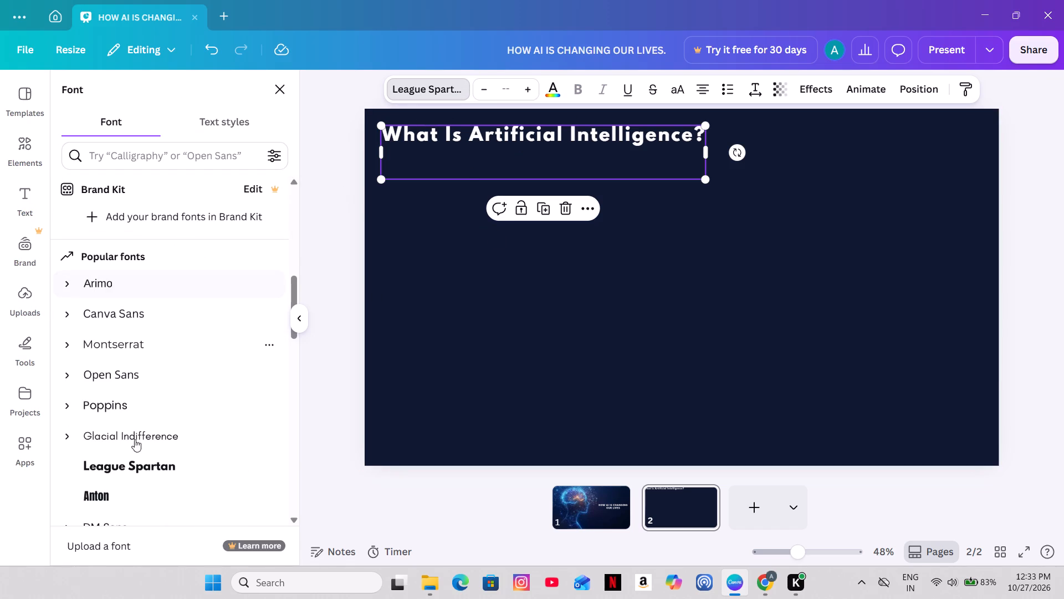
{"action": "scroll", "coordinate": [127, 350], "scroll_direction": "down", "scroll_amount": 4}
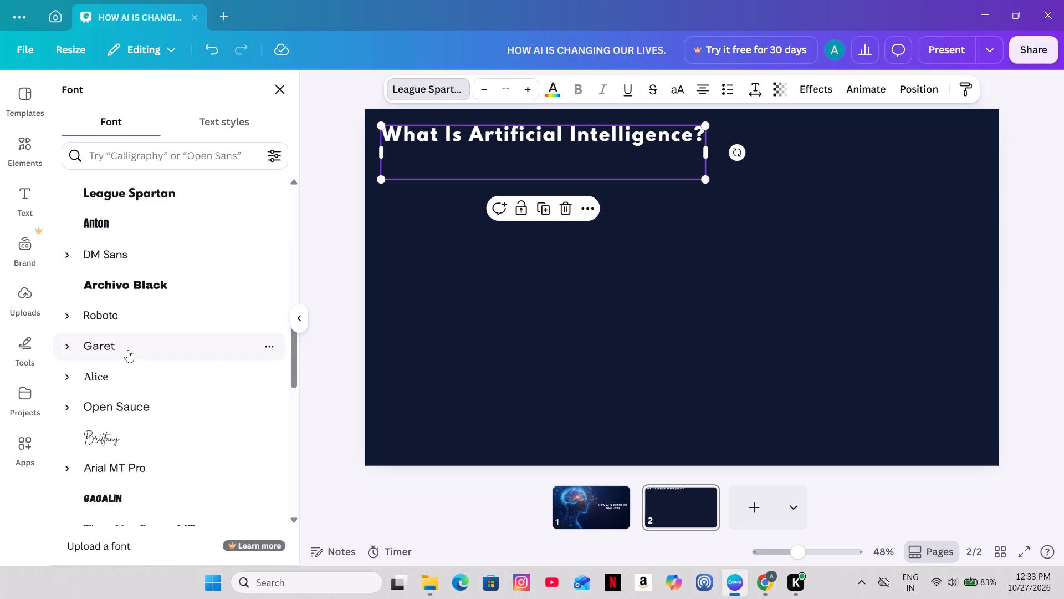
{"action": "scroll", "coordinate": [127, 350], "scroll_direction": "down", "scroll_amount": 6}
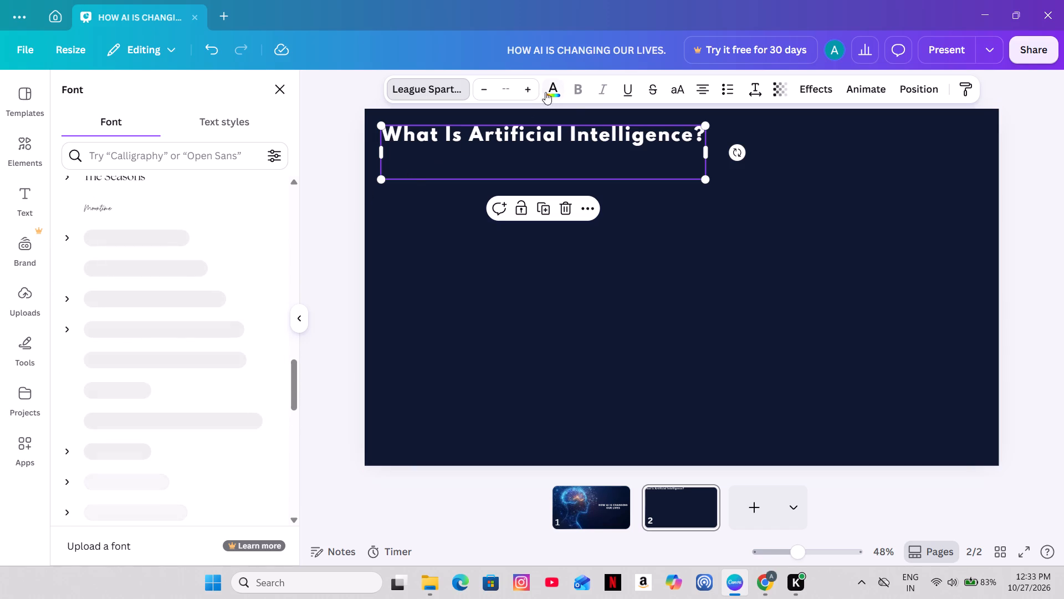
{"action": "left_click", "coordinate": [576, 88]}
{"action": "left_click", "coordinate": [602, 93]}
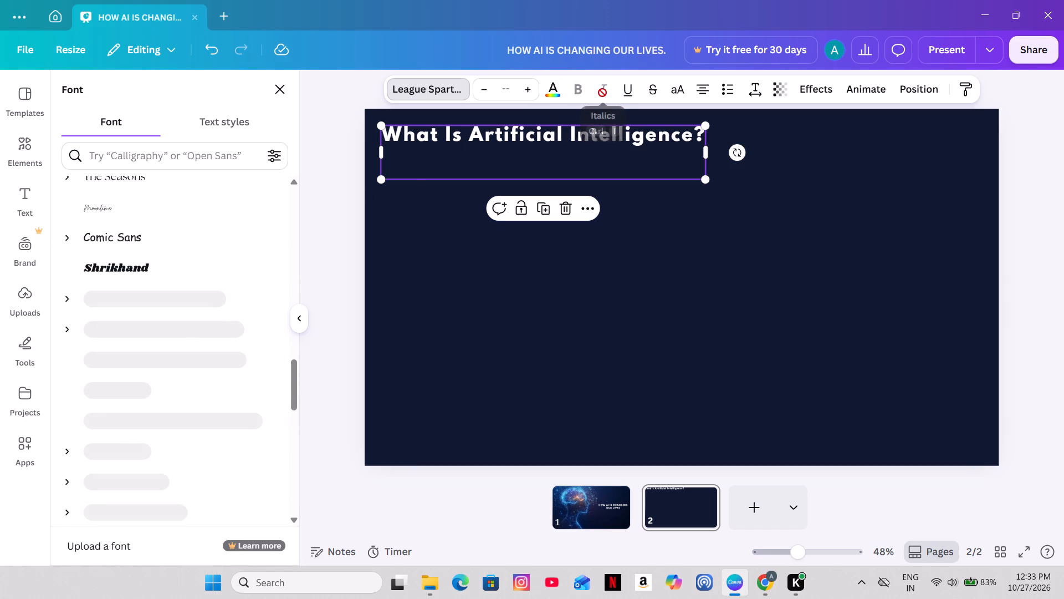
{"action": "scroll", "coordinate": [191, 285], "scroll_direction": "up", "scroll_amount": 6}
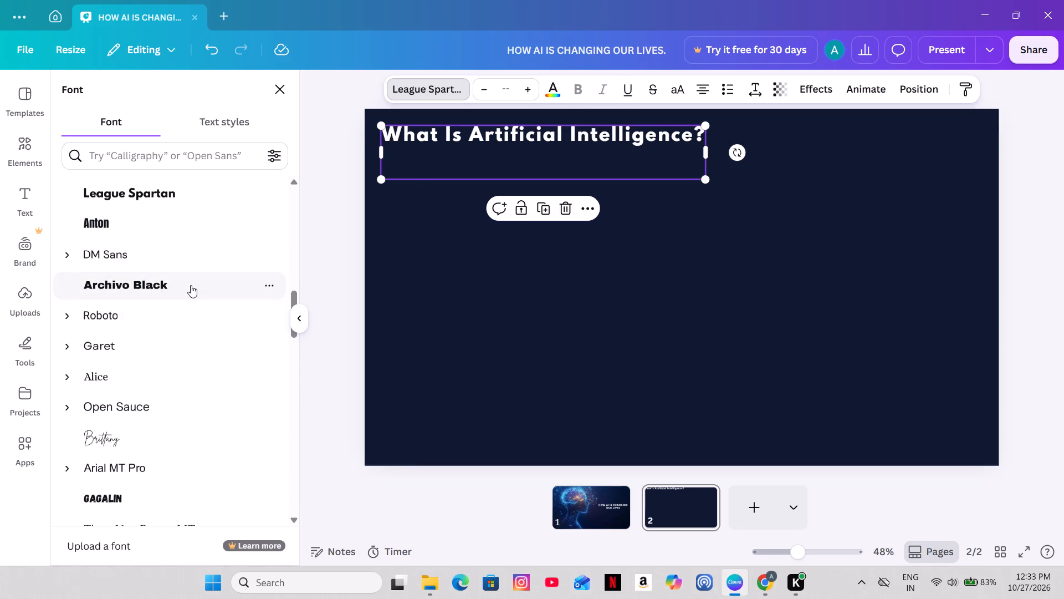
{"action": "scroll", "coordinate": [191, 285], "scroll_direction": "up", "scroll_amount": 5}
{"action": "scroll", "coordinate": [191, 285], "scroll_direction": "down", "scroll_amount": 3}
{"action": "scroll", "coordinate": [191, 285], "scroll_direction": "up", "scroll_amount": 6}
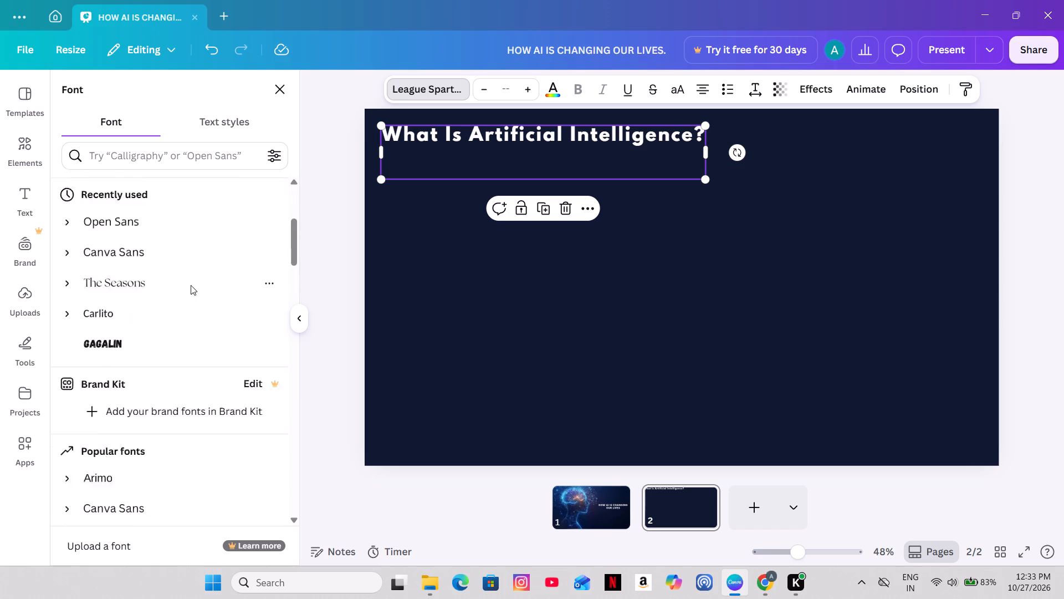
{"action": "scroll", "coordinate": [191, 285], "scroll_direction": "up", "scroll_amount": 2}
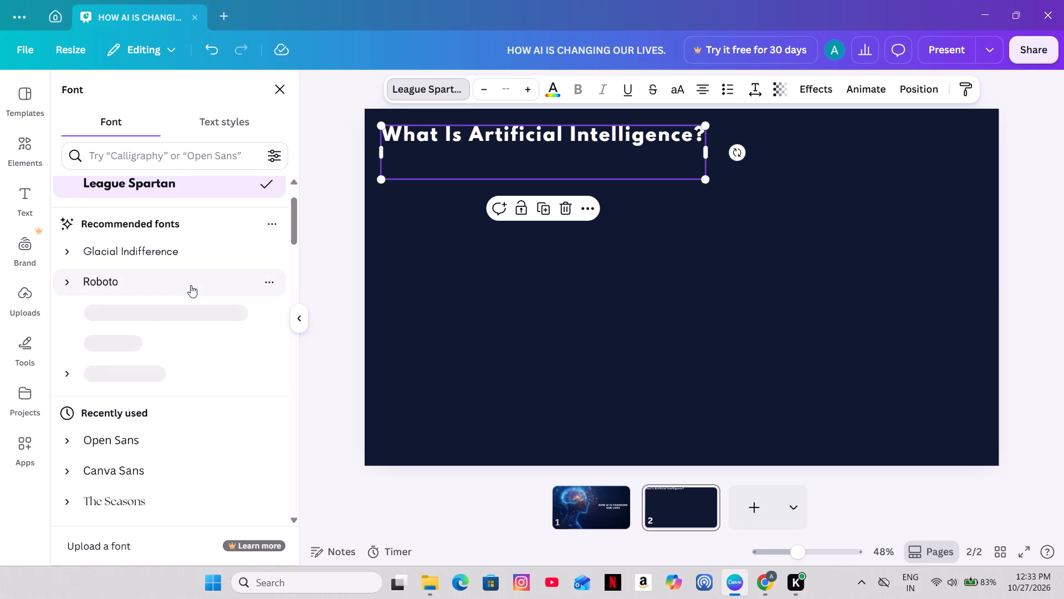
{"action": "scroll", "coordinate": [158, 333], "scroll_direction": "up", "scroll_amount": 5}
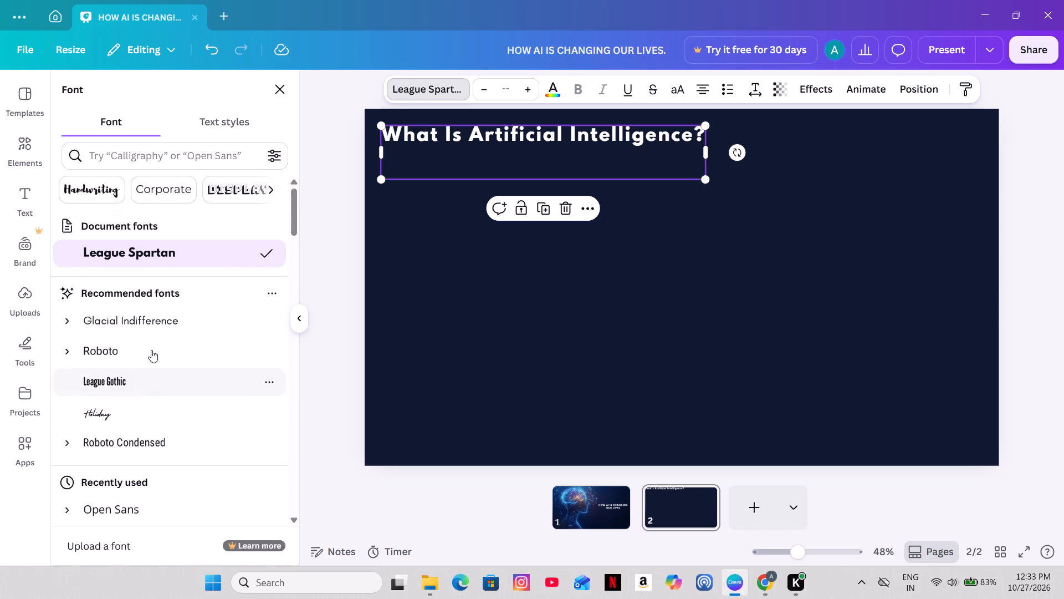
{"action": "right_click", "coordinate": [274, 254]}
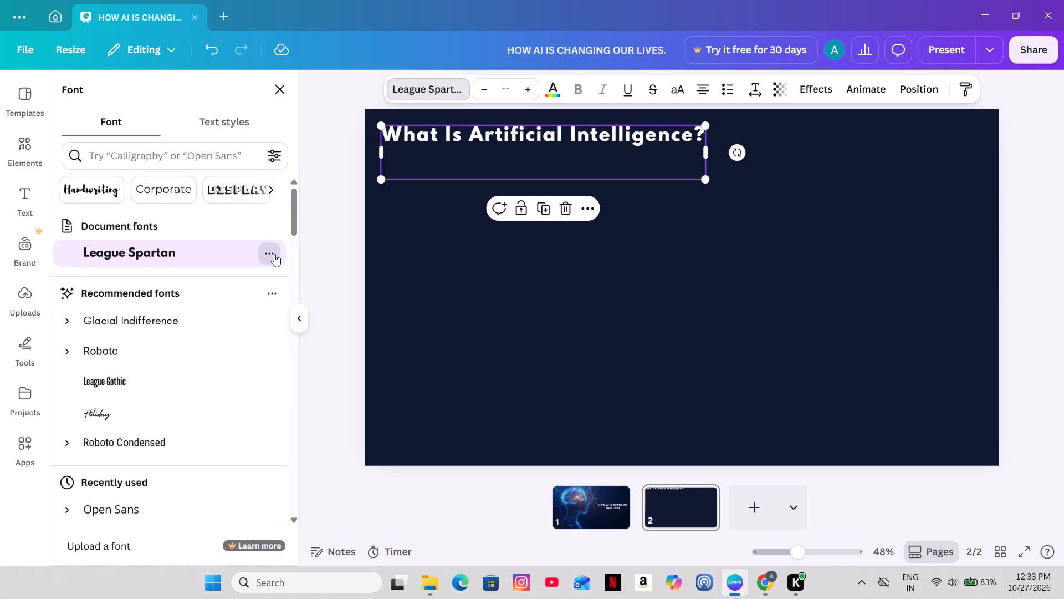
{"action": "left_click", "coordinate": [274, 254]}
{"action": "double_click", "coordinate": [274, 254]}
{"action": "left_click", "coordinate": [274, 254]}
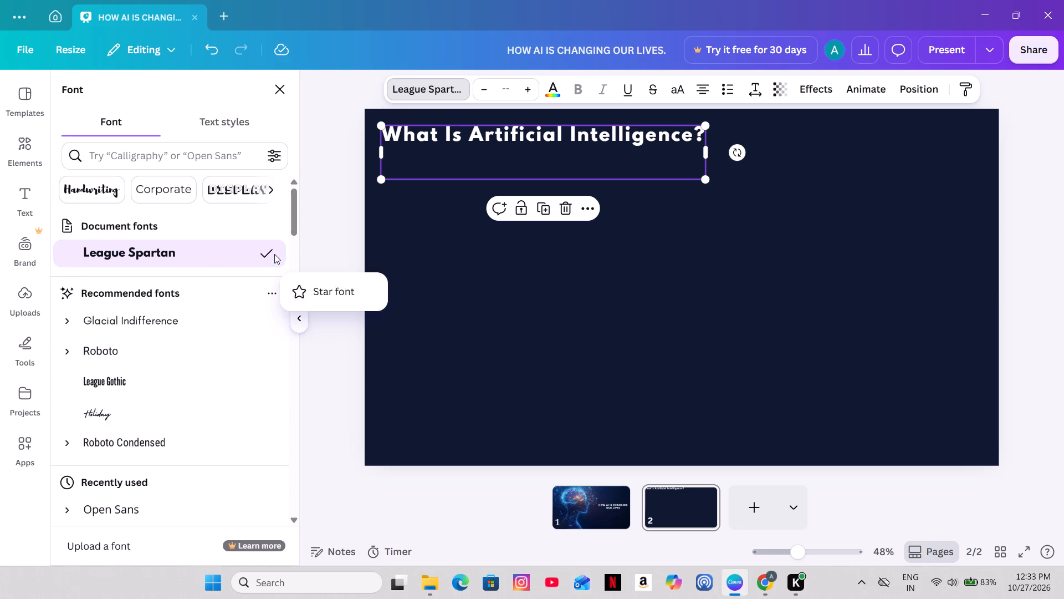
{"action": "left_click", "coordinate": [352, 245]}
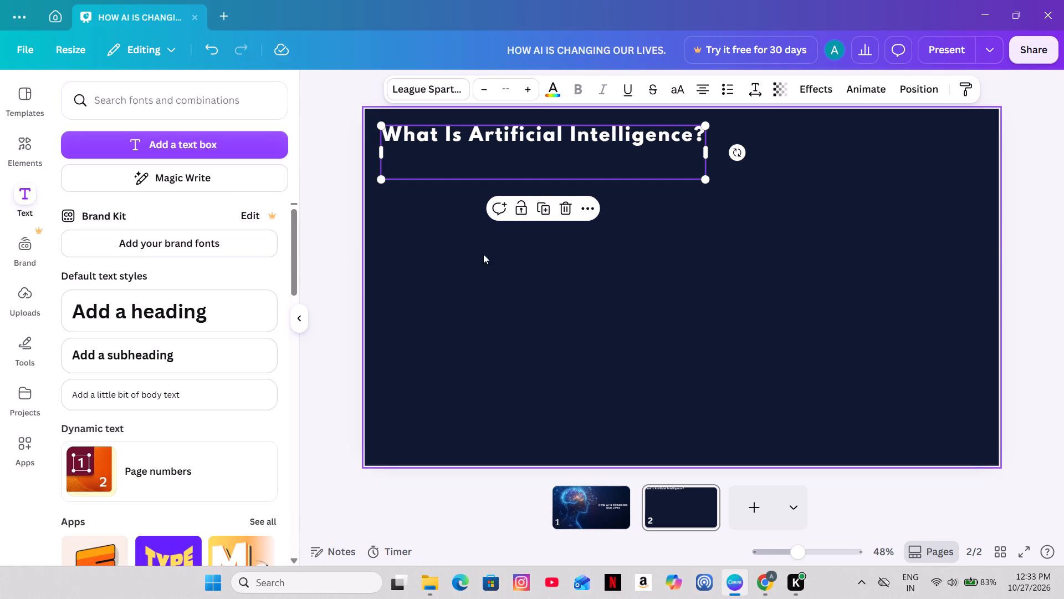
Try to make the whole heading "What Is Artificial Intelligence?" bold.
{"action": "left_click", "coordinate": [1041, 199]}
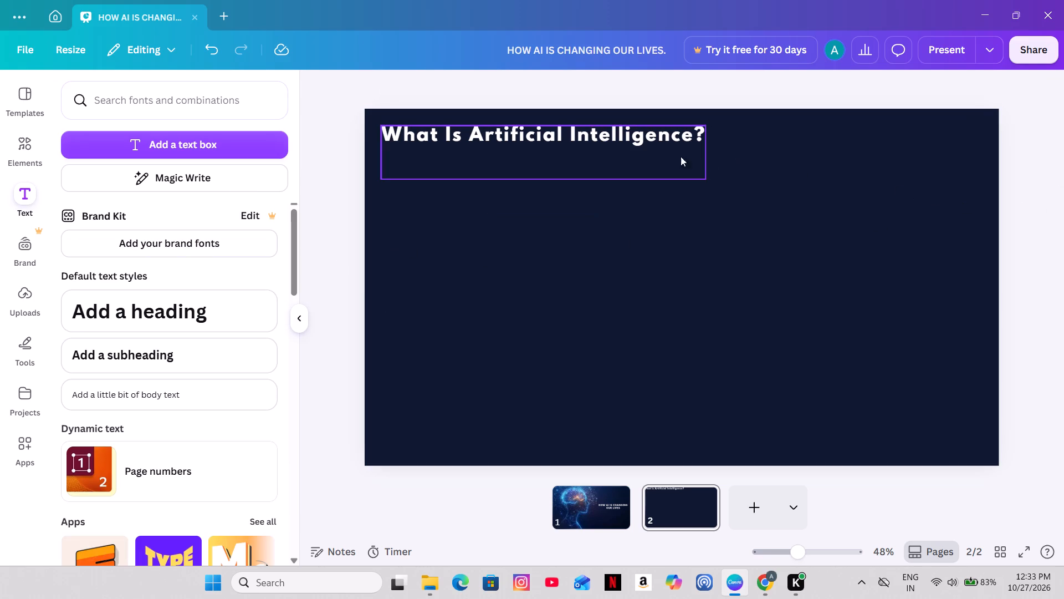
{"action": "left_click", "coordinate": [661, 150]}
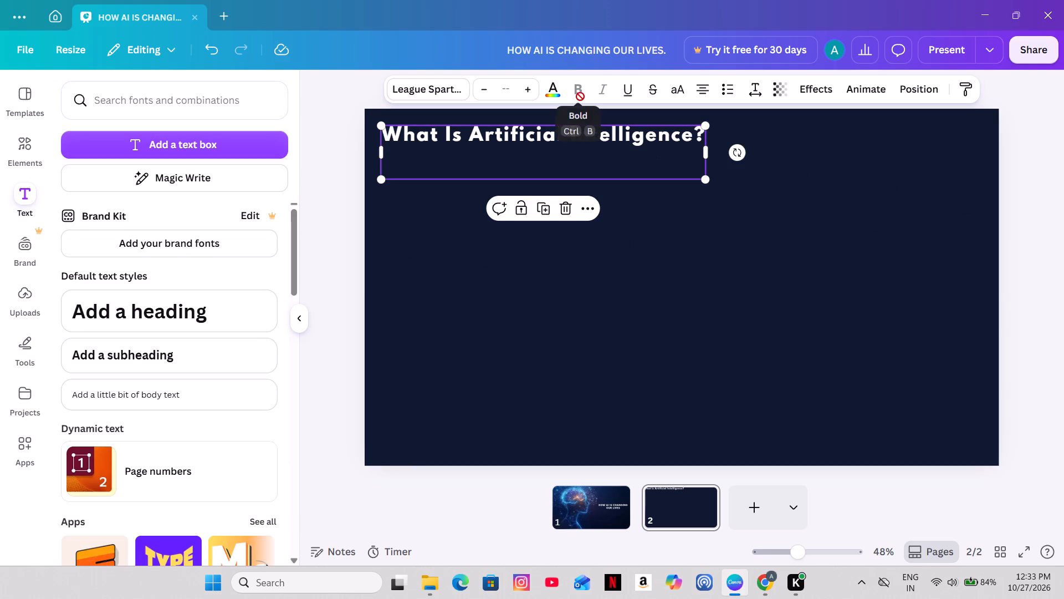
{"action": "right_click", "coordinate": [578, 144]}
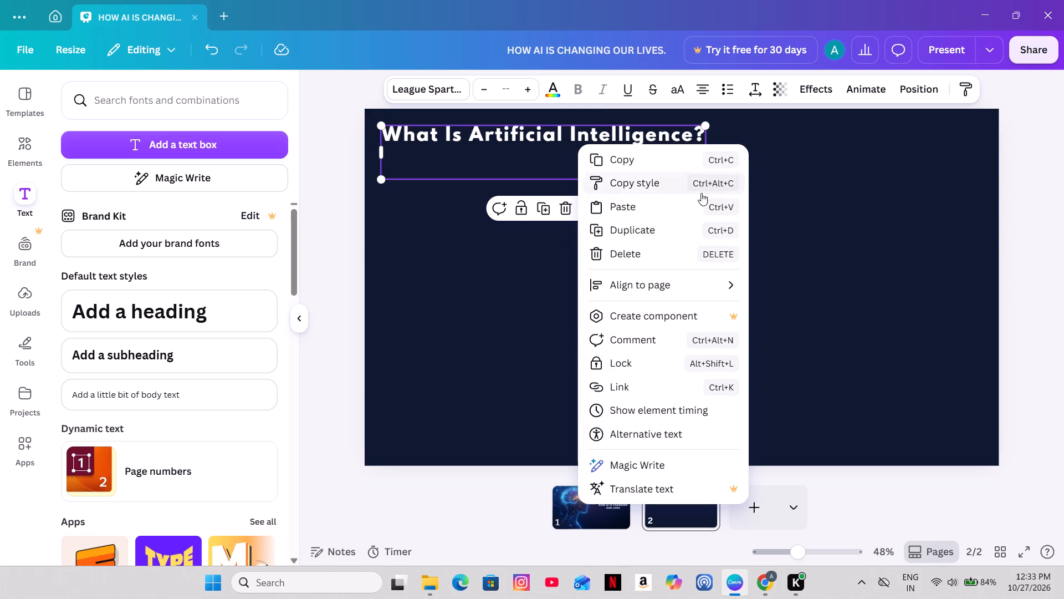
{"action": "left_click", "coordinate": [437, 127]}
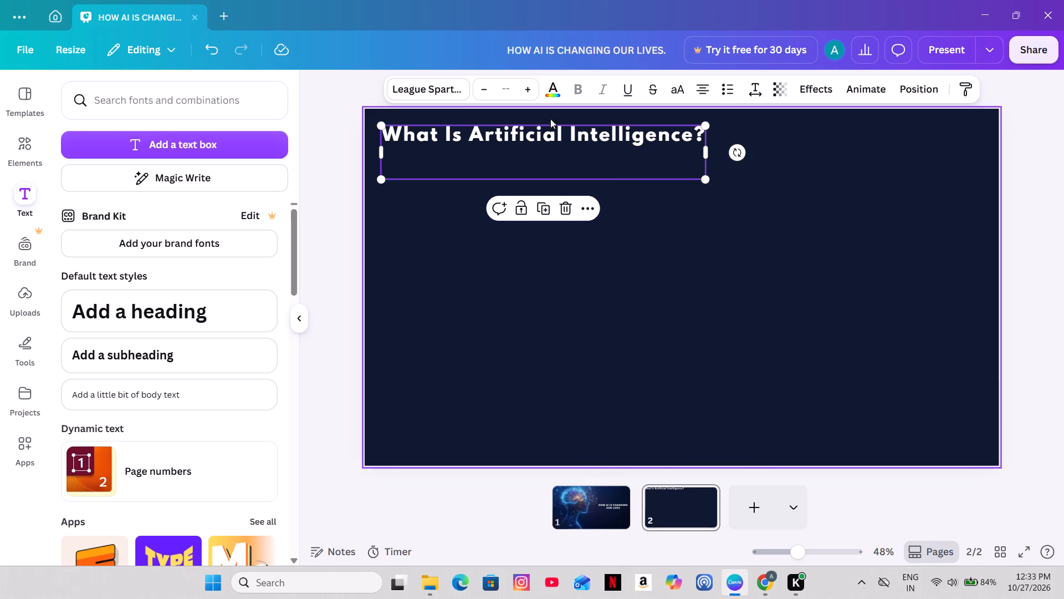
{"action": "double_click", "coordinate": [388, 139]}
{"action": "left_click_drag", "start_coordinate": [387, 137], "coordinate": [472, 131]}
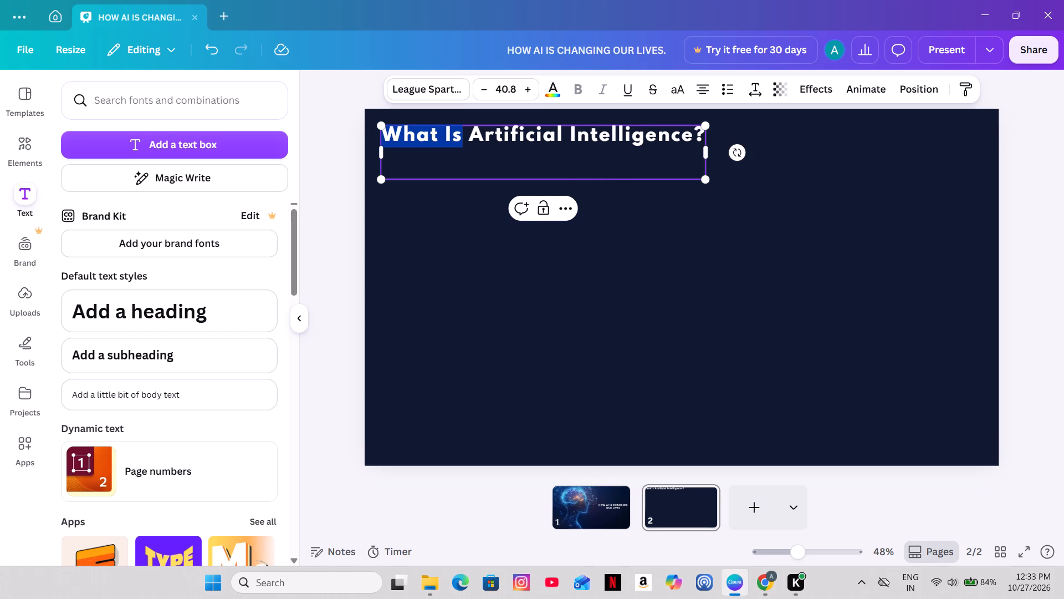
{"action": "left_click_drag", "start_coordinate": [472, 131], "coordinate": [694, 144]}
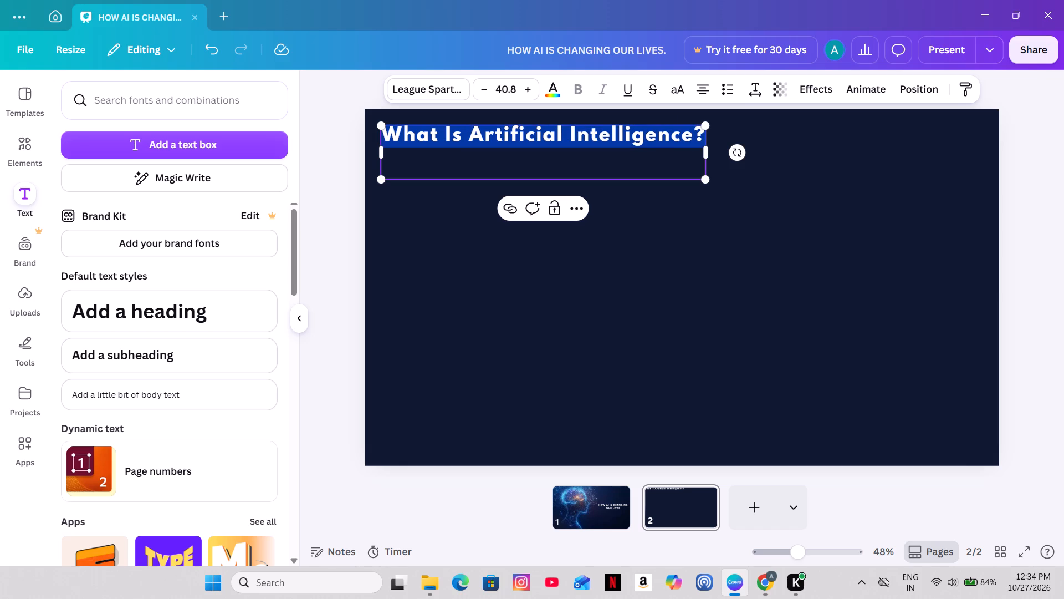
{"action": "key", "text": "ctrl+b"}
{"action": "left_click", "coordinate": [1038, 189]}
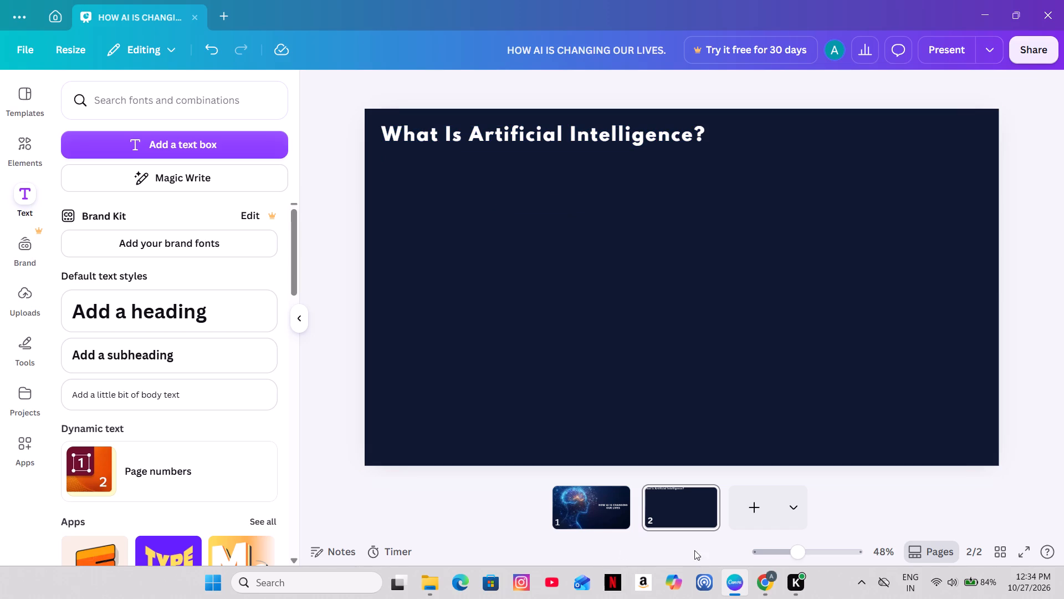
{"action": "left_click", "coordinate": [765, 584]}
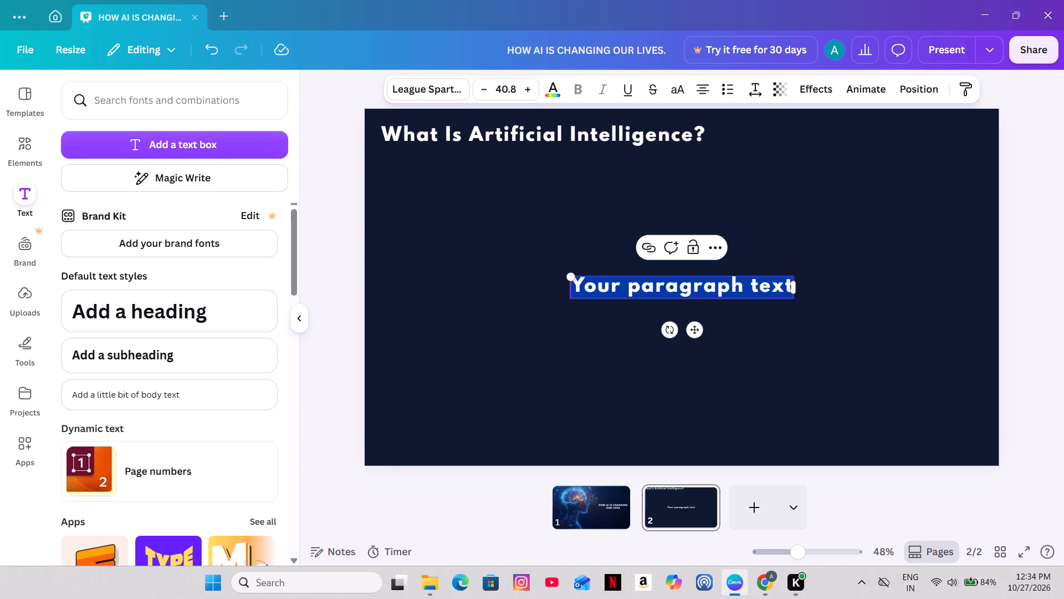
{"action": "left_click", "coordinate": [598, 283], "text": "ctrl"}
{"action": "key", "text": "ctrl+v"}
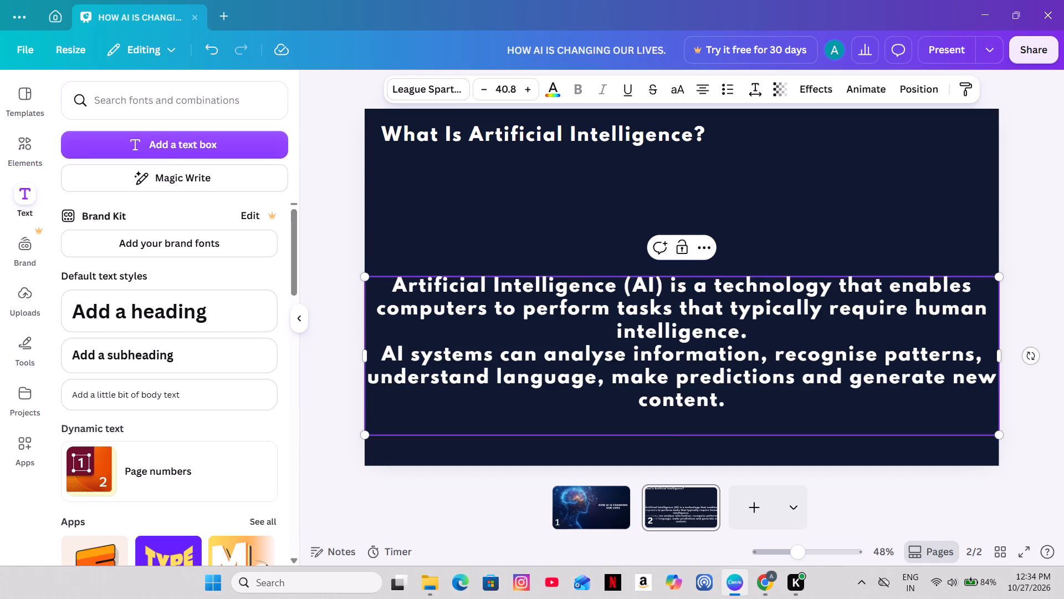
Change the font of all the pasted body text to Open Sans.
{"action": "key", "text": "ctrl+a"}
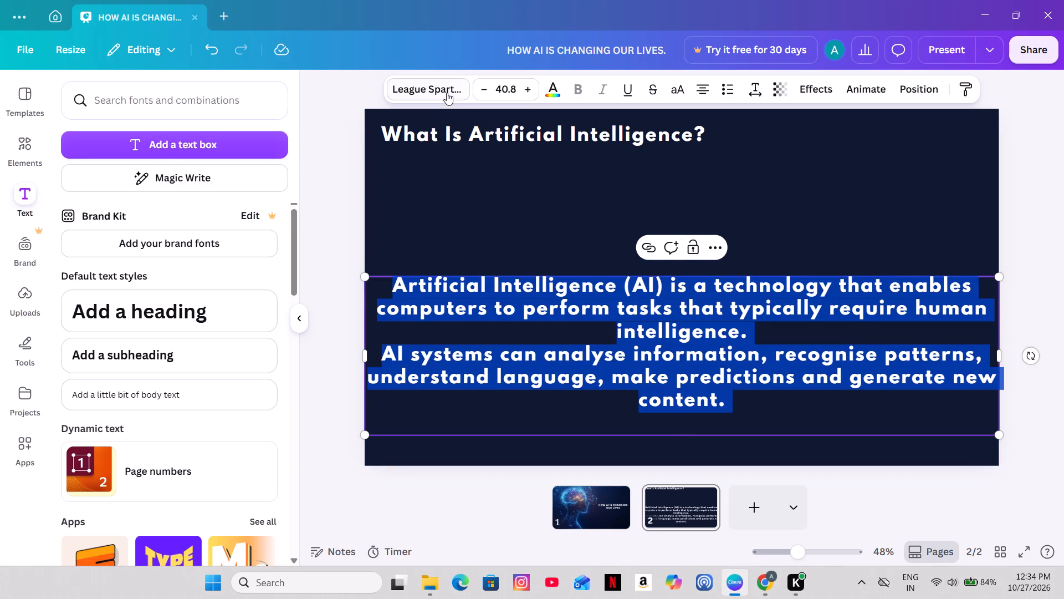
{"action": "left_click", "coordinate": [447, 92]}
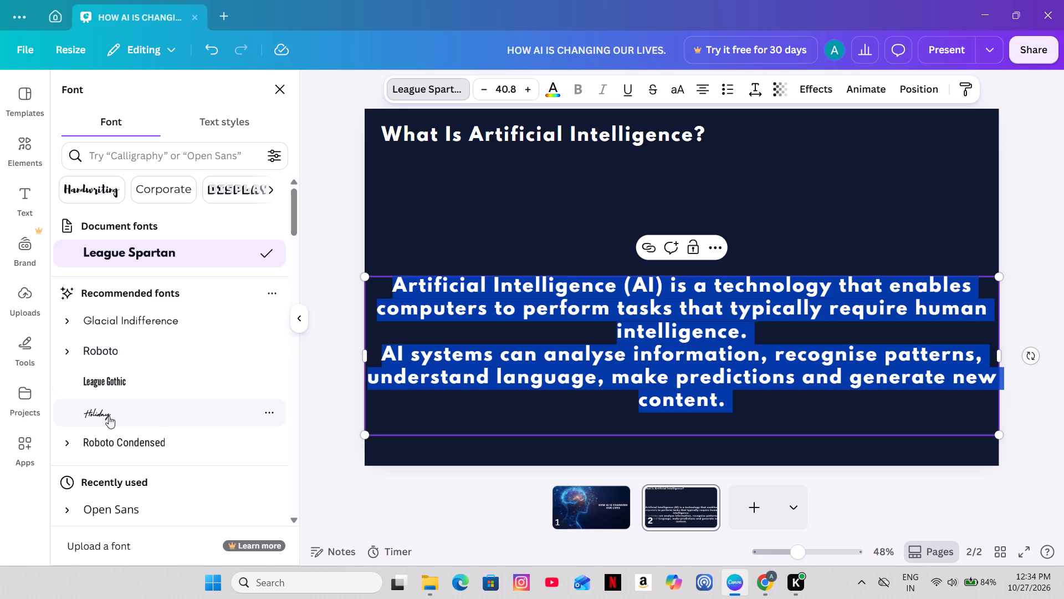
{"action": "scroll", "coordinate": [144, 273], "scroll_direction": "down", "scroll_amount": 2}
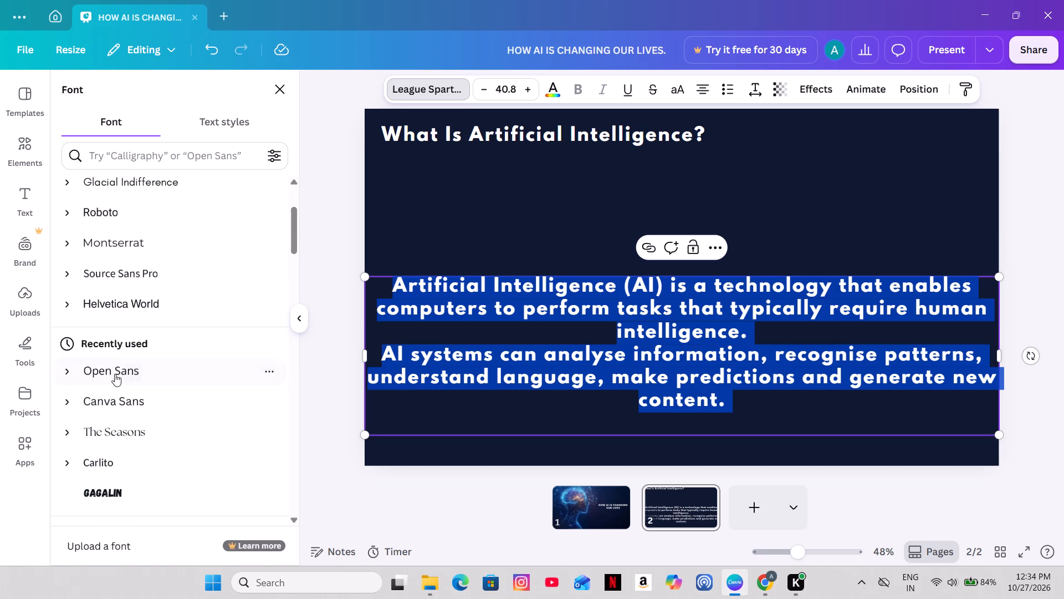
{"action": "left_click", "coordinate": [114, 375]}
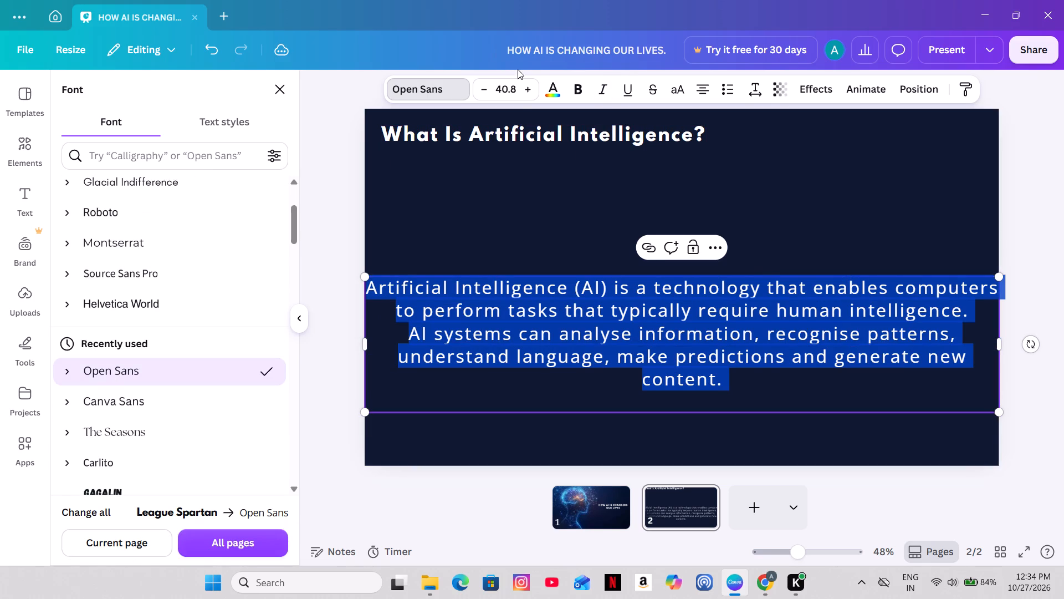
Reduce the body text's font size to 24.8, briefly trying bold and leaving it regular.
{"action": "triple_click", "coordinate": [482, 82]}
{"action": "triple_click", "coordinate": [482, 82]}
{"action": "triple_click", "coordinate": [482, 82]}
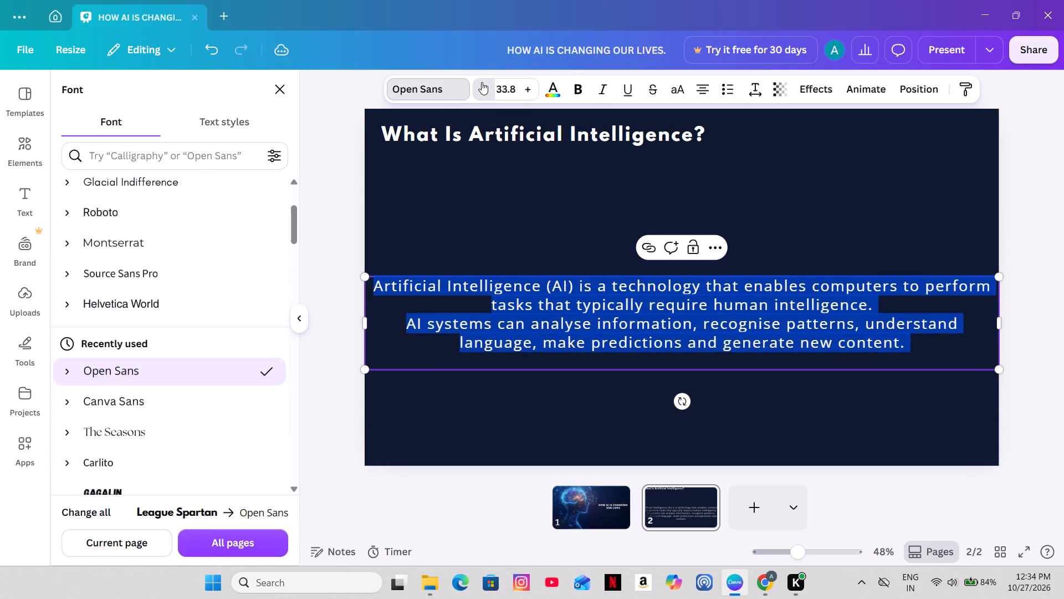
{"action": "triple_click", "coordinate": [482, 82]}
{"action": "triple_click", "coordinate": [482, 82]}
{"action": "triple_click", "coordinate": [482, 82]}
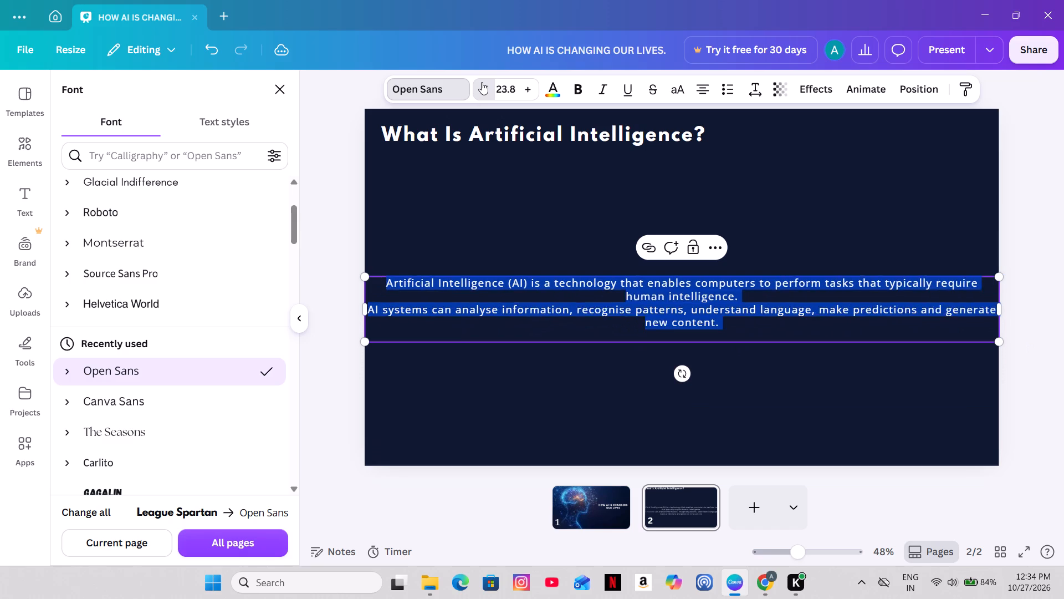
{"action": "left_click", "coordinate": [482, 82]}
{"action": "double_click", "coordinate": [482, 82]}
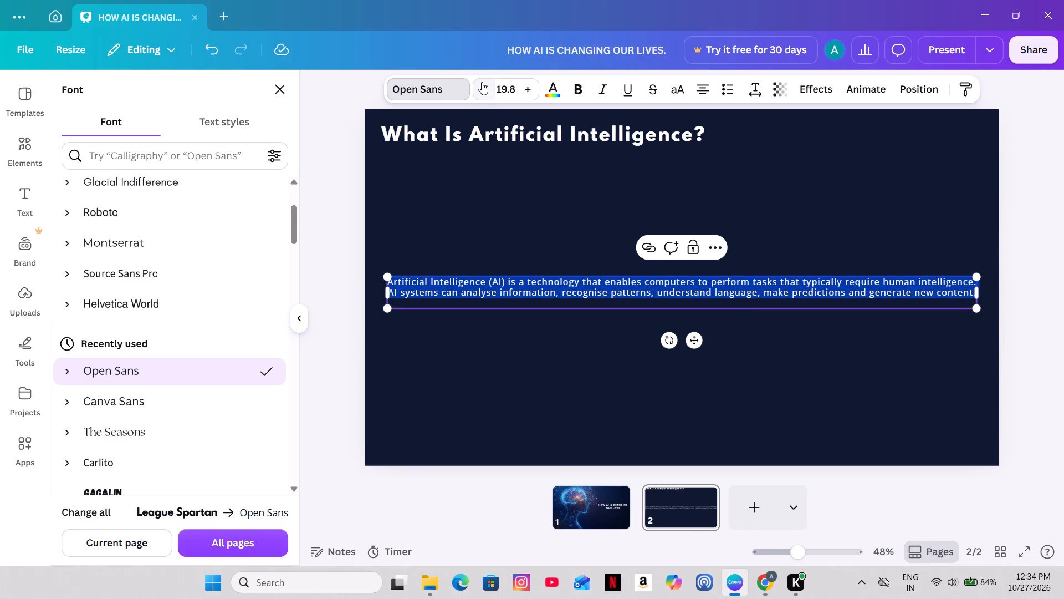
{"action": "double_click", "coordinate": [533, 90]}
{"action": "triple_click", "coordinate": [533, 90]}
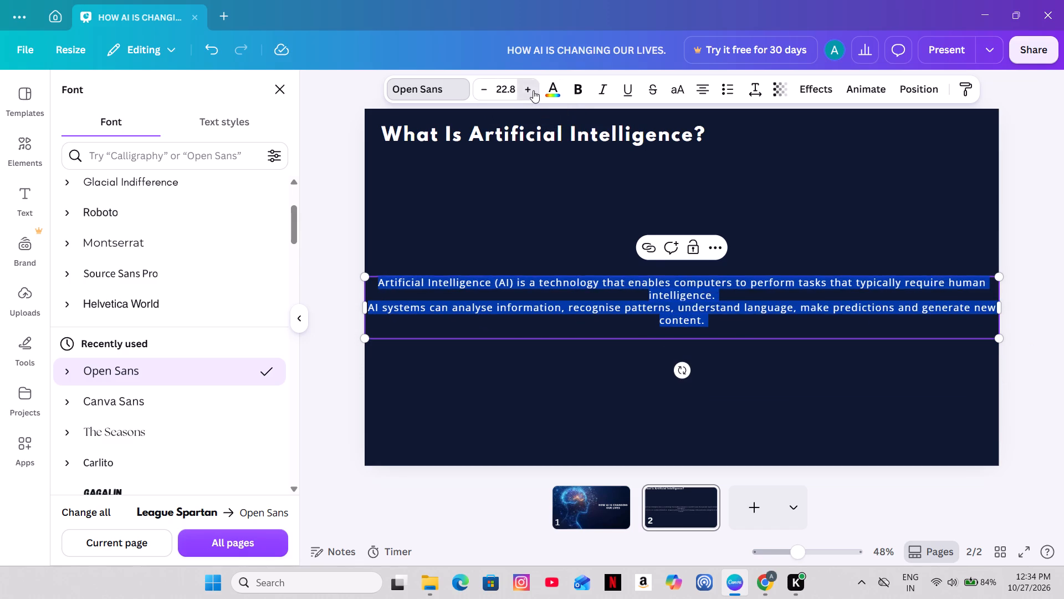
{"action": "left_click", "coordinate": [572, 92]}
{"action": "left_click", "coordinate": [572, 92]}
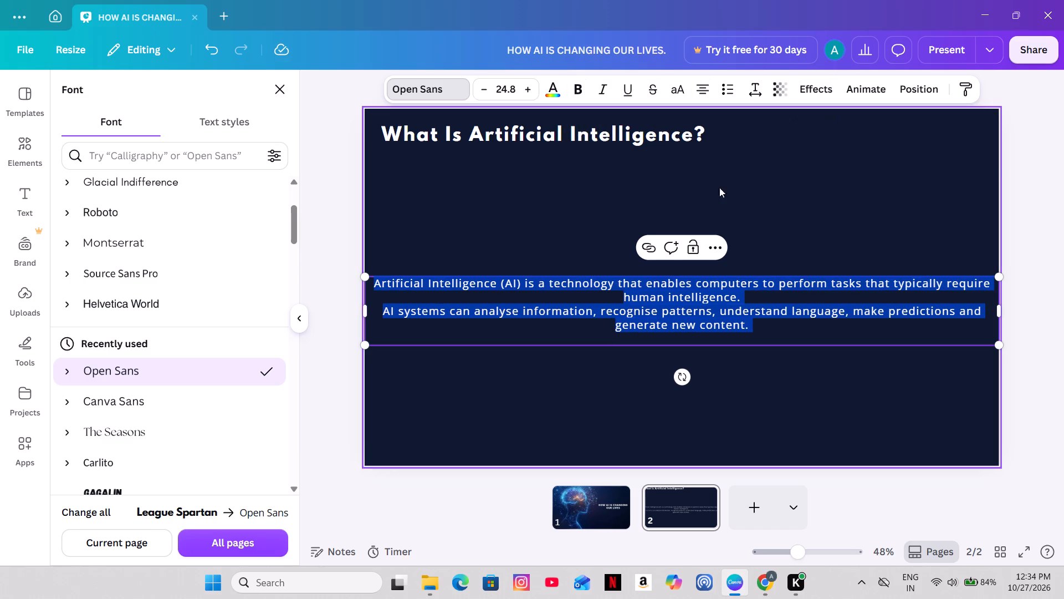
Join the two body paragraphs into one by removing the break before "AI systems", and left-align the text.
{"action": "left_click", "coordinate": [760, 296]}
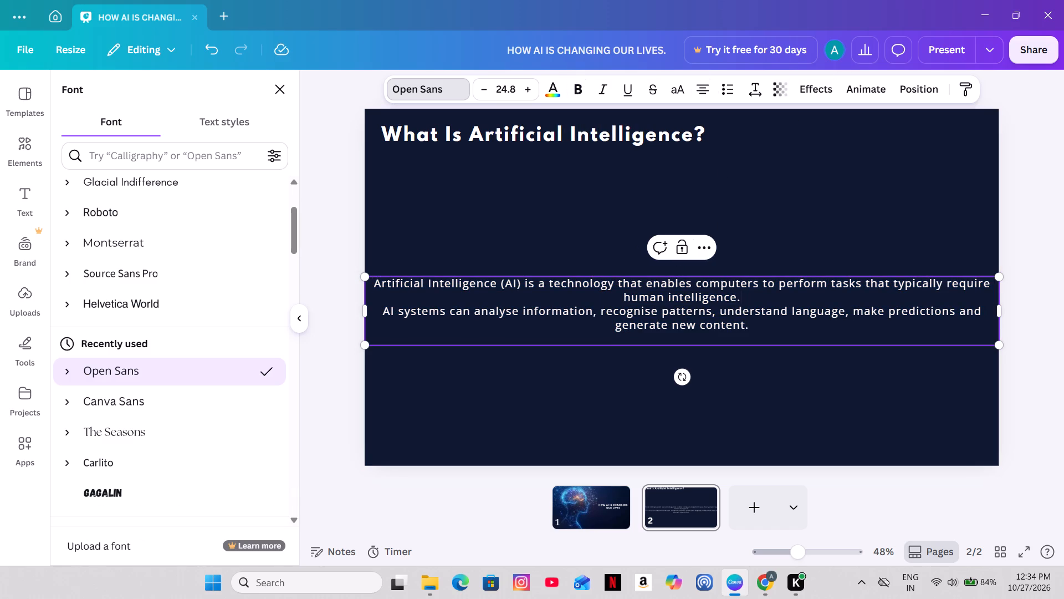
{"action": "left_click", "coordinate": [370, 307]}
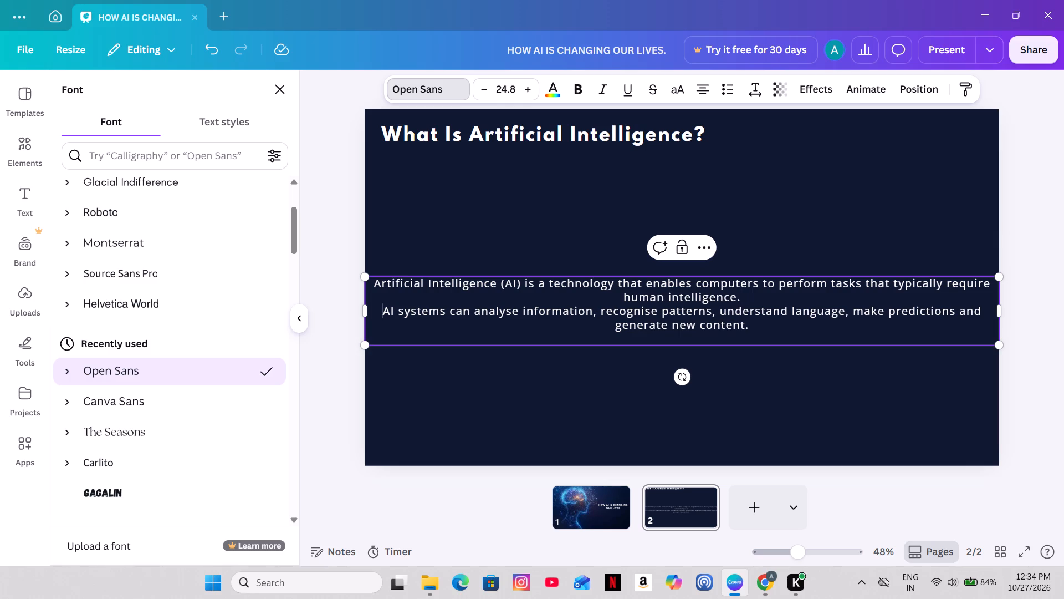
{"action": "key", "text": "BackSpace"}
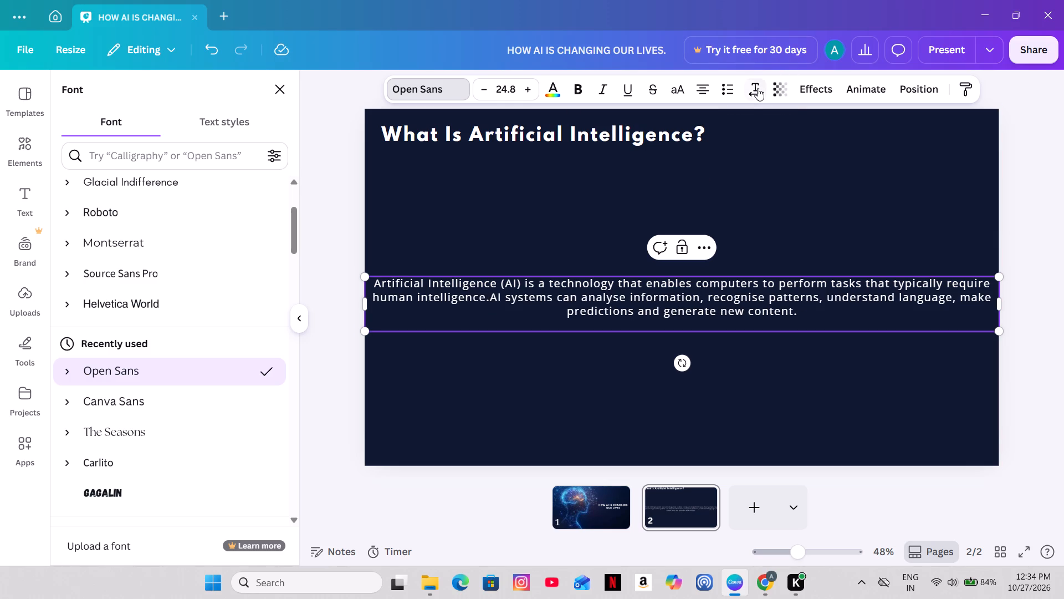
{"action": "left_click", "coordinate": [702, 94]}
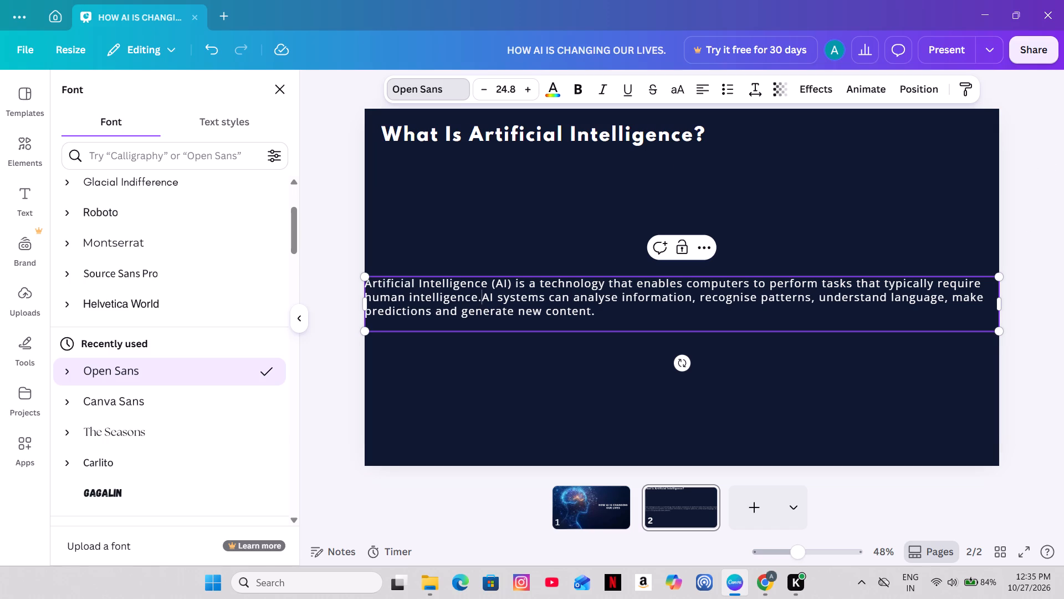
Narrow the body text box slightly from its right edge, keeping the text on three lines.
{"action": "left_click_drag", "start_coordinate": [999, 307], "coordinate": [985, 309]}
{"action": "left_click", "coordinate": [1053, 275]}
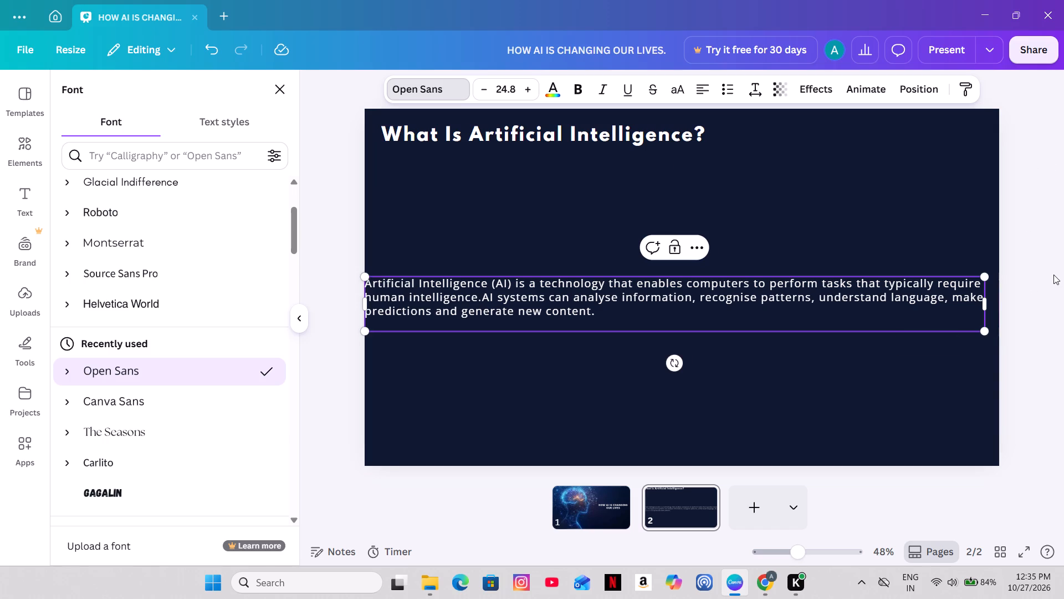
{"action": "left_click", "coordinate": [1053, 275]}
Move the body paragraph up beneath the heading, line it up with the heading's left edge, and nudge it slightly down.
{"action": "left_click_drag", "start_coordinate": [796, 310], "coordinate": [805, 303]}
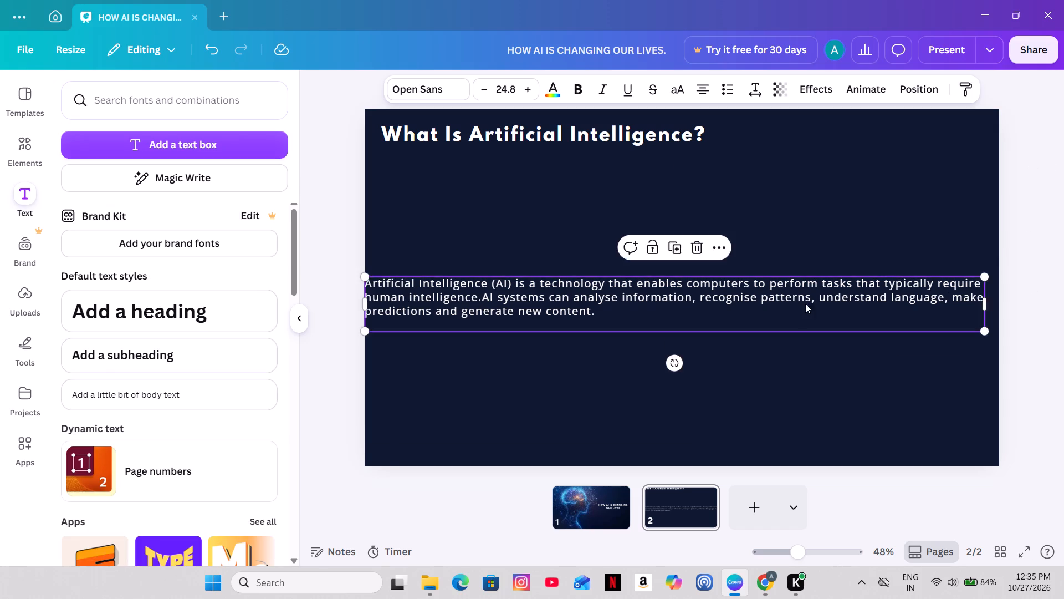
{"action": "left_click_drag", "start_coordinate": [805, 303], "coordinate": [837, 232]}
{"action": "left_click_drag", "start_coordinate": [832, 218], "coordinate": [789, 191]}
{"action": "left_click_drag", "start_coordinate": [788, 191], "coordinate": [813, 173]}
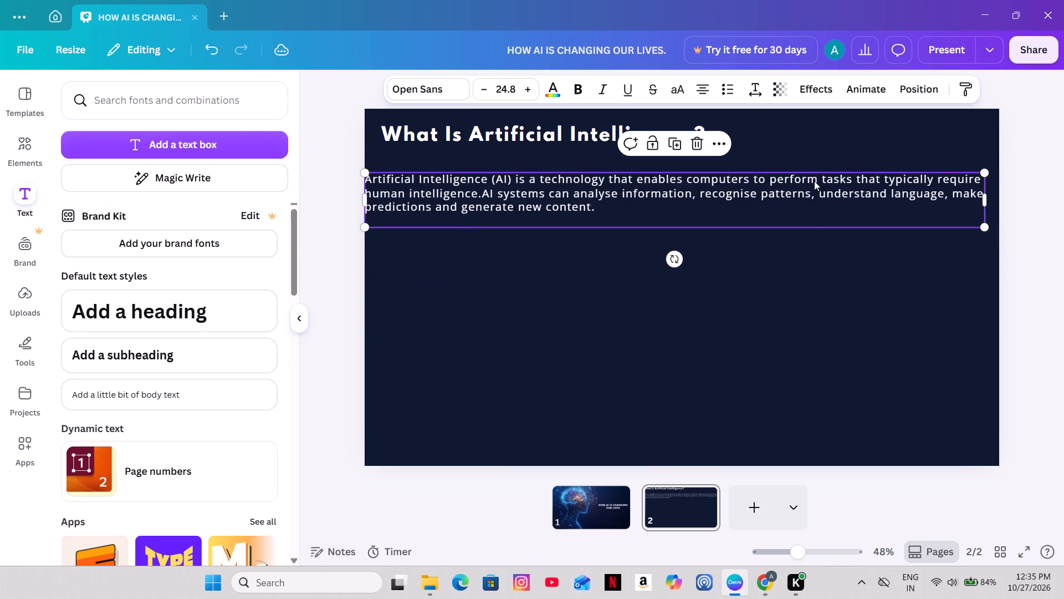
{"action": "left_click_drag", "start_coordinate": [791, 211], "coordinate": [806, 191]}
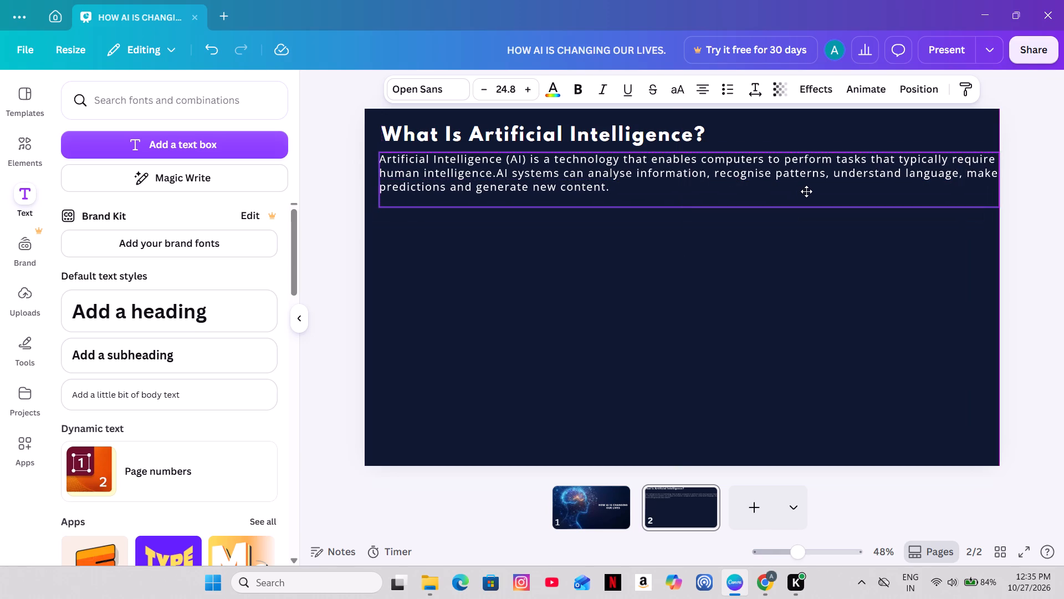
{"action": "left_click_drag", "start_coordinate": [806, 191], "coordinate": [807, 191]}
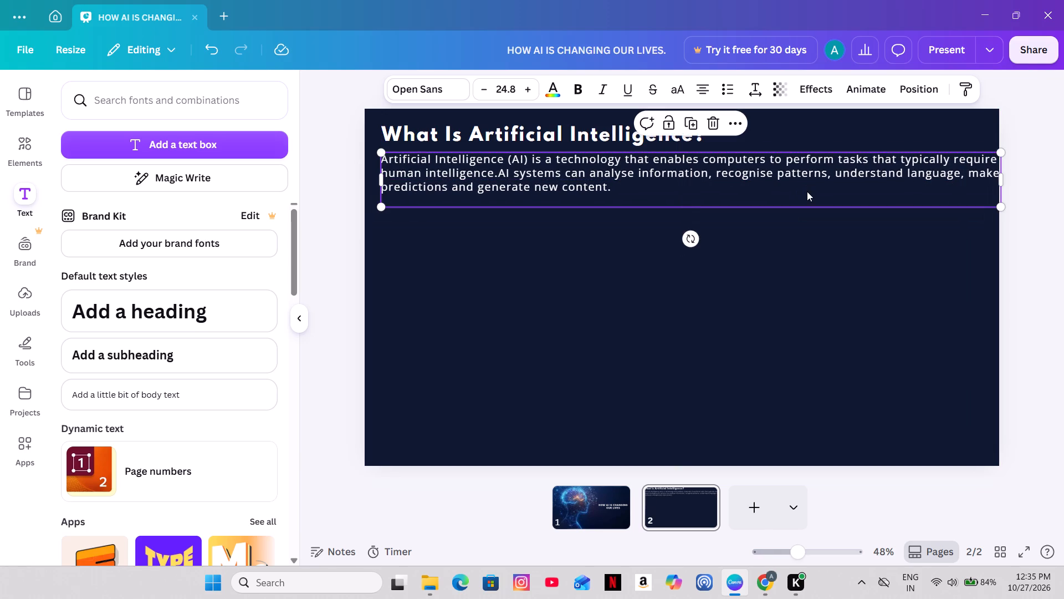
{"action": "key", "text": "Down"}
{"action": "key", "text": "Down"}
{"action": "key", "text": "Down"}
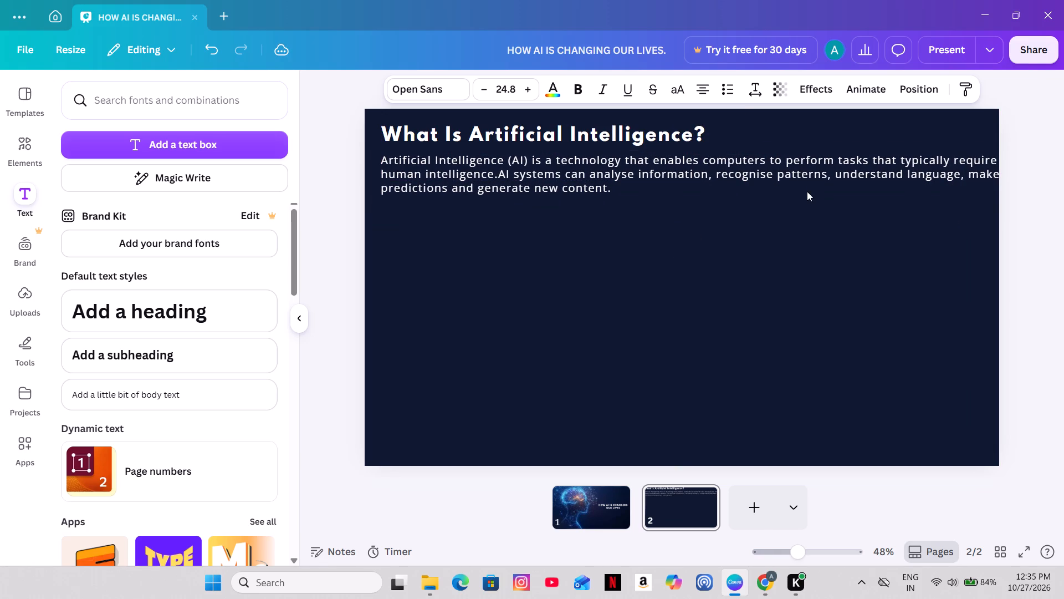
Narrow the body text box from its right edge until the paragraph wraps onto five lines, slightly wider than the heading.
{"action": "left_click", "coordinate": [999, 178]}
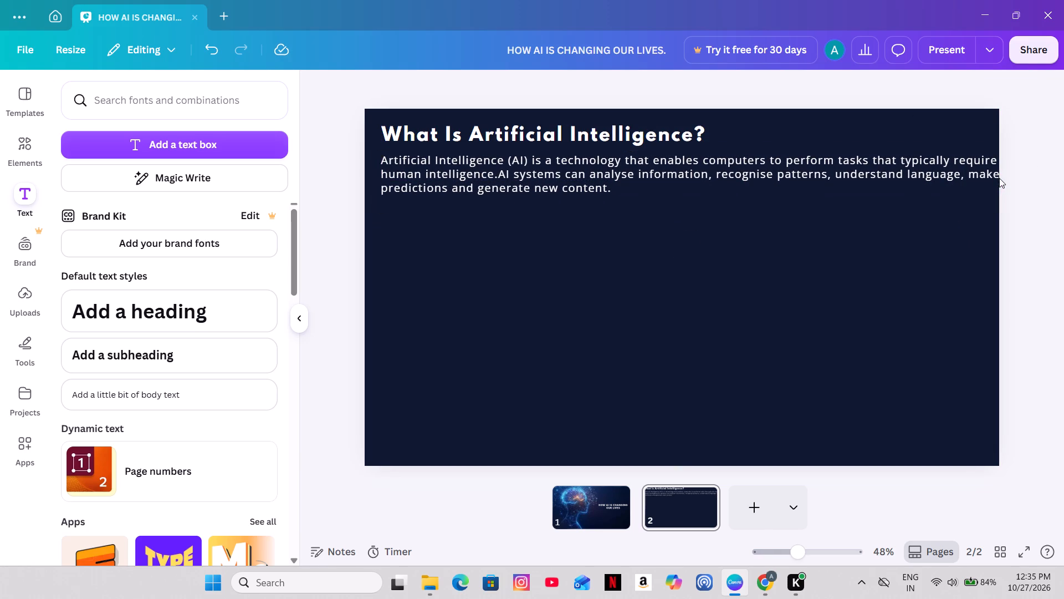
{"action": "left_click", "coordinate": [958, 175]}
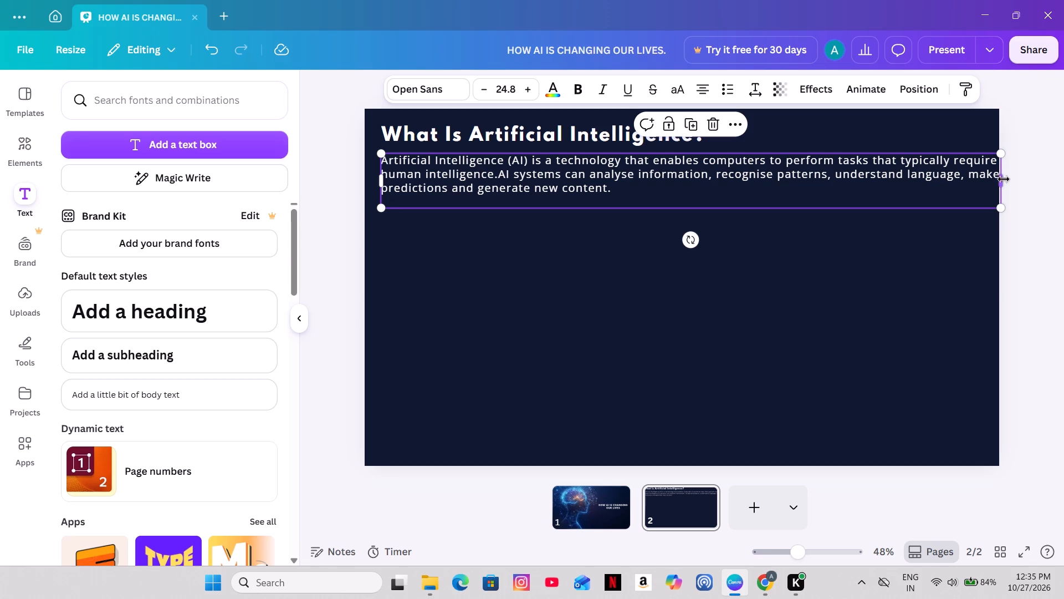
{"action": "left_click_drag", "start_coordinate": [1001, 180], "coordinate": [878, 204]}
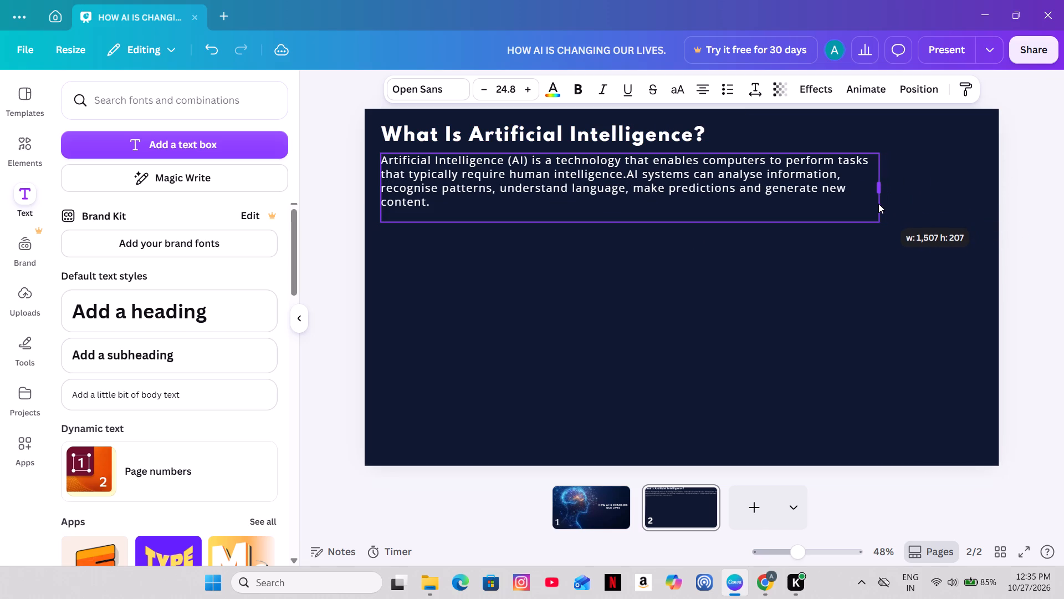
{"action": "left_click_drag", "start_coordinate": [878, 204], "coordinate": [910, 201]}
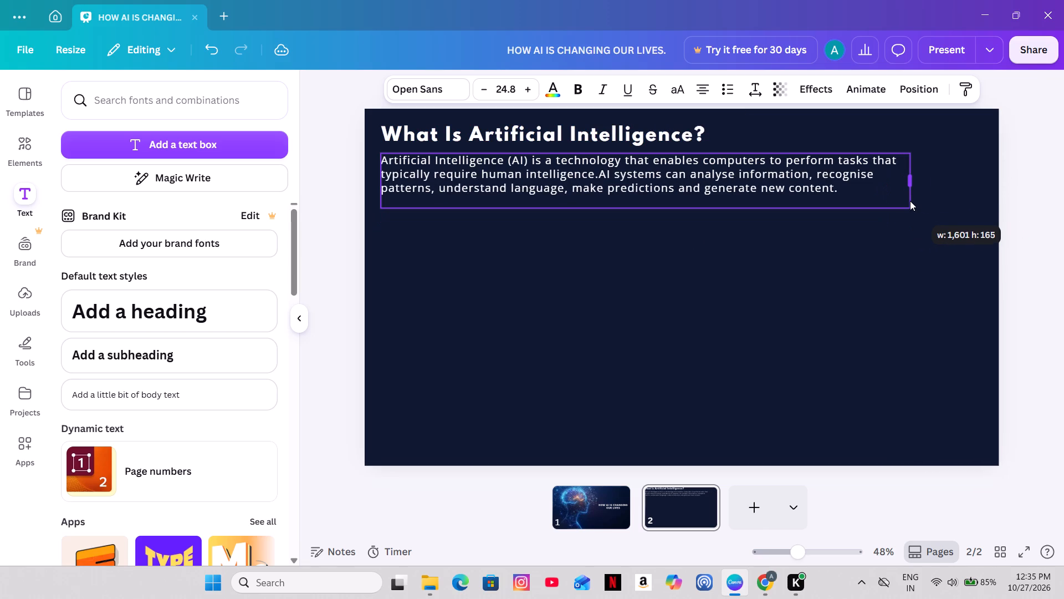
{"action": "left_click_drag", "start_coordinate": [910, 201], "coordinate": [730, 202]}
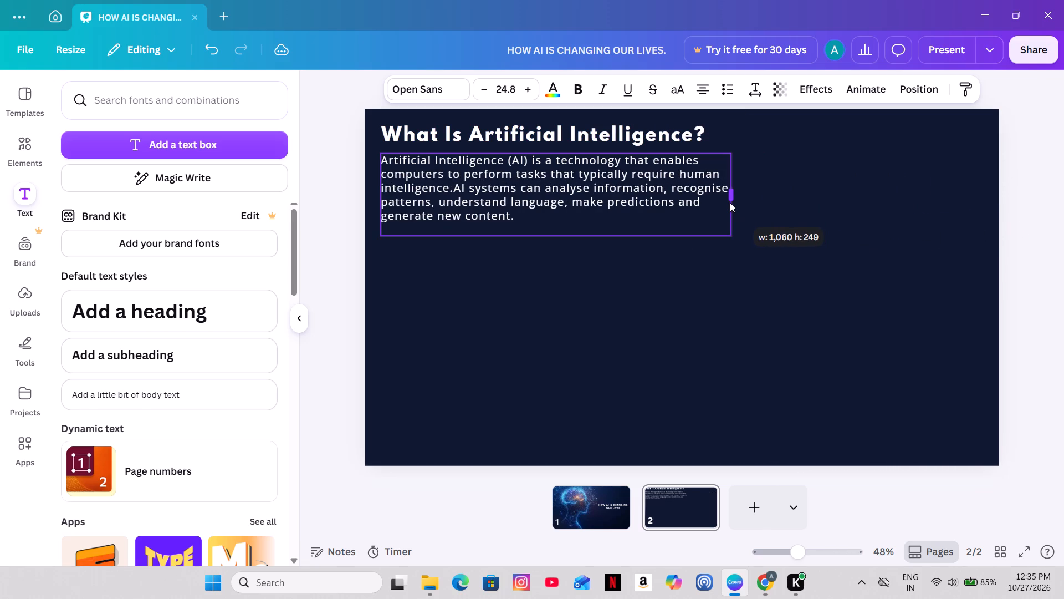
{"action": "left_click_drag", "start_coordinate": [730, 202], "coordinate": [730, 202]}
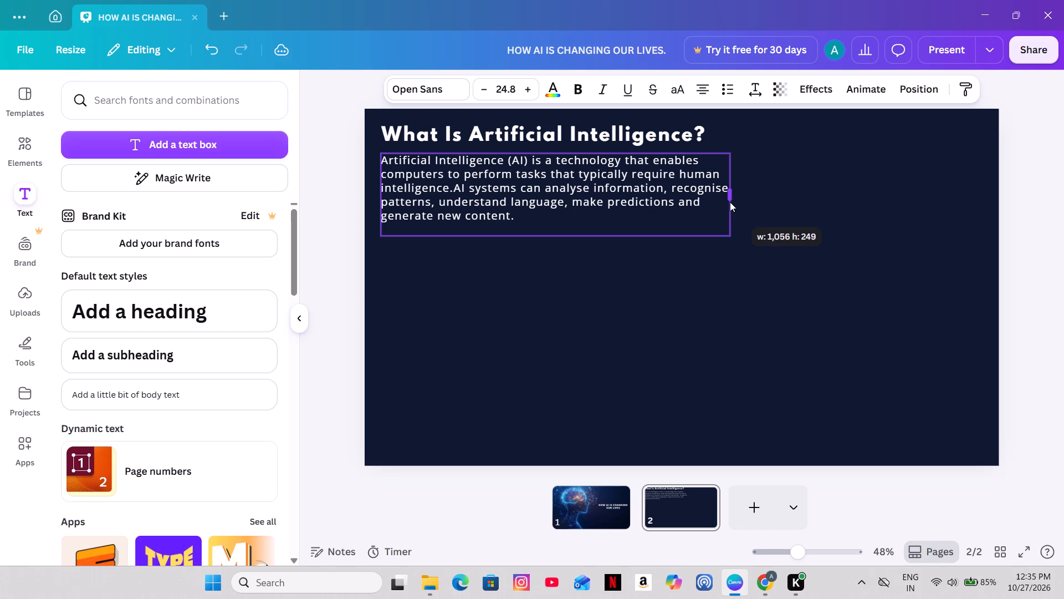
{"action": "left_click_drag", "start_coordinate": [730, 202], "coordinate": [739, 202]}
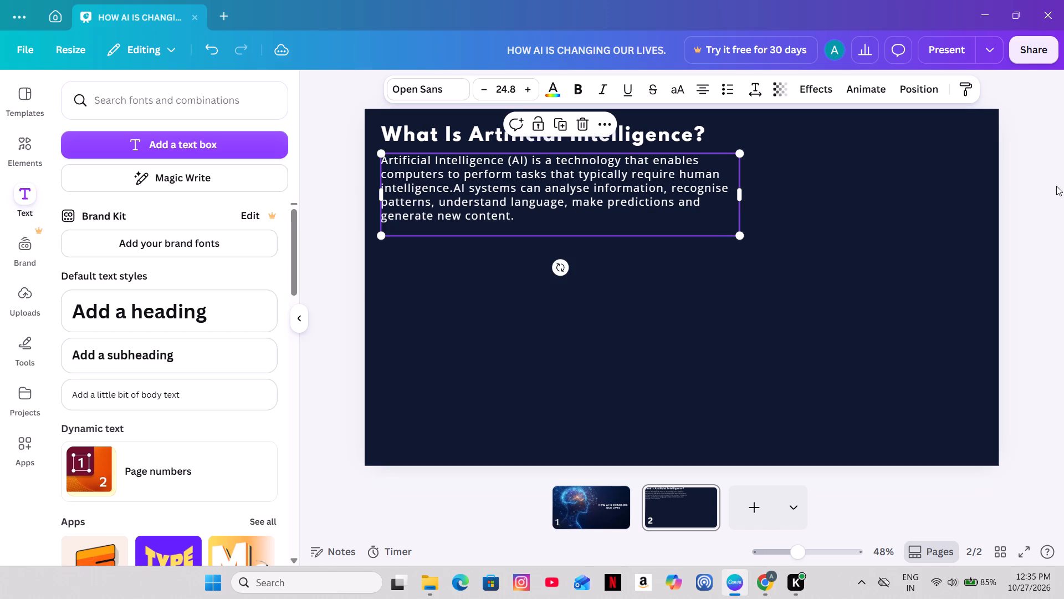
{"action": "left_click", "coordinate": [1056, 186]}
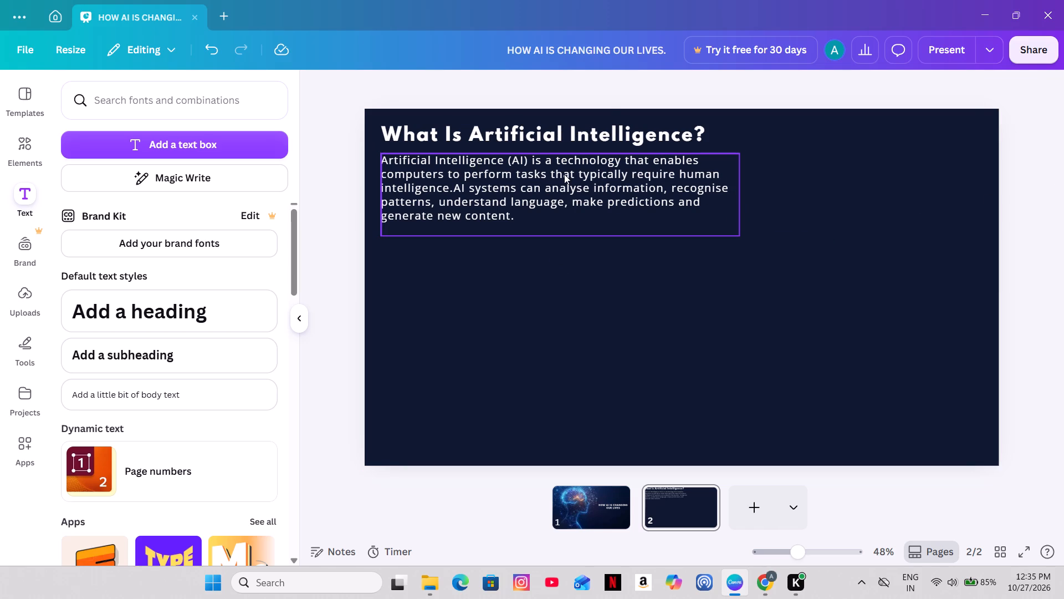
Nudge the body paragraph slightly down to widen the gap beneath the heading.
{"action": "left_click", "coordinate": [564, 174]}
{"action": "key", "text": "Down"}
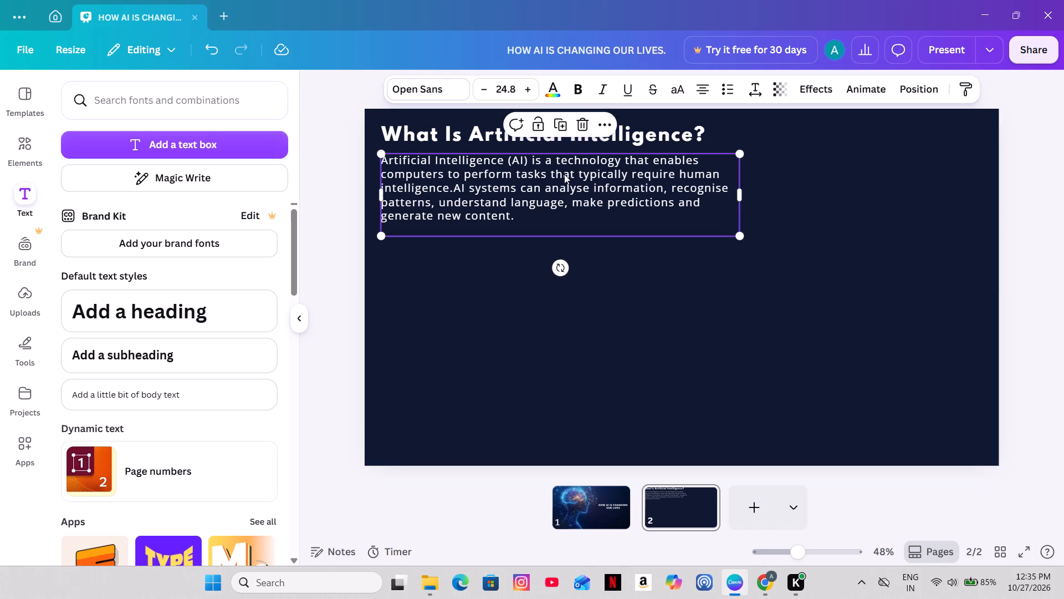
{"action": "left_click", "coordinate": [550, 192]}
{"action": "key", "text": "Down"}
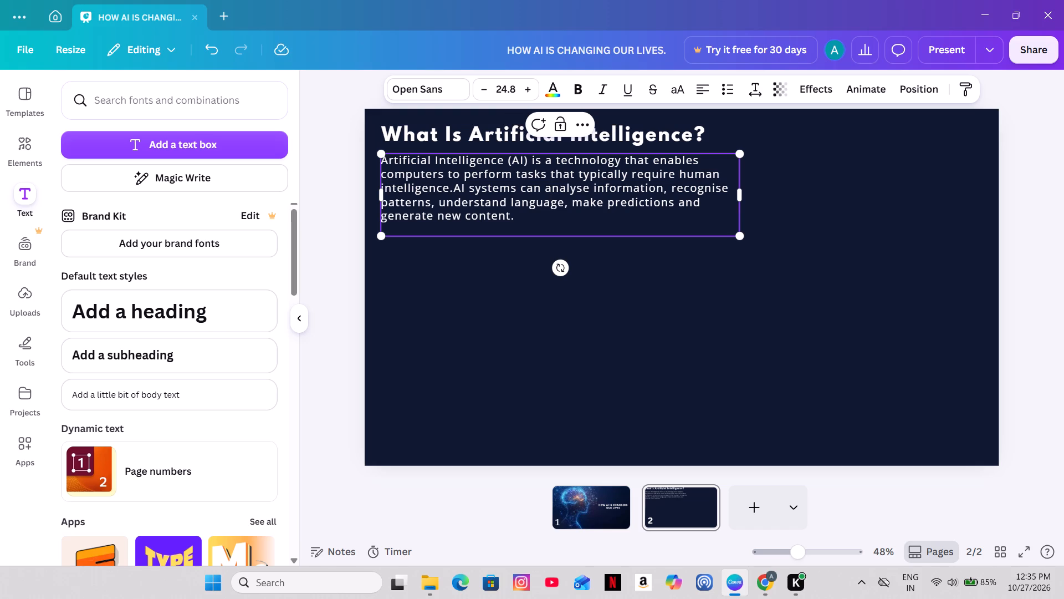
{"action": "left_click", "coordinate": [1051, 191]}
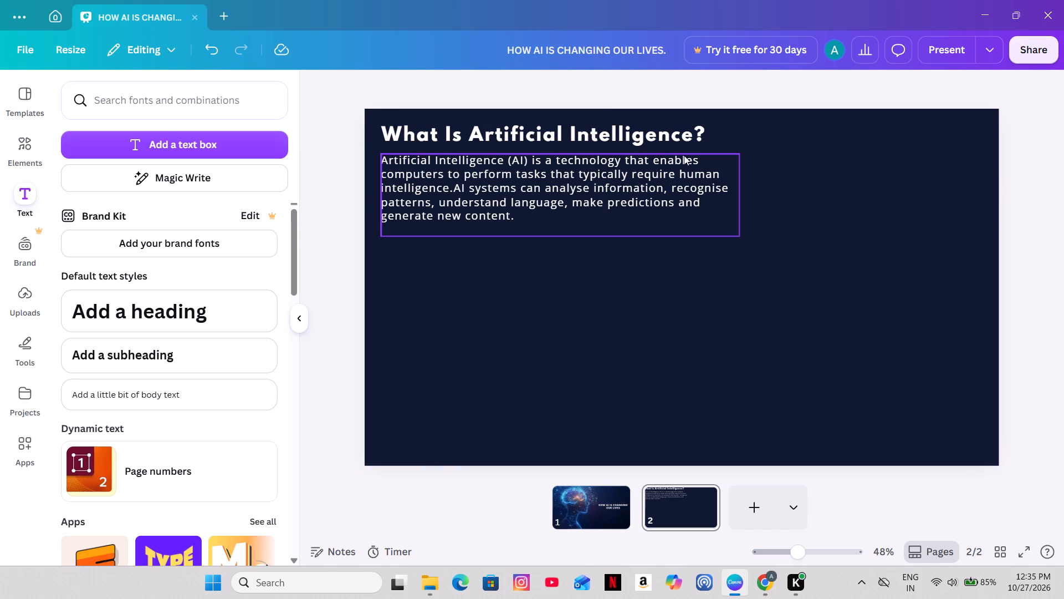
{"action": "left_click", "coordinate": [633, 167]}
{"action": "key", "text": "Down"}
{"action": "key", "text": "Down"}
{"action": "key", "text": "Down"}
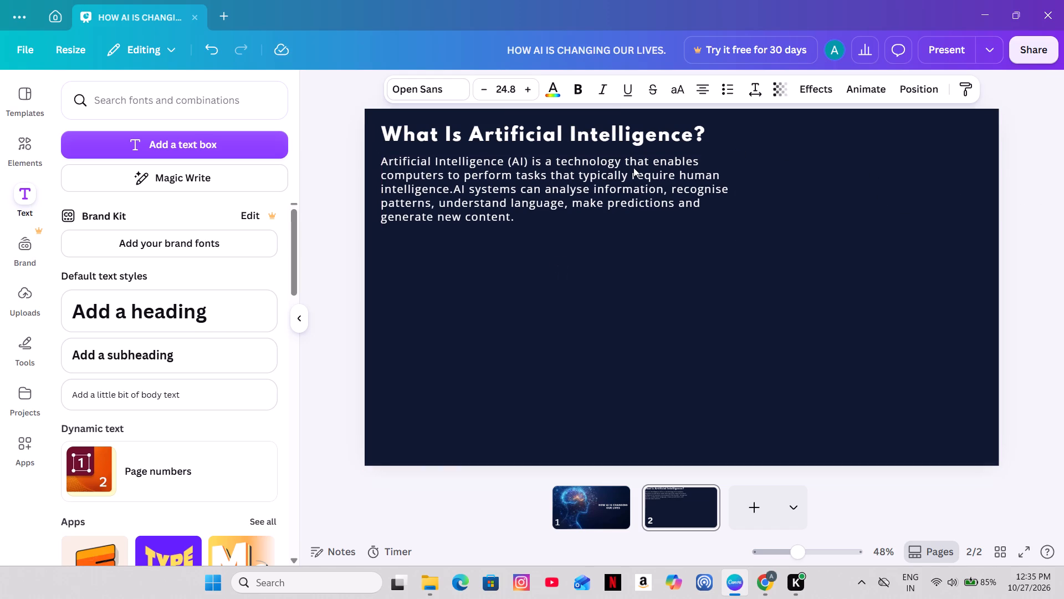
{"action": "key", "text": "Down"}
{"action": "key", "text": "Down"}
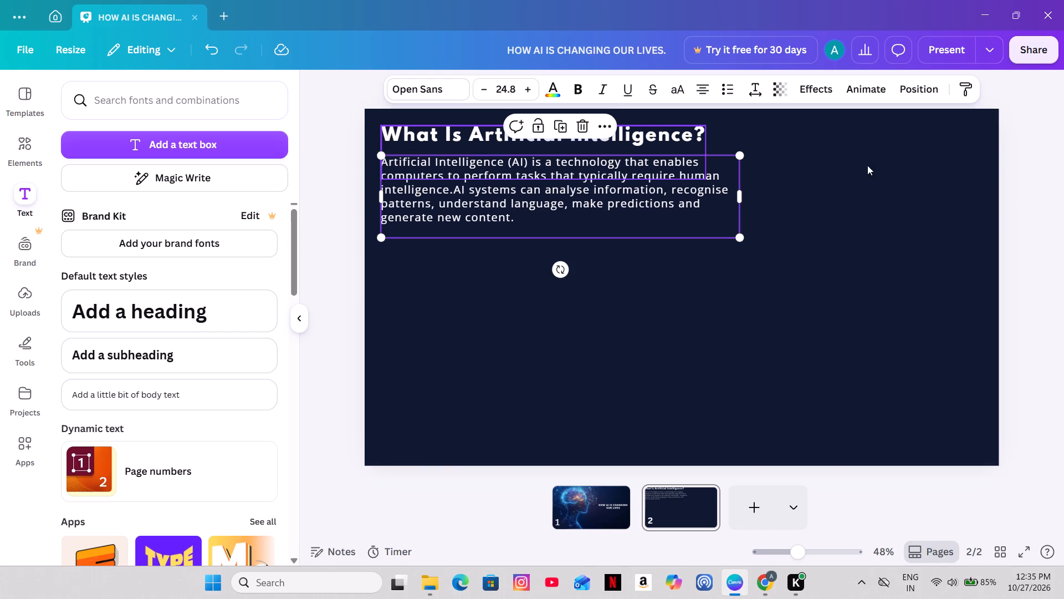
{"action": "left_click", "coordinate": [1063, 181]}
Nudge the "What Is Artificial Intelligence?" heading slightly down, closer to the body paragraph.
{"action": "left_click", "coordinate": [618, 125]}
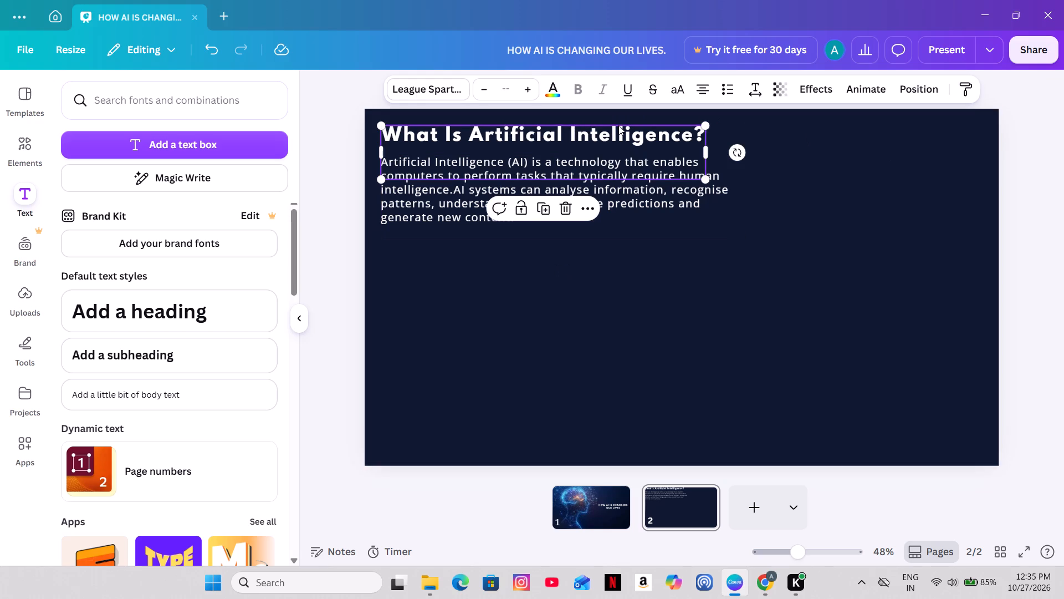
{"action": "key", "text": "Down"}
{"action": "key", "text": "Down"}
{"action": "key", "text": "Down"}
{"action": "key", "text": "Down"}
{"action": "key", "text": "Down"}
{"action": "key", "text": "Down"}
{"action": "key", "text": "Down"}
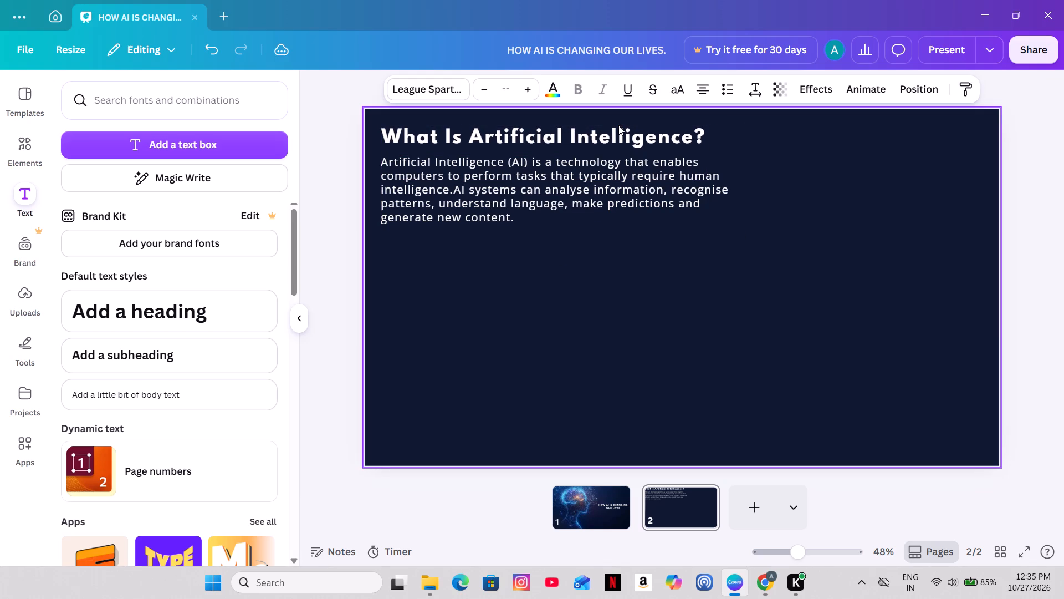
{"action": "key", "text": "Down"}
{"action": "key", "text": "Down"}
{"action": "key", "text": "Down"}
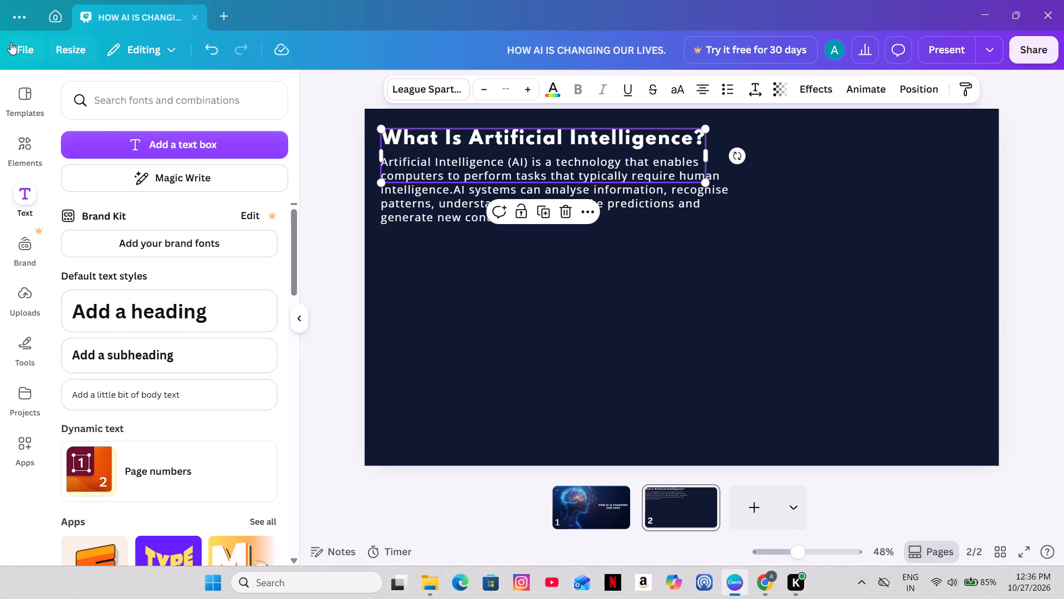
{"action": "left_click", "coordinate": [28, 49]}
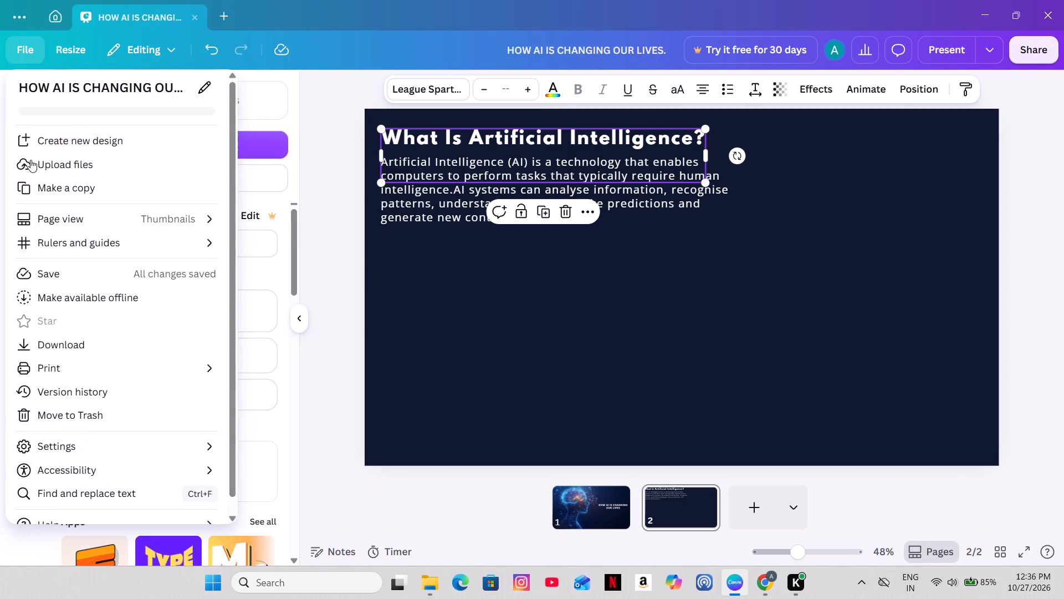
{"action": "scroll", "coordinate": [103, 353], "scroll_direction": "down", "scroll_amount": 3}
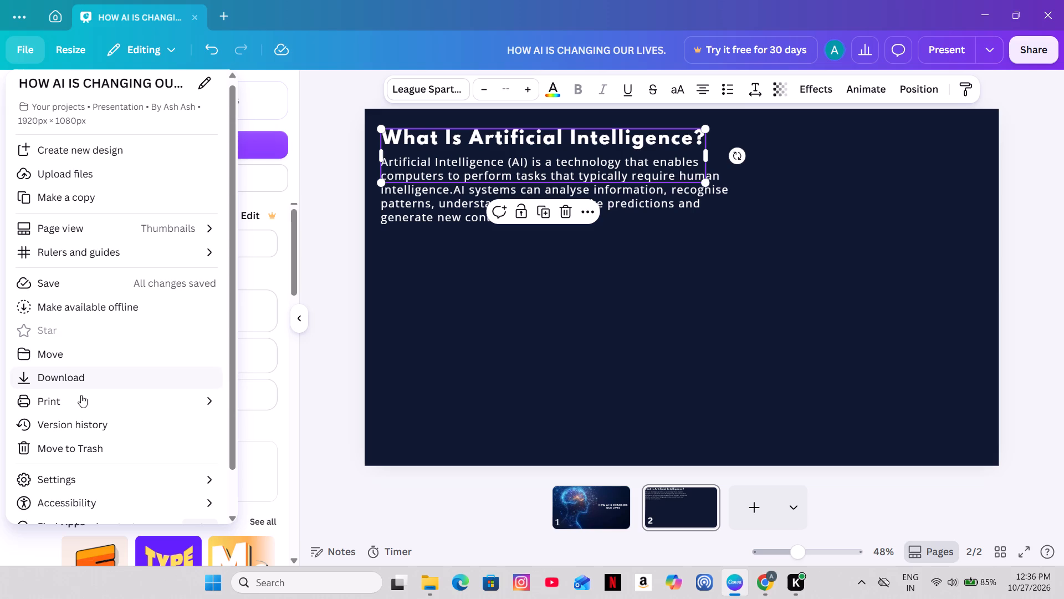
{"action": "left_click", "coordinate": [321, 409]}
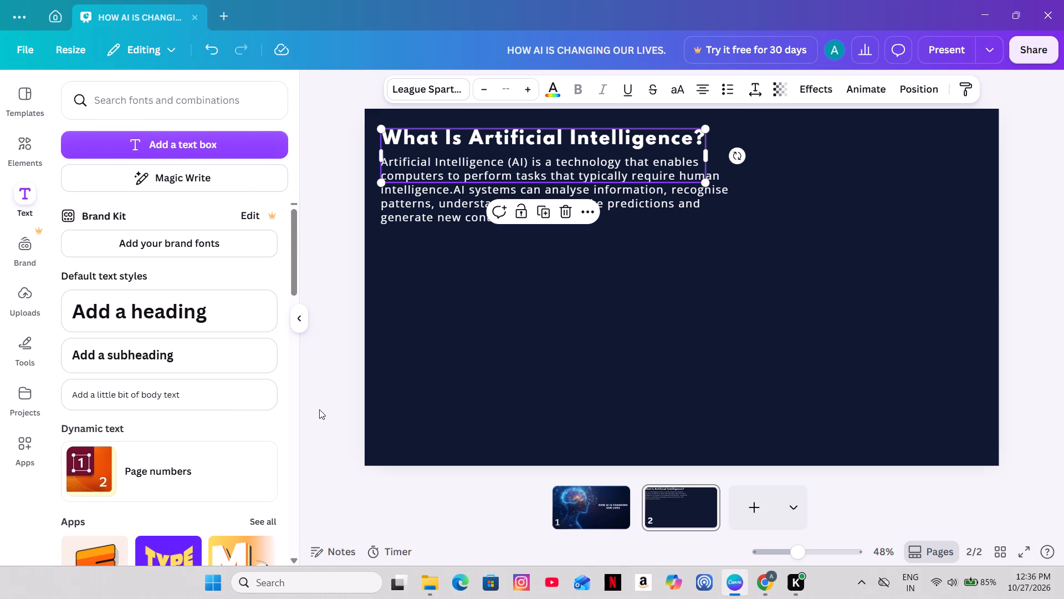
Search the elements library for "frame" and look through the photo results for a usable picture frame.
{"action": "left_click", "coordinate": [32, 145]}
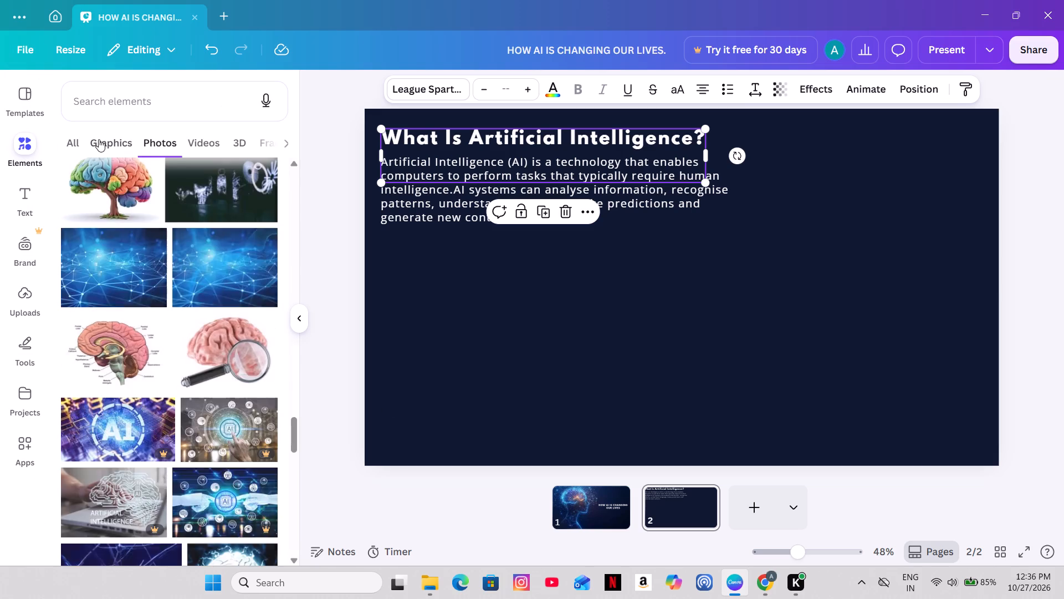
{"action": "scroll", "coordinate": [216, 333], "scroll_direction": "up", "scroll_amount": 20}
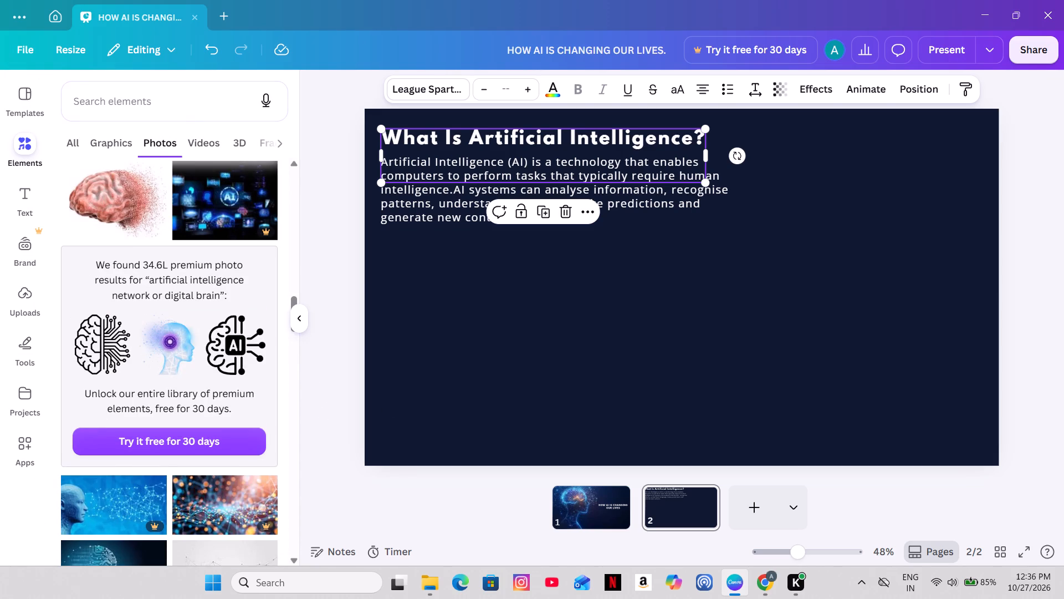
{"action": "left_click", "coordinate": [150, 107]}
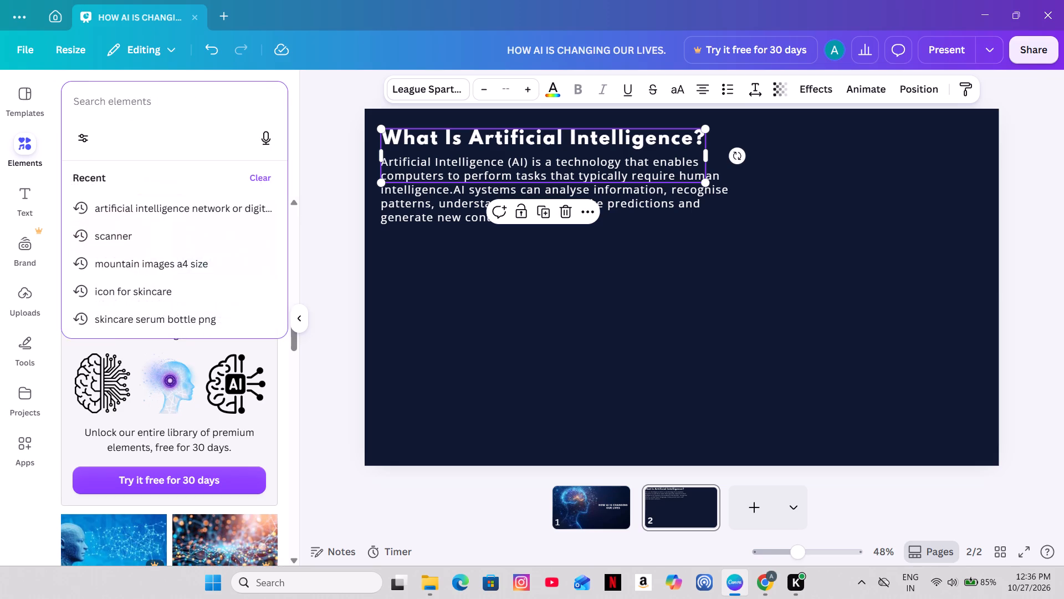
{"action": "type", "text": "dra"}
{"action": "key", "text": "BackSpace"}
{"action": "key", "text": "BackSpace"}
{"action": "key", "text": "BackSpace"}
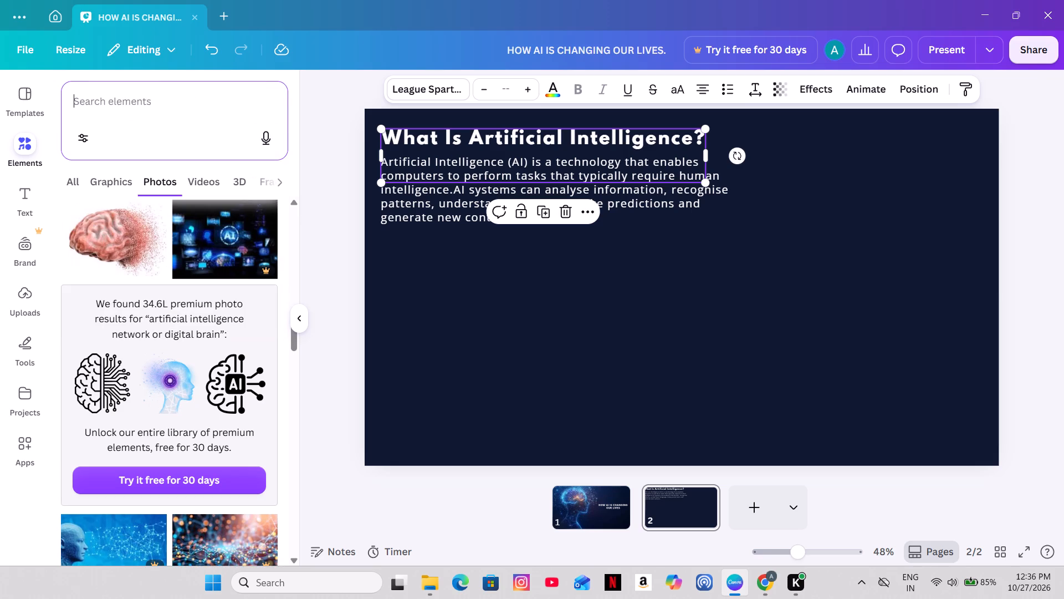
{"action": "key", "text": "BackSpace"}
{"action": "type", "text": "fra"}
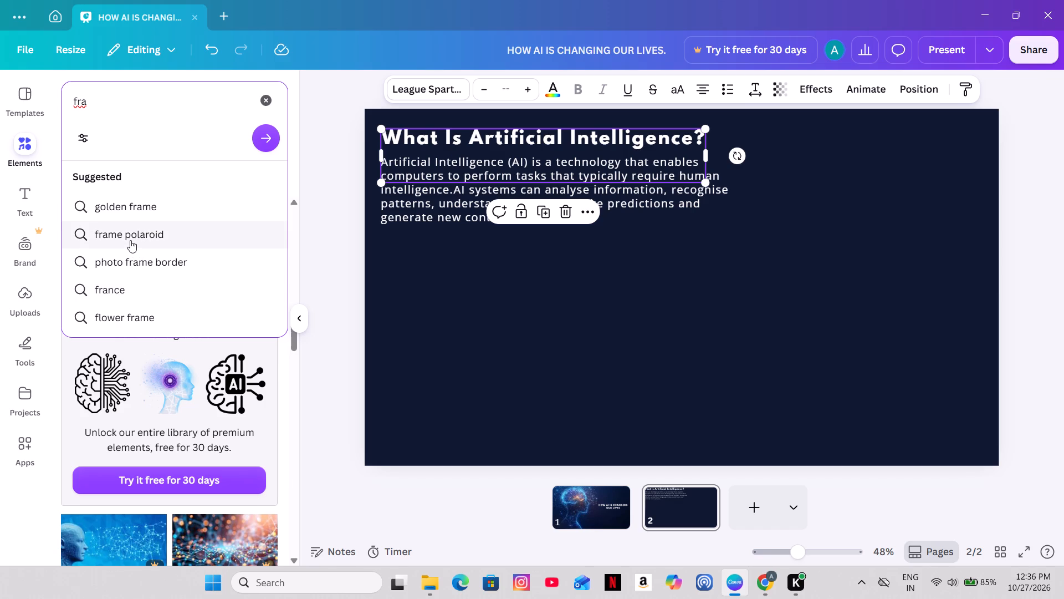
{"action": "type", "text": "me"}
{"action": "key", "text": "Return"}
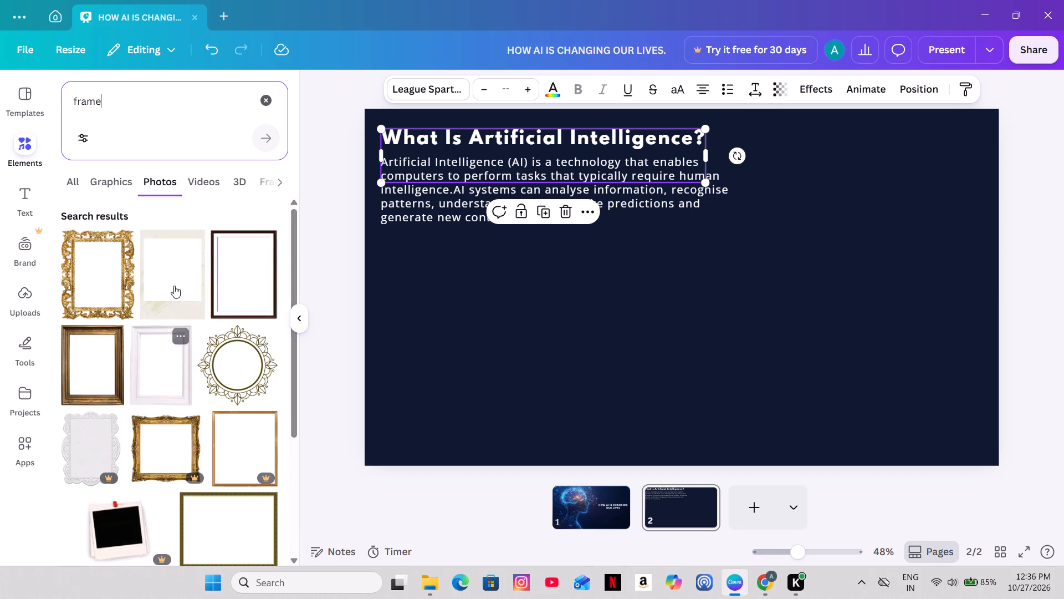
{"action": "scroll", "coordinate": [252, 384], "scroll_direction": "down", "scroll_amount": 4}
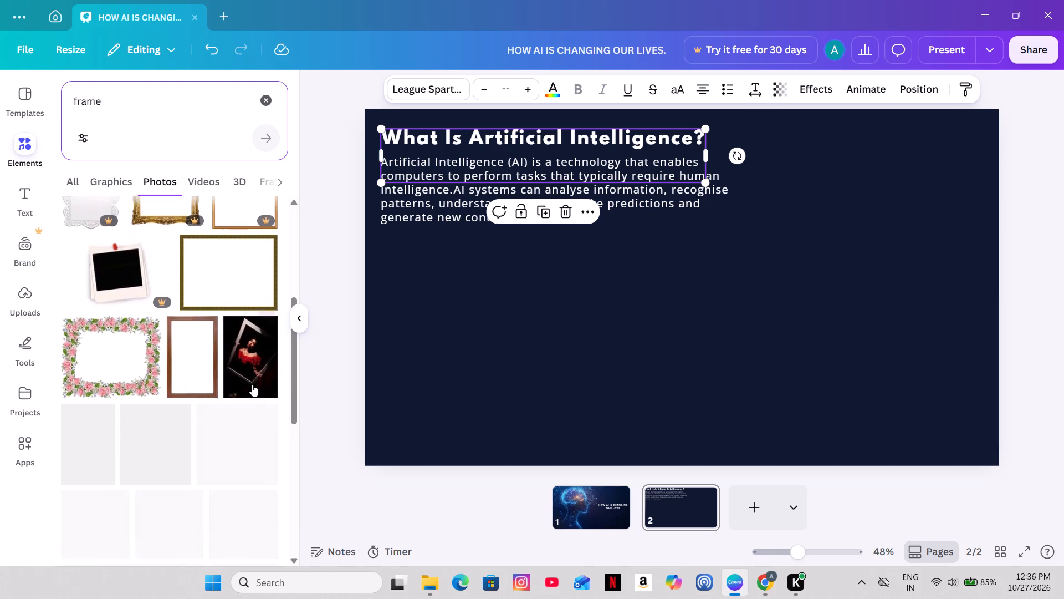
{"action": "scroll", "coordinate": [252, 384], "scroll_direction": "down", "scroll_amount": 3}
{"action": "scroll", "coordinate": [252, 384], "scroll_direction": "up", "scroll_amount": 6}
{"action": "scroll", "coordinate": [225, 398], "scroll_direction": "down", "scroll_amount": 2}
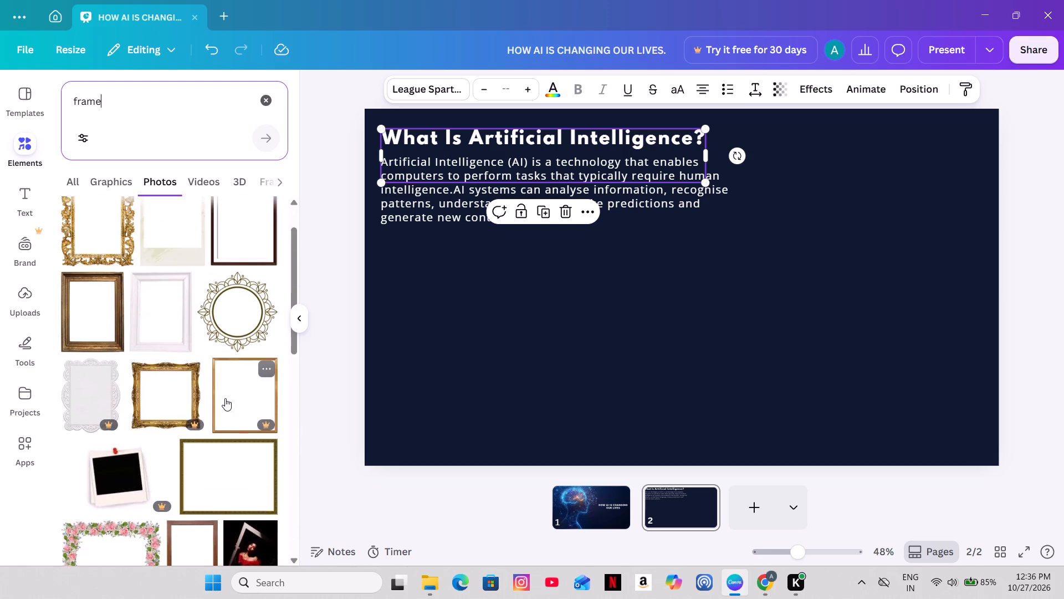
{"action": "scroll", "coordinate": [225, 398], "scroll_direction": "down", "scroll_amount": 4}
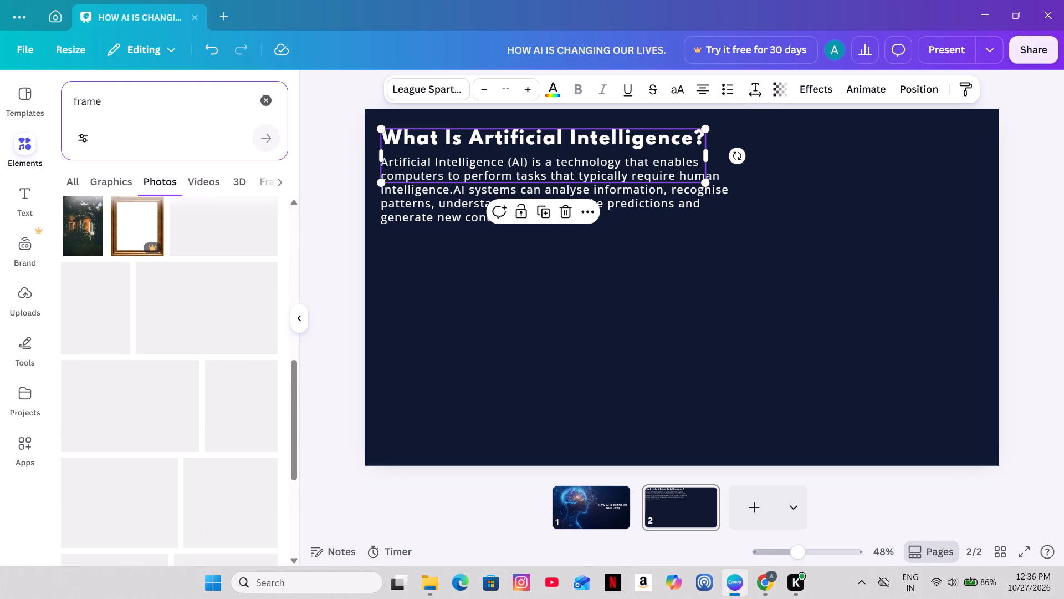
Refine the elements search to "photoframe" and look through the photo results for a suitable frame.
{"action": "left_click", "coordinate": [72, 96]}
{"action": "key", "text": "space"}
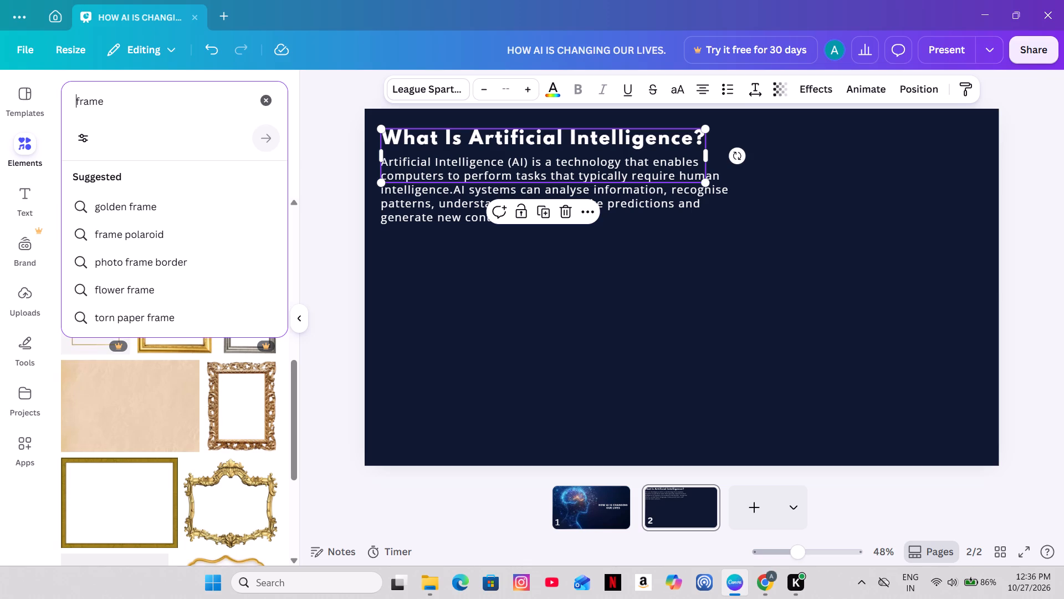
{"action": "type", "text": "photo"}
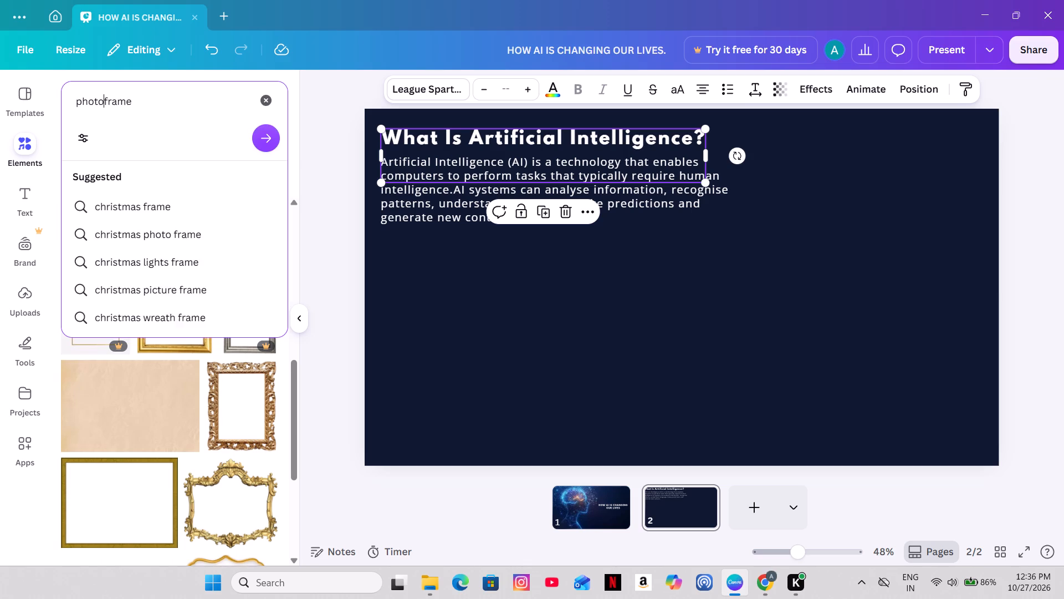
{"action": "key", "text": "Return"}
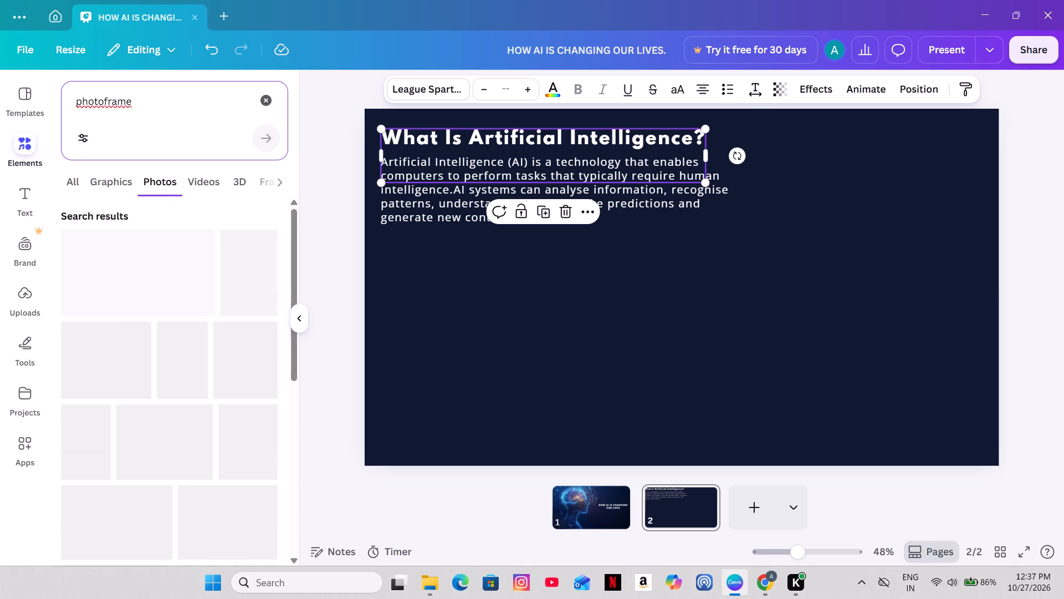
{"action": "key", "text": "space"}
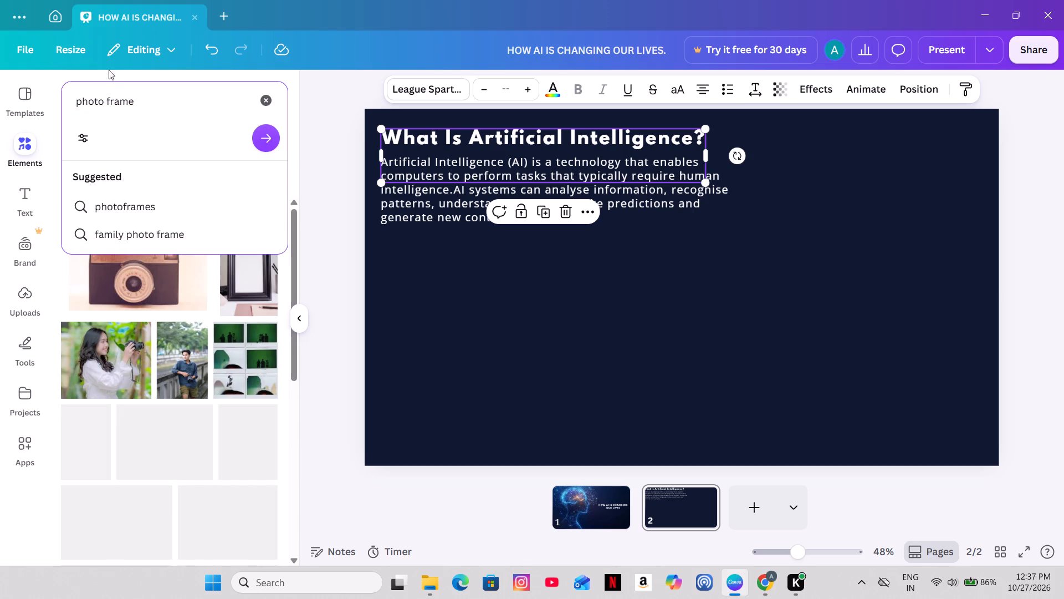
{"action": "left_click", "coordinate": [337, 286]}
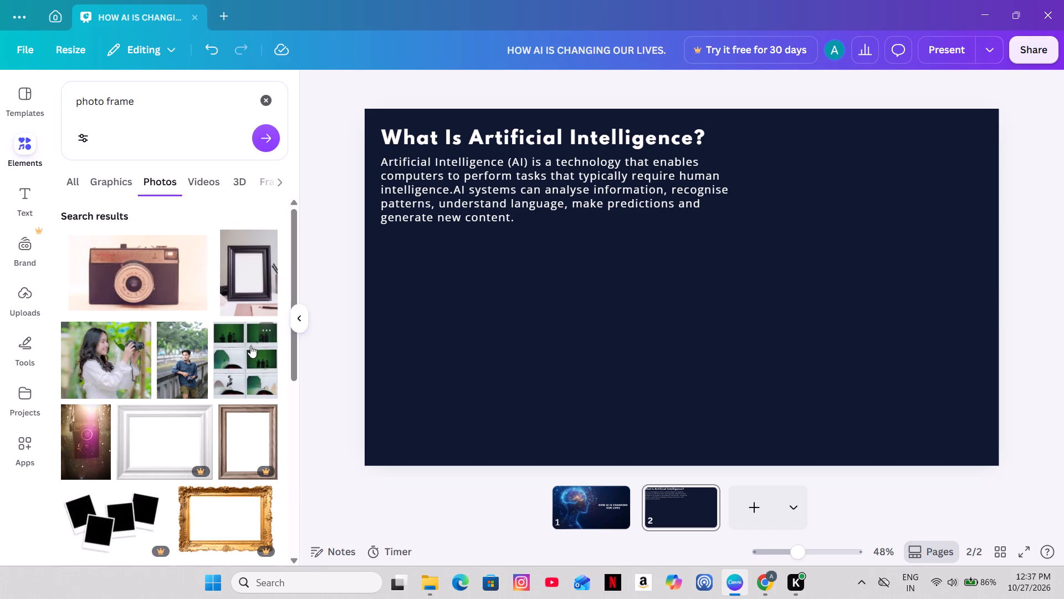
{"action": "scroll", "coordinate": [231, 298], "scroll_direction": "down", "scroll_amount": 5}
{"action": "scroll", "coordinate": [231, 298], "scroll_direction": "up", "scroll_amount": 5}
{"action": "scroll", "coordinate": [231, 298], "scroll_direction": "down", "scroll_amount": 3}
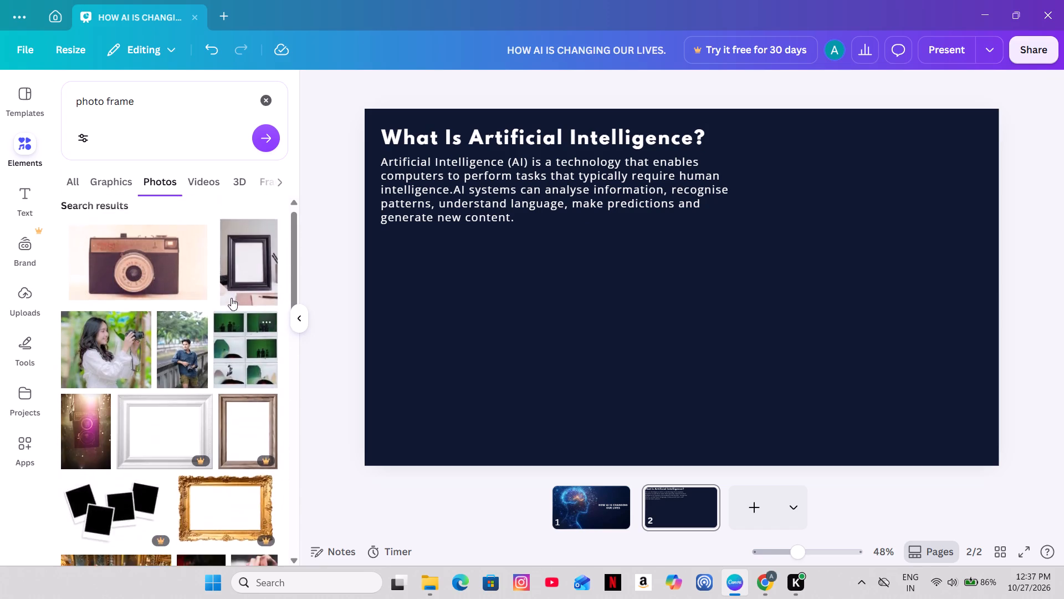
{"action": "scroll", "coordinate": [231, 298], "scroll_direction": "down", "scroll_amount": 8}
{"action": "scroll", "coordinate": [231, 298], "scroll_direction": "up", "scroll_amount": 3}
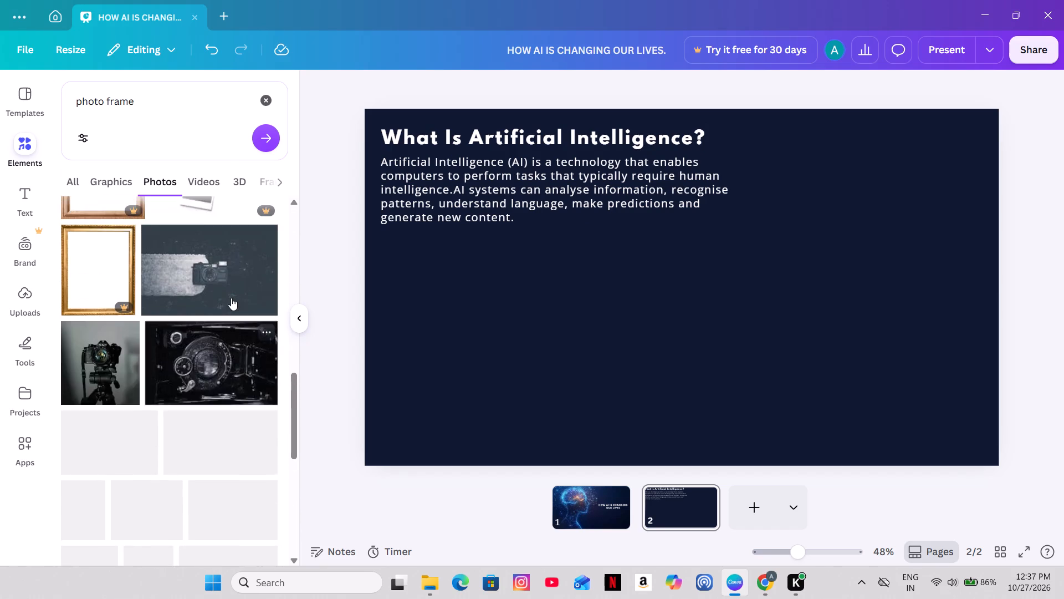
{"action": "scroll", "coordinate": [231, 298], "scroll_direction": "up", "scroll_amount": 4}
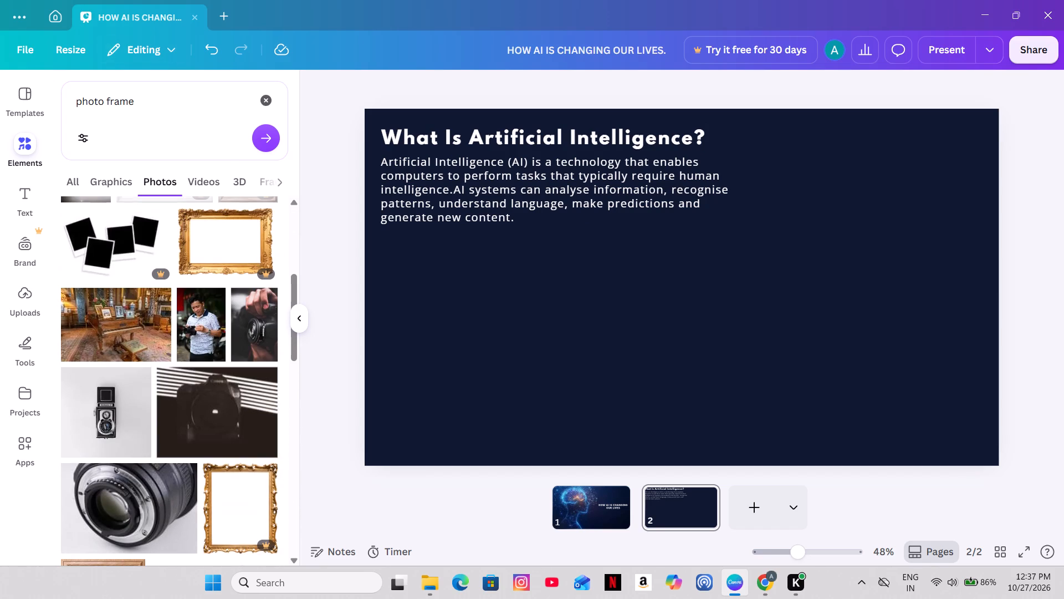
Change the elements search to "picture frame" and look through the photo results for a suitable frame.
{"action": "left_click", "coordinate": [104, 98]}
{"action": "key", "text": "BackSpace"}
{"action": "key", "text": "BackSpace"}
{"action": "key", "text": "BackSpace"}
{"action": "key", "text": "BackSpace"}
{"action": "key", "text": "BackSpace"}
{"action": "key", "text": "BackSpace"}
{"action": "key", "text": "BackSpace"}
{"action": "key", "text": "BackSpace"}
{"action": "key", "text": "BackSpace"}
{"action": "key", "text": "BackSpace"}
{"action": "key", "text": "BackSpace"}
{"action": "key", "text": "BackSpace"}
{"action": "key", "text": "BackSpace"}
{"action": "key", "text": "BackSpace"}
{"action": "key", "text": "BackSpace"}
{"action": "key", "text": "BackSpace"}
{"action": "key", "text": "BackSpace"}
{"action": "key", "text": "BackSpace"}
{"action": "key", "text": "BackSpace"}
{"action": "key", "text": "BackSpace"}
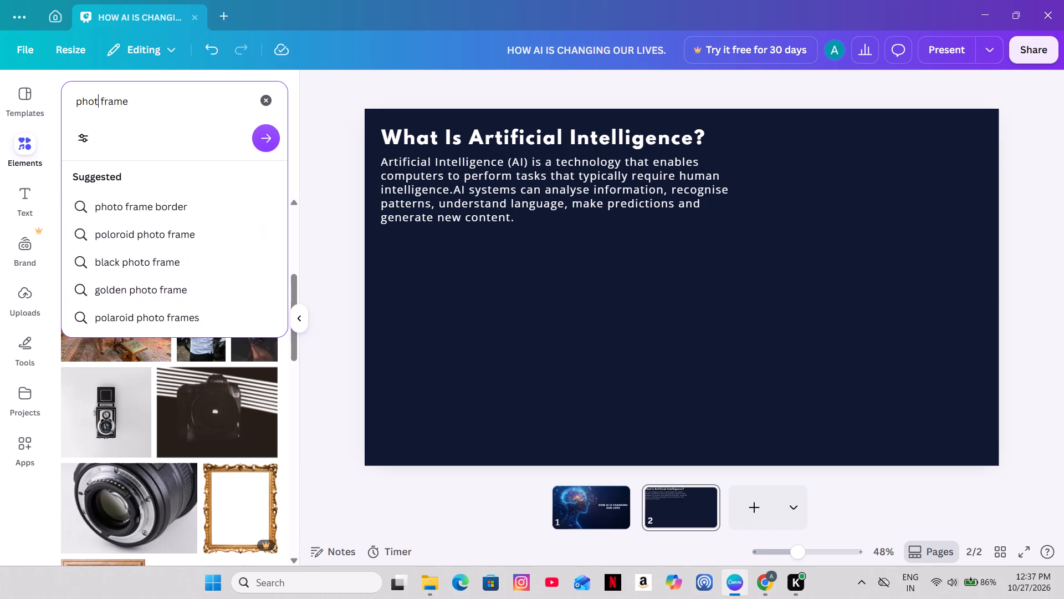
{"action": "type", "text": "picture"}
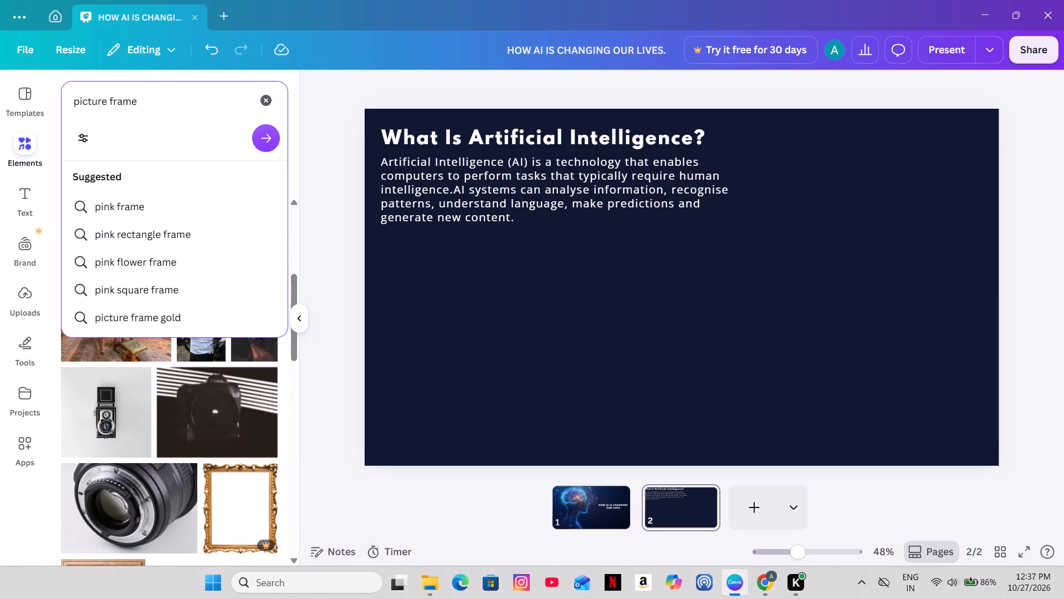
{"action": "key", "text": "Return"}
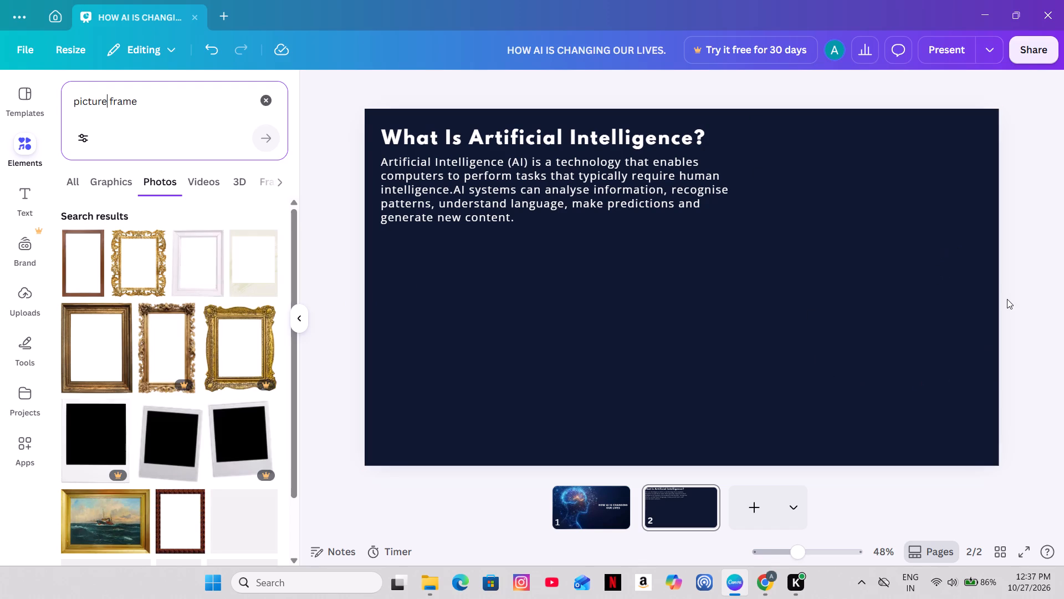
{"action": "scroll", "coordinate": [218, 387], "scroll_direction": "down", "scroll_amount": 7}
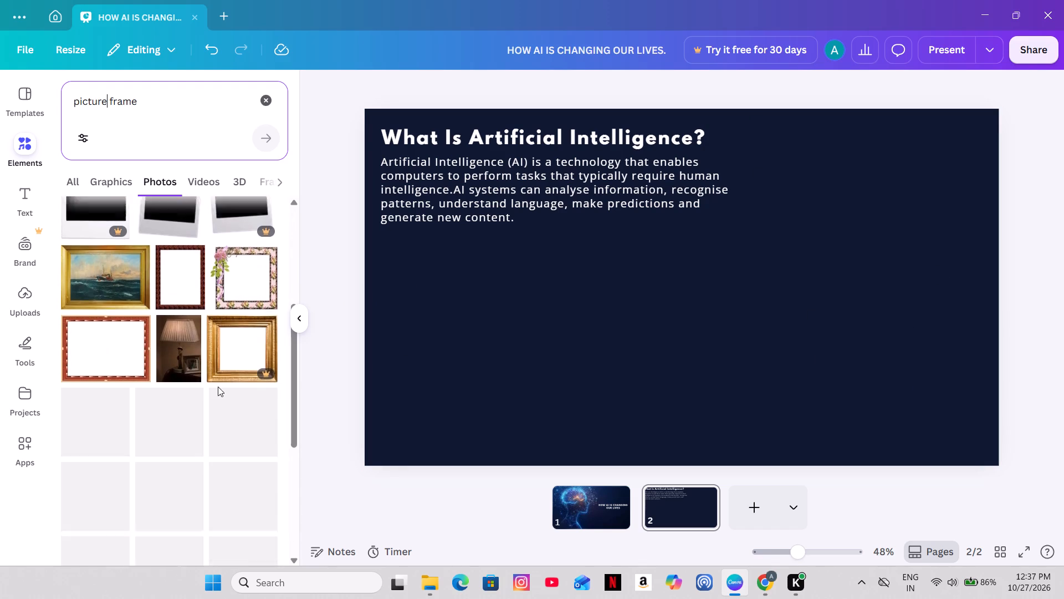
{"action": "scroll", "coordinate": [218, 387], "scroll_direction": "up", "scroll_amount": 14}
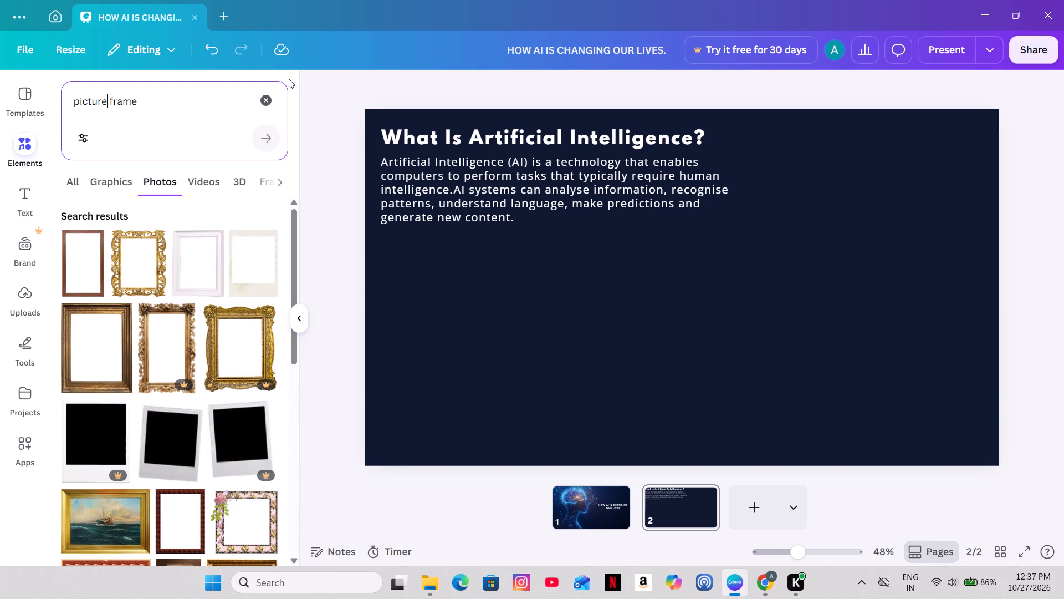
Search all elements for "frame" again and add the rounded-corner square frame from the Frames category to slide two.
{"action": "left_click", "coordinate": [268, 100]}
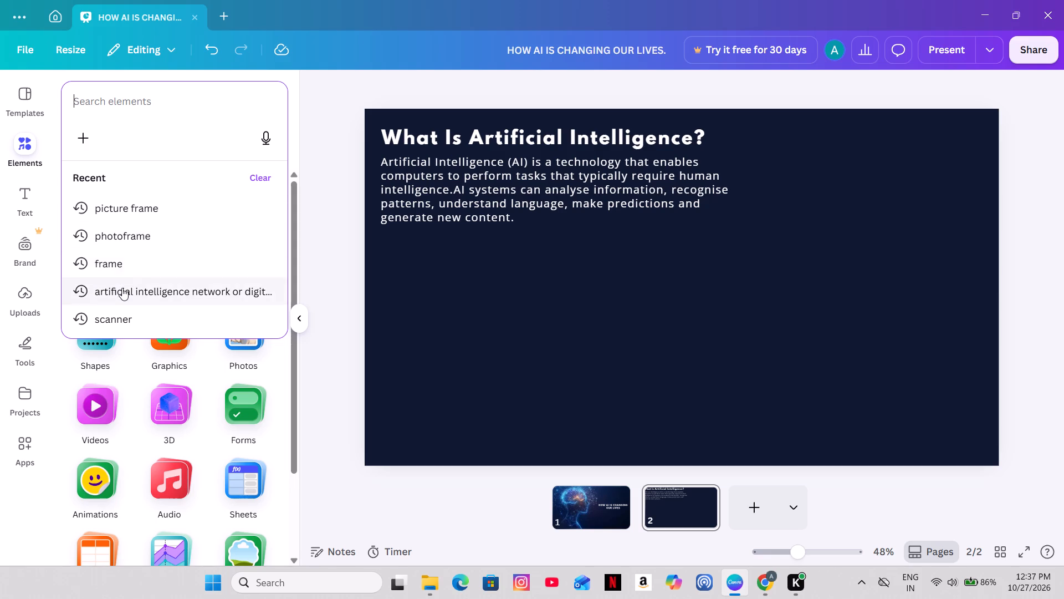
{"action": "left_click", "coordinate": [122, 262]}
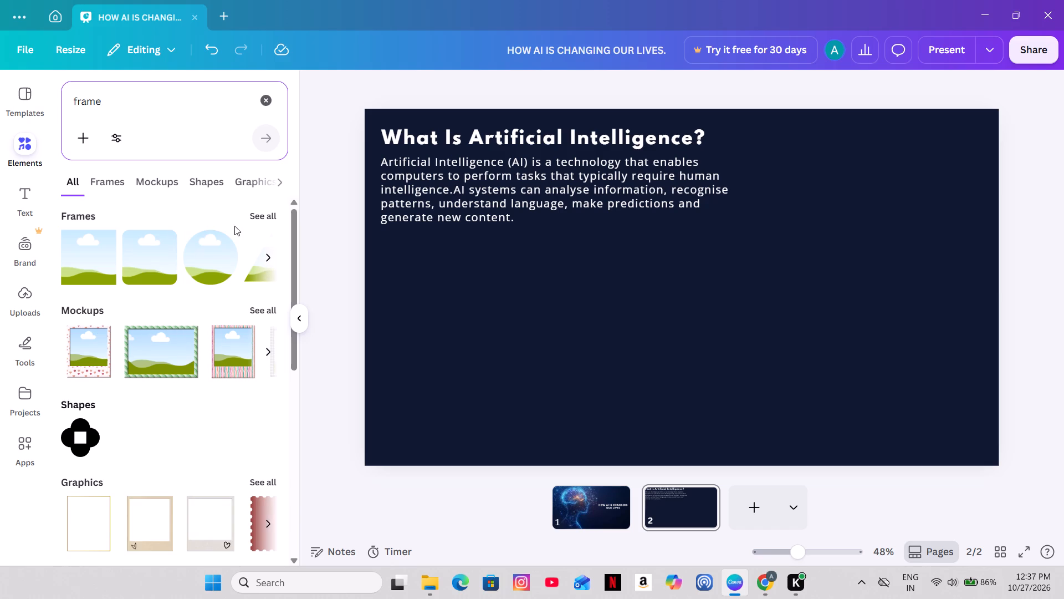
{"action": "left_click", "coordinate": [265, 214]}
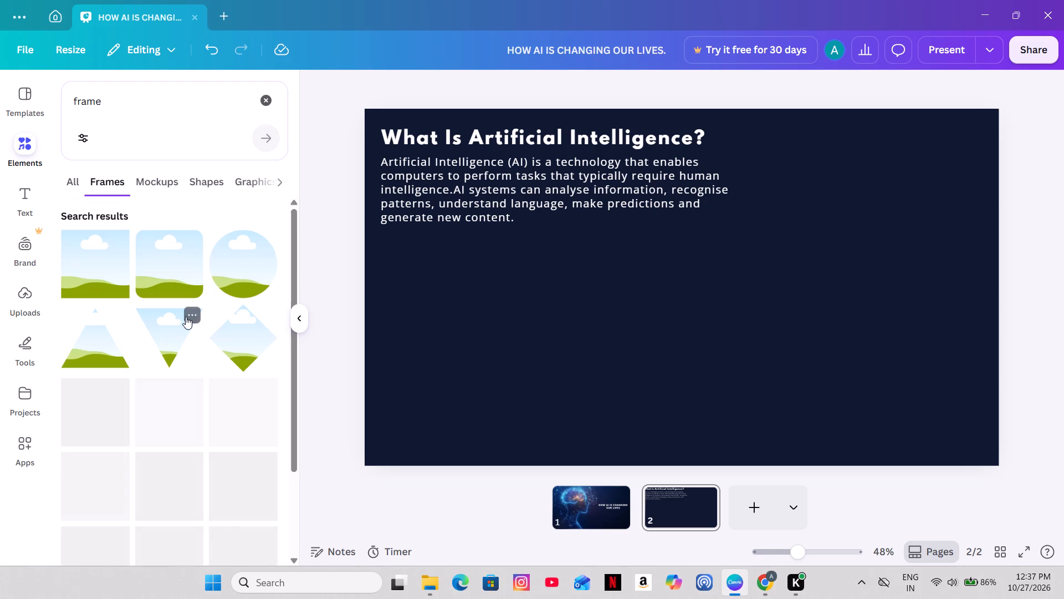
{"action": "scroll", "coordinate": [202, 311], "scroll_direction": "down", "scroll_amount": 2}
{"action": "scroll", "coordinate": [202, 311], "scroll_direction": "up", "scroll_amount": 3}
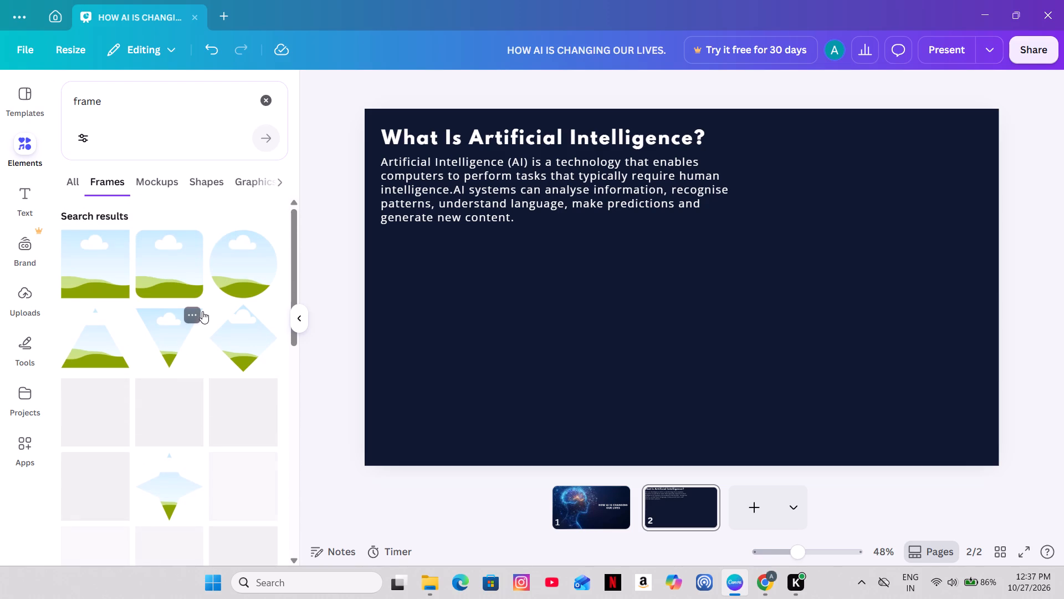
{"action": "left_click", "coordinate": [165, 255]}
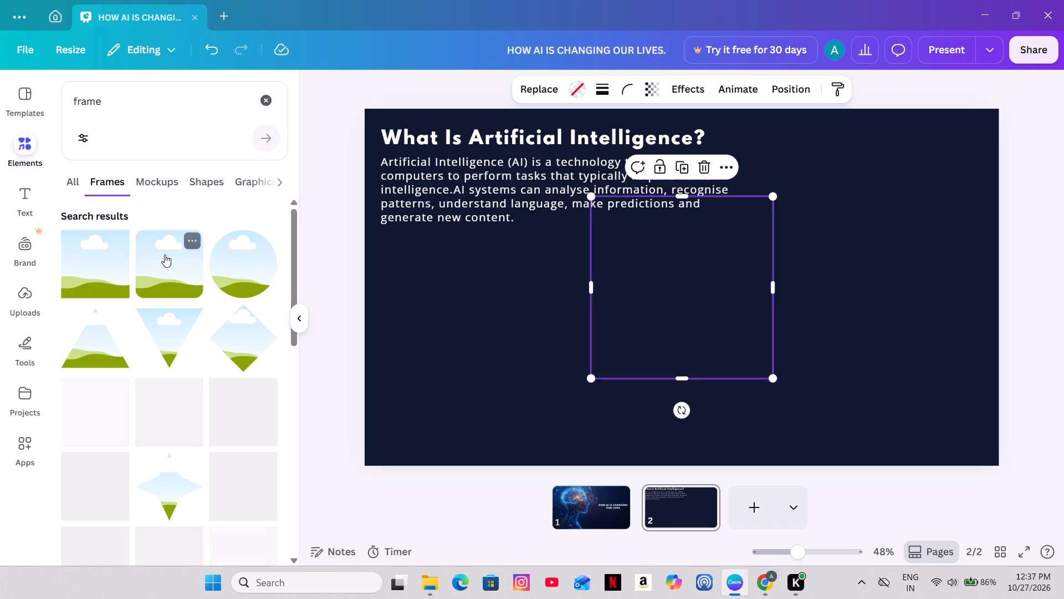
Move the frame to the right of slide two's body paragraph and stretch it to about 677 wide and slightly taller.
{"action": "left_click_drag", "start_coordinate": [687, 281], "coordinate": [755, 281]}
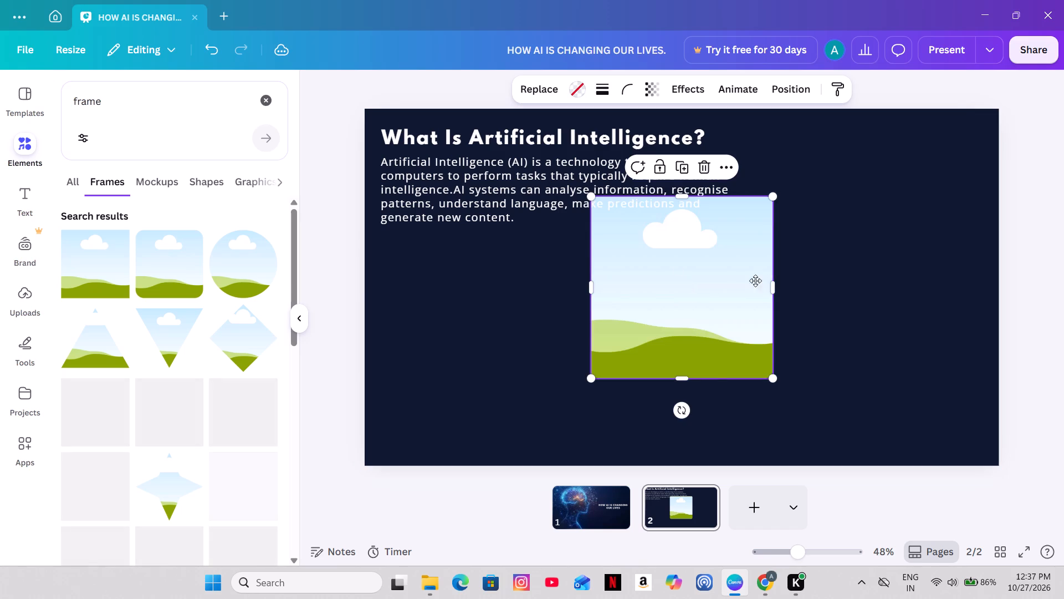
{"action": "left_click_drag", "start_coordinate": [755, 281], "coordinate": [862, 242]}
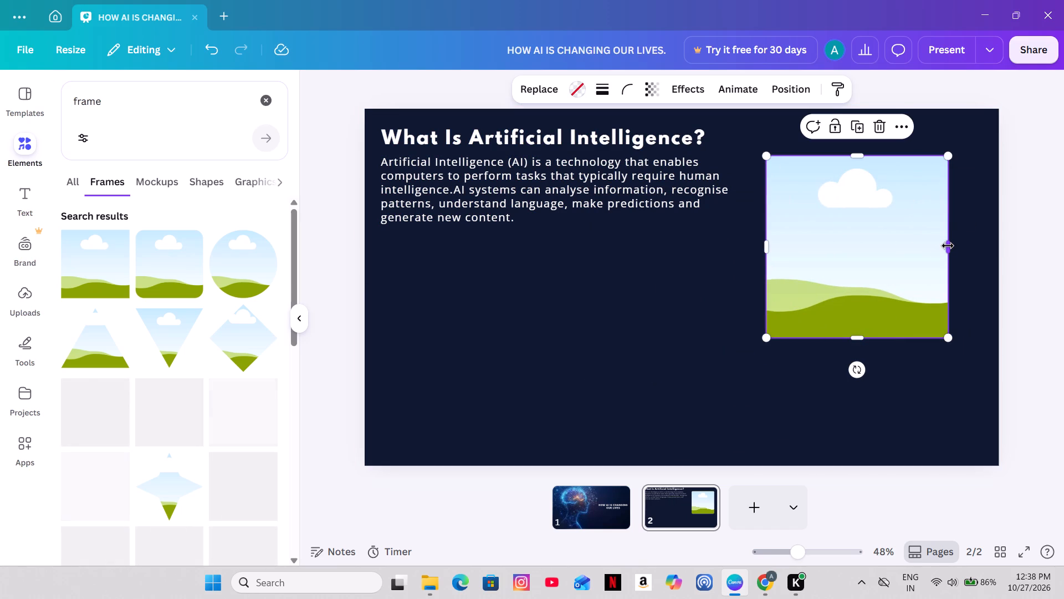
{"action": "left_click_drag", "start_coordinate": [948, 246], "coordinate": [991, 243]}
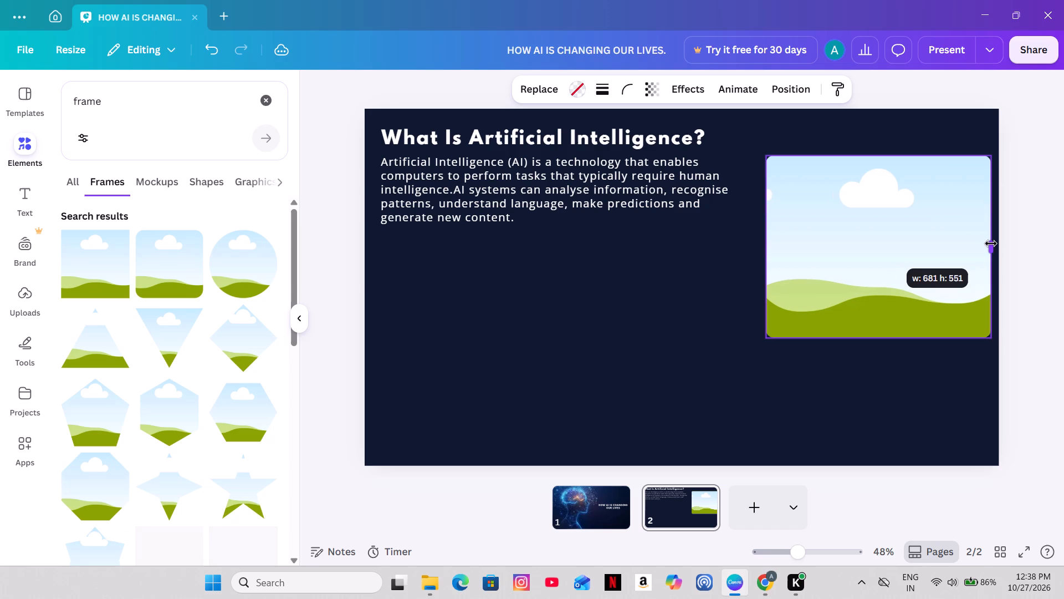
{"action": "left_click_drag", "start_coordinate": [991, 243], "coordinate": [990, 244]}
{"action": "left_click_drag", "start_coordinate": [882, 335], "coordinate": [885, 346]}
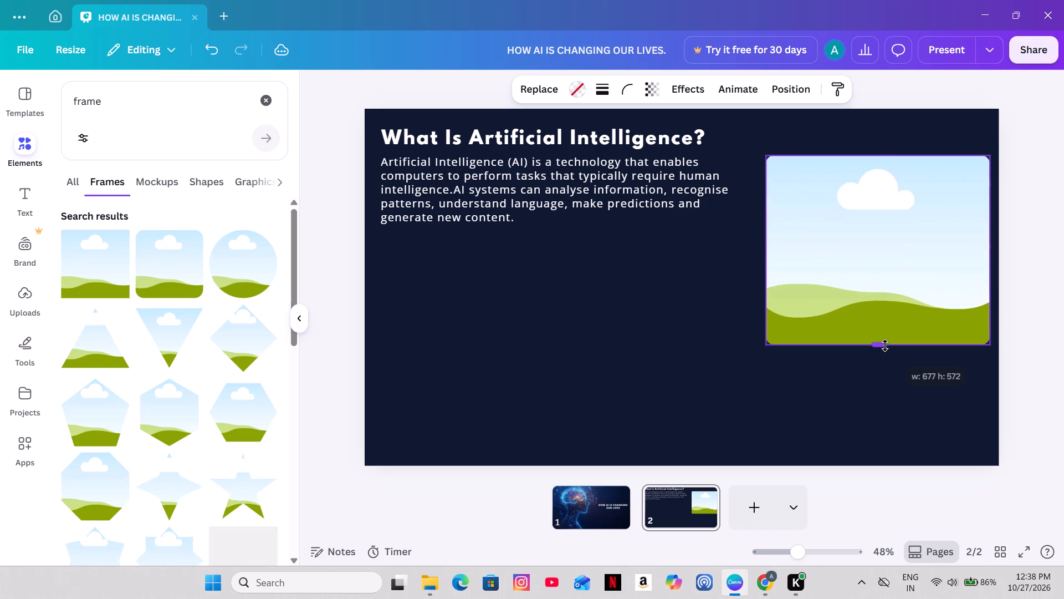
{"action": "left_click_drag", "start_coordinate": [885, 346], "coordinate": [885, 347]}
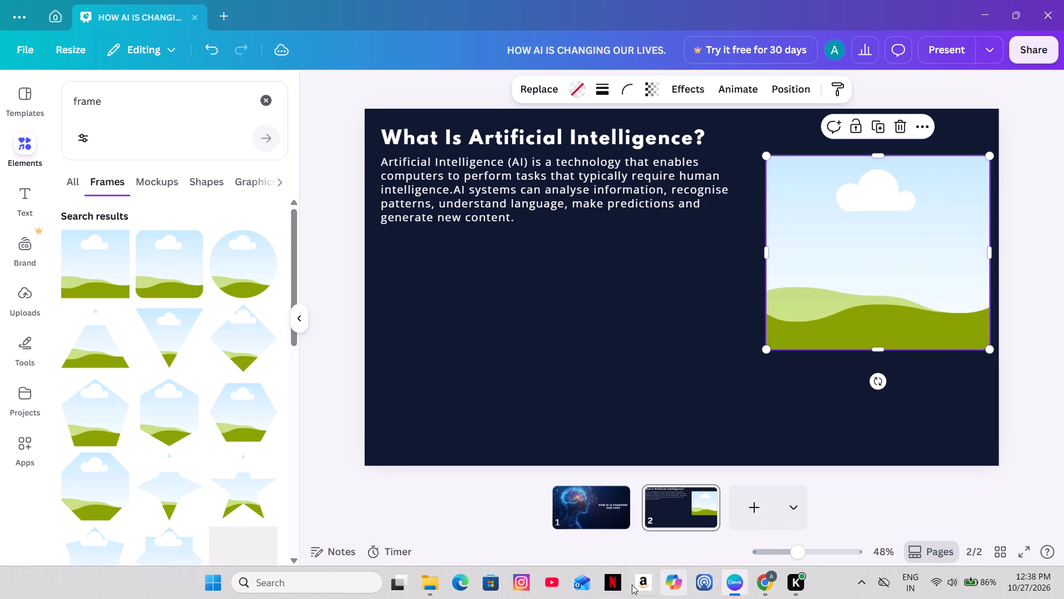
Switch to the Desktop folder in File Explorer and bring the saved classroom JPG over to the Canva presentation.
{"action": "left_click", "coordinate": [428, 586]}
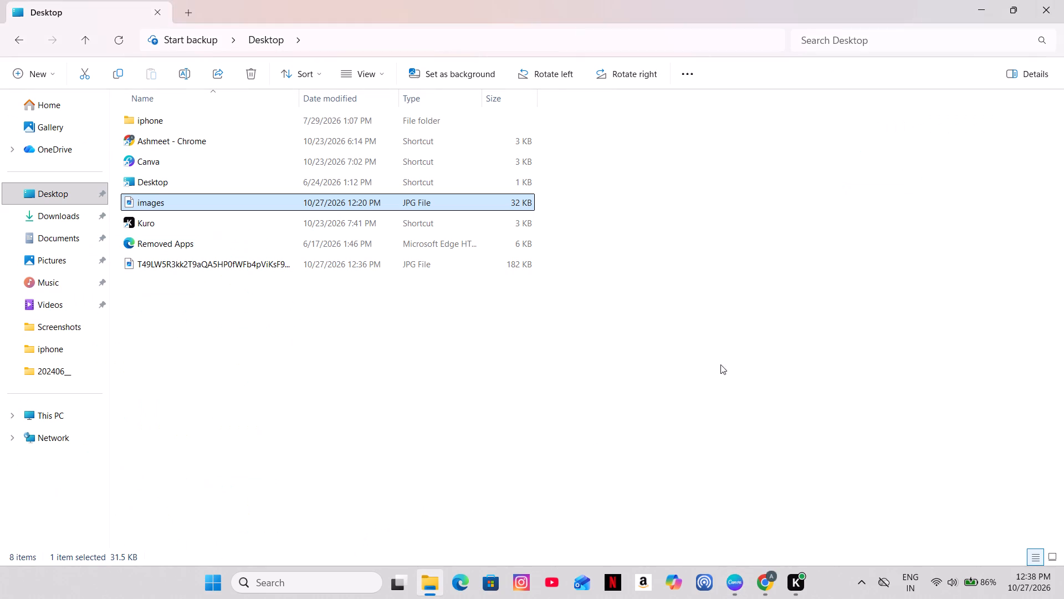
{"action": "left_click_drag", "start_coordinate": [250, 254], "coordinate": [261, 276]}
{"action": "left_click", "coordinate": [261, 259]}
{"action": "left_click", "coordinate": [239, 306]}
{"action": "left_click", "coordinate": [251, 263]}
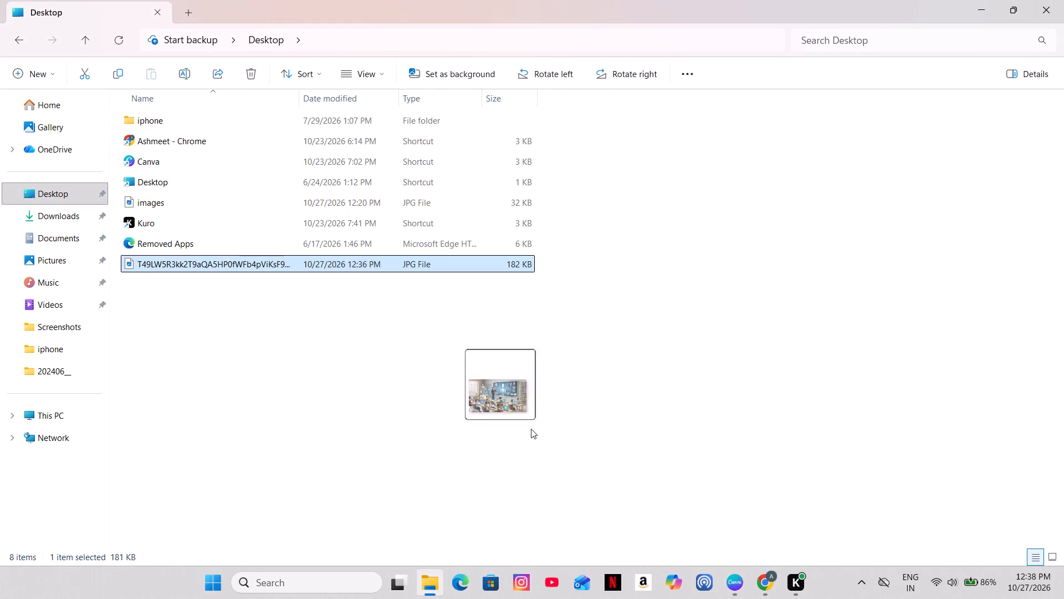
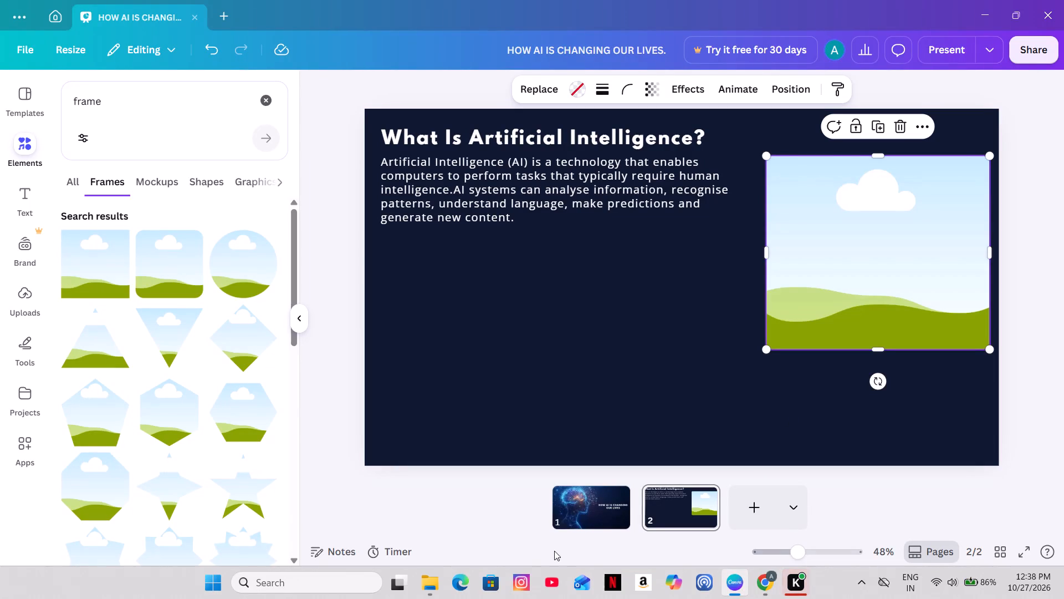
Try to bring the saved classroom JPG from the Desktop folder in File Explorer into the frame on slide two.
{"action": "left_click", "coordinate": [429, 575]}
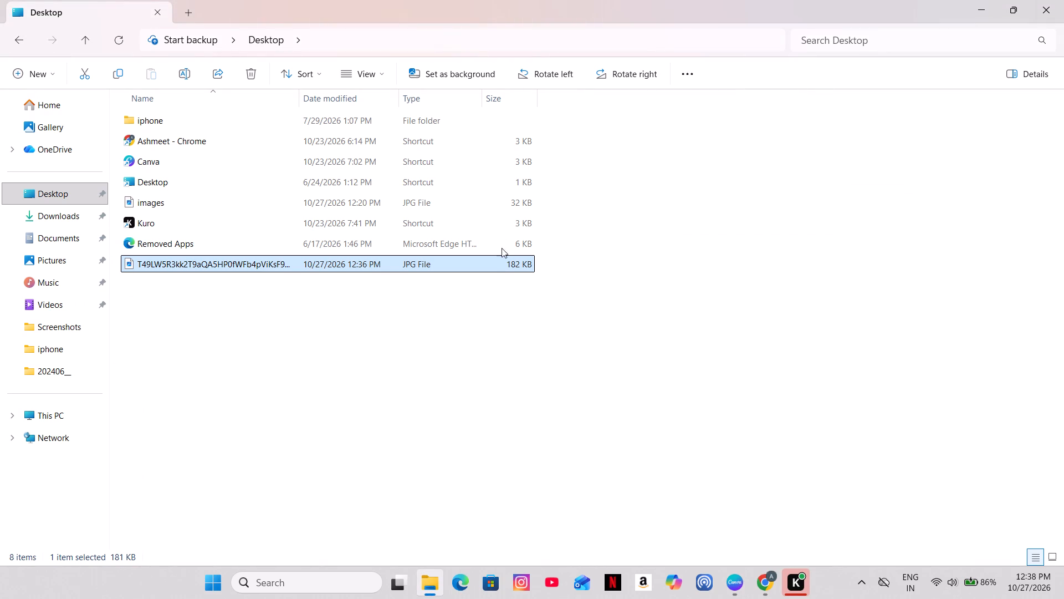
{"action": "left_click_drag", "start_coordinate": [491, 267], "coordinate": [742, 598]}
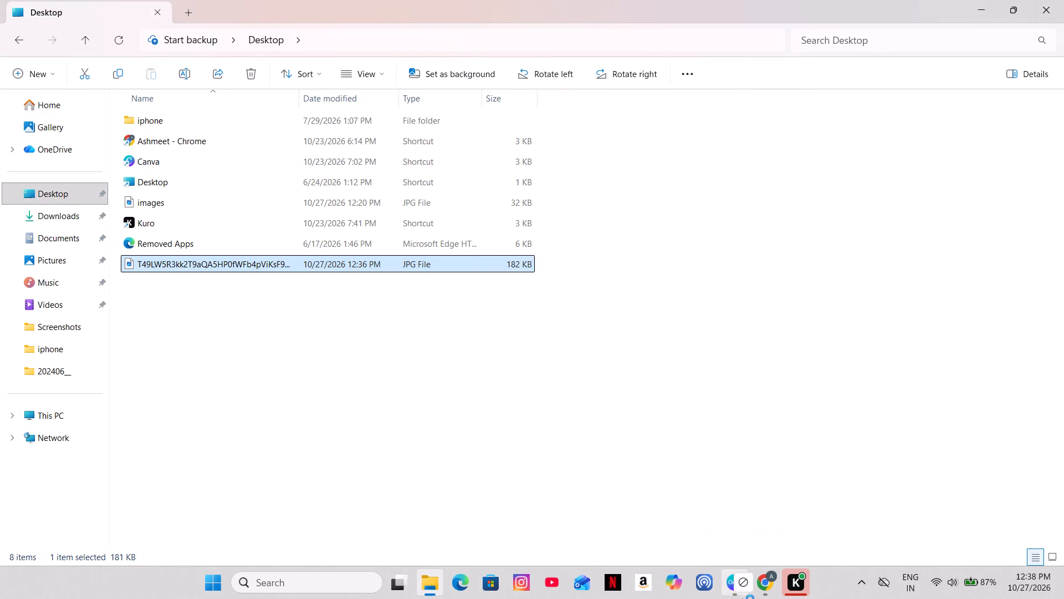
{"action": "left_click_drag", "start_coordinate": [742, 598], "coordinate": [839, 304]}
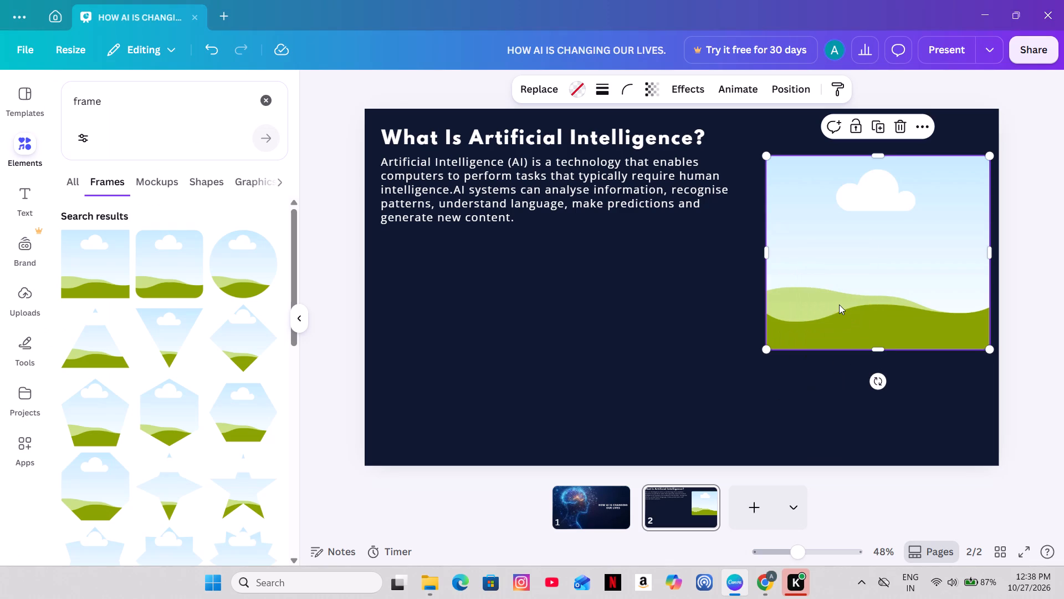
Shift slide two's empty frame slightly left and nudge it a little lower beside the body paragraph.
{"action": "left_click_drag", "start_coordinate": [911, 237], "coordinate": [911, 266]}
{"action": "left_click_drag", "start_coordinate": [911, 266], "coordinate": [910, 242]}
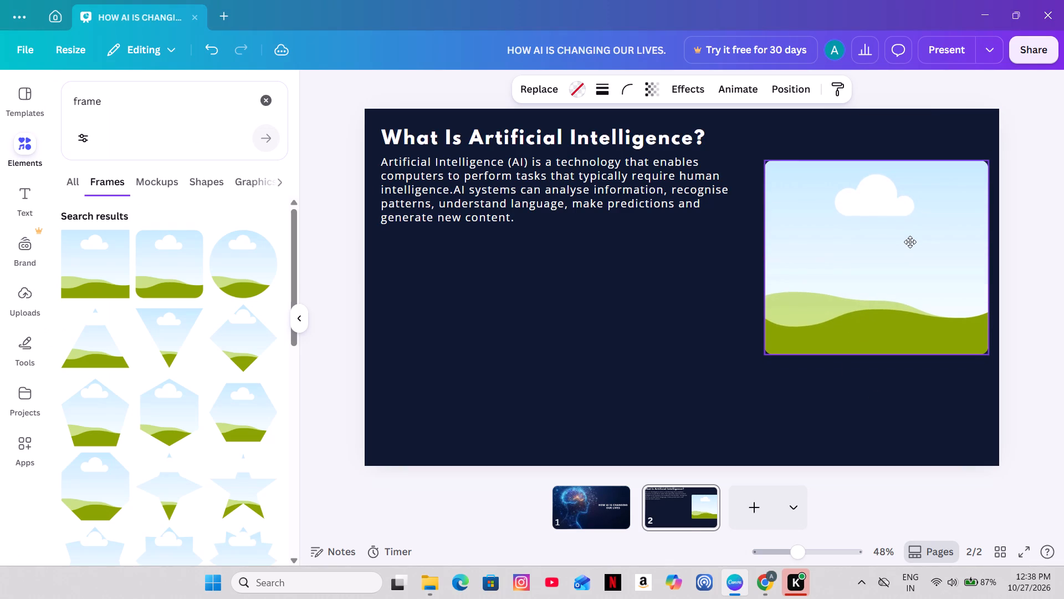
{"action": "left_click_drag", "start_coordinate": [910, 242], "coordinate": [907, 240]}
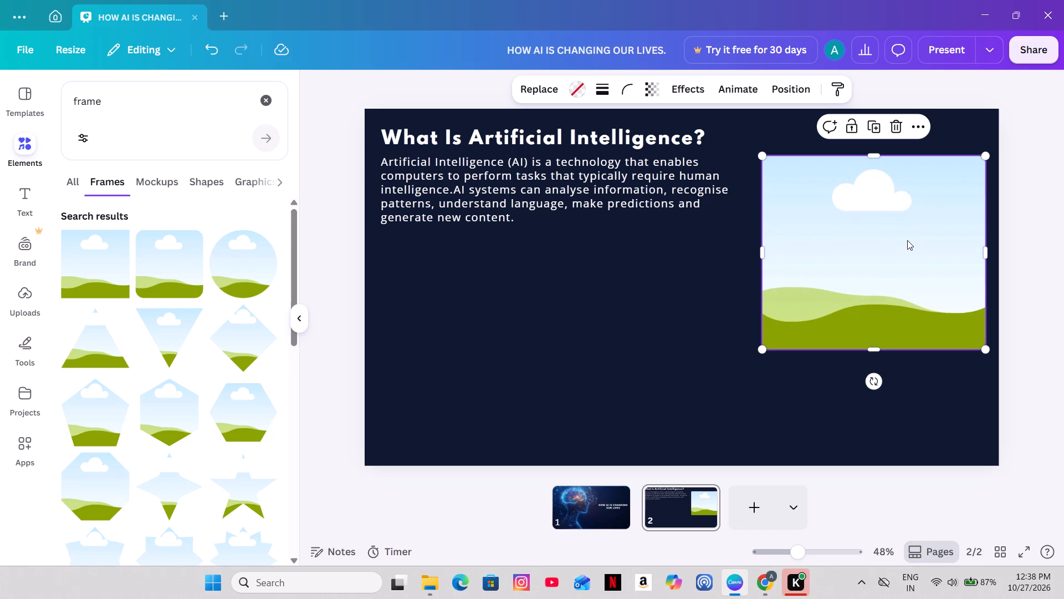
{"action": "key", "text": "Down"}
{"action": "key", "text": "Down"}
{"action": "key", "text": "Down"}
{"action": "key", "text": "Down"}
{"action": "key", "text": "Down"}
{"action": "key", "text": "Down"}
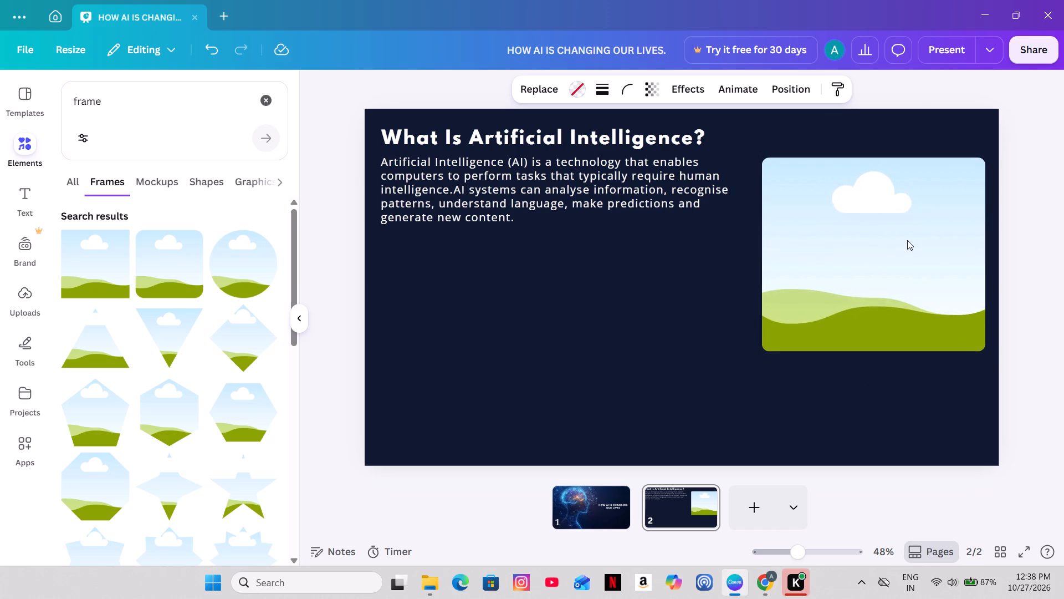
{"action": "key", "text": "Down"}
{"action": "key", "text": "Down"}
{"action": "key", "text": "Down"}
{"action": "key", "text": "Down"}
{"action": "key", "text": "Down"}
{"action": "key", "text": "Down"}
{"action": "key", "text": "Down"}
{"action": "key", "text": "Down"}
{"action": "key", "text": "Down"}
{"action": "key", "text": "Down"}
{"action": "key", "text": "Down"}
{"action": "key", "text": "Down"}
{"action": "key", "text": "Down"}
{"action": "key", "text": "Down"}
{"action": "key", "text": "Down"}
{"action": "key", "text": "Down"}
{"action": "key", "text": "Down"}
{"action": "key", "text": "Down"}
{"action": "key", "text": "Down"}
{"action": "key", "text": "Down"}
{"action": "key", "text": "Down"}
{"action": "key", "text": "Down"}
{"action": "key", "text": "Down"}
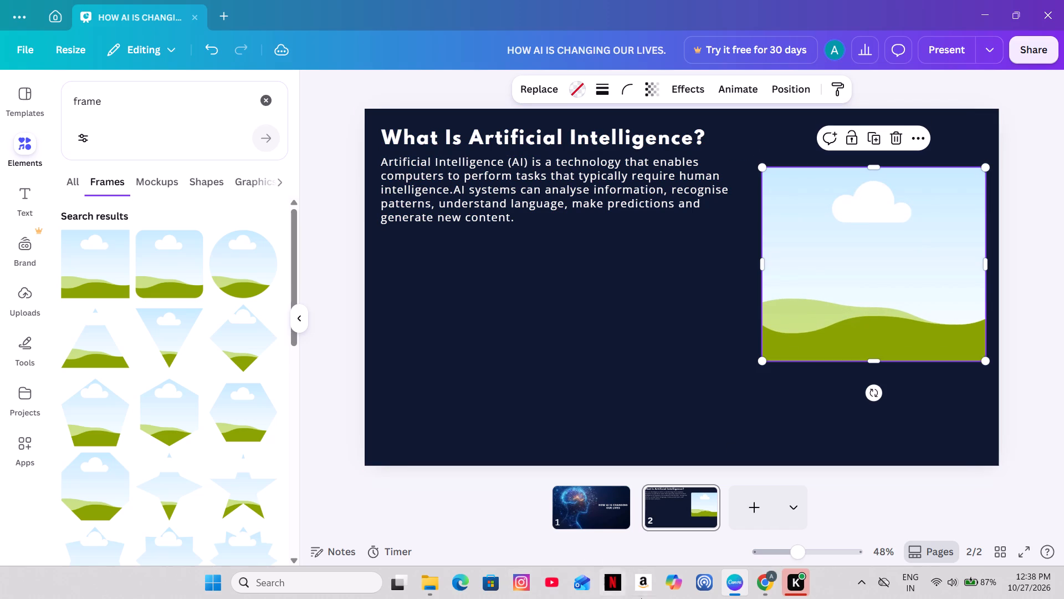
Switch to the Desktop folder in File Explorer and bring the classroom JPG onto slide two of the Canva presentation.
{"action": "left_click", "coordinate": [438, 591]}
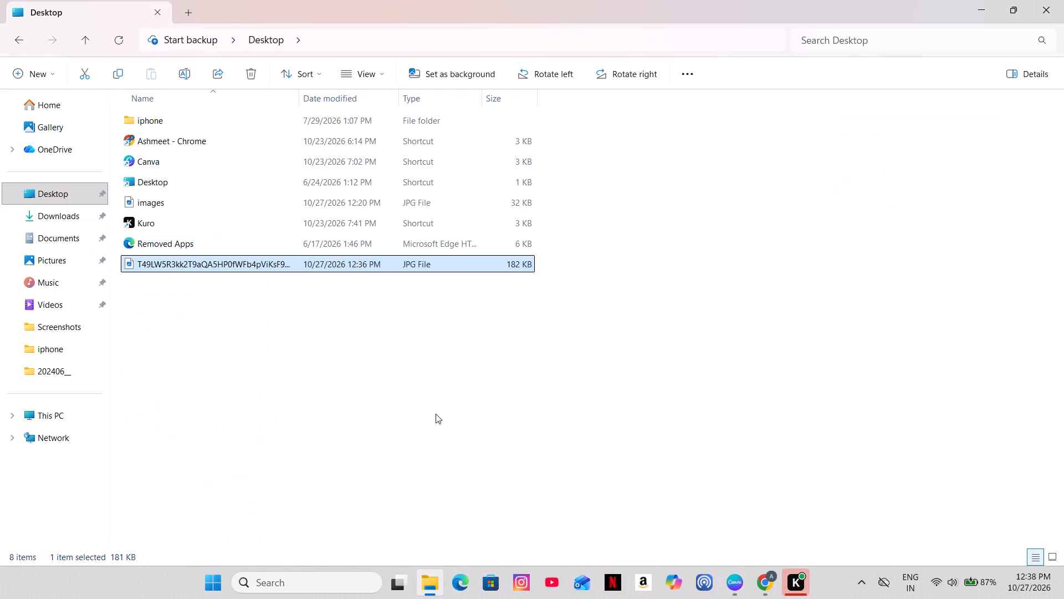
{"action": "left_click_drag", "start_coordinate": [272, 261], "coordinate": [766, 598]}
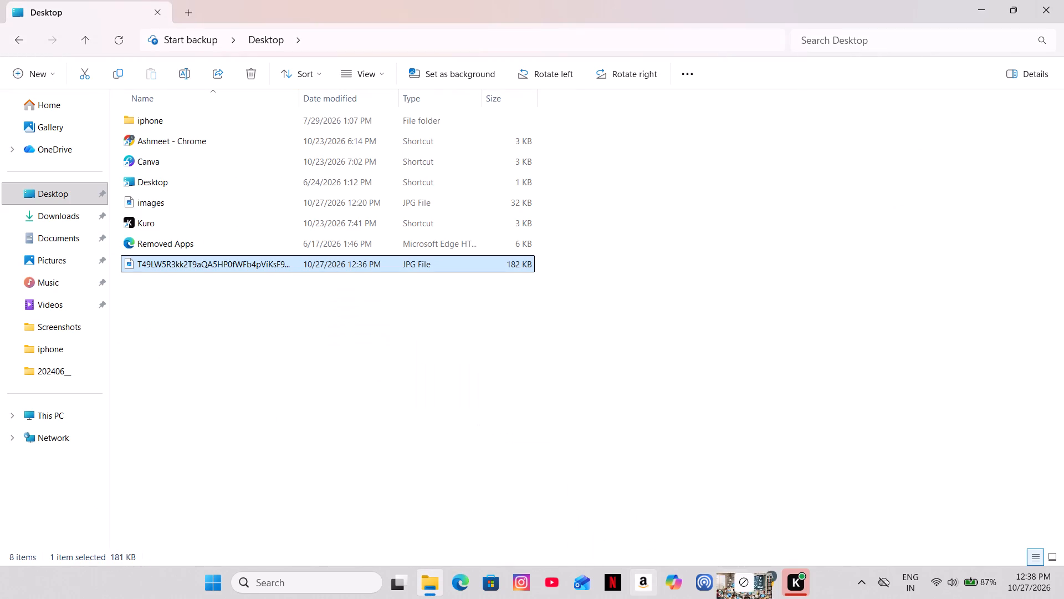
{"action": "left_click_drag", "start_coordinate": [766, 598], "coordinate": [816, 369]}
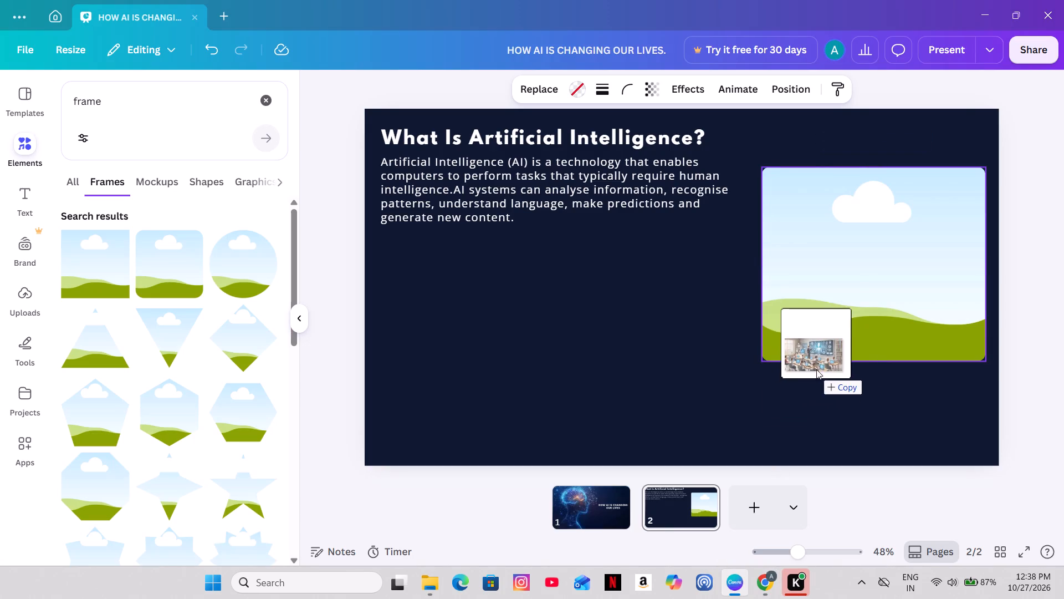
{"action": "left_click_drag", "start_coordinate": [816, 369], "coordinate": [825, 331]}
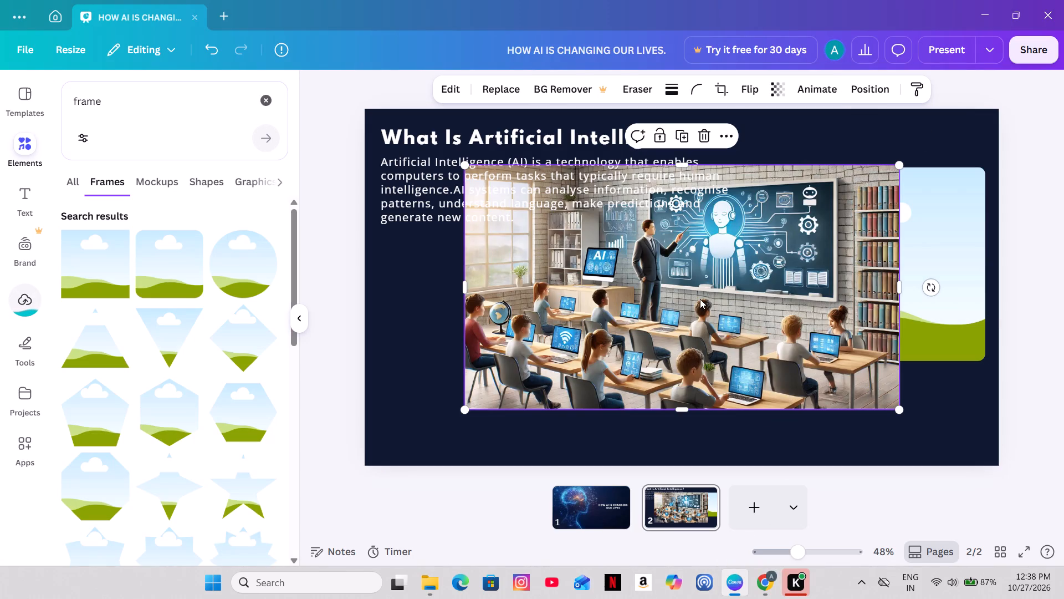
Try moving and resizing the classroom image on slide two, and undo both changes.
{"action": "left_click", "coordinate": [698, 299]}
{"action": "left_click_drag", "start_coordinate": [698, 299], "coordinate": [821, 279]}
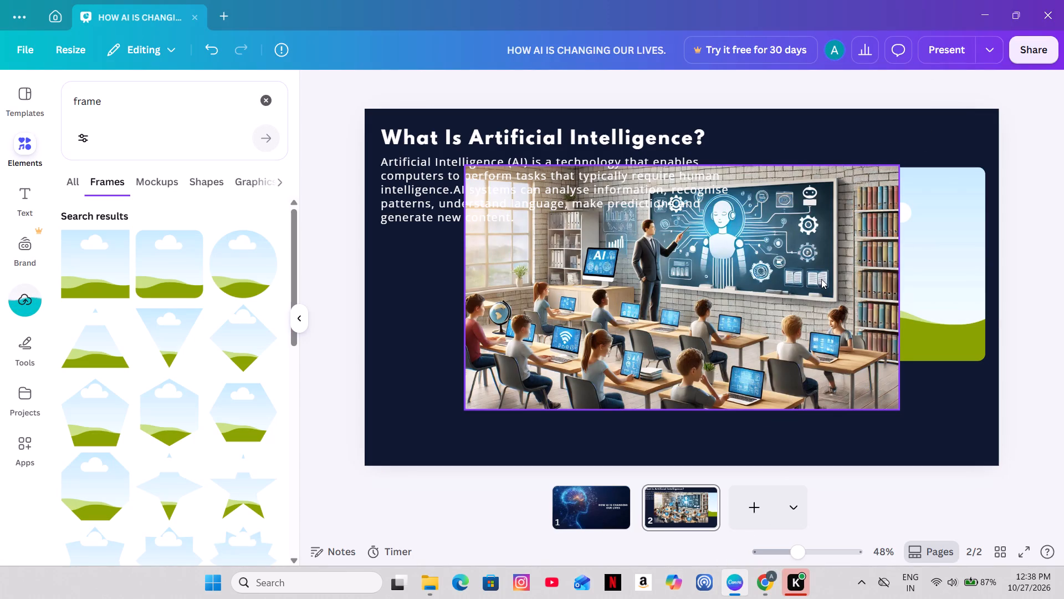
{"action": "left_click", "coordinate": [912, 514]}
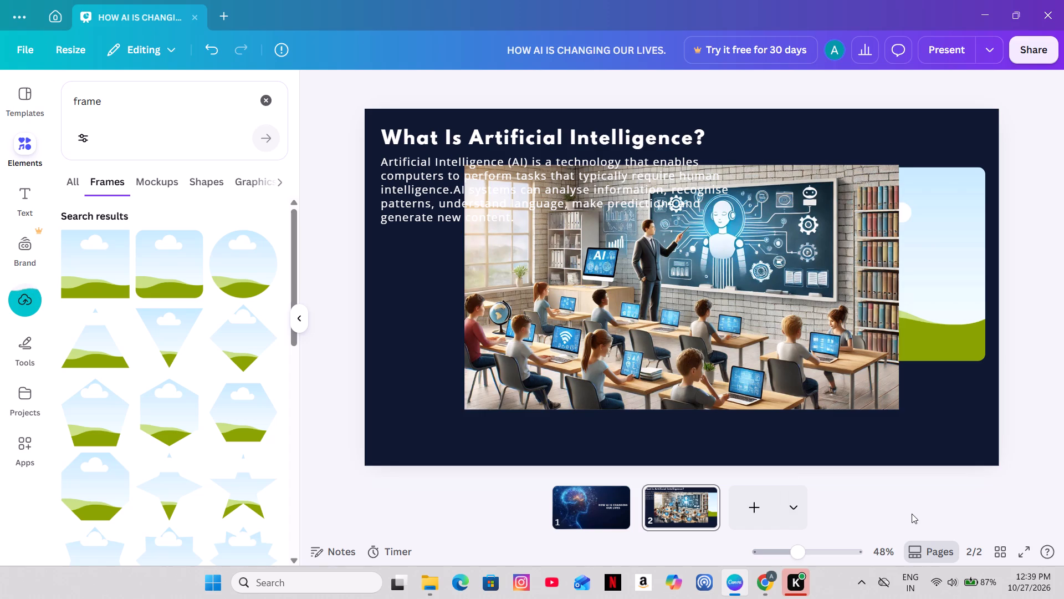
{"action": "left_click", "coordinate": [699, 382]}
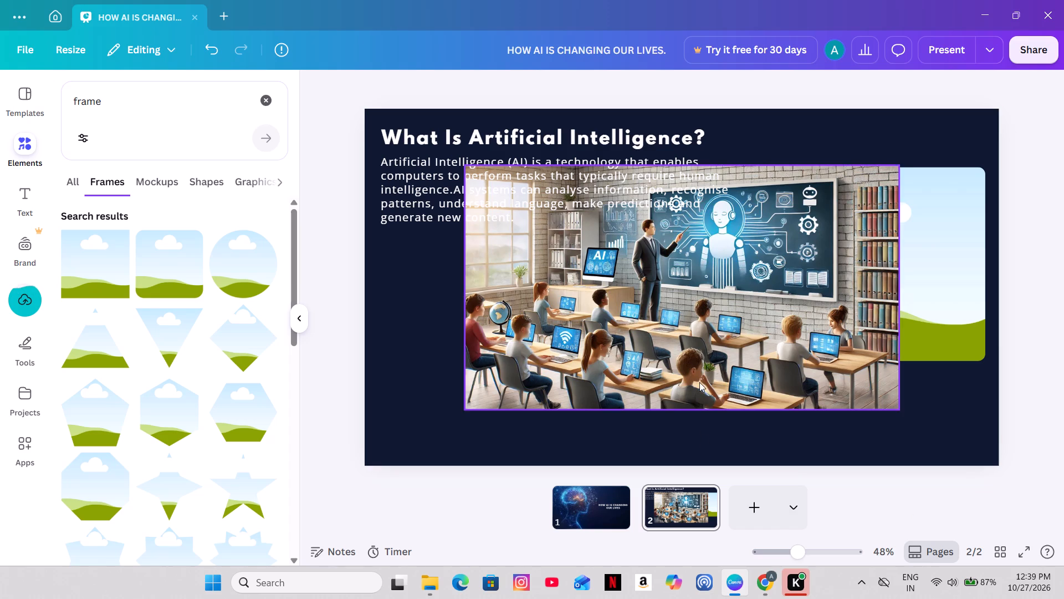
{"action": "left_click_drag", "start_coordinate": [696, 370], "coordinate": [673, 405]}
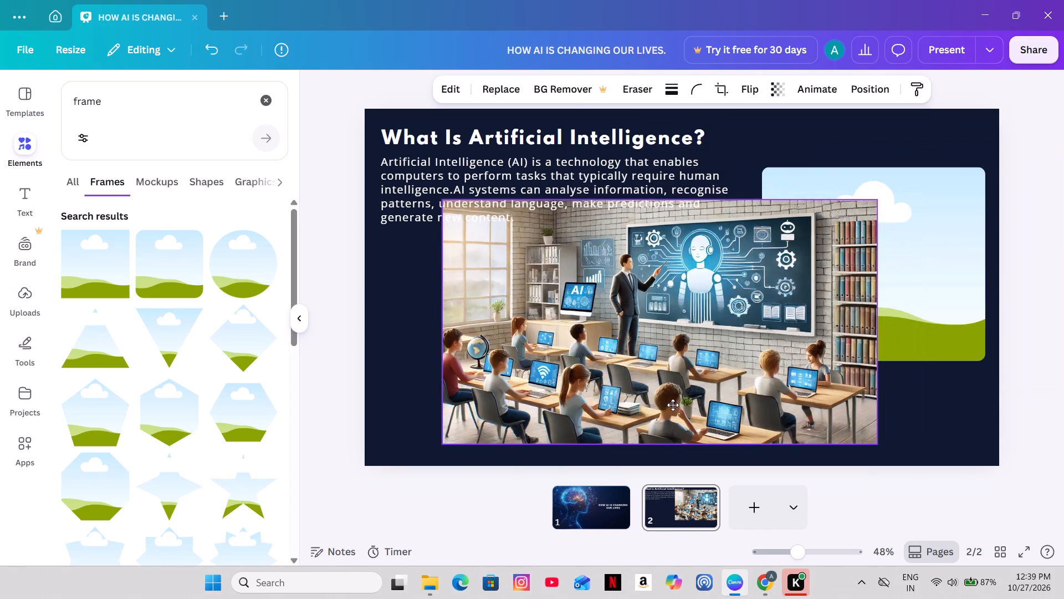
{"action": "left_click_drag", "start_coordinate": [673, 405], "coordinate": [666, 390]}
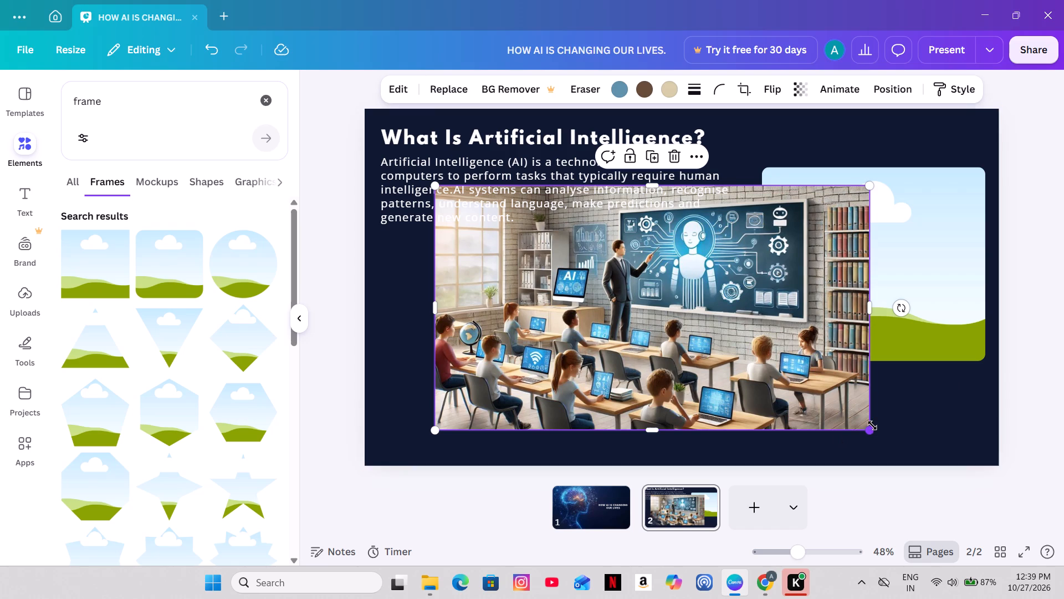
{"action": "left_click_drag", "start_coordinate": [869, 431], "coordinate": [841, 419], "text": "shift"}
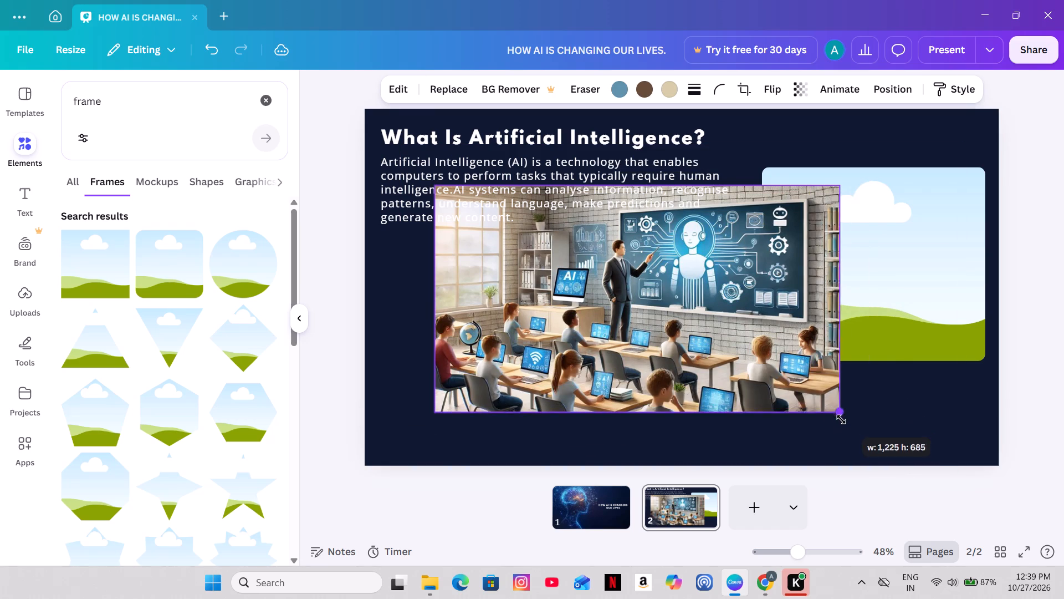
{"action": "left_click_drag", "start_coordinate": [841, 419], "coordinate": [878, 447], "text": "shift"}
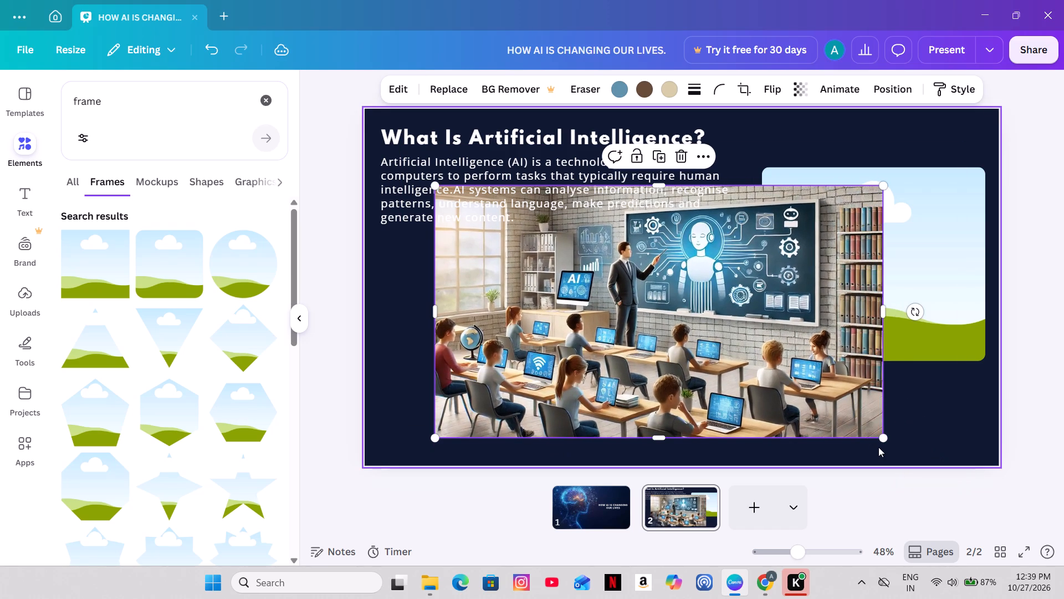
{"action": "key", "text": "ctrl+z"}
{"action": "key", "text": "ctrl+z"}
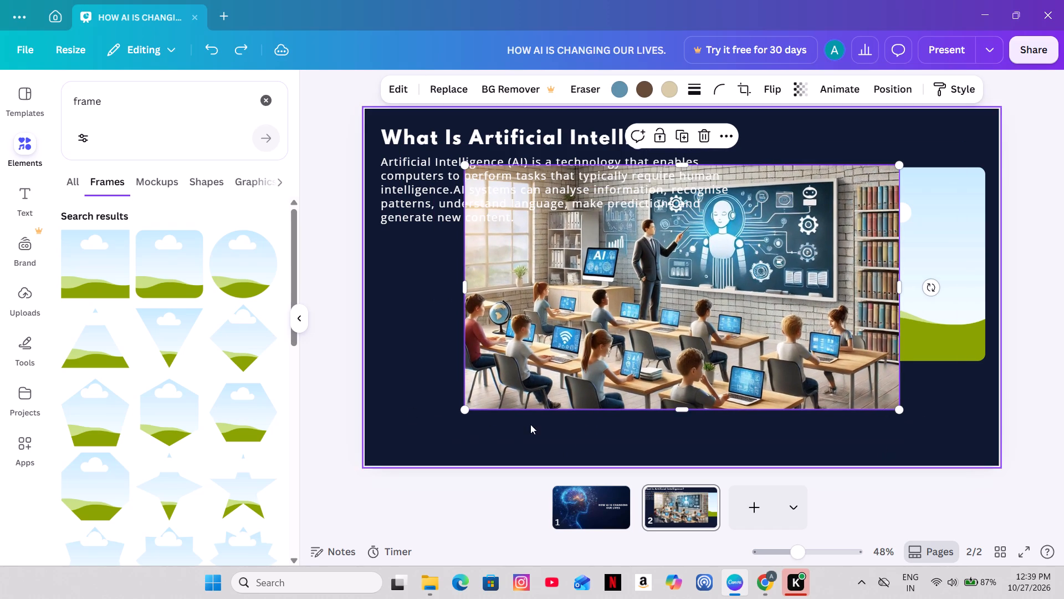
Trim a sliver off the classroom image's left edge and place the image inside the rounded frame on slide two.
{"action": "left_click_drag", "start_coordinate": [465, 290], "coordinate": [472, 292]}
{"action": "left_click_drag", "start_coordinate": [472, 292], "coordinate": [500, 292]}
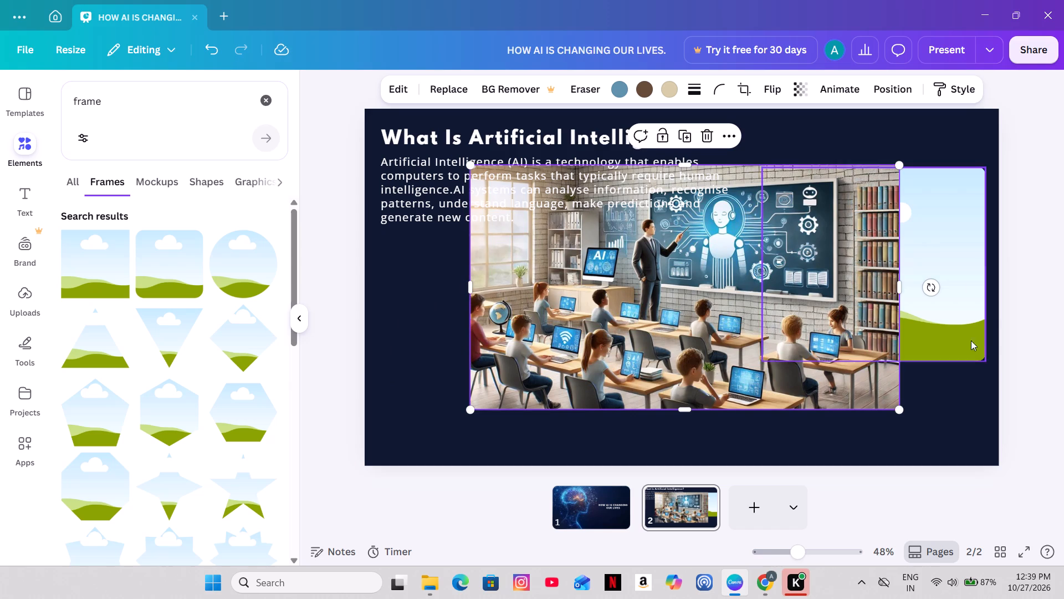
{"action": "left_click", "coordinate": [1051, 316]}
{"action": "left_click", "coordinate": [738, 331]}
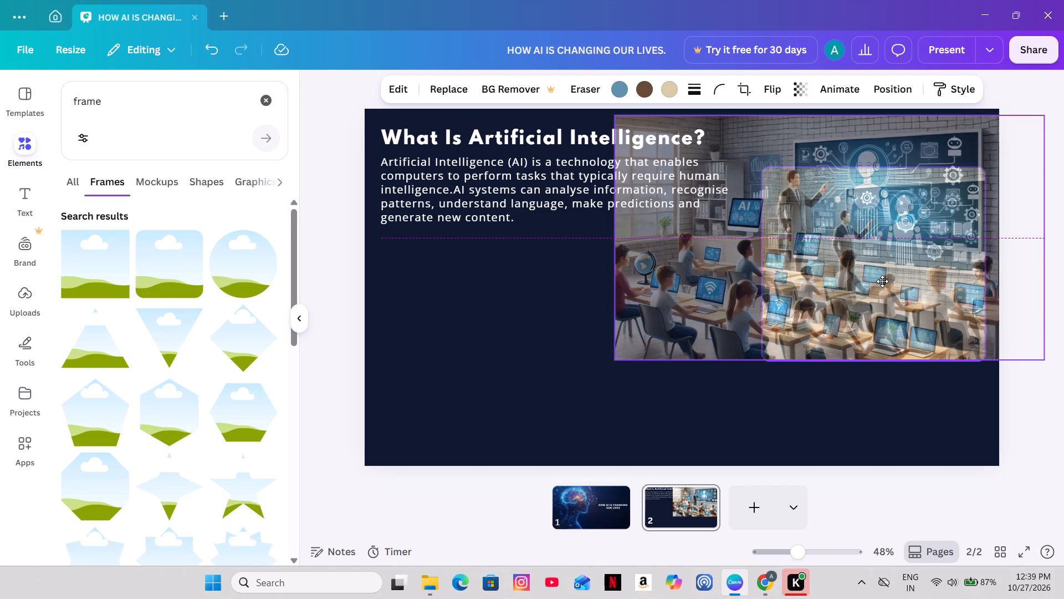
{"action": "left_click", "coordinate": [1060, 259]}
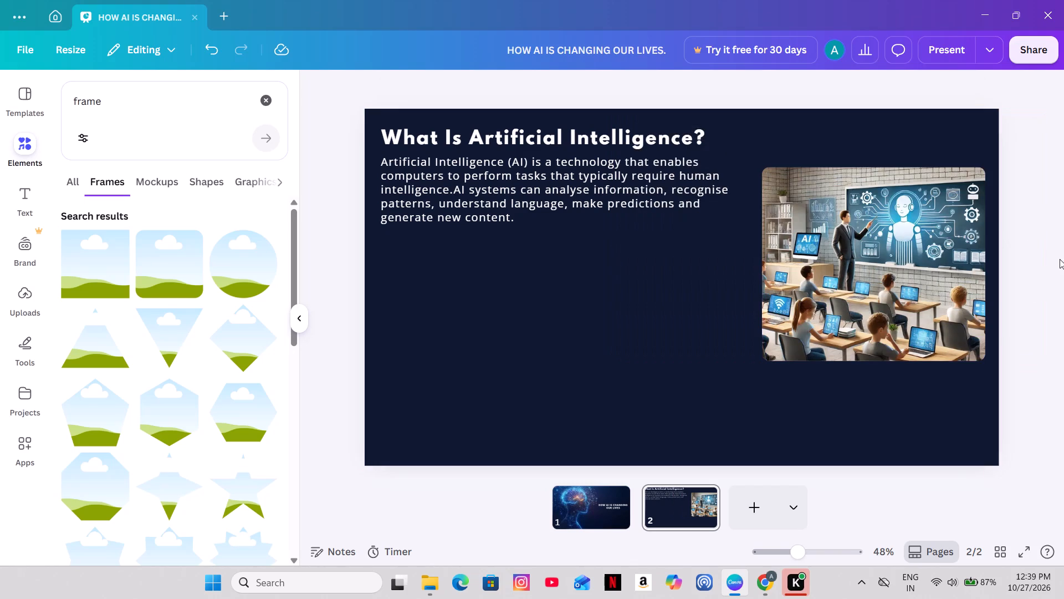
Nudge the framed classroom image slightly further down on slide two and deselect it.
{"action": "left_click", "coordinate": [874, 272]}
{"action": "key", "text": "Down"}
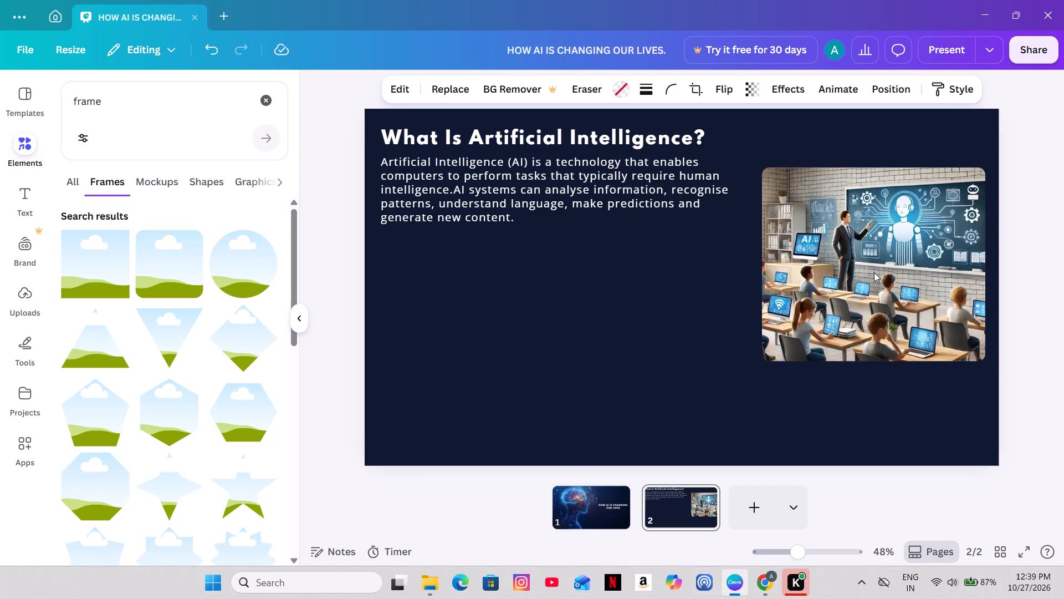
{"action": "key", "text": "Down"}
{"action": "key", "text": "Down"}
{"action": "key", "text": "Down"}
{"action": "key", "text": "Down"}
{"action": "key", "text": "Down"}
{"action": "key", "text": "Down"}
{"action": "key", "text": "Down"}
{"action": "key", "text": "Down"}
{"action": "key", "text": "Down"}
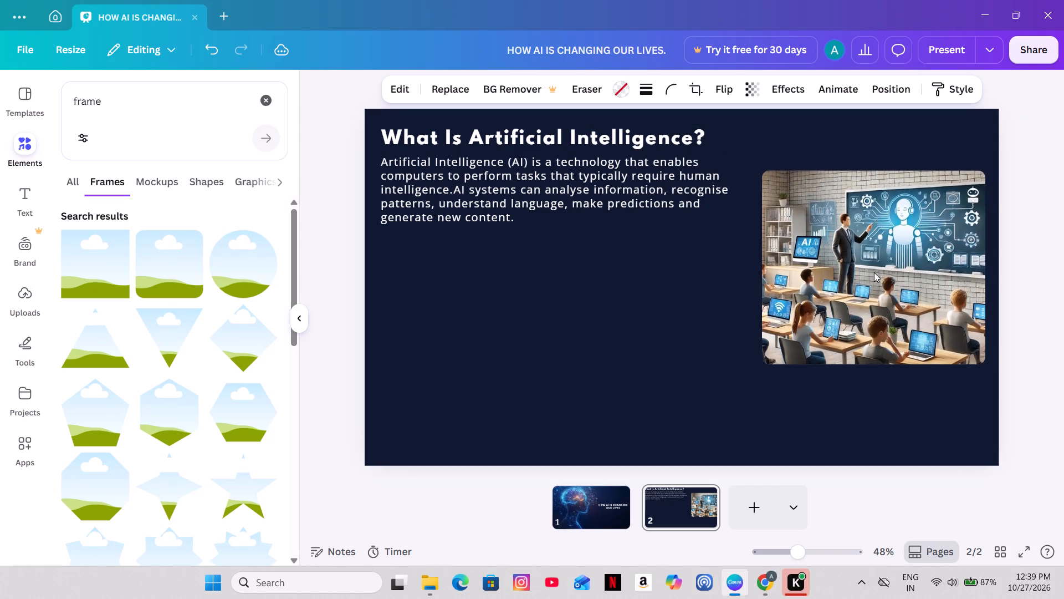
{"action": "key", "text": "Down"}
{"action": "key", "text": "Down"}
{"action": "key", "text": "Down"}
{"action": "key", "text": "Down"}
{"action": "key", "text": "Down"}
{"action": "key", "text": "Down"}
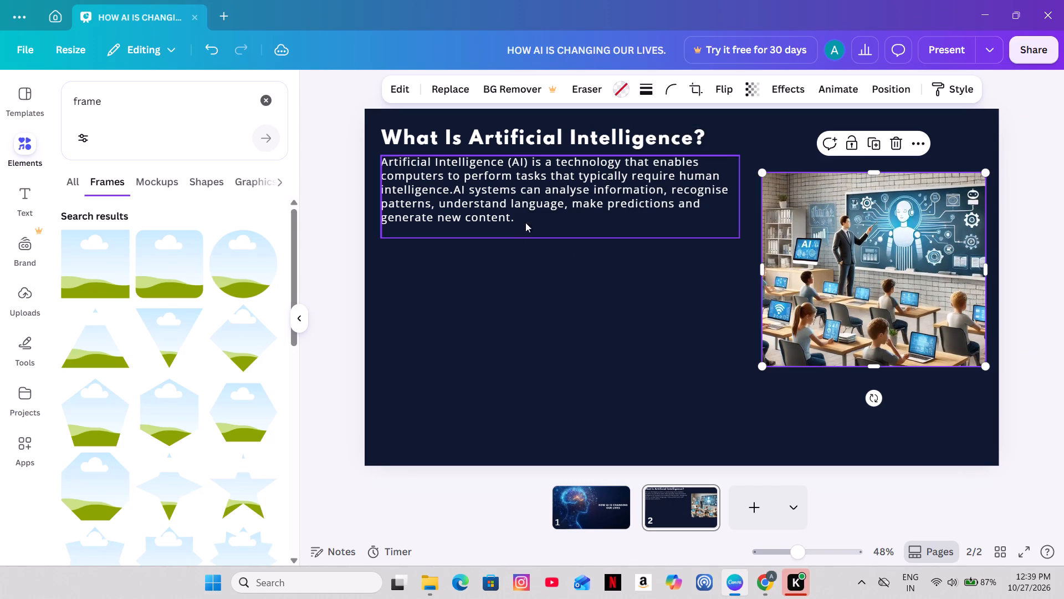
{"action": "left_click", "coordinate": [1032, 177]}
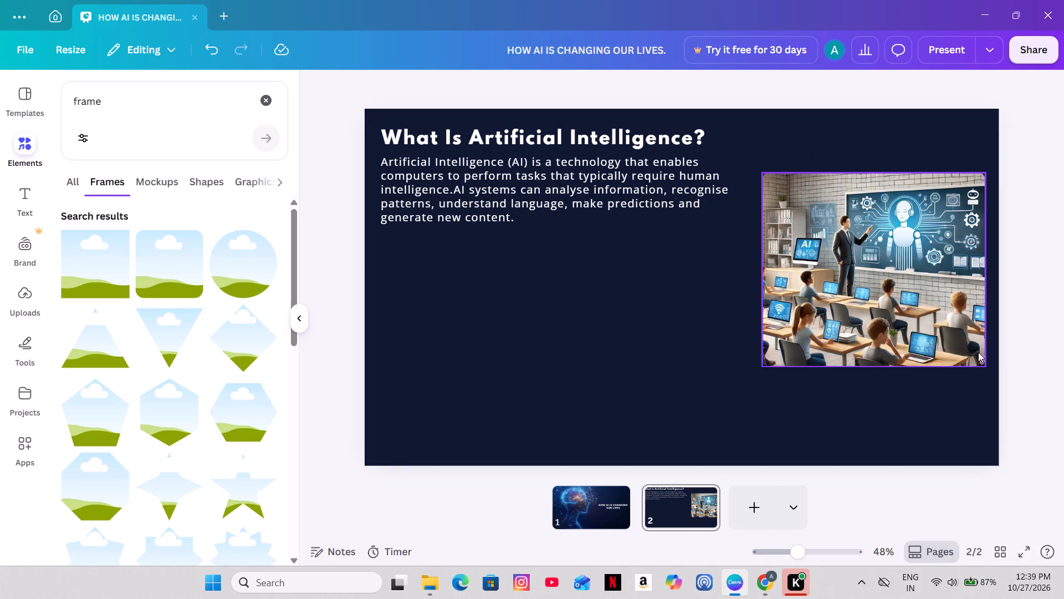
{"action": "left_click", "coordinate": [761, 577]}
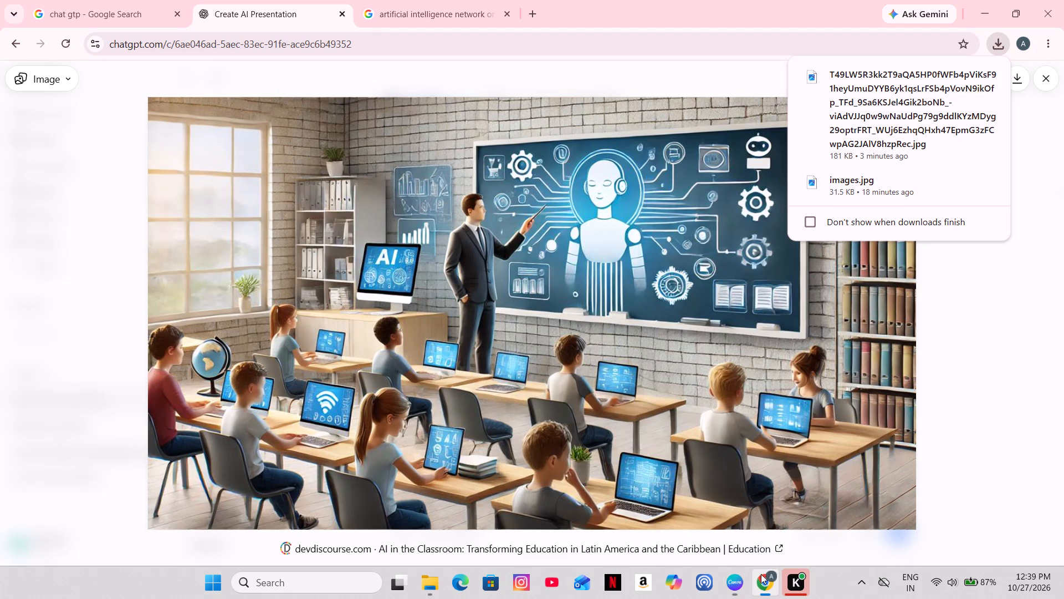
{"action": "left_click", "coordinate": [1048, 79]}
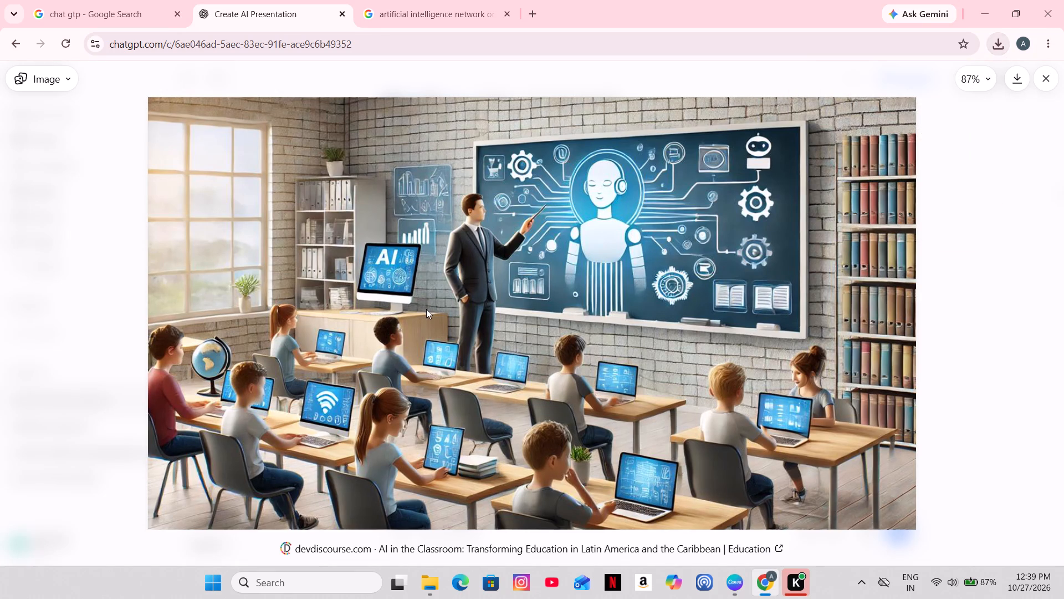
{"action": "left_click", "coordinate": [1037, 78]}
{"action": "triple_click", "coordinate": [1042, 78]}
{"action": "double_click", "coordinate": [1042, 78]}
{"action": "left_click", "coordinate": [69, 172]}
{"action": "left_click", "coordinate": [1045, 80]}
{"action": "triple_click", "coordinate": [1045, 80]}
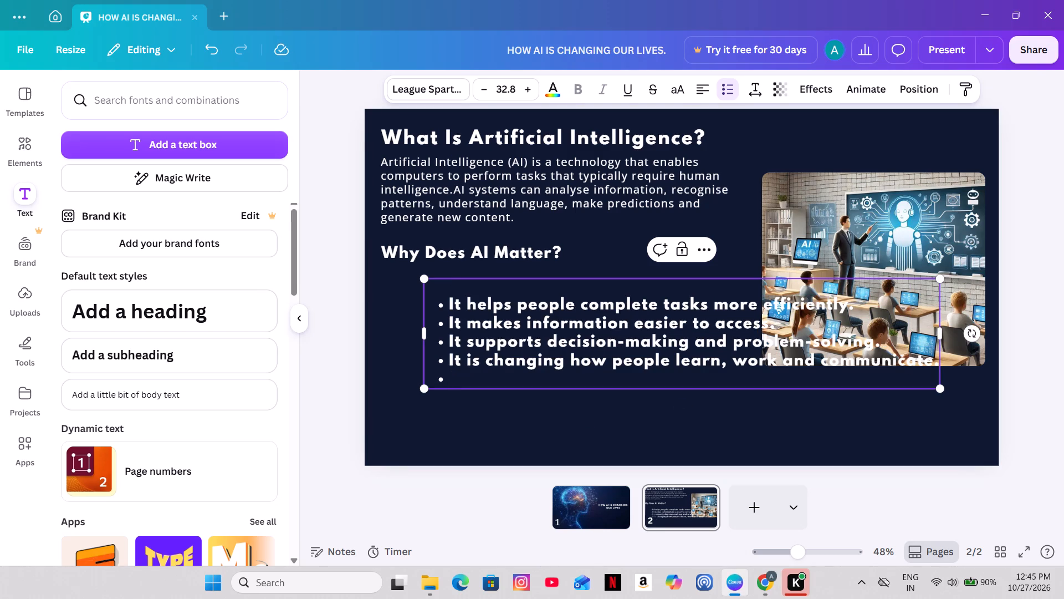
{"action": "left_click", "coordinate": [1055, 283]}
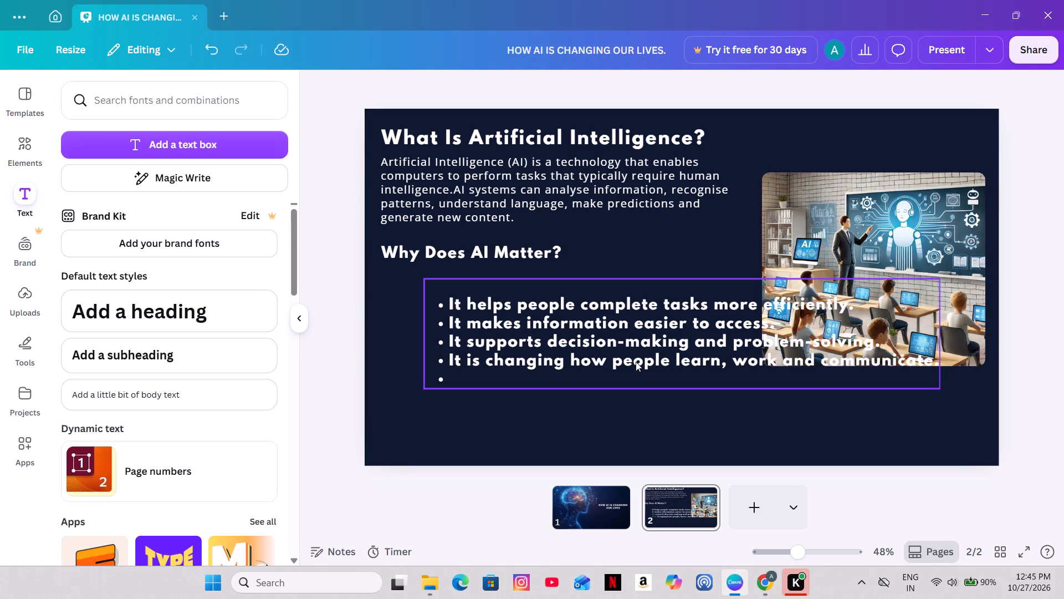
Remove the empty bullet marker below the fourth point.
{"action": "left_click", "coordinate": [488, 373]}
{"action": "double_click", "coordinate": [454, 379]}
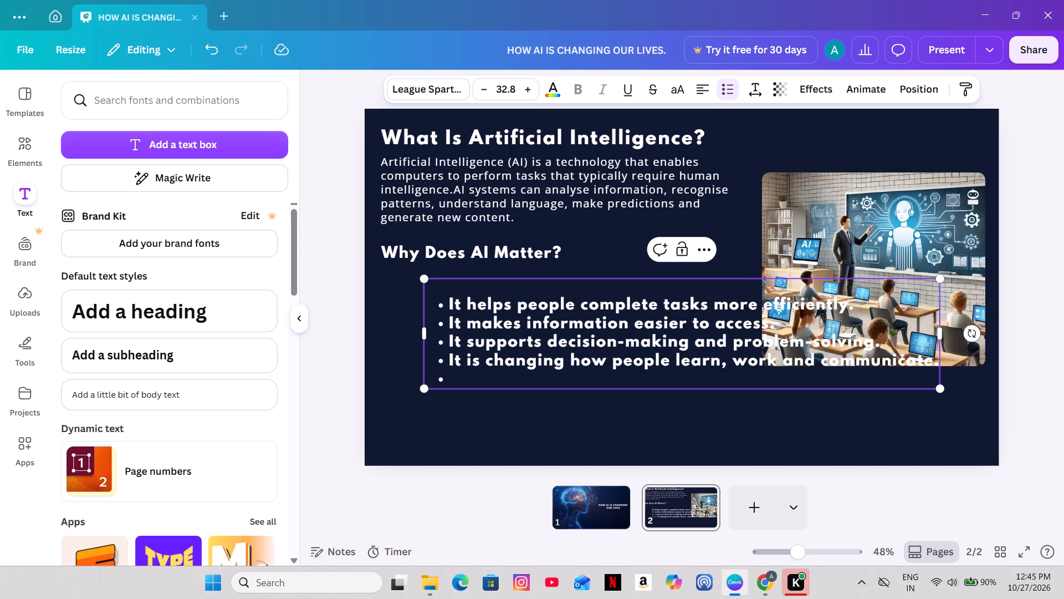
{"action": "key", "text": "BackSpace"}
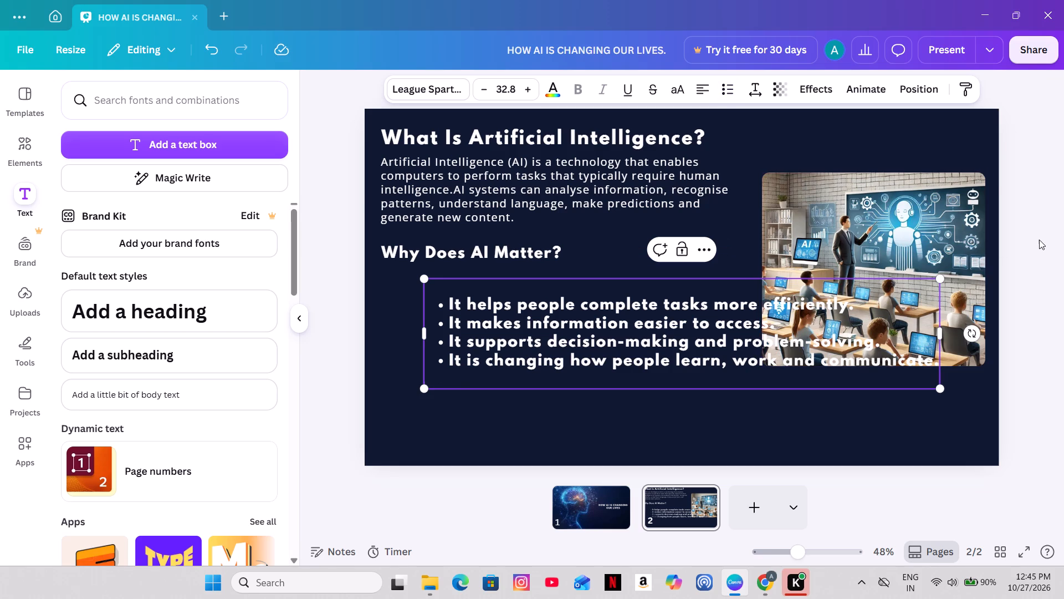
{"action": "left_click", "coordinate": [1040, 239]}
Change the font of all four bullet points to Open Sans.
{"action": "left_click", "coordinate": [503, 368]}
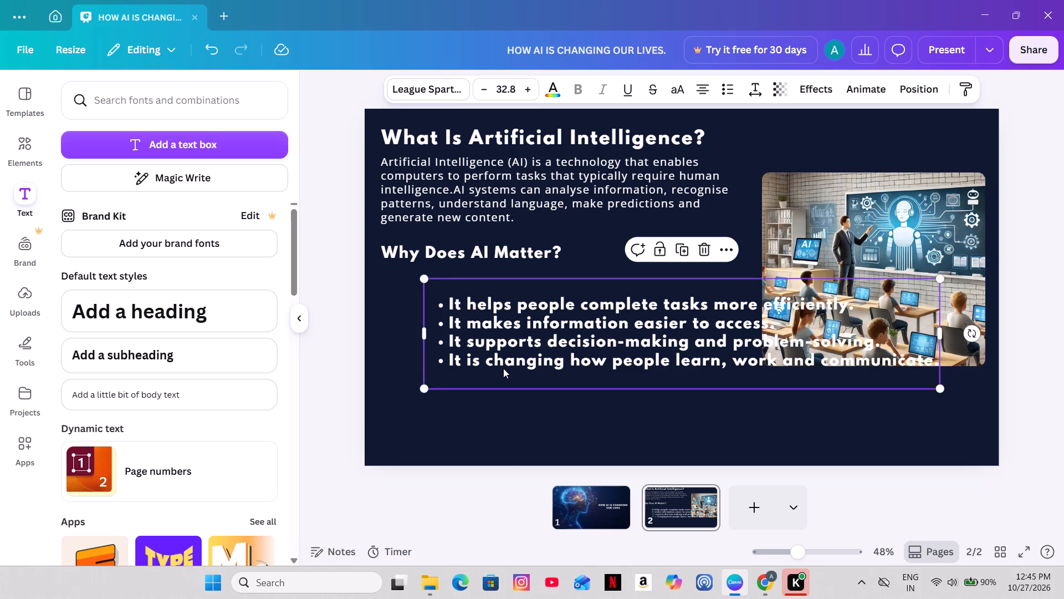
{"action": "double_click", "coordinate": [536, 326]}
{"action": "key", "text": "ctrl+a"}
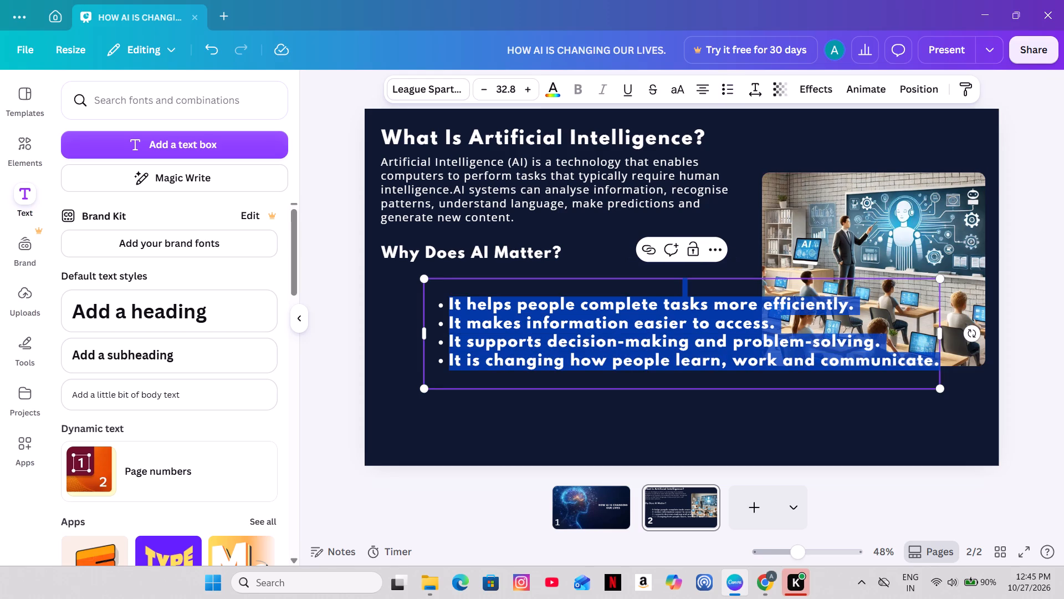
{"action": "left_click", "coordinate": [442, 92]}
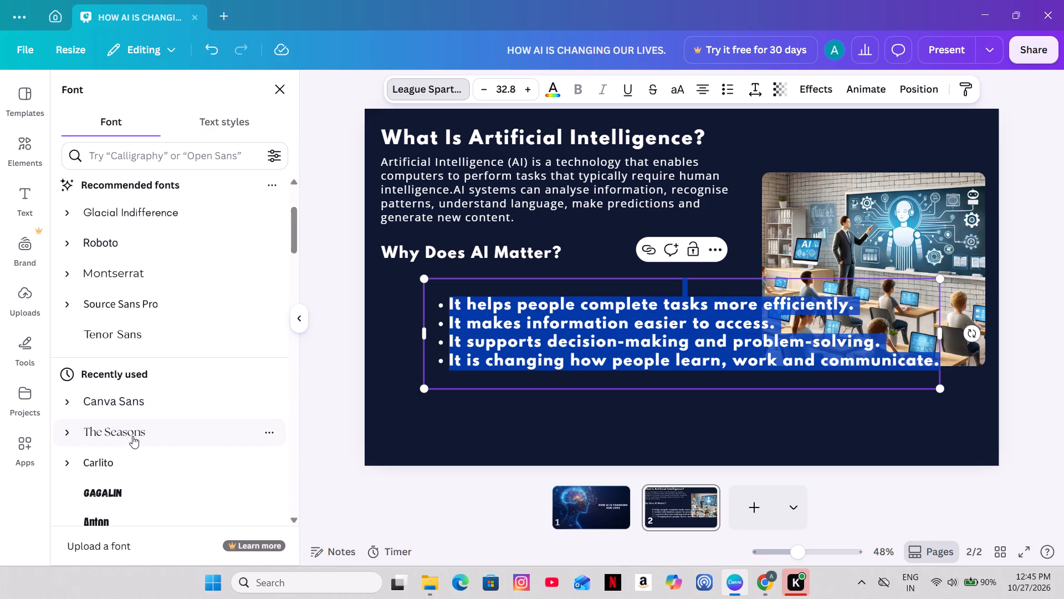
{"action": "scroll", "coordinate": [132, 436], "scroll_direction": "down", "scroll_amount": 3}
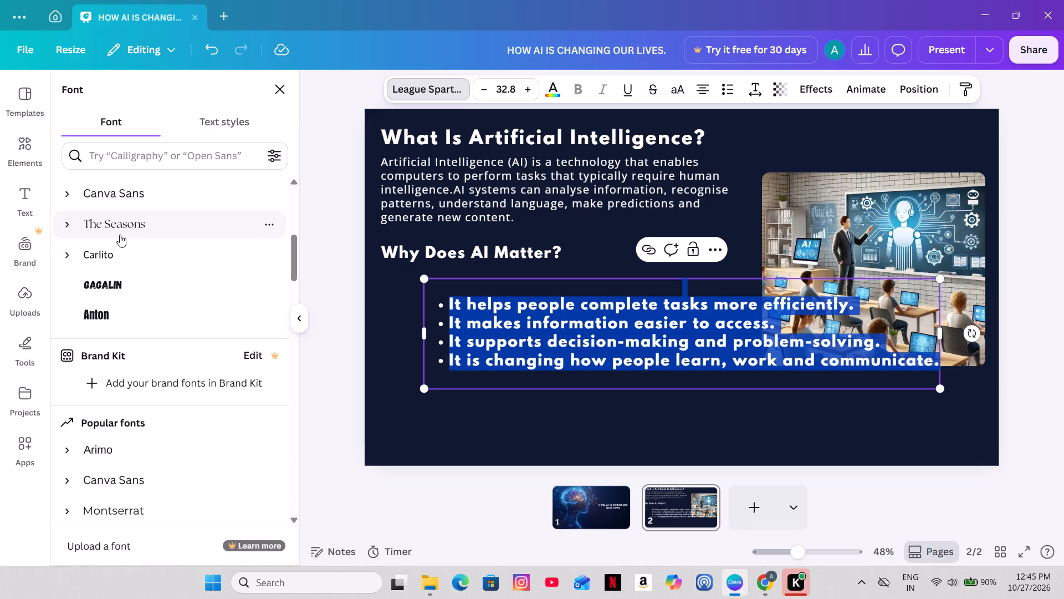
{"action": "scroll", "coordinate": [120, 235], "scroll_direction": "down", "scroll_amount": 1}
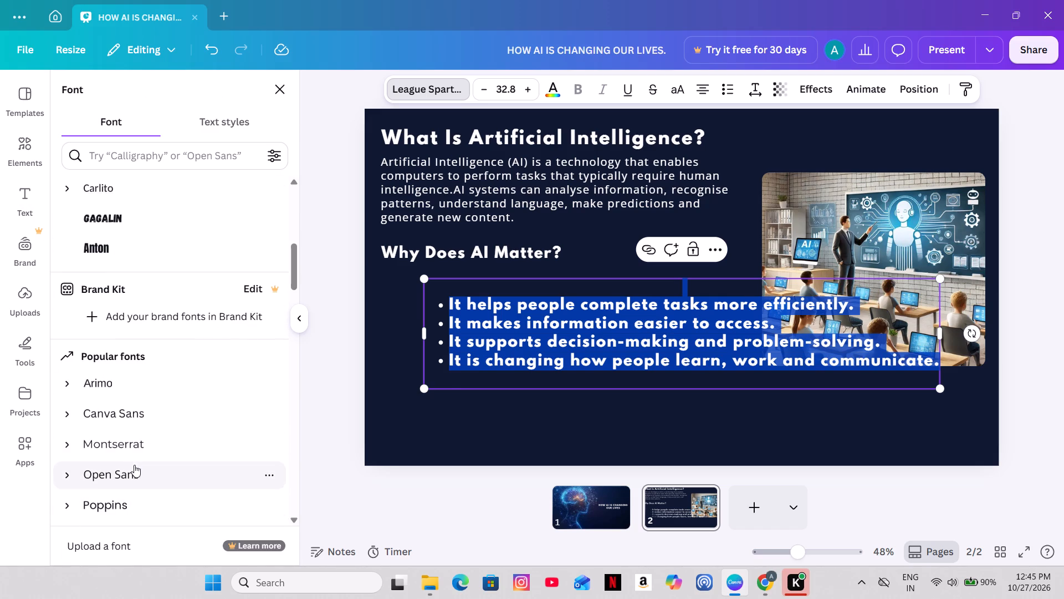
{"action": "left_click", "coordinate": [127, 478]}
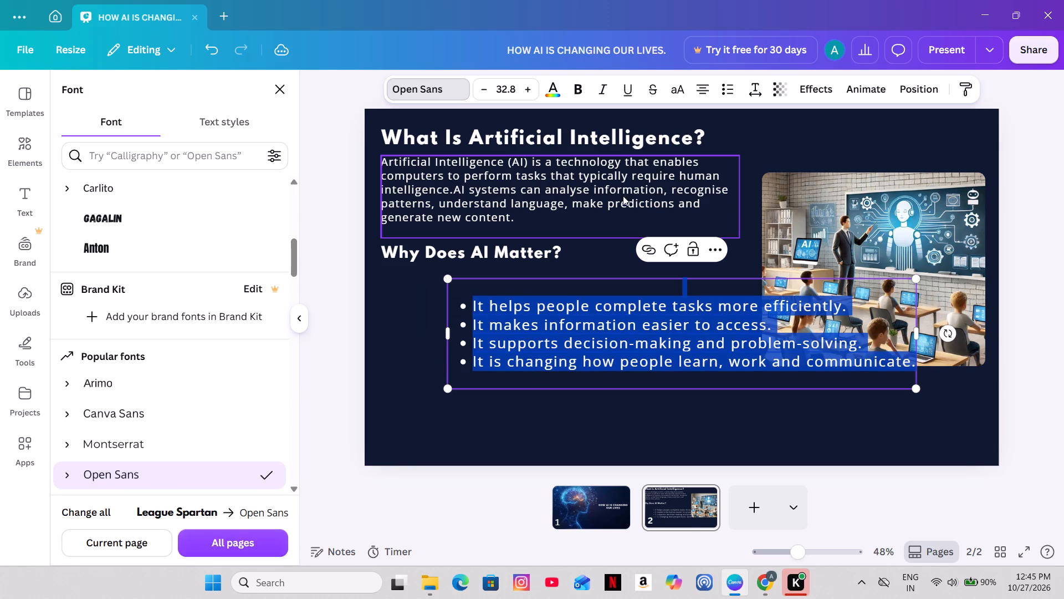
Reduce the bullet points' font size to 24.8 and check it against the size of the introductory paragraph.
{"action": "triple_click", "coordinate": [478, 84]}
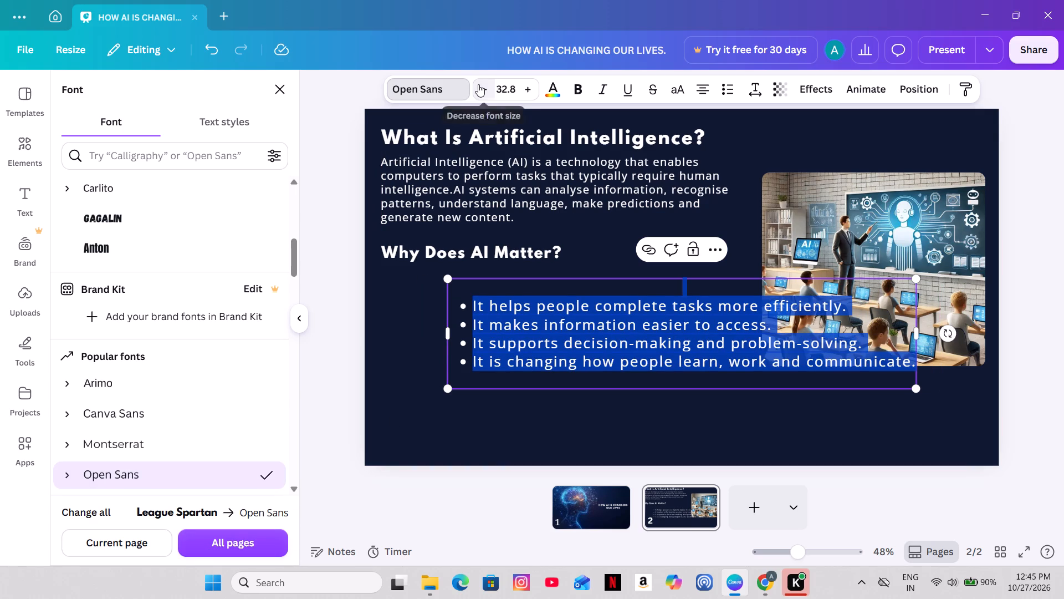
{"action": "left_click", "coordinate": [478, 84]}
{"action": "left_click", "coordinate": [478, 84]}
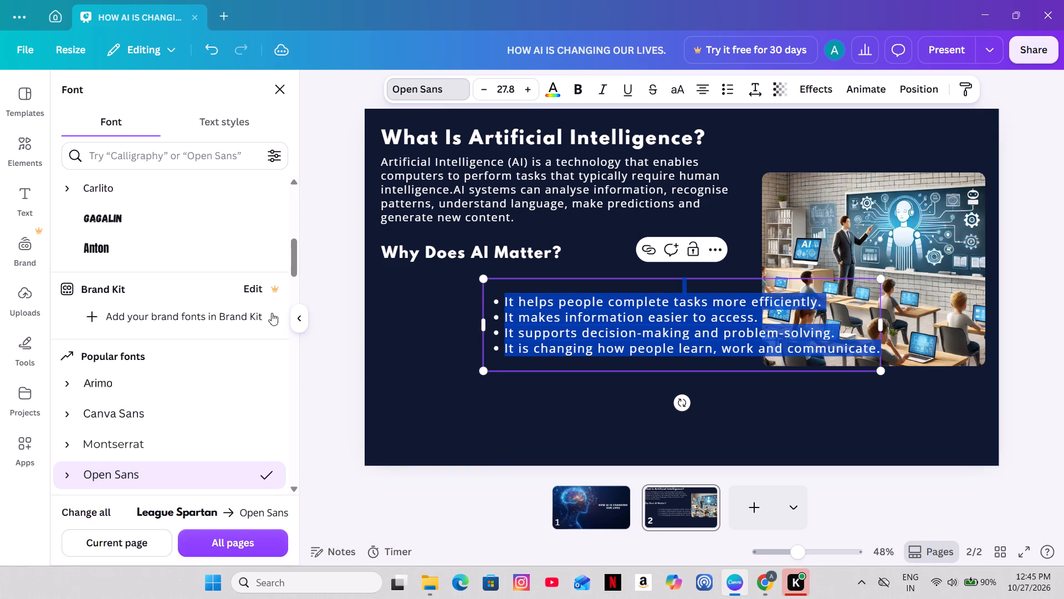
{"action": "triple_click", "coordinate": [486, 92]}
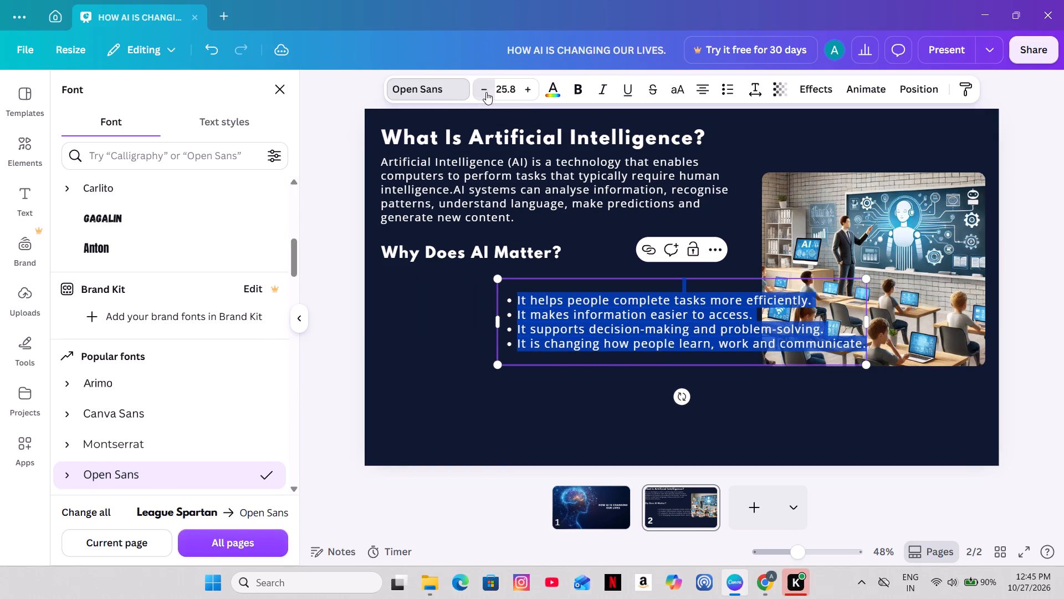
{"action": "double_click", "coordinate": [486, 92]}
{"action": "left_click", "coordinate": [531, 83]}
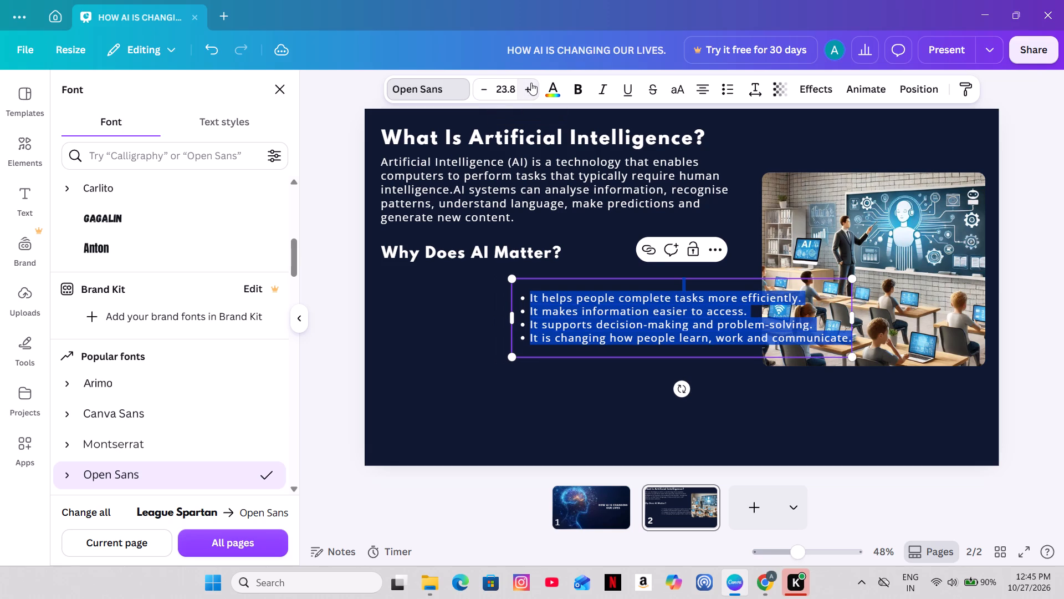
{"action": "left_click", "coordinate": [531, 83]}
{"action": "left_click", "coordinate": [333, 242]}
{"action": "double_click", "coordinate": [452, 181]}
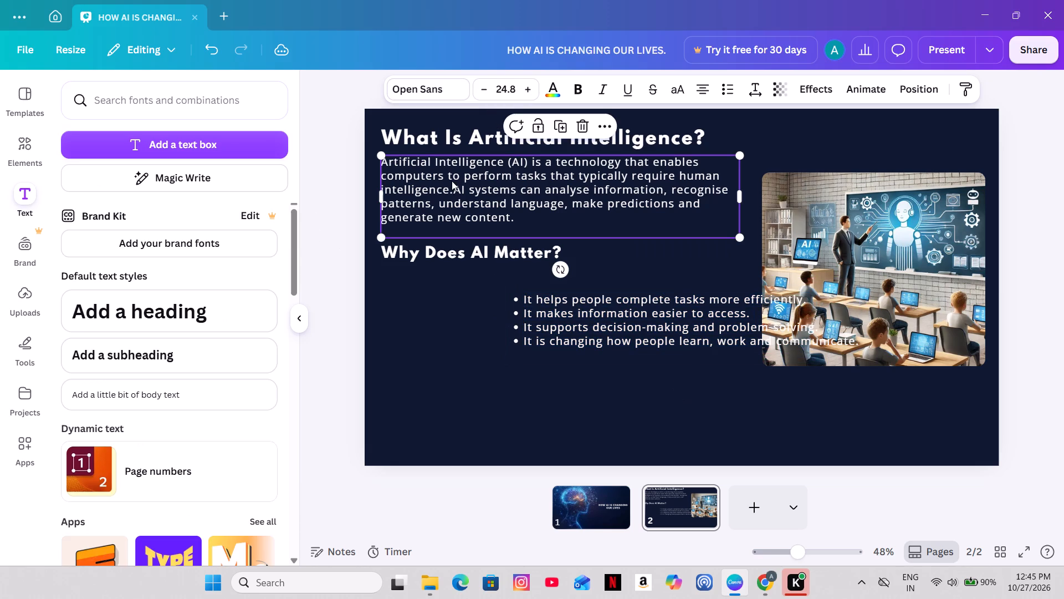
{"action": "left_click", "coordinate": [351, 323]}
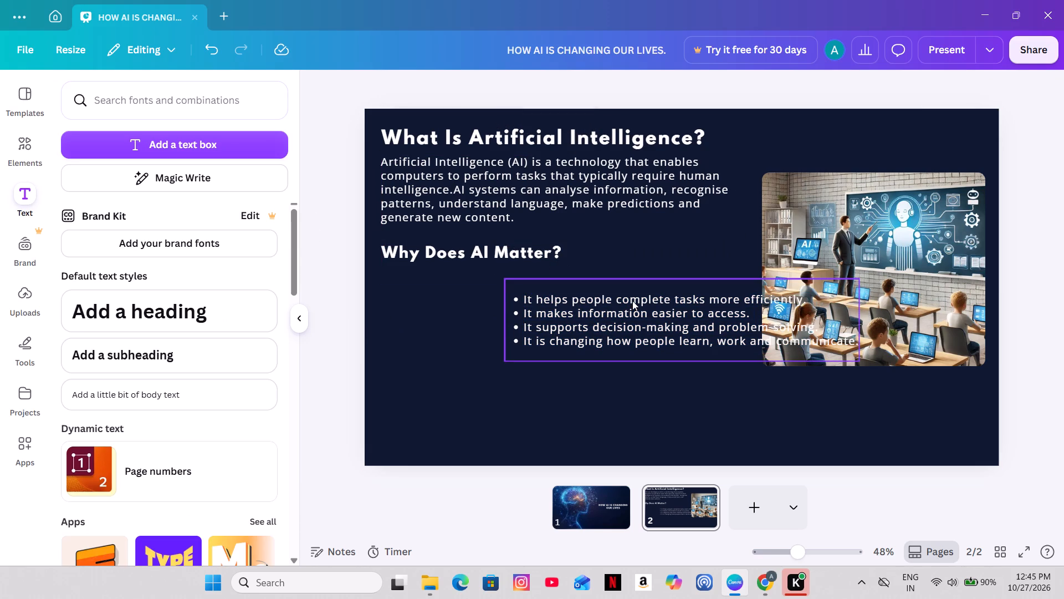
Move the bulleted text box directly below the "Why Does AI Matter?" heading, aligned with the heading's left edge and clear of the classroom image.
{"action": "left_click_drag", "start_coordinate": [632, 301], "coordinate": [493, 318]}
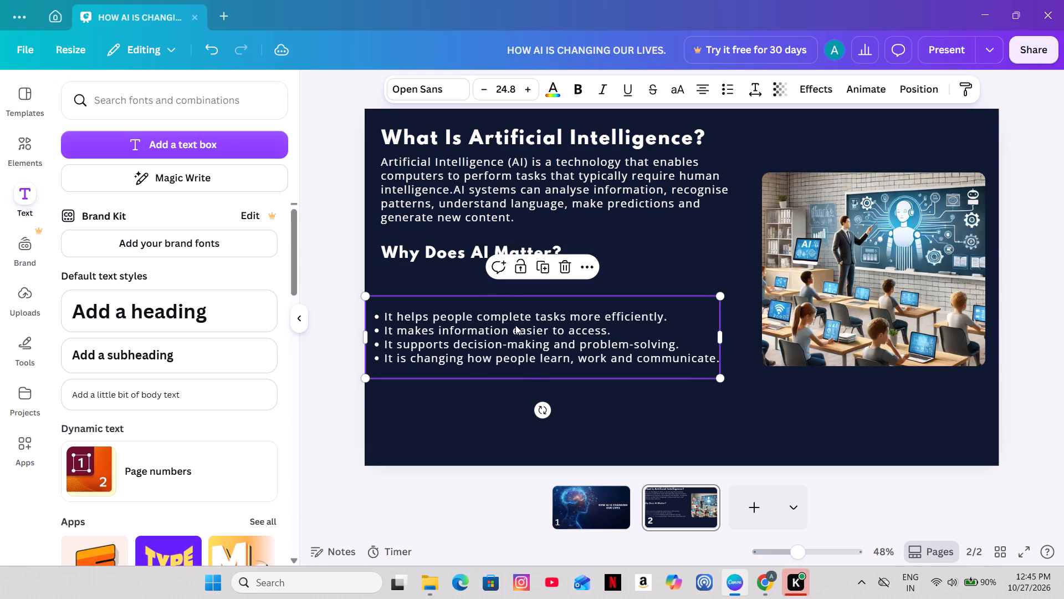
{"action": "left_click_drag", "start_coordinate": [515, 348], "coordinate": [529, 318]}
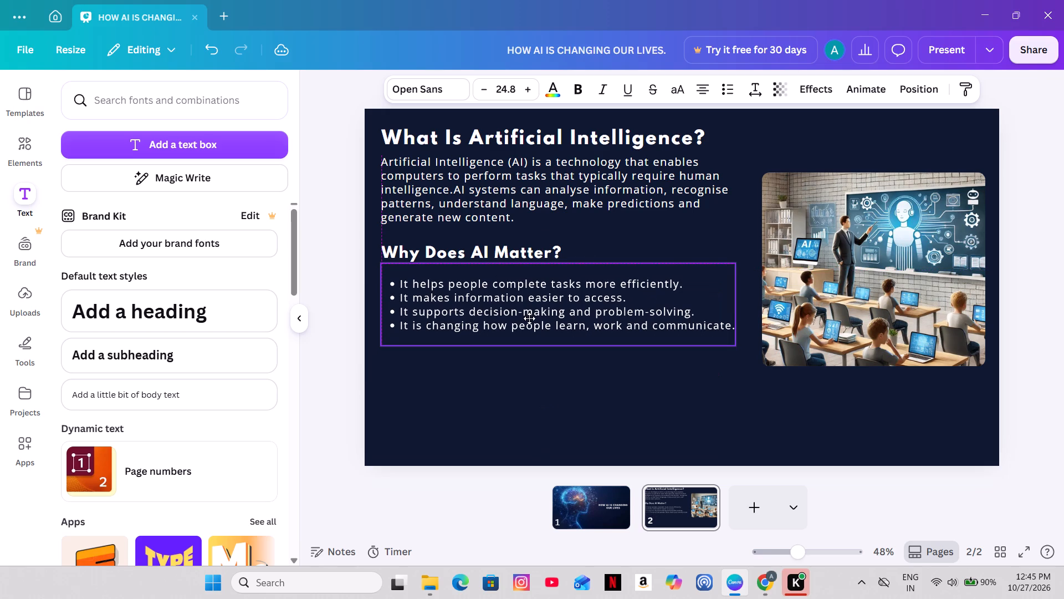
Shift the bulleted text box slightly lower beneath the "Why Does AI Matter?" heading, keeping its left edge aligned with the heading.
{"action": "left_click_drag", "start_coordinate": [529, 318], "coordinate": [517, 324]}
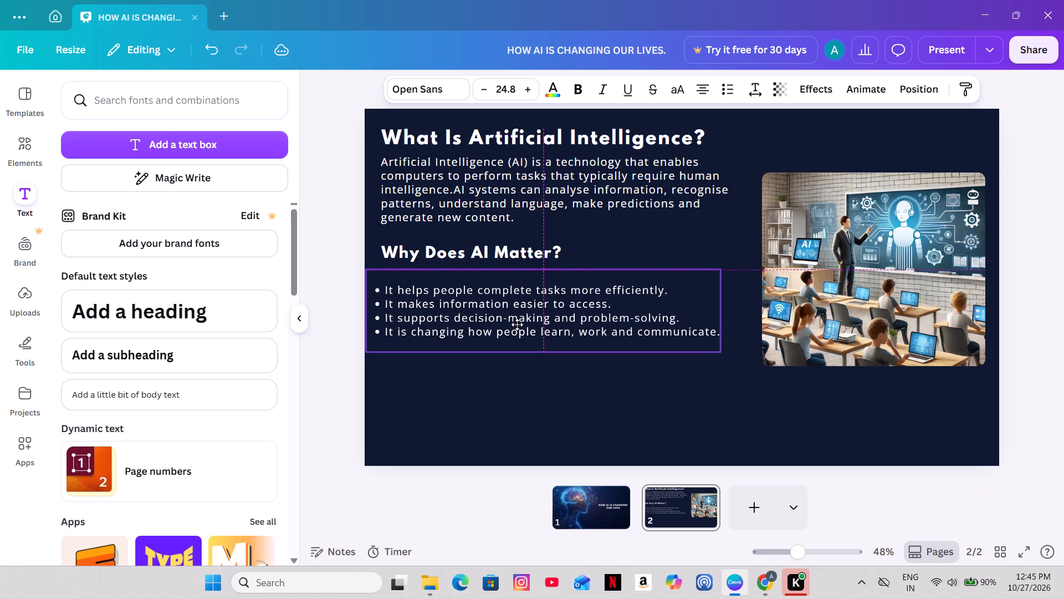
{"action": "left_click_drag", "start_coordinate": [517, 324], "coordinate": [534, 320]}
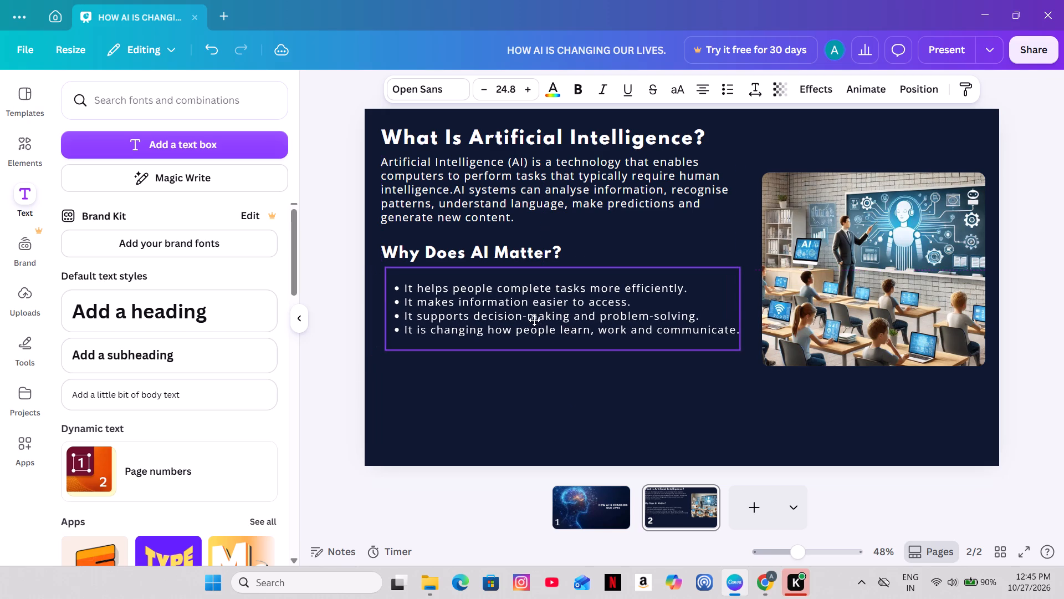
{"action": "left_click_drag", "start_coordinate": [534, 320], "coordinate": [528, 321]}
{"action": "left_click", "coordinate": [466, 500]}
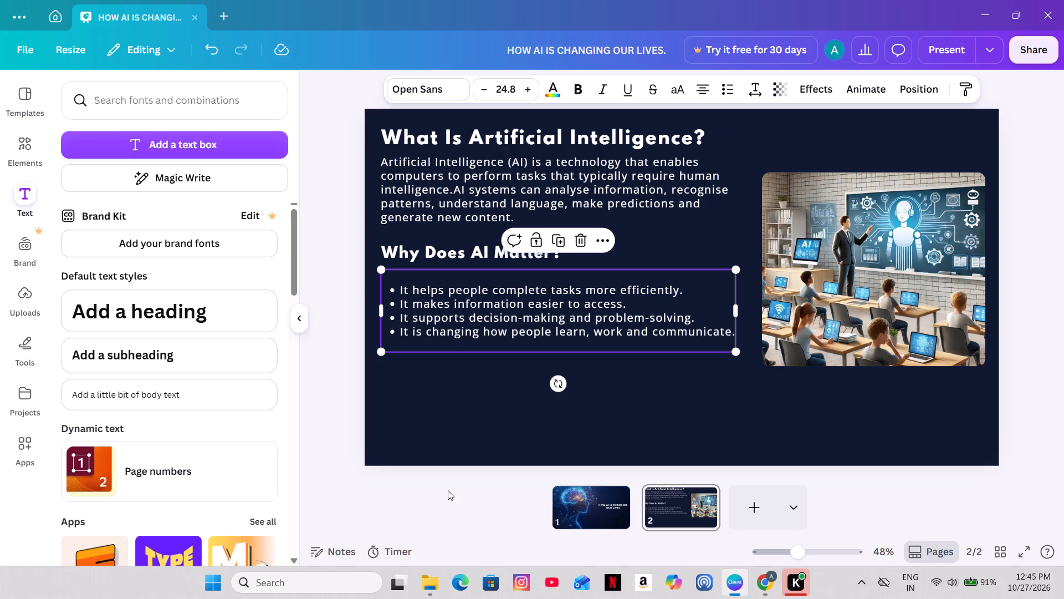
{"action": "left_click", "coordinate": [448, 486]}
{"action": "double_click", "coordinate": [449, 486]}
{"action": "triple_click", "coordinate": [360, 442]}
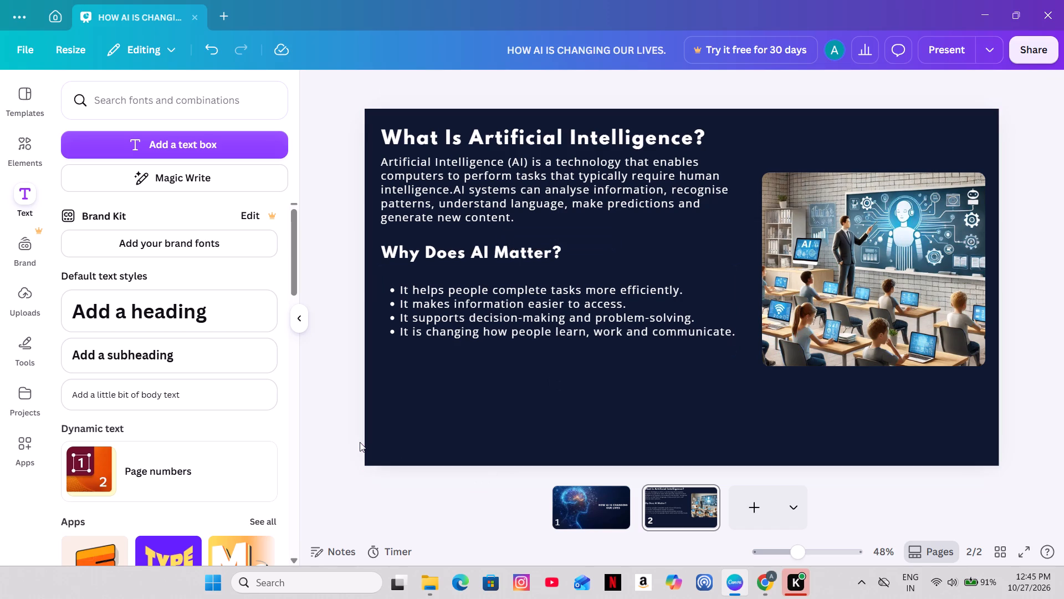
Nudge the bulleted text box up until the first bullet sits close beneath the "Why Does AI Matter?" heading.
{"action": "left_click", "coordinate": [502, 327]}
{"action": "key", "text": "Left"}
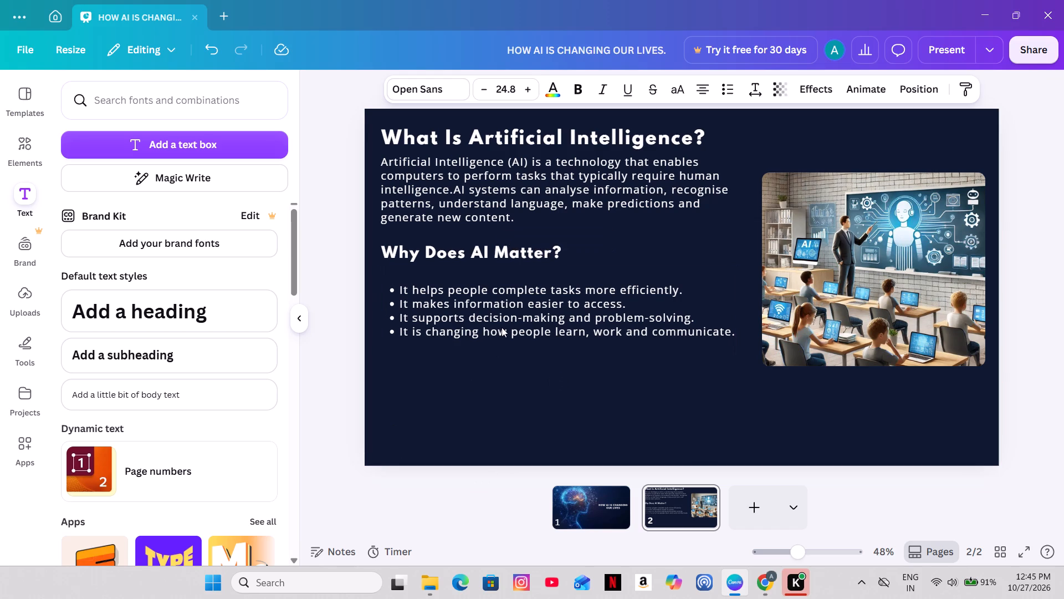
{"action": "key", "text": "Up"}
{"action": "key", "text": "Up"}
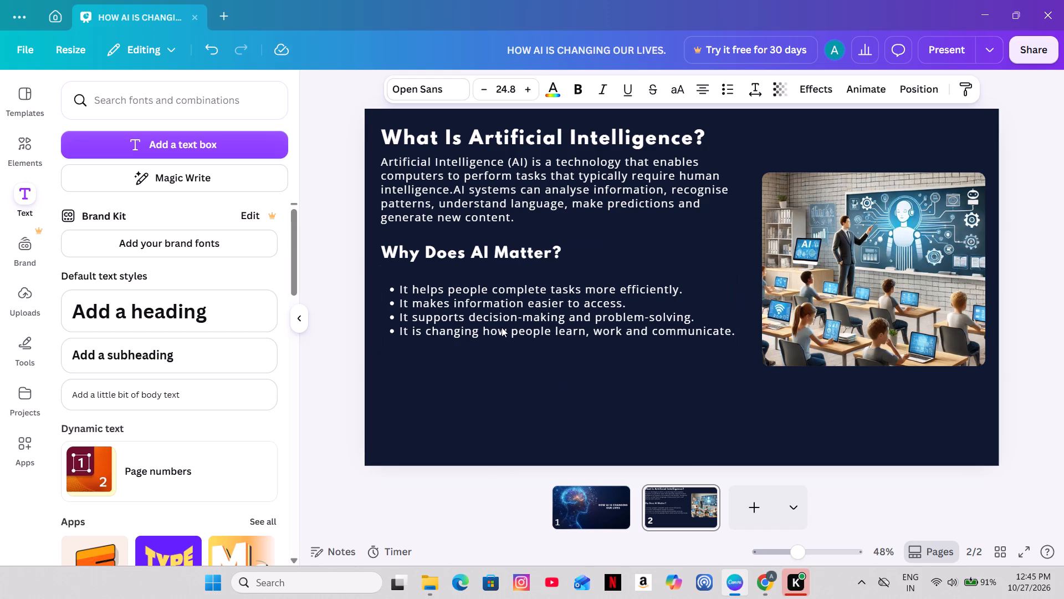
{"action": "key", "text": "Up"}
{"action": "key", "text": "Up"}
{"action": "key", "text": "Up"}
{"action": "key", "text": "Up"}
{"action": "key", "text": "Up"}
{"action": "key", "text": "Up"}
{"action": "key", "text": "Up"}
{"action": "key", "text": "Up"}
{"action": "key", "text": "Up"}
{"action": "key", "text": "Up"}
{"action": "key", "text": "Up"}
{"action": "key", "text": "Up"}
{"action": "key", "text": "Up"}
{"action": "key", "text": "Up"}
{"action": "key", "text": "Up"}
{"action": "key", "text": "Up"}
{"action": "key", "text": "Up"}
{"action": "key", "text": "Up"}
{"action": "key", "text": "Up"}
{"action": "key", "text": "Up"}
{"action": "key", "text": "Up"}
{"action": "key", "text": "Up"}
{"action": "key", "text": "Up"}
{"action": "key", "text": "Up"}
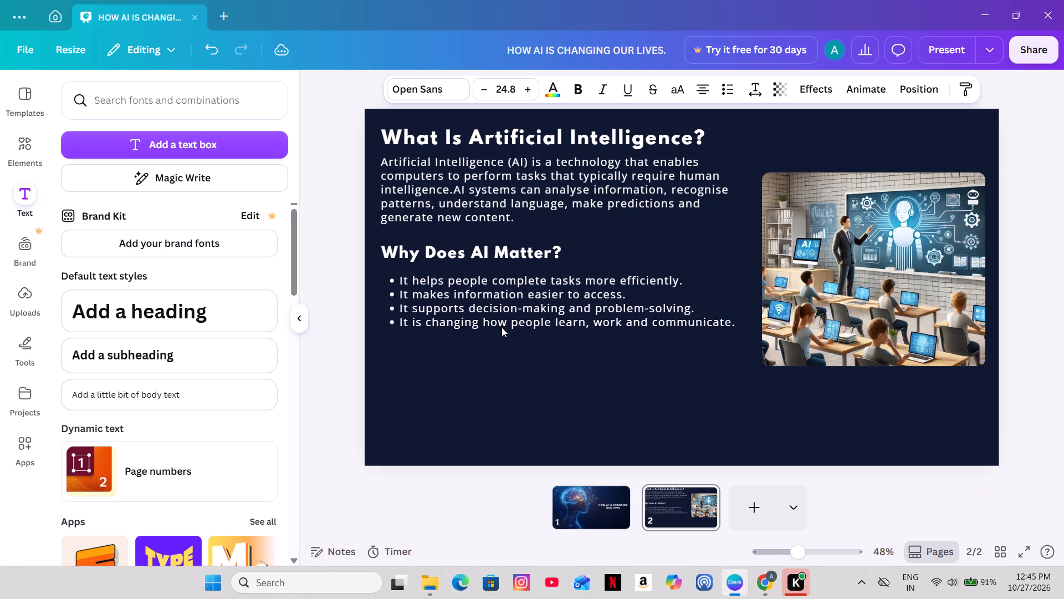
{"action": "key", "text": "Up"}
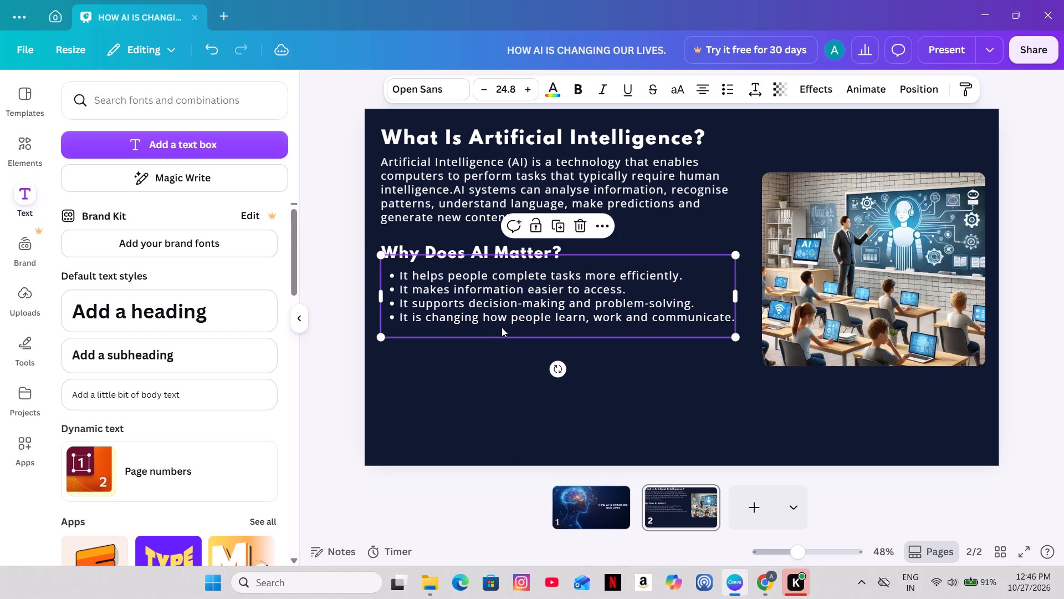
{"action": "key", "text": "Down"}
Nudge the bulleted text box left so the bullet markers line up near the heading's left edge, and deselect it.
{"action": "key", "text": "Left"}
{"action": "key", "text": "Left"}
{"action": "key", "text": "Left"}
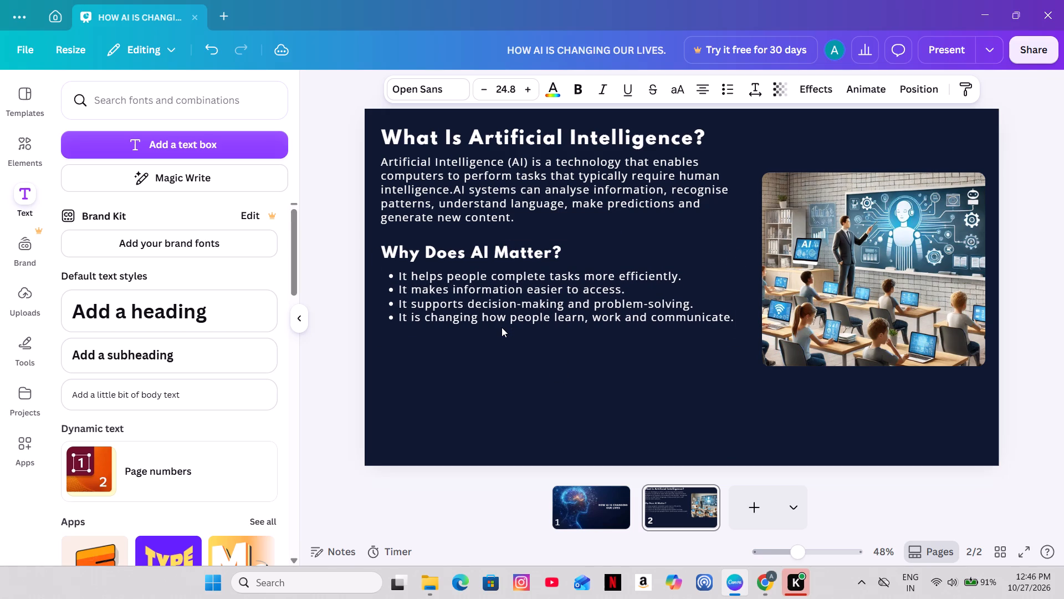
{"action": "key", "text": "Left"}
{"action": "key", "text": "Left"}
{"action": "key", "text": "Left"}
{"action": "key", "text": "Left"}
{"action": "key", "text": "Left"}
{"action": "key", "text": "Left"}
{"action": "key", "text": "Left"}
{"action": "key", "text": "Left"}
{"action": "key", "text": "Left"}
{"action": "key", "text": "Left"}
{"action": "key", "text": "Left"}
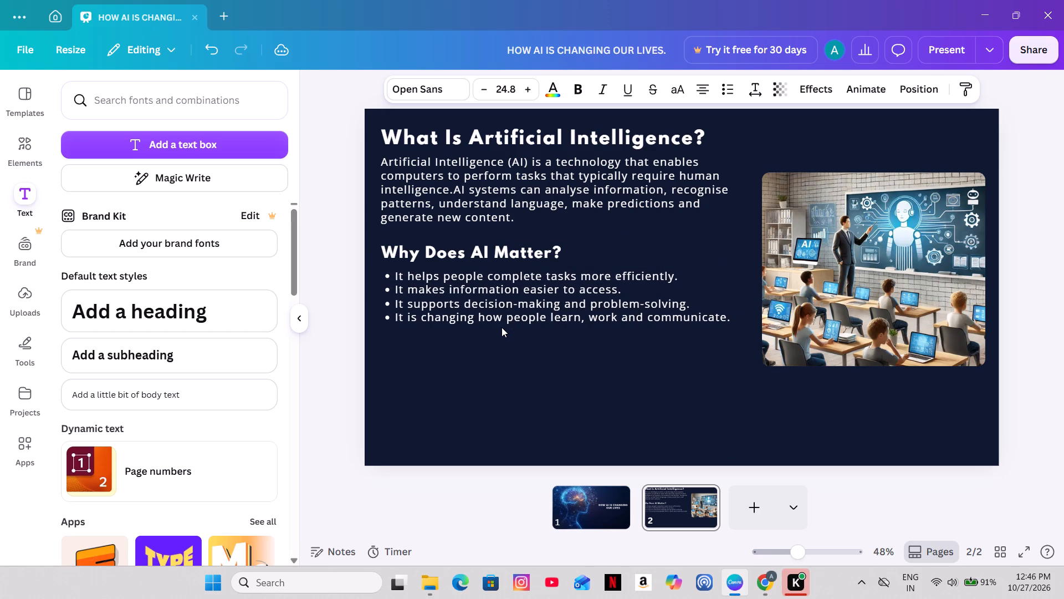
{"action": "key", "text": "Left"}
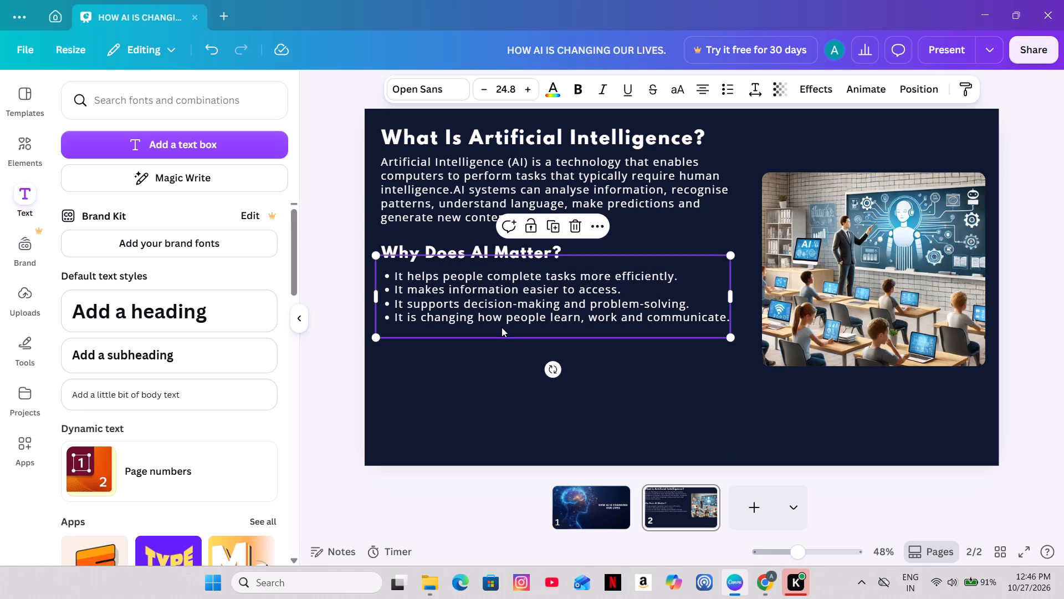
{"action": "left_click", "coordinate": [344, 490]}
{"action": "left_click", "coordinate": [343, 413]}
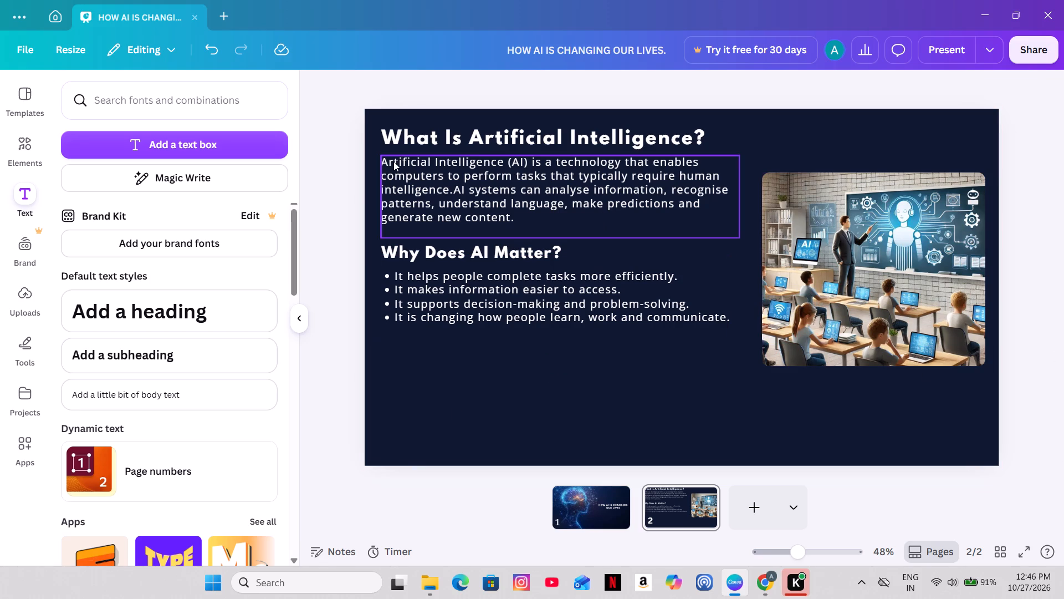
Move both headings, the introductory paragraph and the bullet list down together so the text block is roughly level with the classroom image.
{"action": "left_click", "coordinate": [480, 135]}
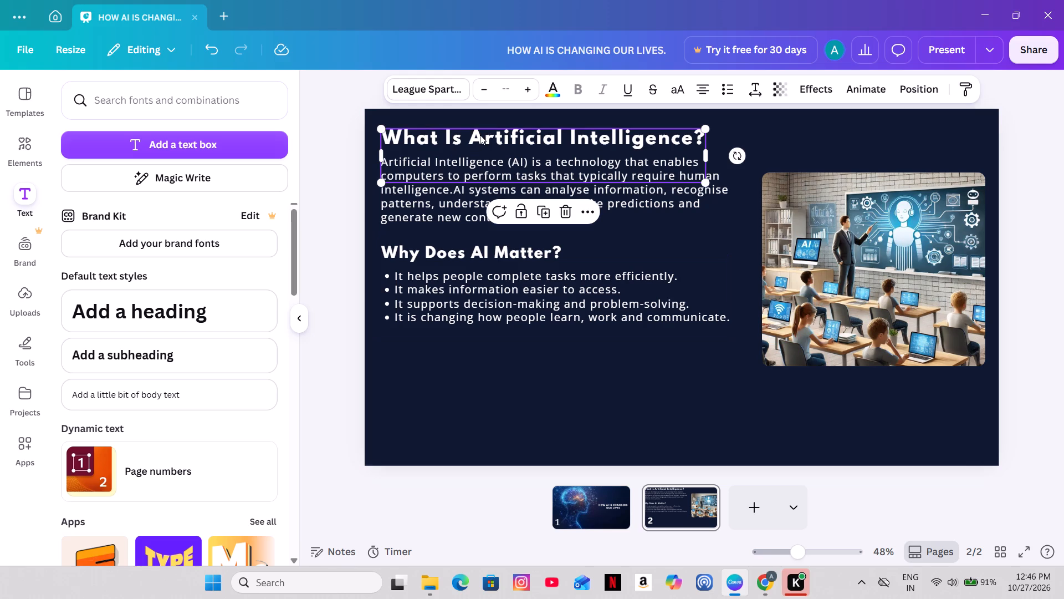
{"action": "left_click", "coordinate": [457, 197], "text": "shift"}
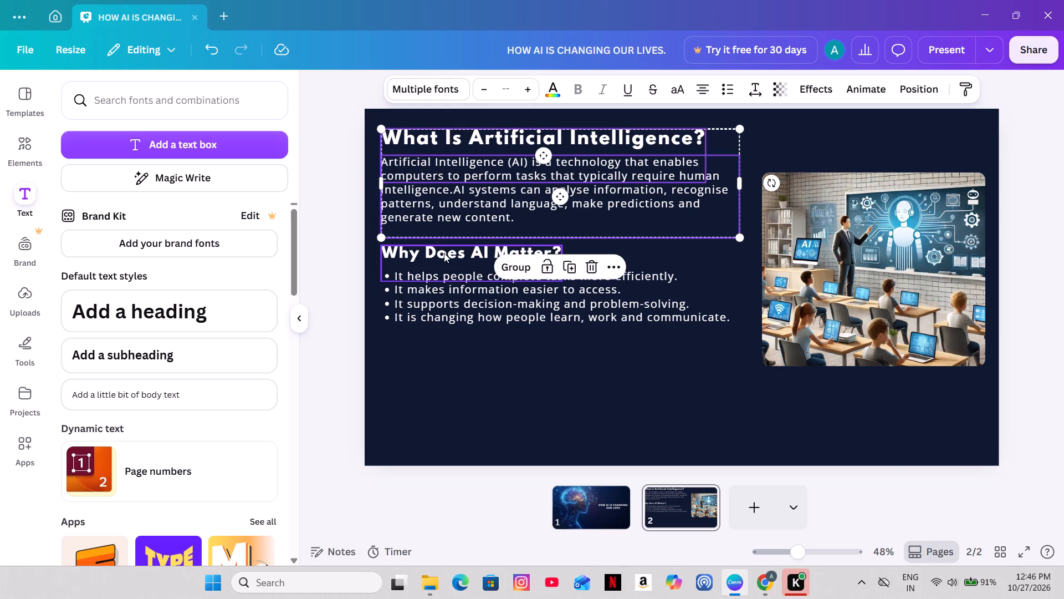
{"action": "left_click", "coordinate": [443, 253], "text": "shift"}
{"action": "left_click", "coordinate": [447, 306], "text": "shift"}
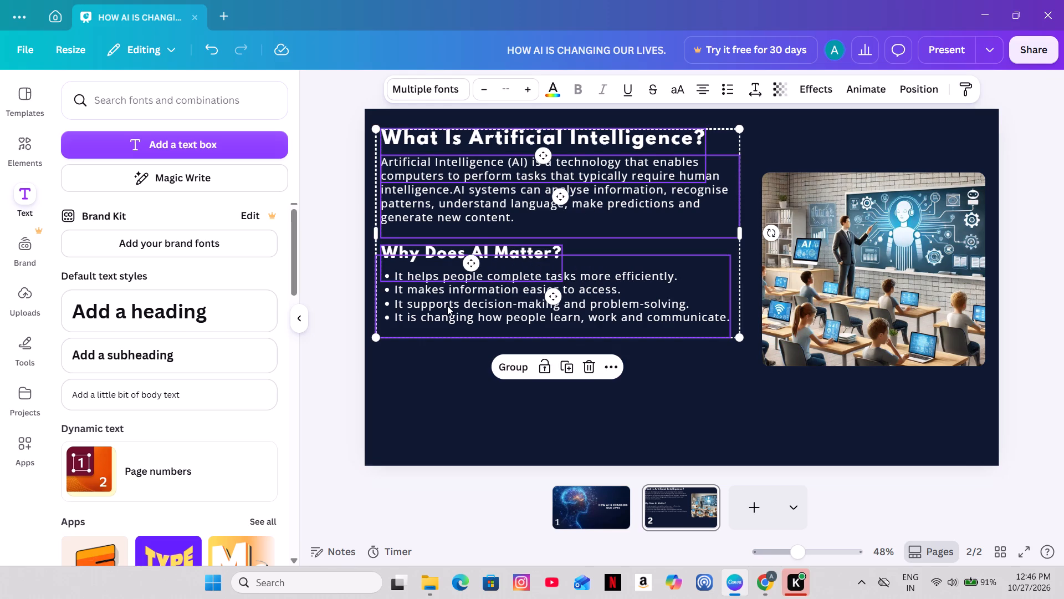
{"action": "key", "text": "Down"}
{"action": "key", "text": "Down"}
{"action": "key", "text": "Down"}
{"action": "key", "text": "Down"}
{"action": "key", "text": "Down"}
{"action": "key", "text": "Down"}
{"action": "key", "text": "Down"}
{"action": "key", "text": "Down"}
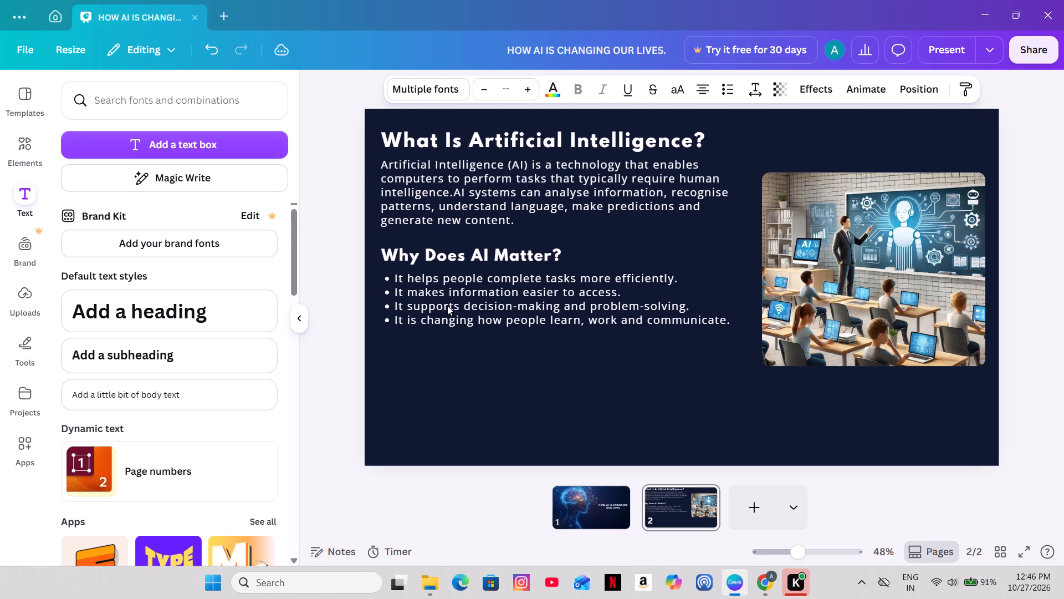
{"action": "key", "text": "Down"}
{"action": "key", "text": "Down"}
{"action": "key", "text": "Down"}
{"action": "key", "text": "Down"}
{"action": "key", "text": "Down"}
{"action": "key", "text": "Down"}
{"action": "key", "text": "Down"}
{"action": "key", "text": "Down"}
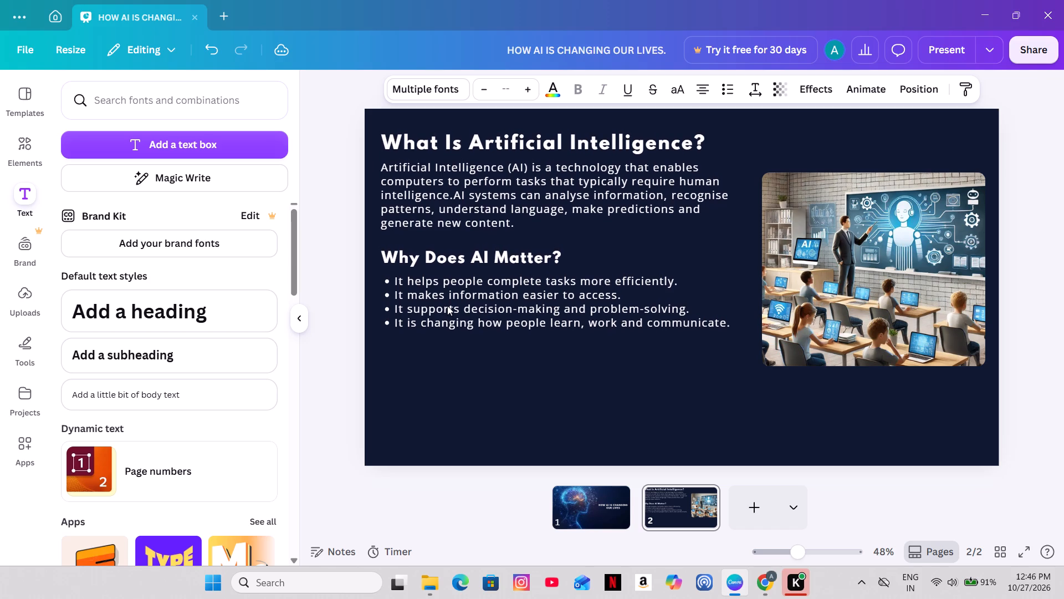
{"action": "key", "text": "Down"}
{"action": "key", "text": "Down"}
{"action": "key", "text": "Down"}
{"action": "key", "text": "Down"}
{"action": "key", "text": "Down"}
{"action": "key", "text": "Down"}
{"action": "key", "text": "Down"}
{"action": "key", "text": "Down"}
{"action": "key", "text": "Down"}
{"action": "key", "text": "Down"}
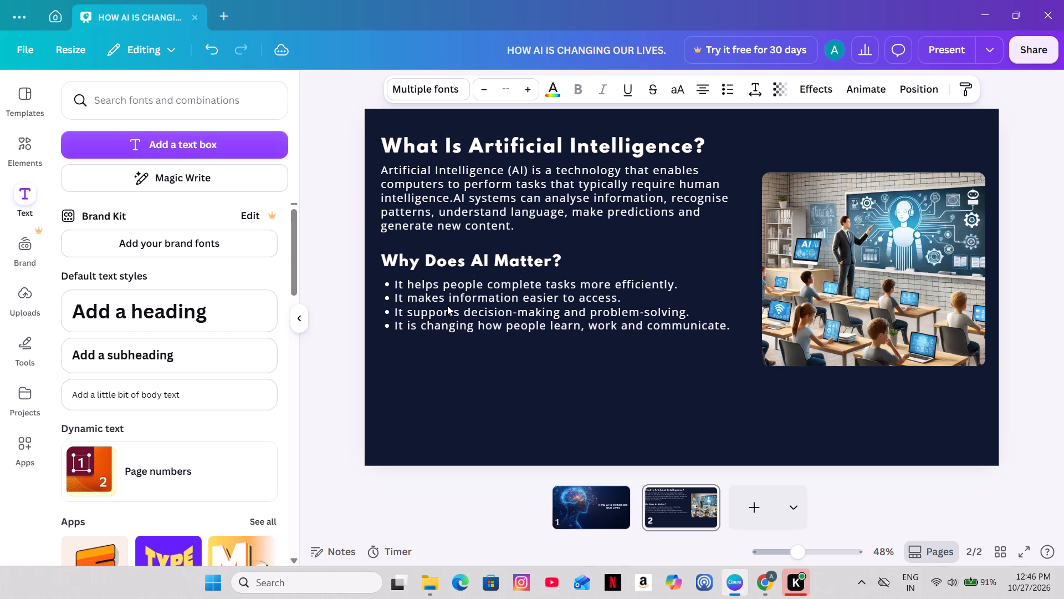
{"action": "key", "text": "Down"}
{"action": "key", "text": "Down"}
{"action": "key", "text": "Down"}
{"action": "key", "text": "Down"}
{"action": "key", "text": "Down"}
{"action": "key", "text": "Down"}
{"action": "key", "text": "Down"}
{"action": "key", "text": "Down"}
{"action": "key", "text": "Down"}
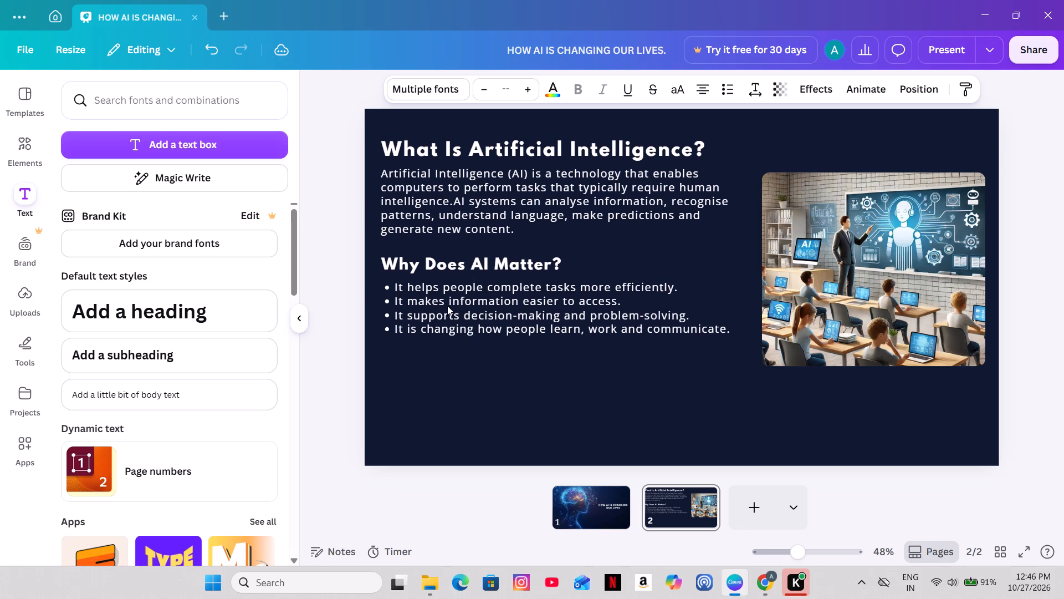
{"action": "key", "text": "Down"}
{"action": "key", "text": "Down"}
{"action": "key", "text": "Down"}
{"action": "key", "text": "Down"}
{"action": "key", "text": "Down"}
{"action": "key", "text": "Down"}
{"action": "key", "text": "Down"}
{"action": "key", "text": "Down"}
{"action": "key", "text": "Down"}
{"action": "key", "text": "Down"}
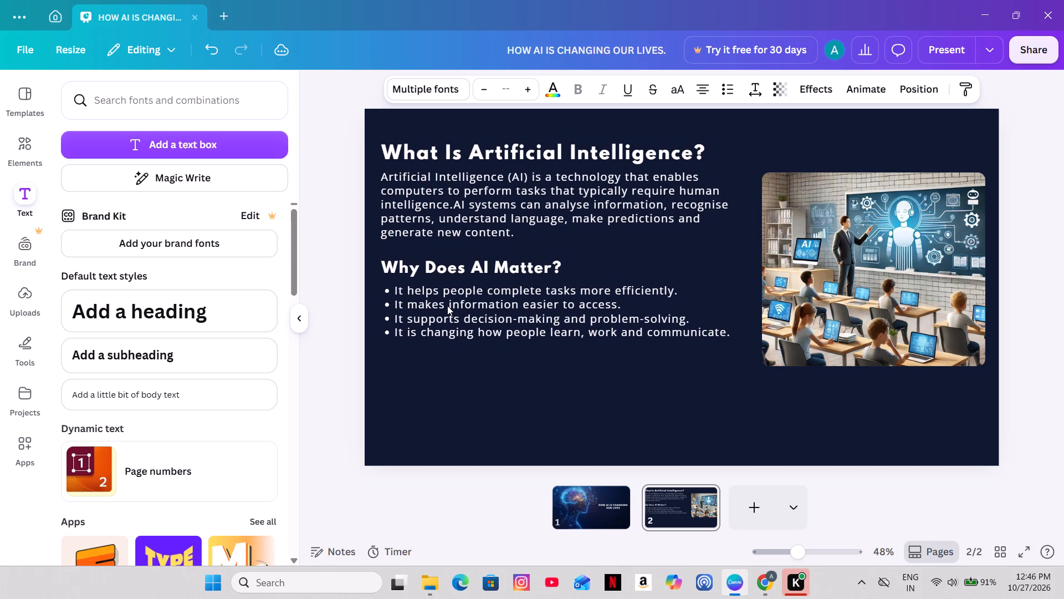
{"action": "key", "text": "Down"}
{"action": "key", "text": "Down"}
{"action": "key", "text": "Down"}
{"action": "key", "text": "Down"}
{"action": "key", "text": "Down"}
{"action": "key", "text": "Down"}
{"action": "key", "text": "Down"}
{"action": "key", "text": "Down"}
{"action": "key", "text": "Down"}
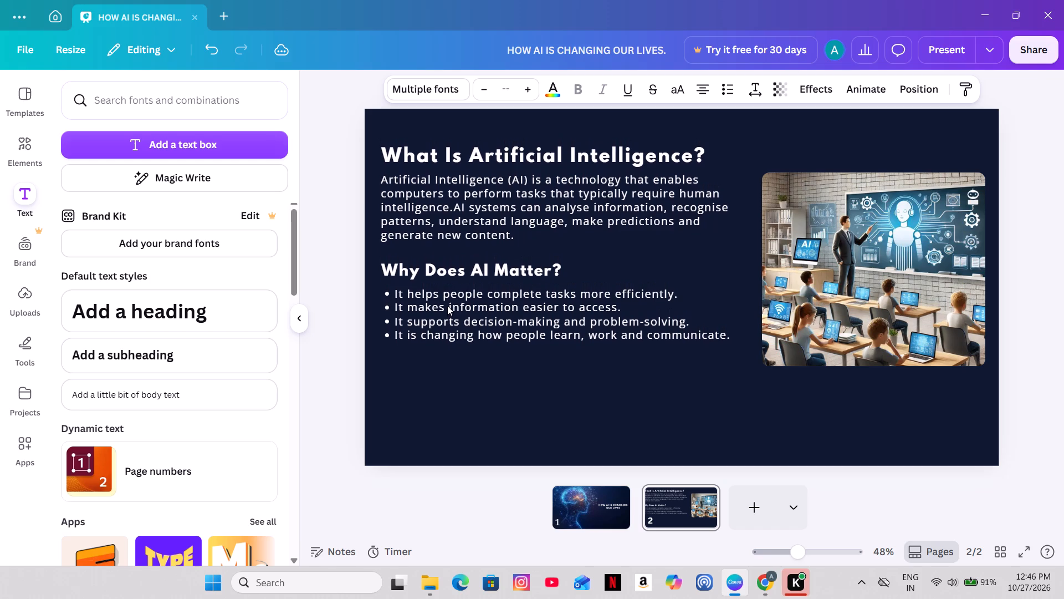
{"action": "key", "text": "Down"}
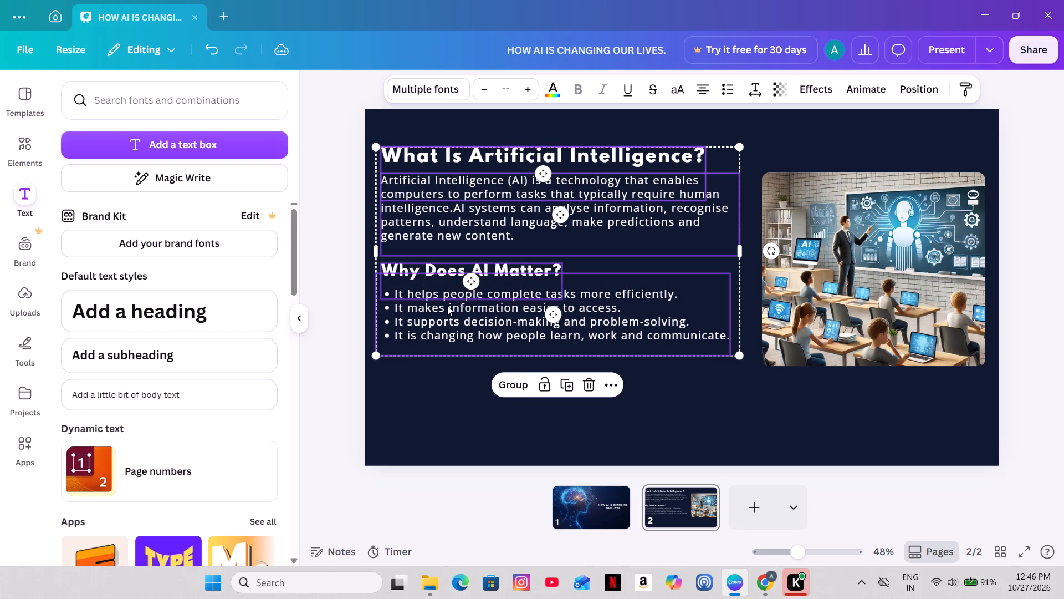
{"action": "left_click", "coordinate": [1035, 272]}
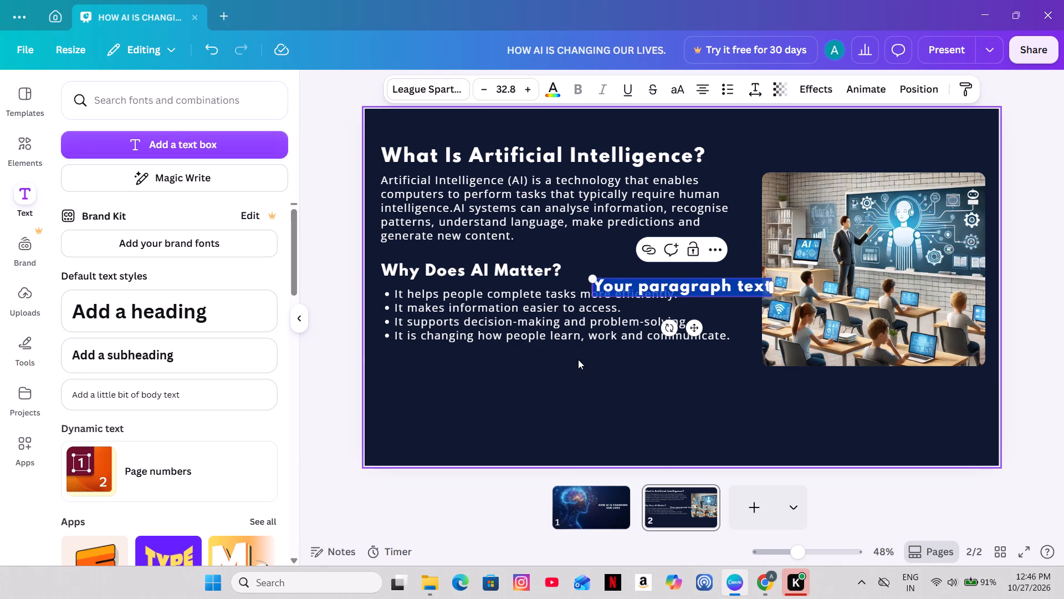
{"action": "key", "text": "ctrl+v"}
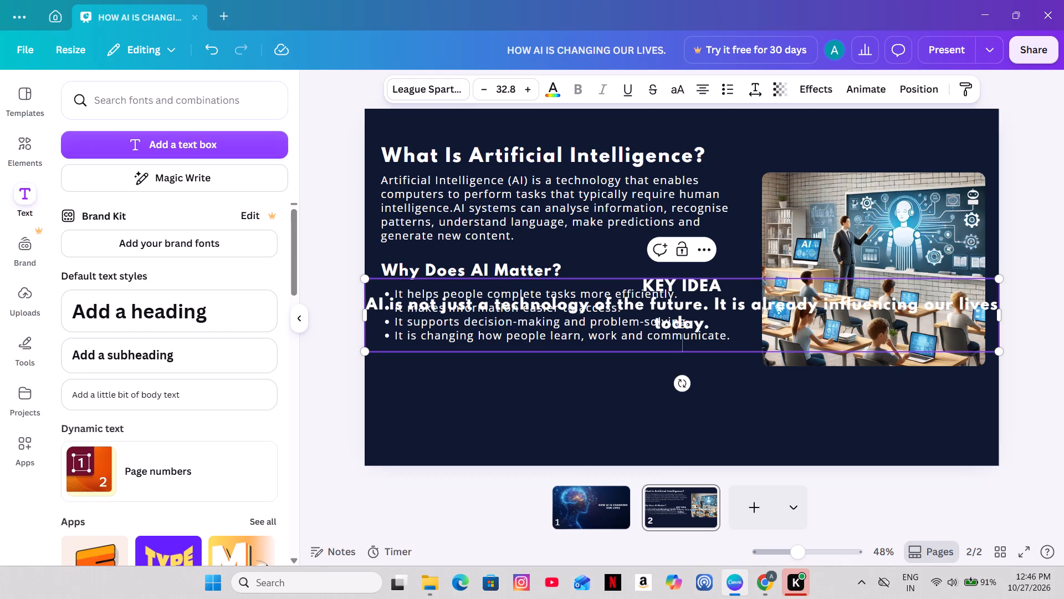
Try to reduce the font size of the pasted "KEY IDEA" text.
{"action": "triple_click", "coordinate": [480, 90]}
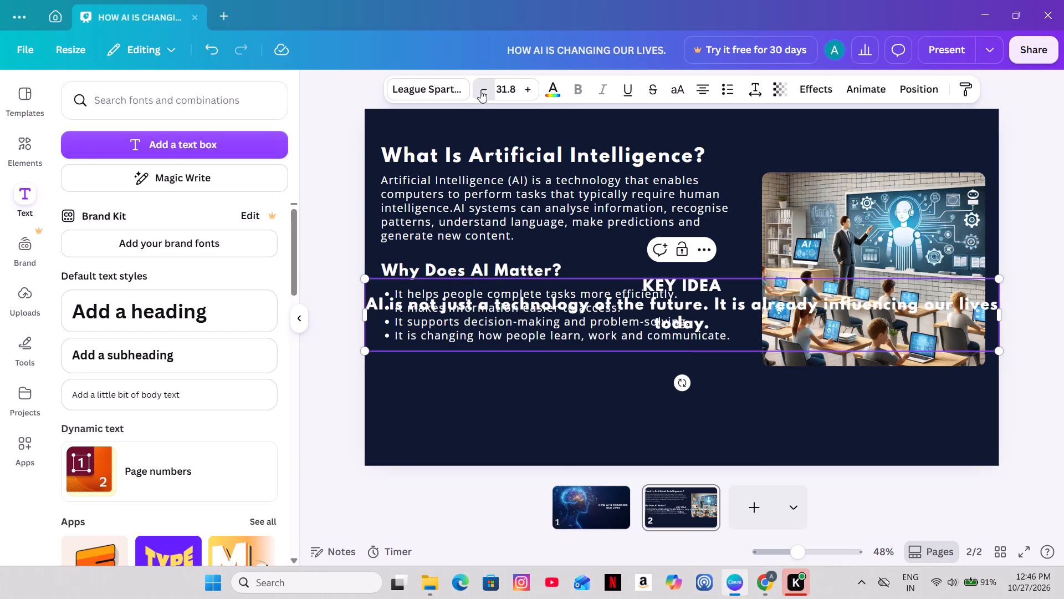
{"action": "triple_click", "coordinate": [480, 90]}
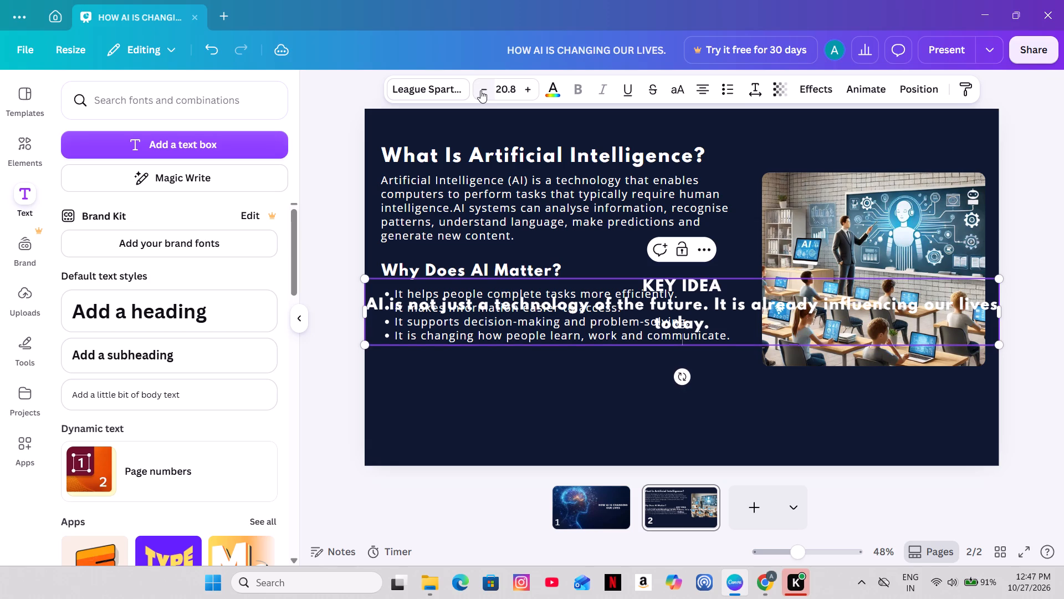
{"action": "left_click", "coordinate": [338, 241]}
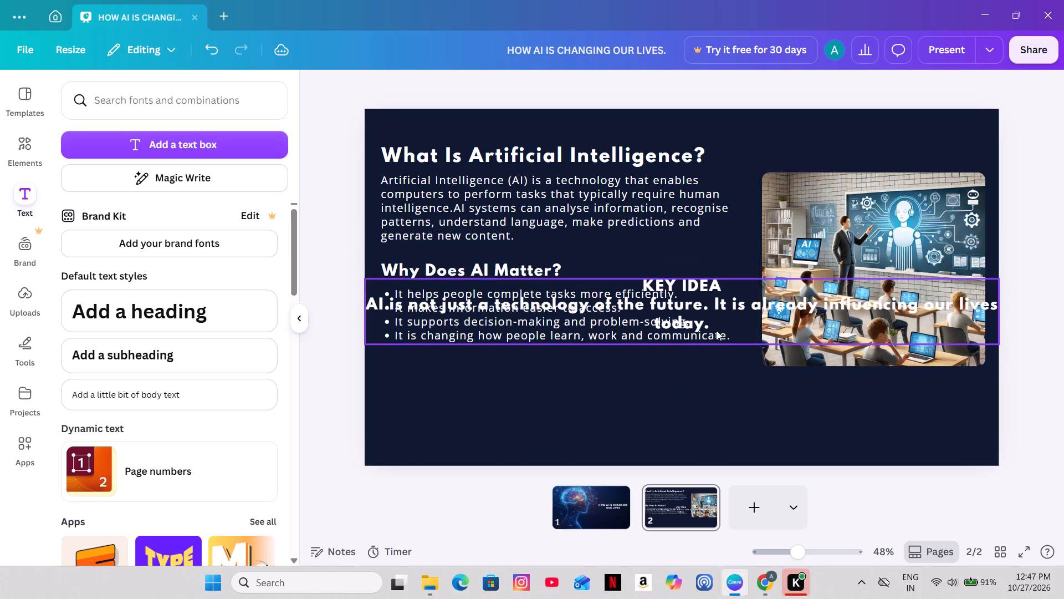
Move the "KEY IDEA" text box down so it sits below the bullet list and the classroom image.
{"action": "left_click_drag", "start_coordinate": [706, 313], "coordinate": [705, 398]}
{"action": "left_click_drag", "start_coordinate": [705, 398], "coordinate": [705, 407]}
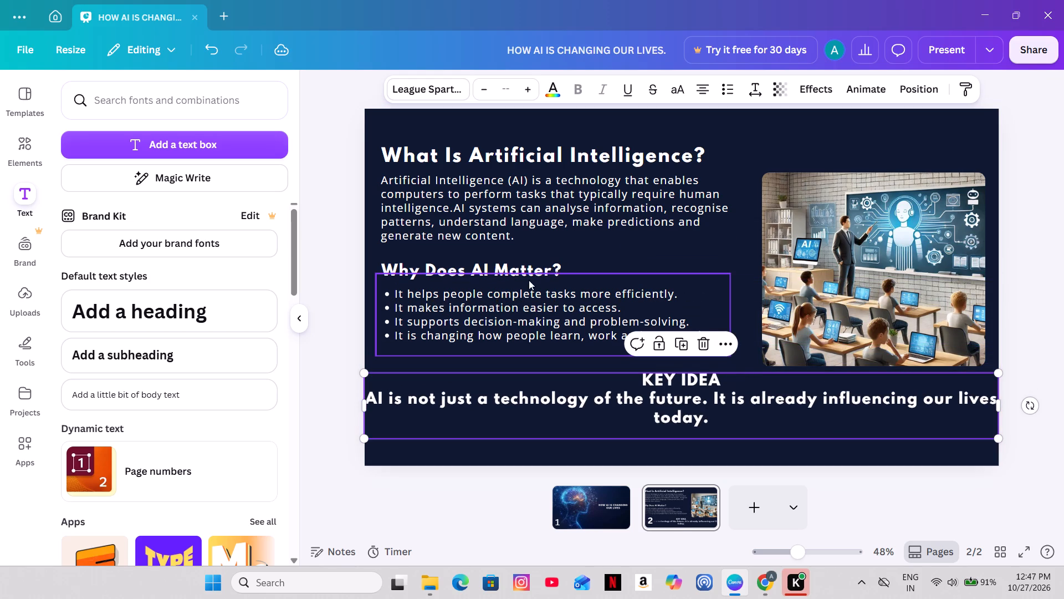
Compare the font size of the "Why Does AI Matter?" heading with that of the "KEY IDEA" heading and its sentence.
{"action": "left_click", "coordinate": [542, 272]}
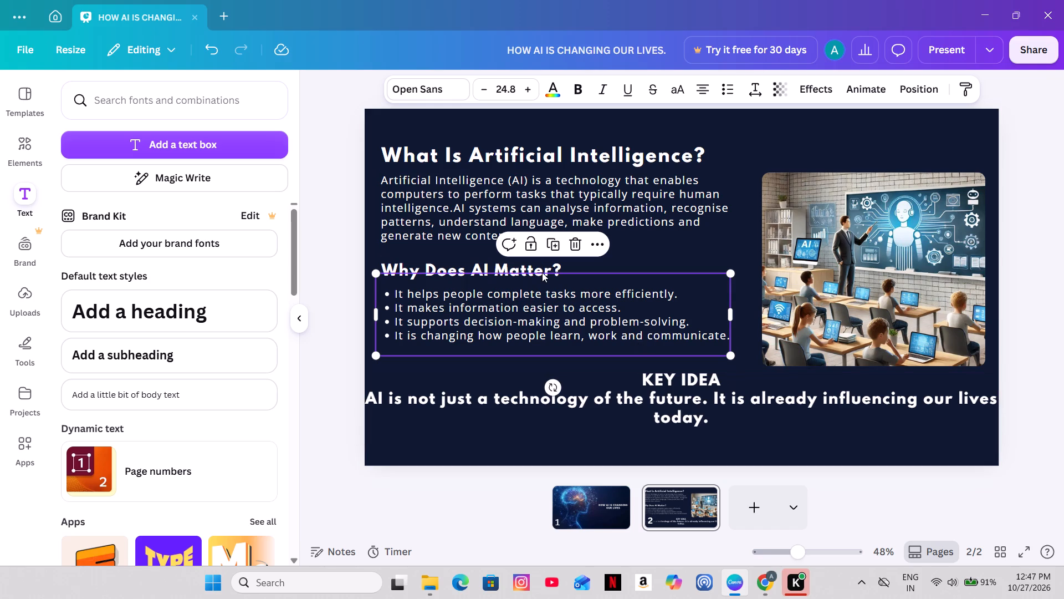
{"action": "left_click", "coordinate": [538, 265]}
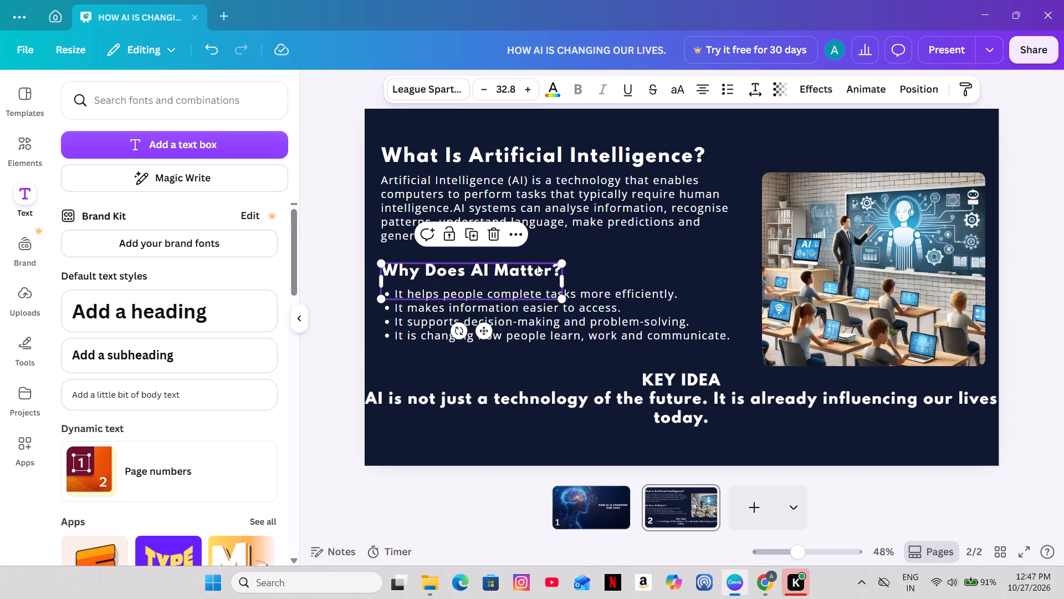
{"action": "double_click", "coordinate": [781, 385]}
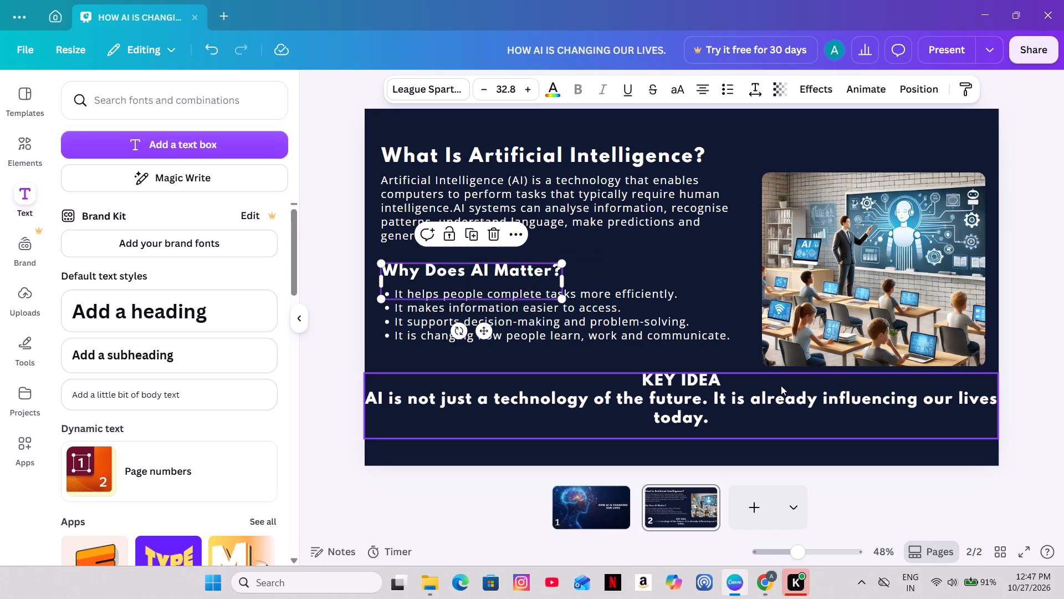
{"action": "left_click", "coordinate": [712, 375]}
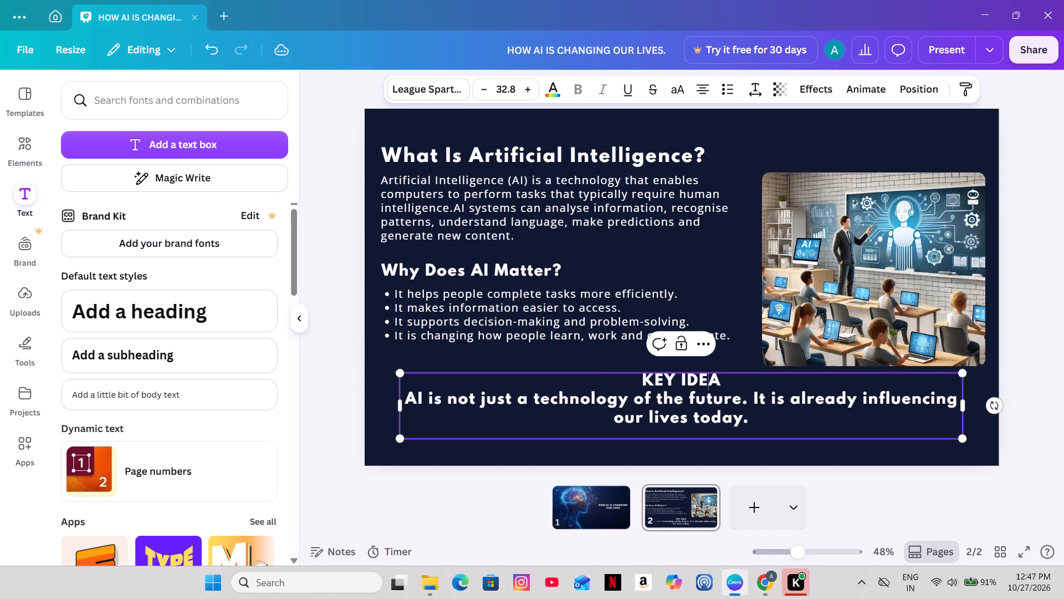
{"action": "left_click_drag", "start_coordinate": [733, 379], "coordinate": [642, 390]}
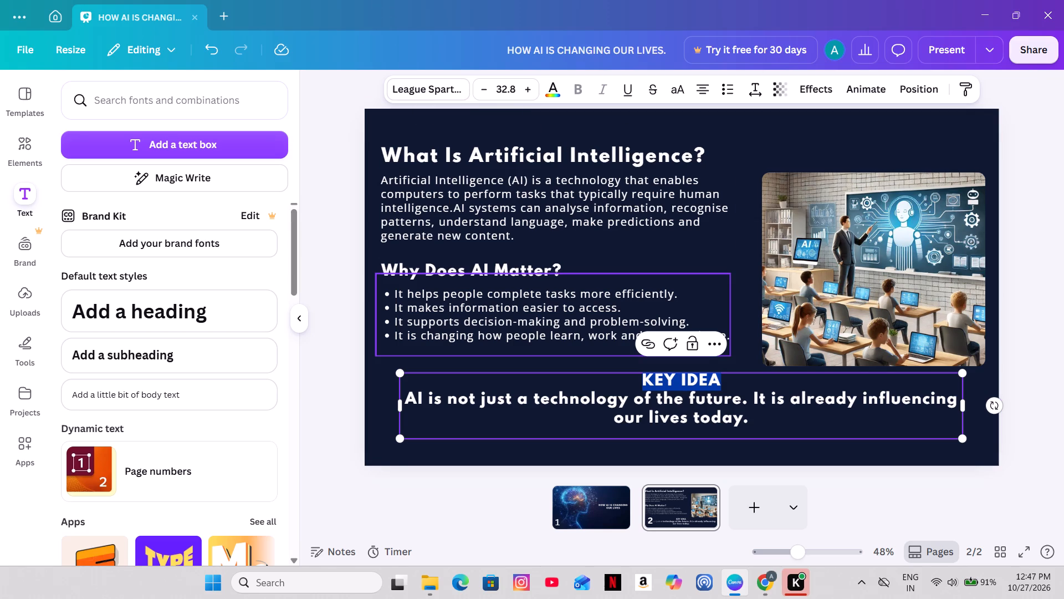
{"action": "left_click", "coordinate": [476, 323]}
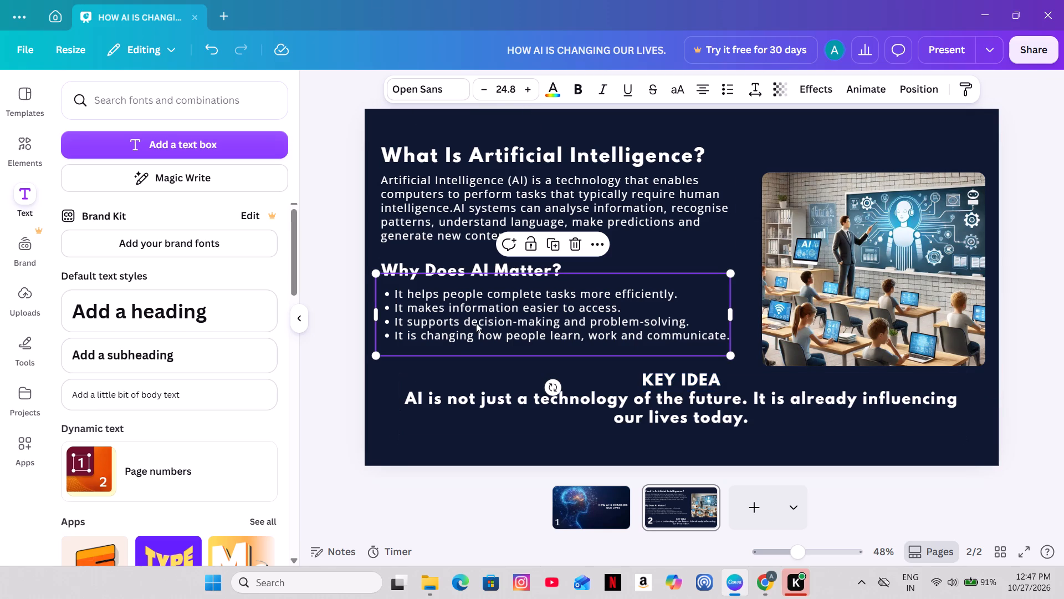
{"action": "left_click", "coordinate": [410, 400]}
{"action": "double_click", "coordinate": [406, 393]}
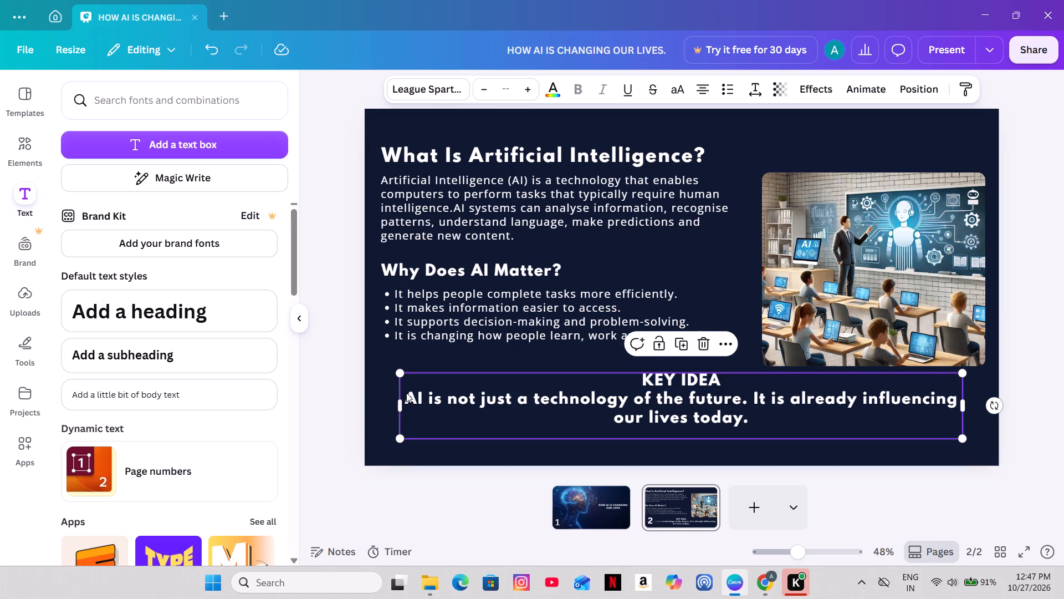
{"action": "left_click_drag", "start_coordinate": [368, 389], "coordinate": [407, 408]}
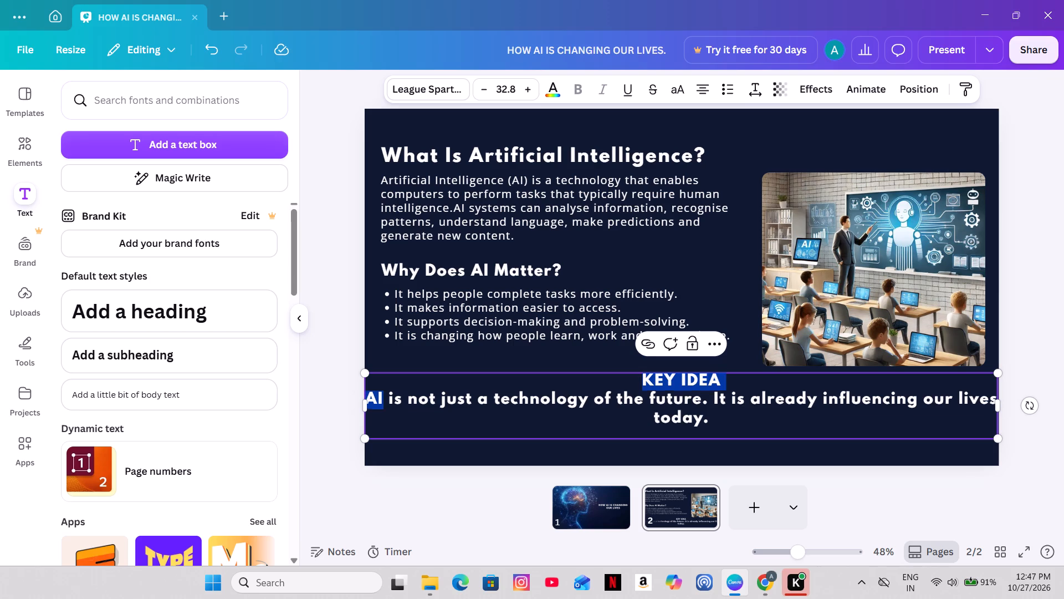
{"action": "left_click_drag", "start_coordinate": [407, 408], "coordinate": [676, 432]}
{"action": "left_click_drag", "start_coordinate": [695, 434], "coordinate": [752, 436]}
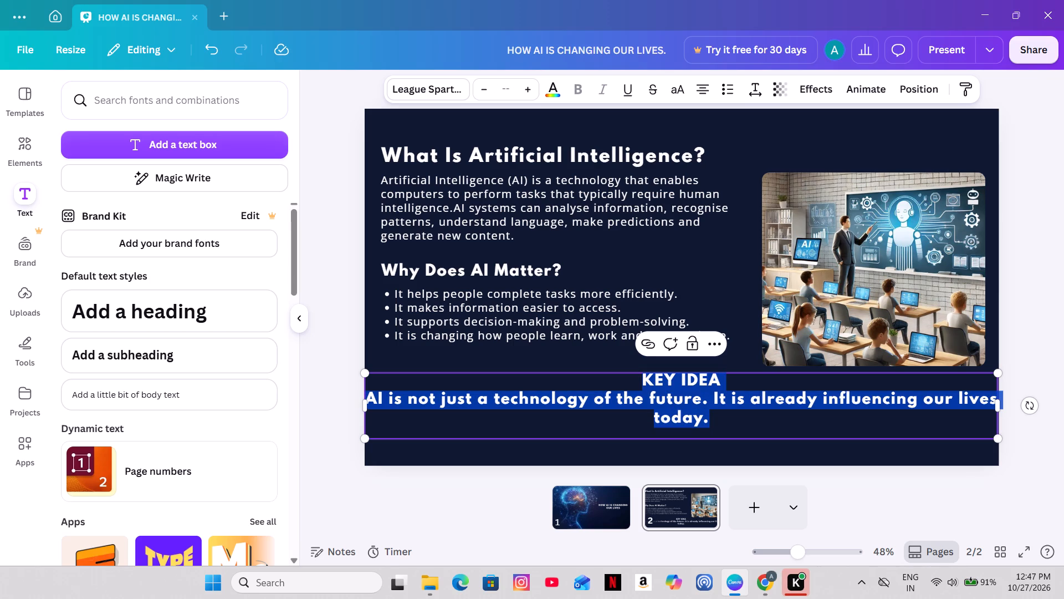
{"action": "left_click", "coordinate": [1045, 388]}
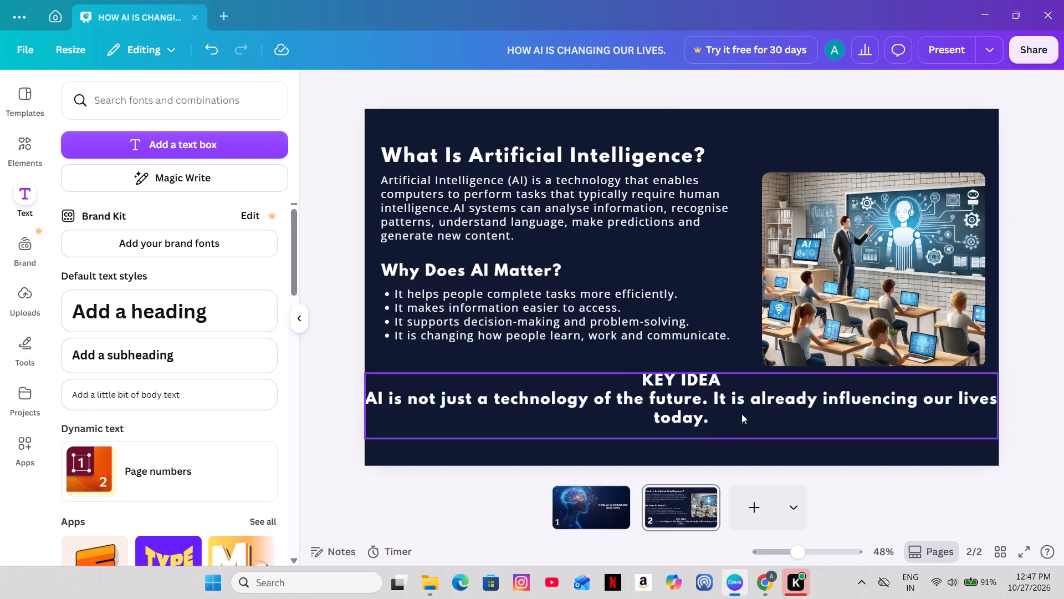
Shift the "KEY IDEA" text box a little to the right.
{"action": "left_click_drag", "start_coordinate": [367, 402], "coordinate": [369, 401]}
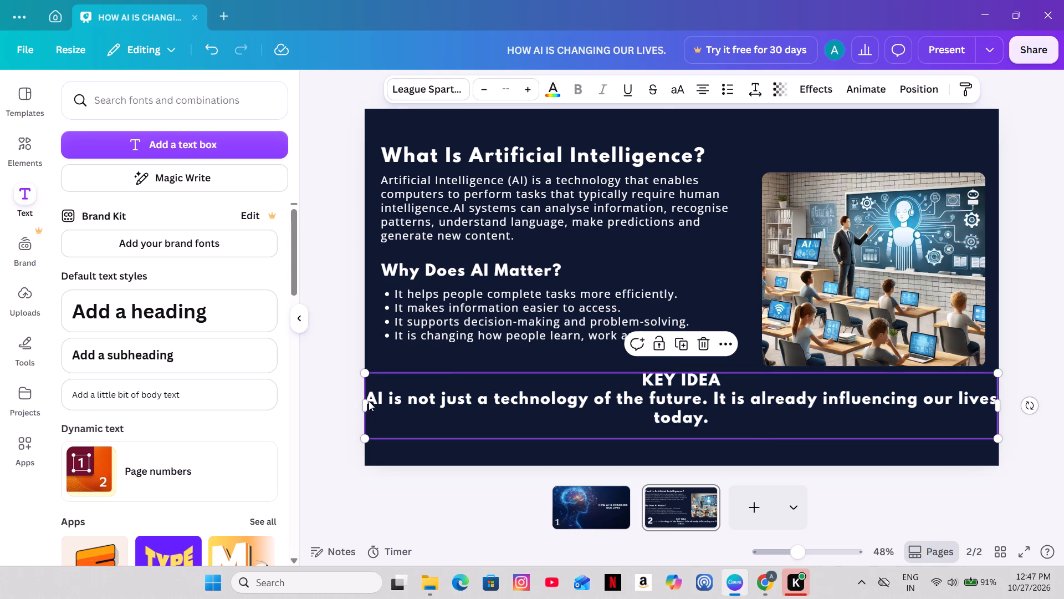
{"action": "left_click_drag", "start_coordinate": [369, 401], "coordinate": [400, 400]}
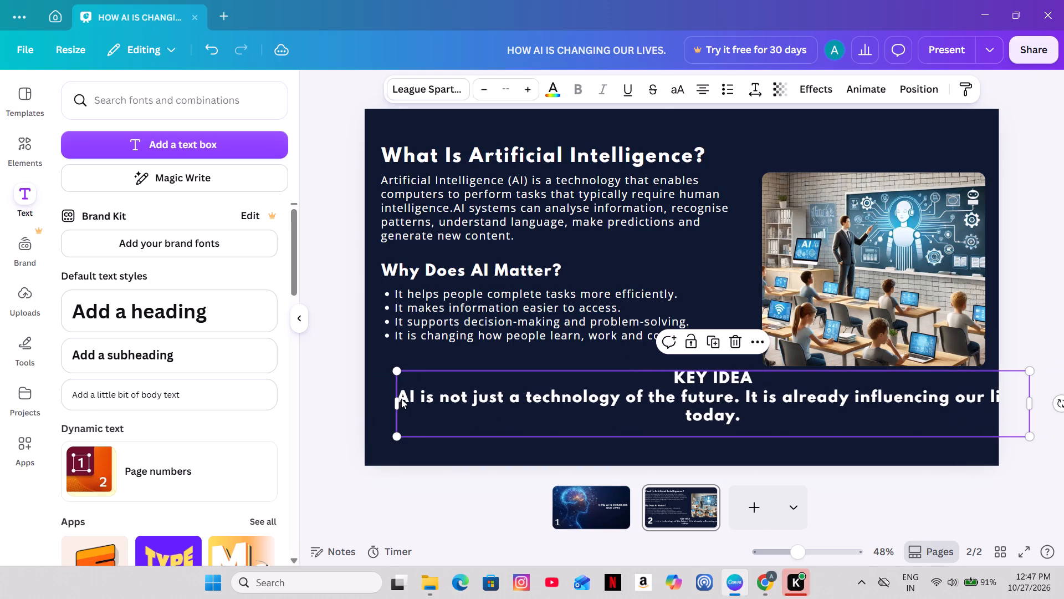
Delete the sentence below "KEY IDEA" so the text box holds only the heading.
{"action": "triple_click", "coordinate": [420, 393]}
{"action": "left_click", "coordinate": [466, 404]}
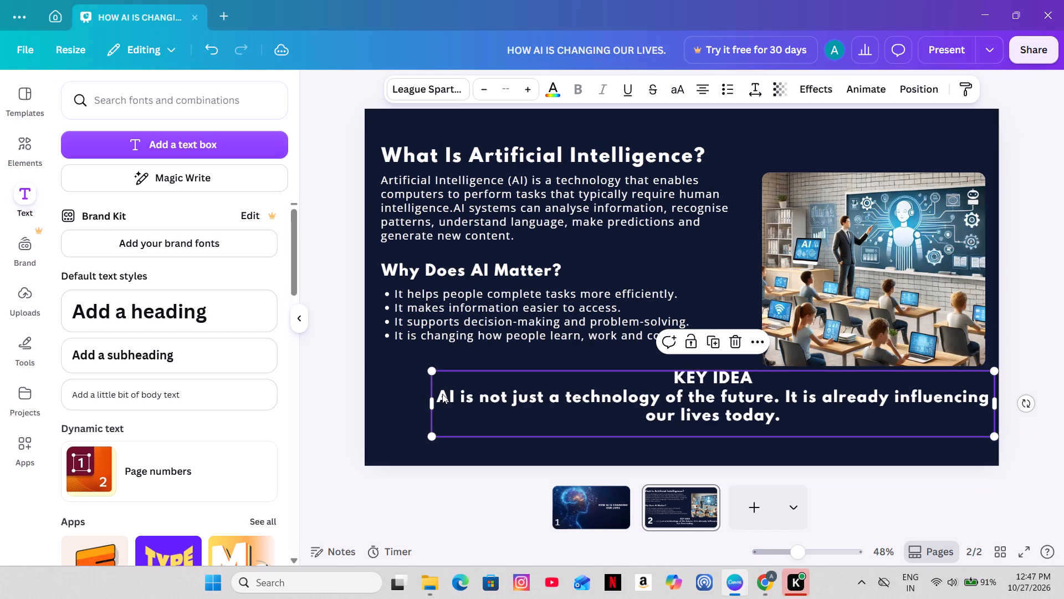
{"action": "double_click", "coordinate": [442, 394]}
{"action": "left_click_drag", "start_coordinate": [442, 394], "coordinate": [789, 423]}
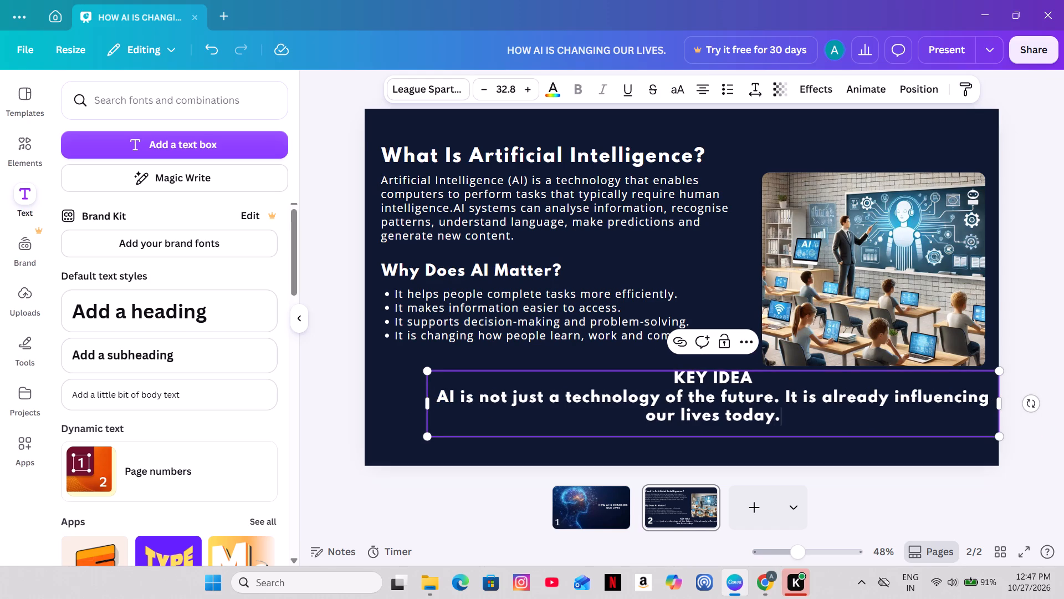
{"action": "left_click_drag", "start_coordinate": [789, 423], "coordinate": [790, 423]}
{"action": "left_click_drag", "start_coordinate": [790, 423], "coordinate": [446, 398]}
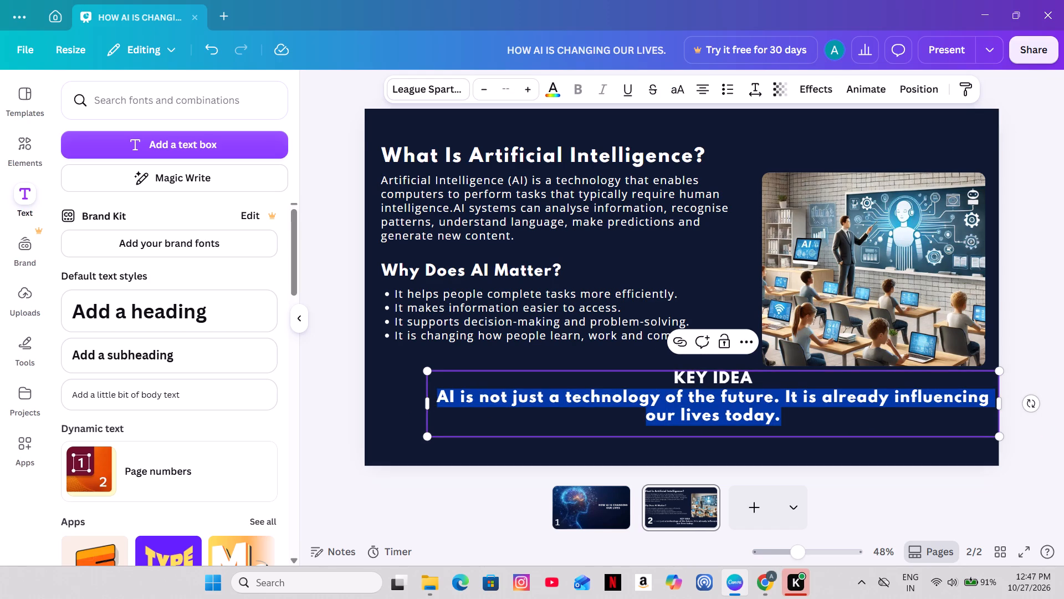
{"action": "key", "text": "BackSpace"}
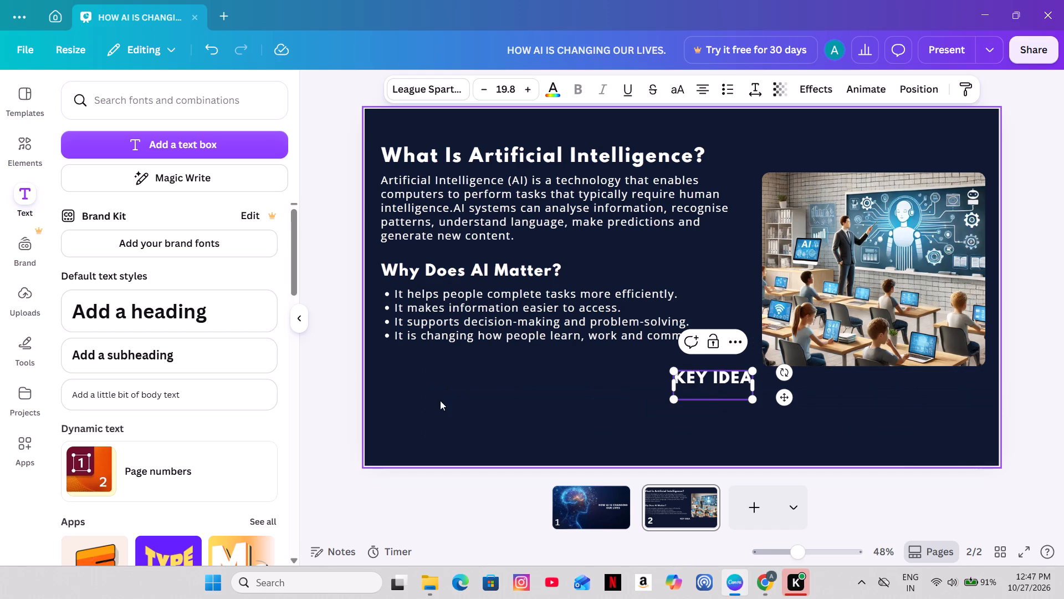
{"action": "left_click", "coordinate": [1048, 423]}
Move the "KEY IDEA" heading below the bullet list, aligned with the left edge of the other two headings.
{"action": "left_click_drag", "start_coordinate": [714, 371], "coordinate": [422, 366]}
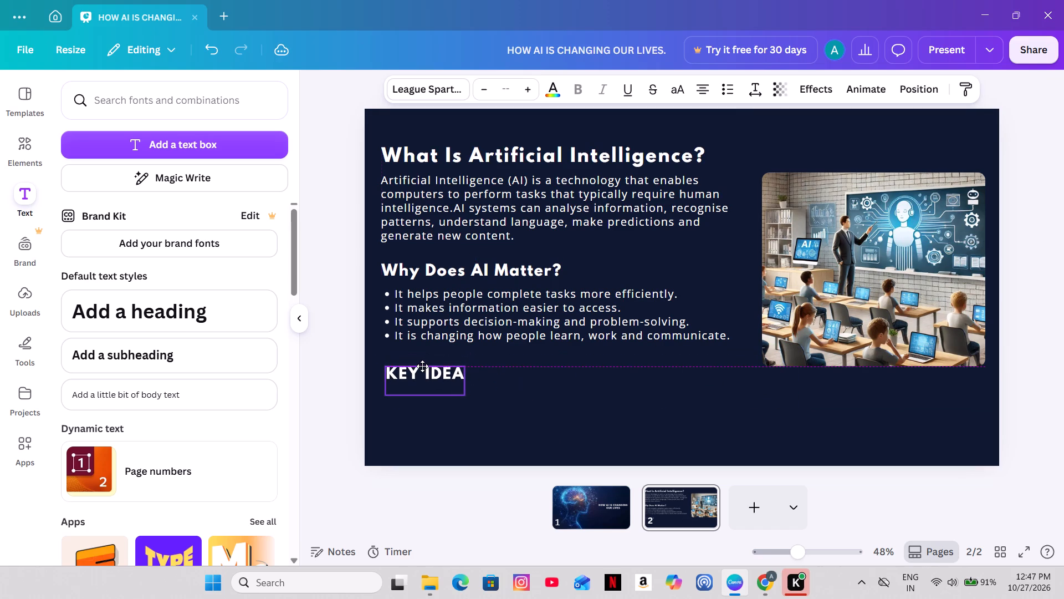
{"action": "left_click_drag", "start_coordinate": [422, 366], "coordinate": [422, 365]}
{"action": "left_click", "coordinate": [343, 379]}
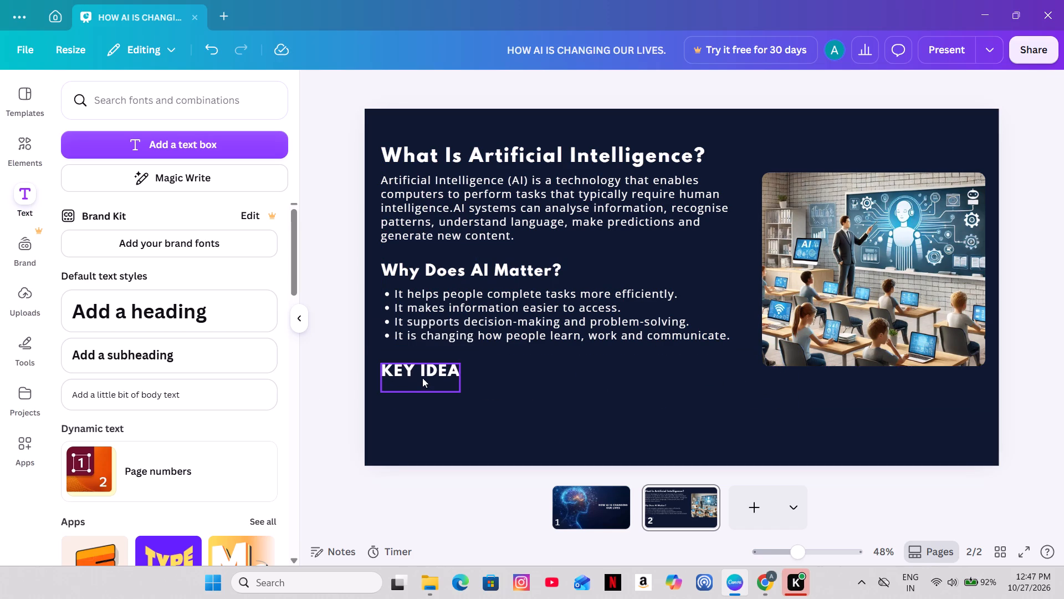
Nudge the "KEY IDEA" heading up slightly, closer to the bullet list.
{"action": "key", "text": "Up"}
{"action": "key", "text": "Up"}
{"action": "key", "text": "Up"}
{"action": "key", "text": "Up"}
{"action": "key", "text": "Up"}
{"action": "key", "text": "Up"}
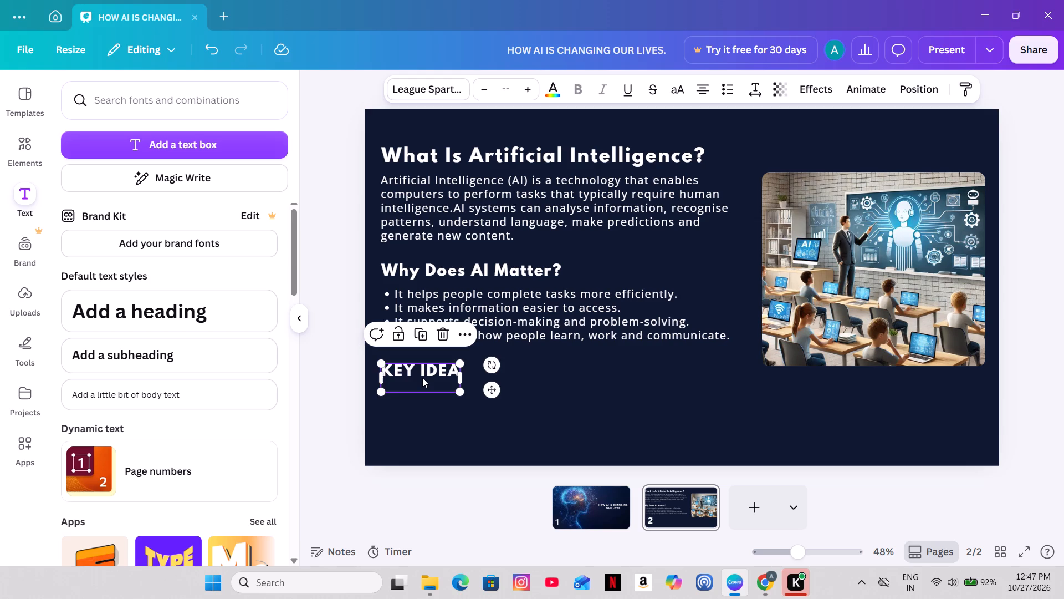
{"action": "key", "text": "Up"}
{"action": "key", "text": "Up"}
{"action": "key", "text": "Up"}
{"action": "key", "text": "Up"}
{"action": "key", "text": "Up"}
{"action": "key", "text": "Up"}
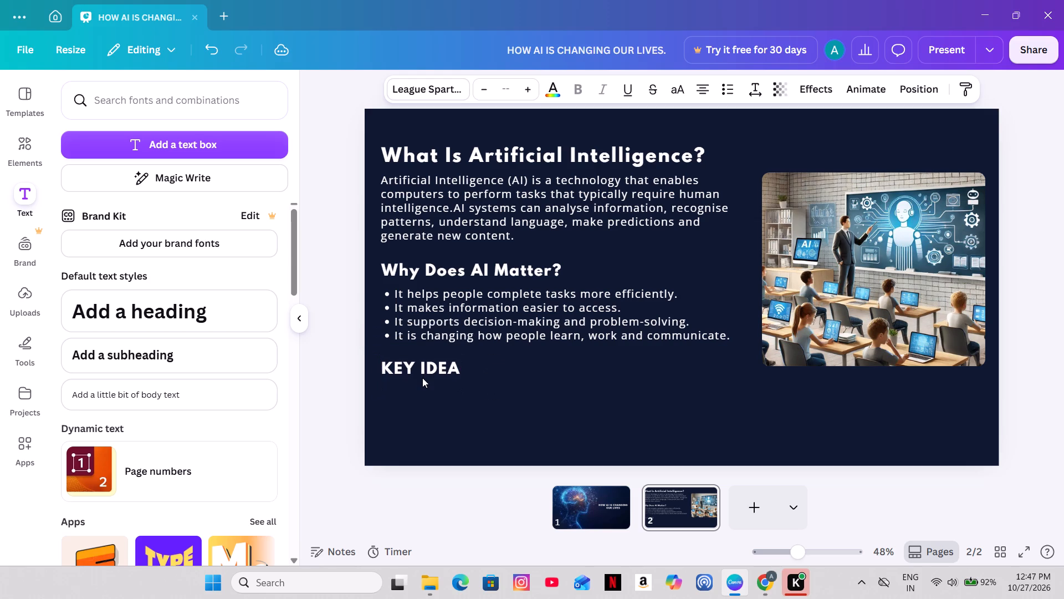
{"action": "key", "text": "Up"}
{"action": "key", "text": "Up"}
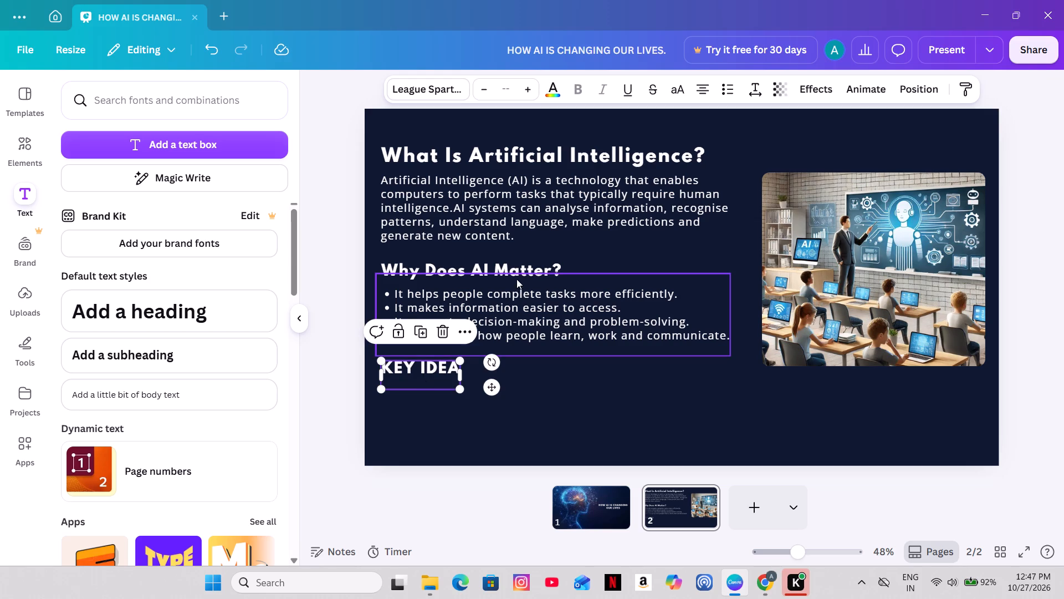
Check the font size of the "KEY IDEA" heading against that of the "Why Does AI Matter?" heading.
{"action": "left_click", "coordinate": [517, 265]}
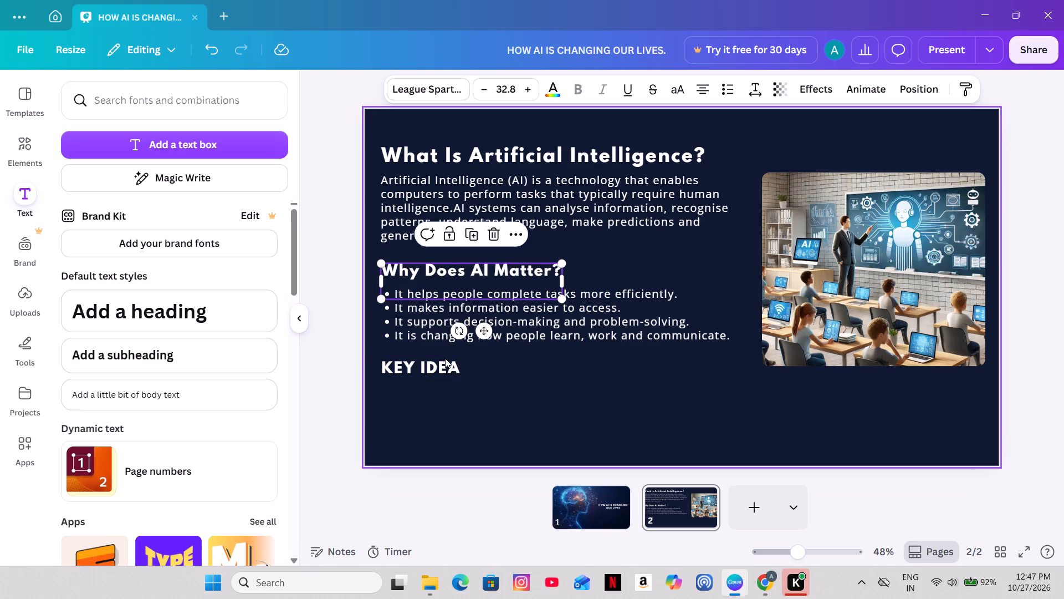
{"action": "left_click", "coordinate": [441, 367]}
{"action": "double_click", "coordinate": [440, 367]}
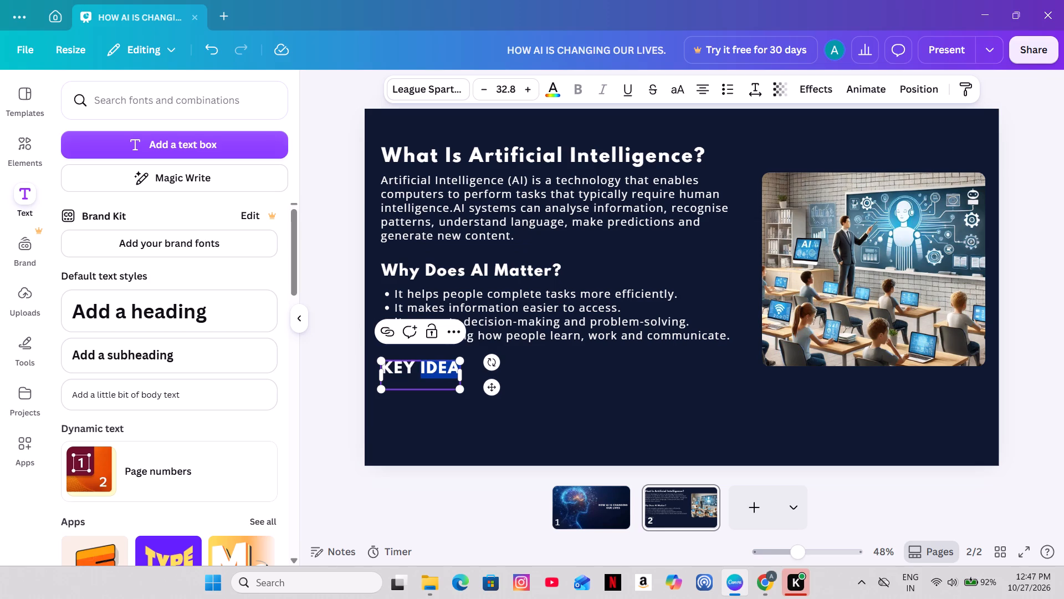
{"action": "left_click", "coordinate": [398, 501]}
{"action": "left_click", "coordinate": [396, 501]}
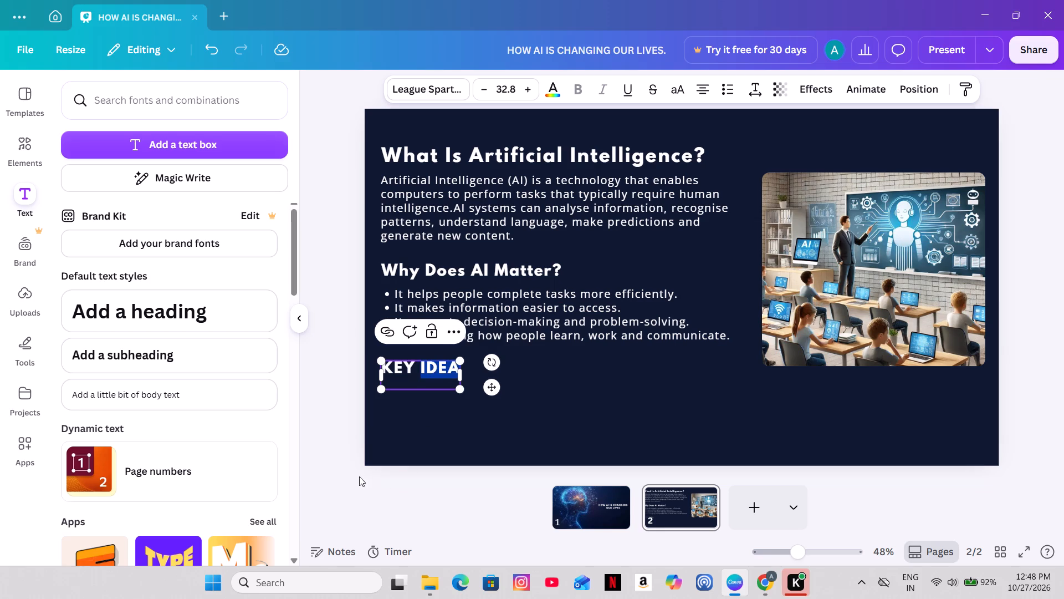
{"action": "left_click", "coordinate": [359, 476]}
{"action": "left_click", "coordinate": [336, 485]}
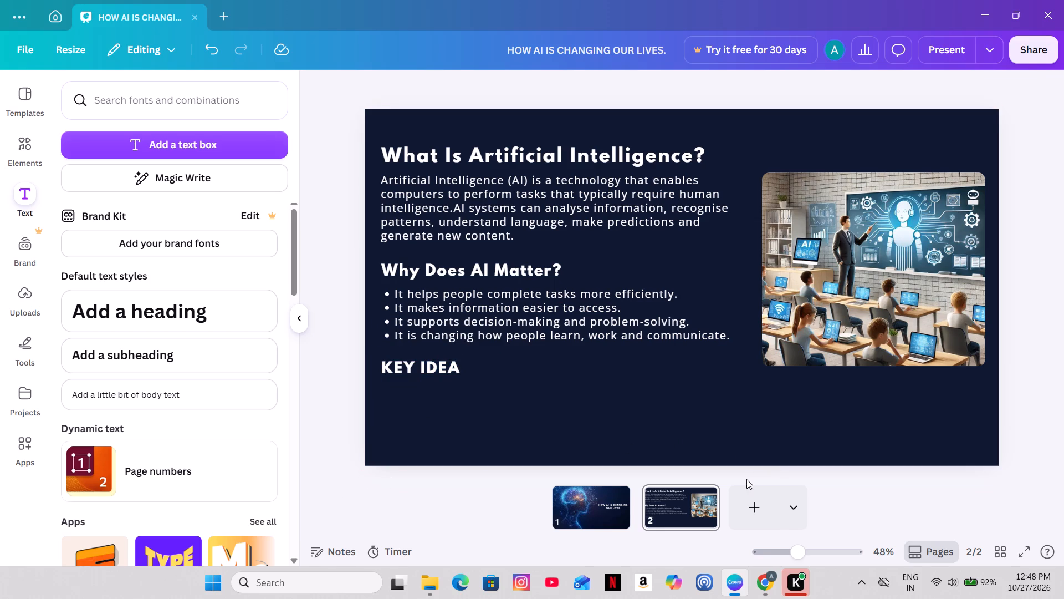
Paste the copied text into a new text box on slide two and delete its "KEY IDEA" line, keeping only the sentence.
{"action": "left_click", "coordinate": [201, 148]}
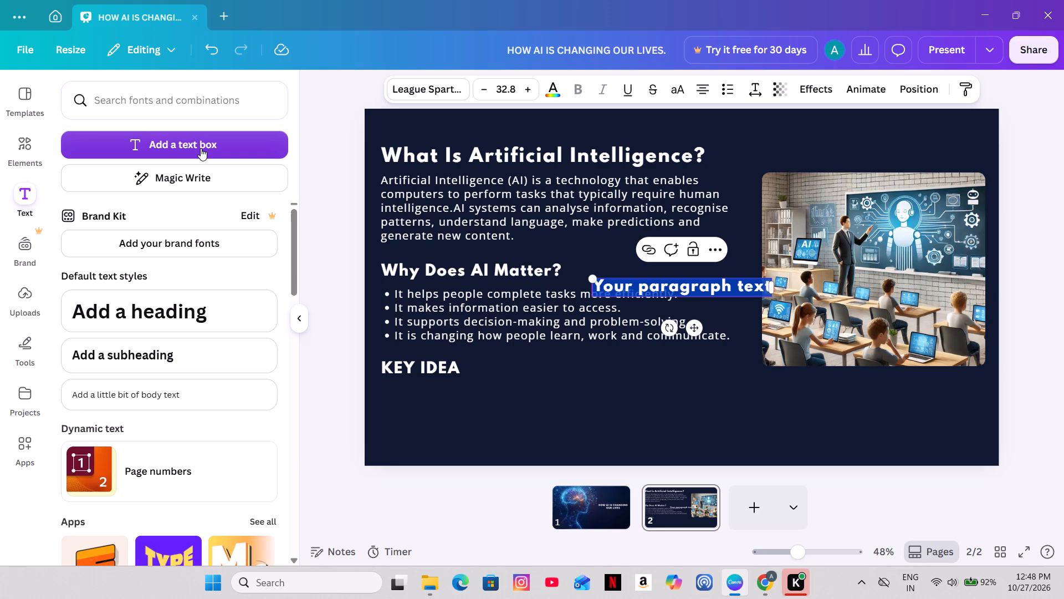
{"action": "key", "text": "ctrl+v"}
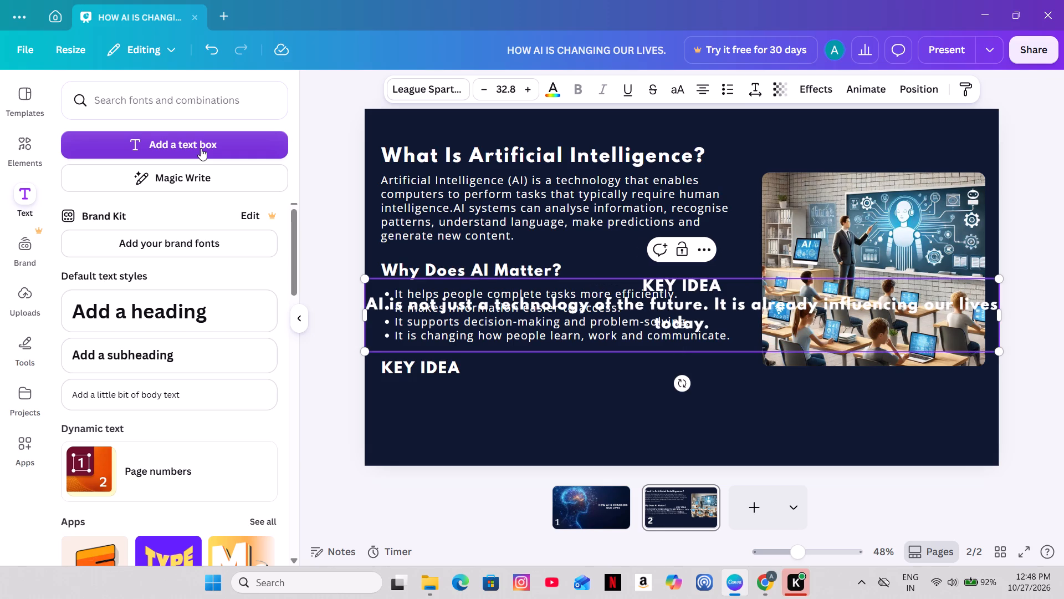
{"action": "left_click", "coordinate": [743, 292]}
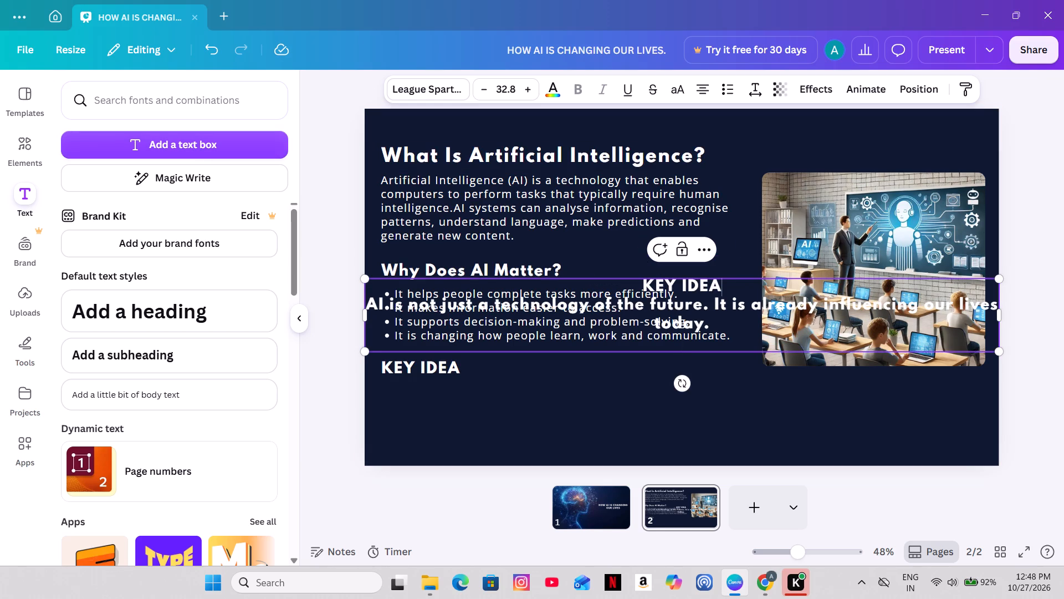
{"action": "key", "text": "BackSpace"}
{"action": "key", "text": "BackSpace"}
{"action": "key", "text": "BackSpace"}
{"action": "key", "text": "BackSpace"}
{"action": "key", "text": "BackSpace"}
{"action": "key", "text": "BackSpace"}
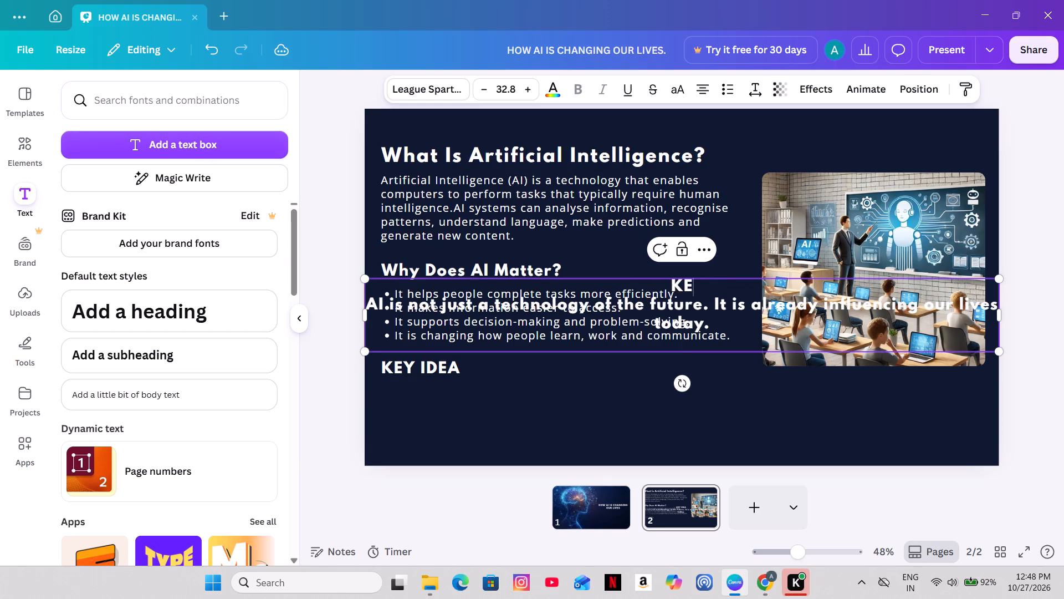
{"action": "key", "text": "BackSpace"}
{"action": "key", "text": "BackSpace"}
{"action": "key", "text": "BackSpace"}
Format the pasted key idea sentence on slide two in Open Sans at size 24.8.
{"action": "key", "text": "ctrl+a"}
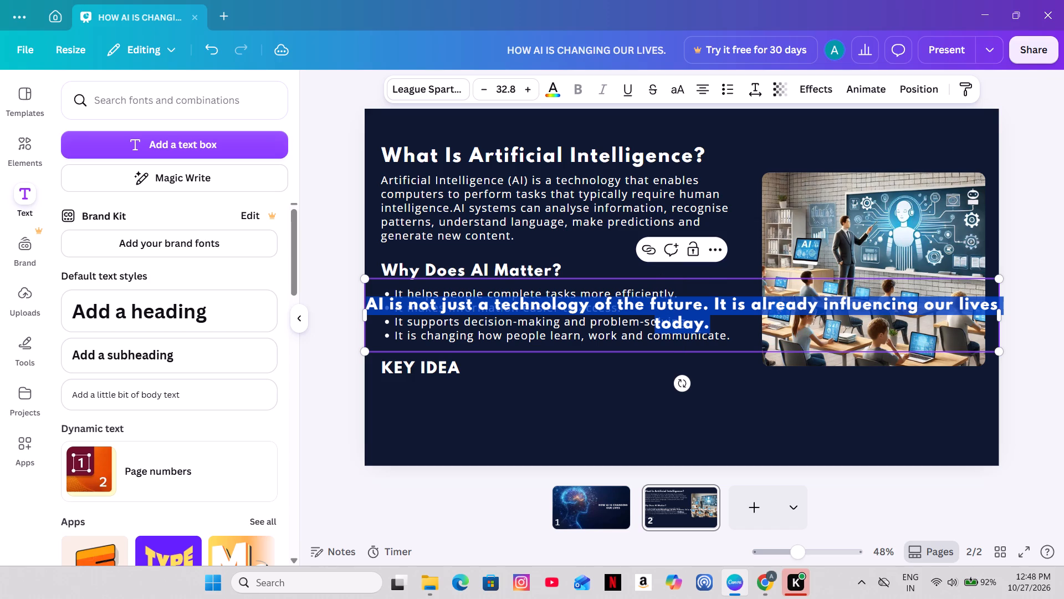
{"action": "left_click", "coordinate": [454, 90]}
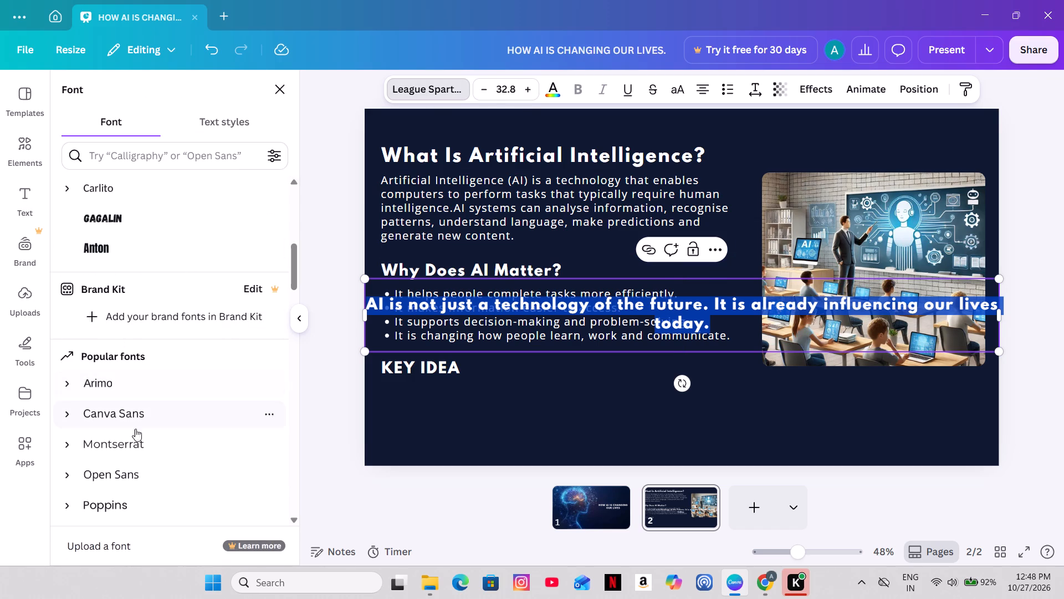
{"action": "left_click", "coordinate": [122, 470]}
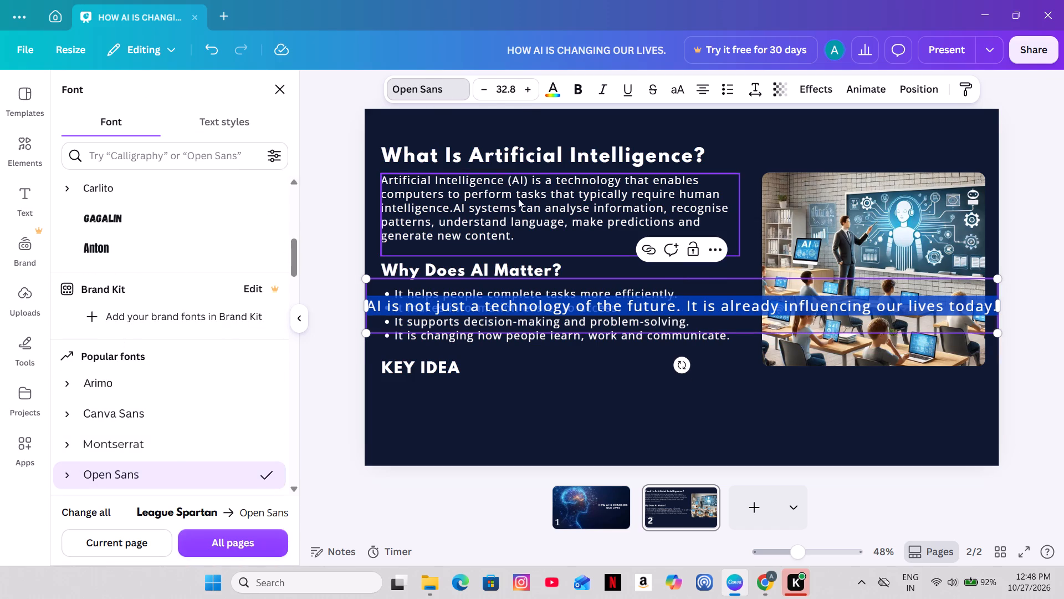
{"action": "triple_click", "coordinate": [488, 89]}
{"action": "triple_click", "coordinate": [487, 89]}
{"action": "triple_click", "coordinate": [487, 89]}
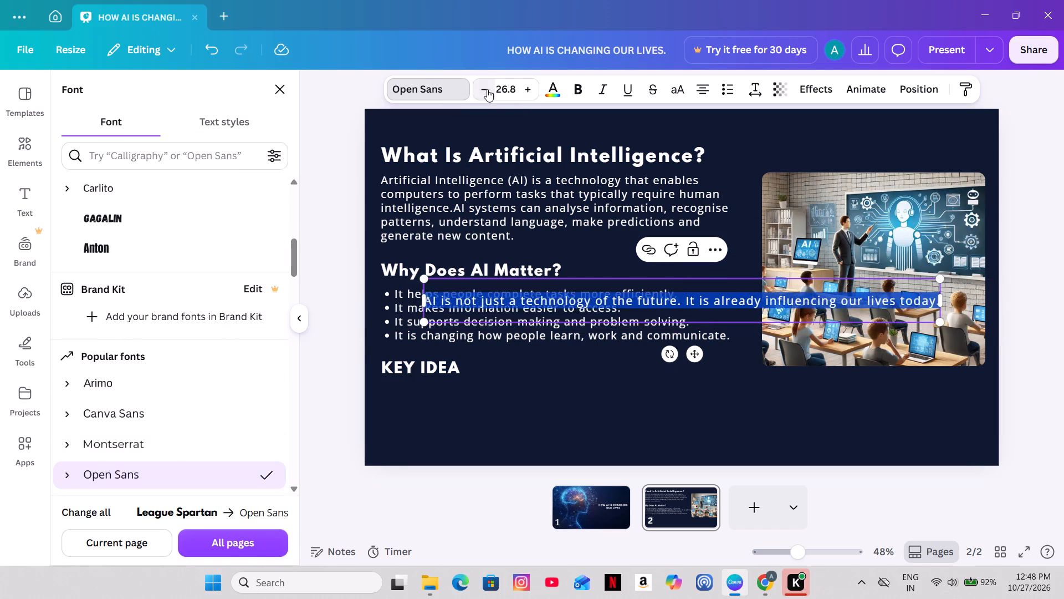
{"action": "triple_click", "coordinate": [487, 89]}
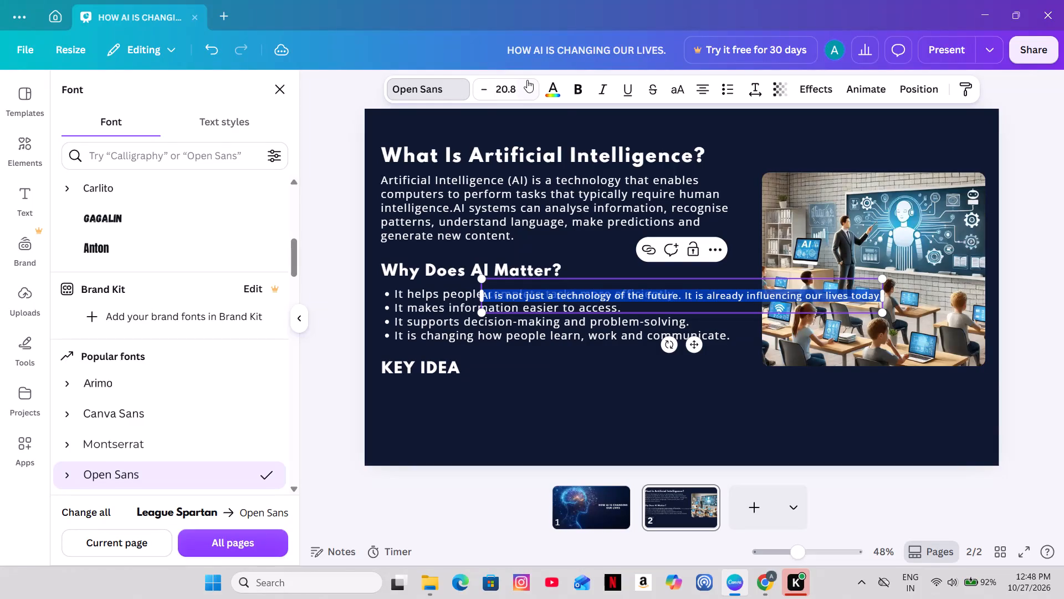
{"action": "triple_click", "coordinate": [528, 83]}
{"action": "left_click", "coordinate": [528, 83]}
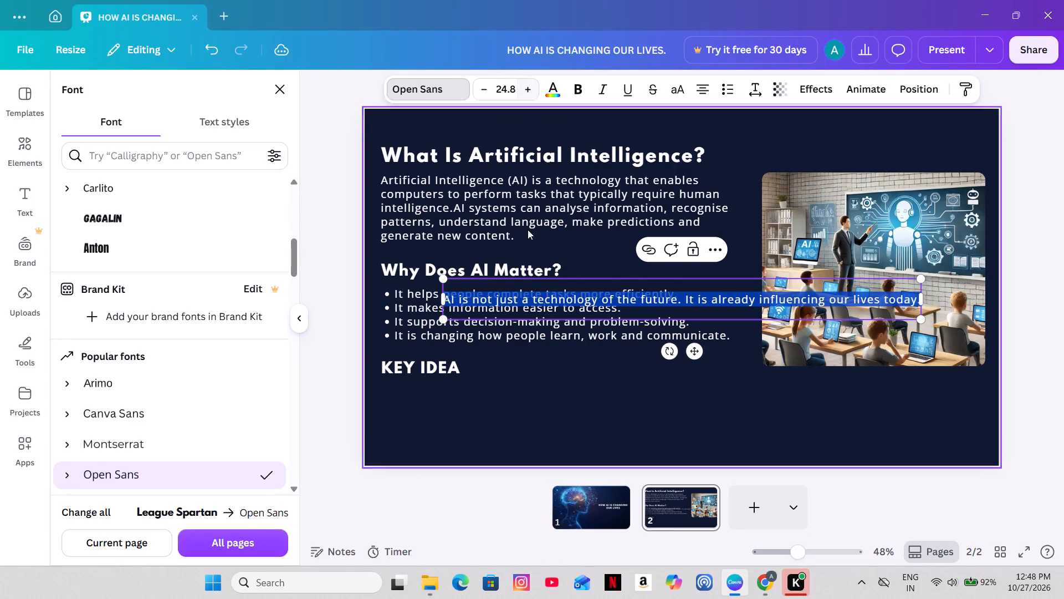
{"action": "left_click", "coordinate": [335, 457]}
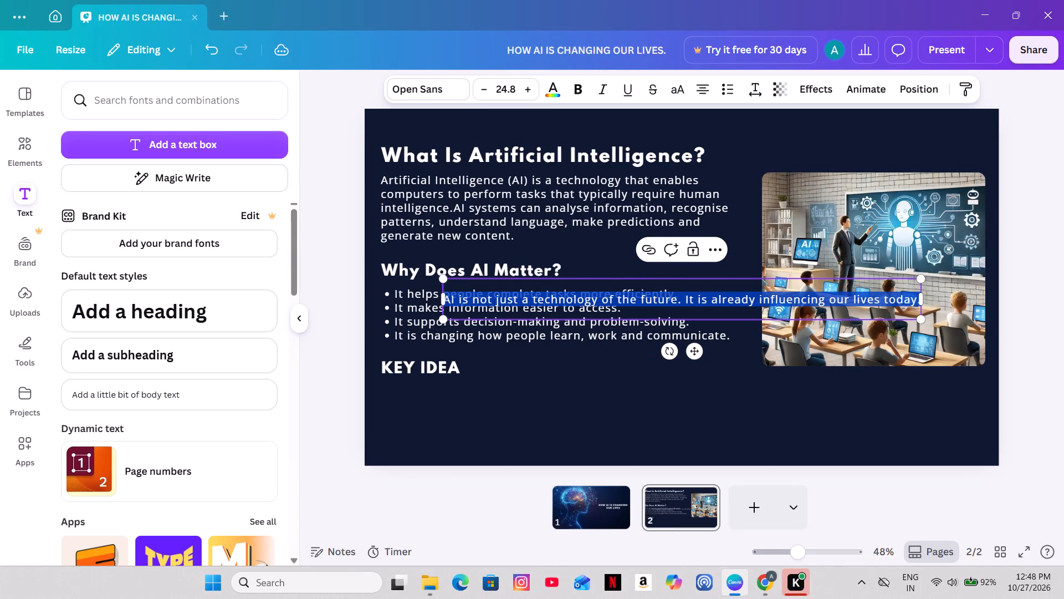
{"action": "left_click", "coordinate": [351, 266]}
Move the key idea sentence below the "KEY IDEA" heading, aligned with the heading's left edge.
{"action": "left_click_drag", "start_coordinate": [569, 302], "coordinate": [503, 417]}
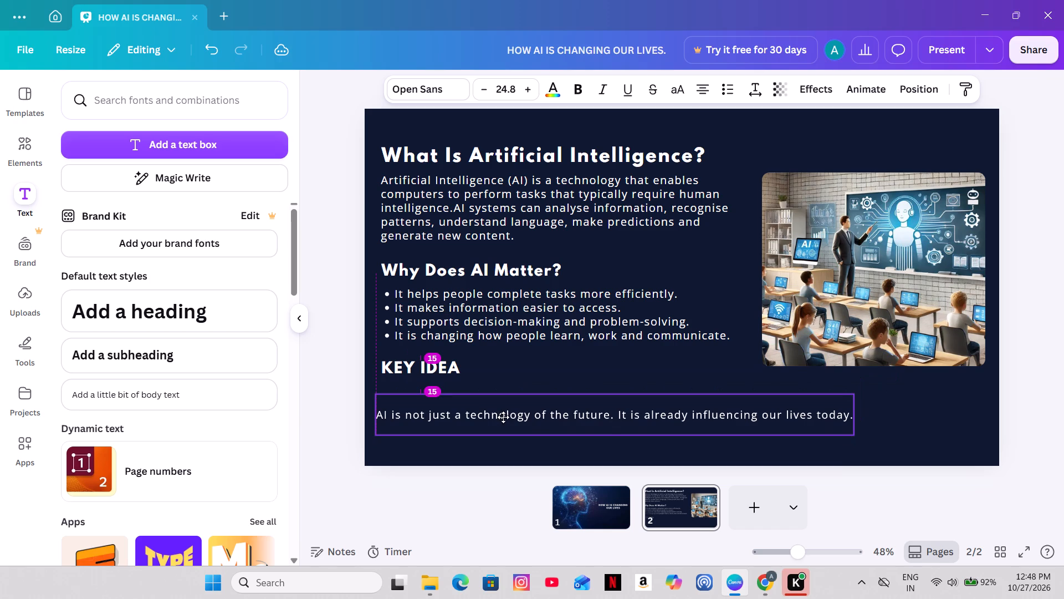
{"action": "left_click_drag", "start_coordinate": [503, 417], "coordinate": [506, 411]}
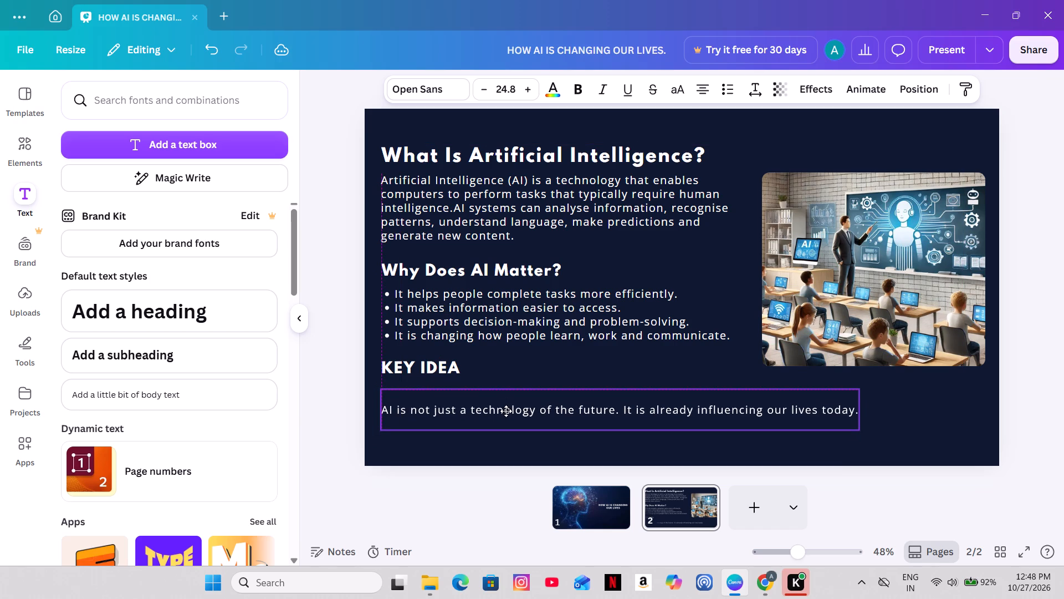
{"action": "left_click_drag", "start_coordinate": [506, 411], "coordinate": [508, 402]}
{"action": "left_click", "coordinate": [335, 399]}
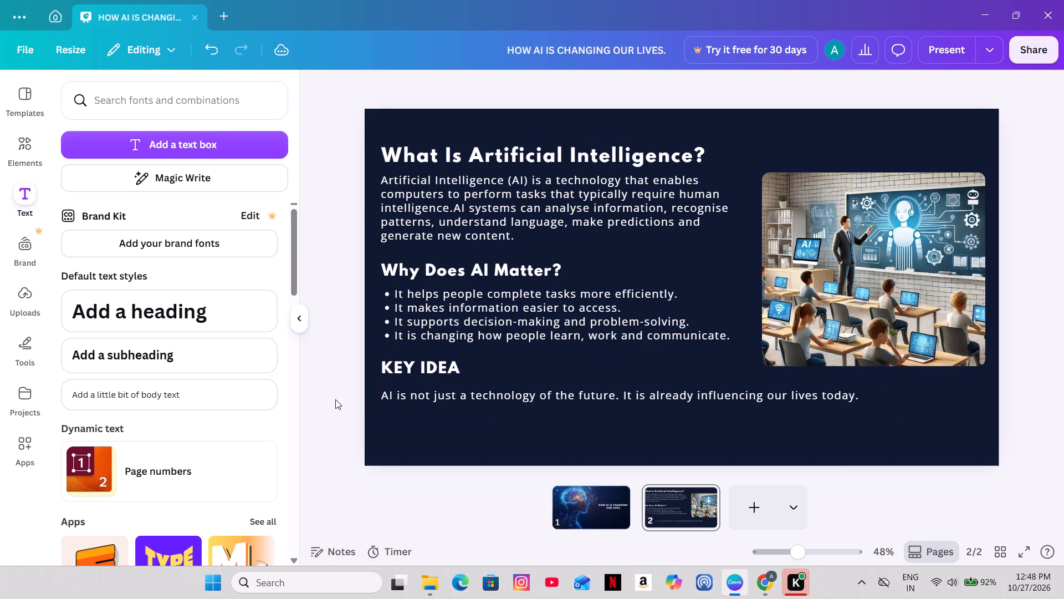
Nudge the key idea sentence up in small increments until it sits close beneath the "KEY IDEA" heading.
{"action": "left_click", "coordinate": [554, 395]}
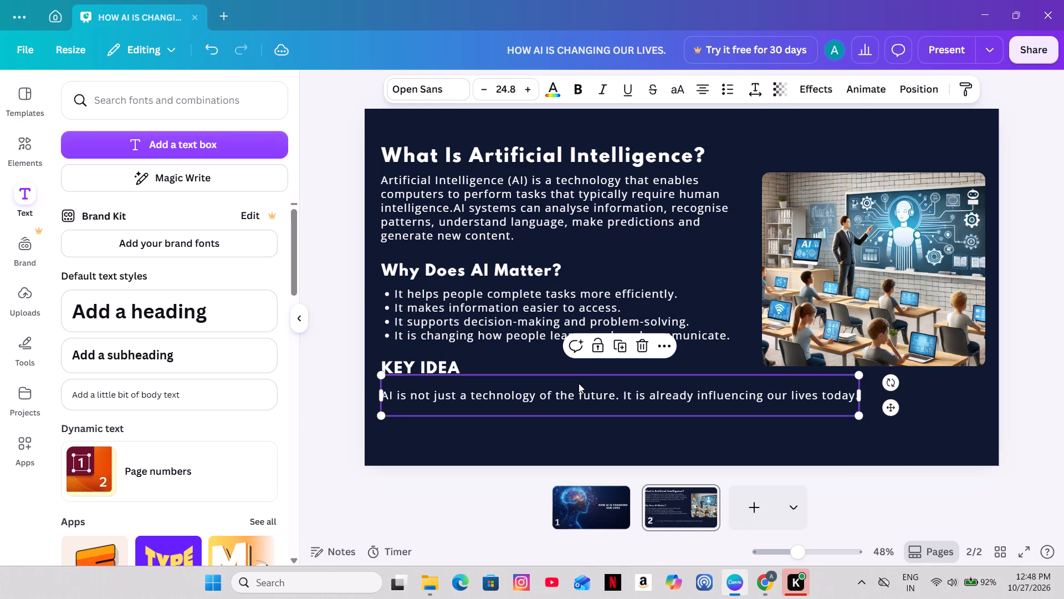
{"action": "key", "text": "Up"}
{"action": "key", "text": "Up"}
{"action": "key", "text": "Up"}
{"action": "key", "text": "Up"}
{"action": "key", "text": "Up"}
{"action": "key", "text": "Up"}
{"action": "key", "text": "Up"}
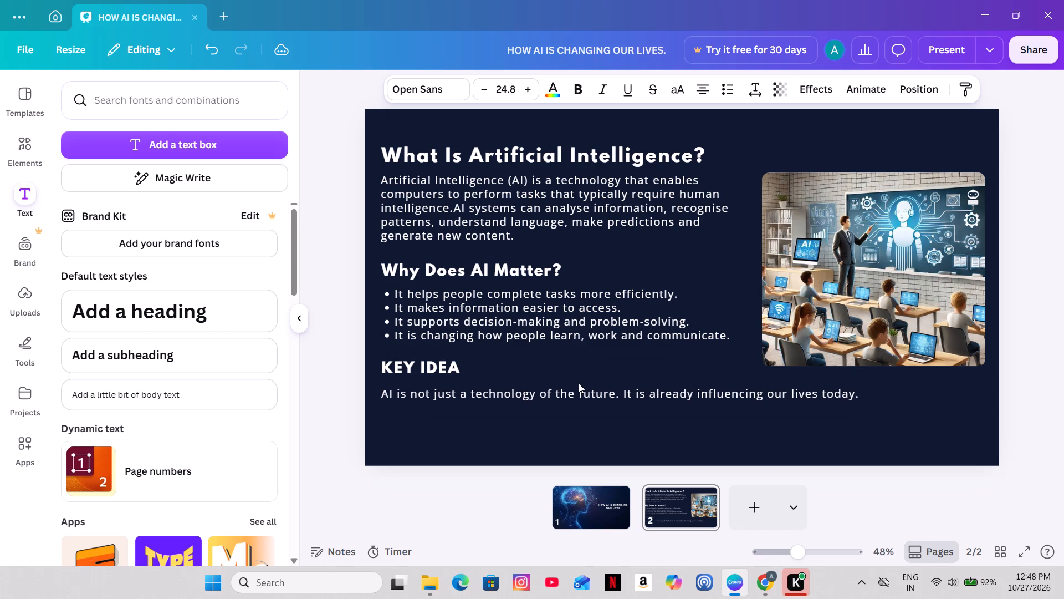
{"action": "key", "text": "Up"}
{"action": "key", "text": "Up"}
{"action": "key", "text": "Up"}
{"action": "key", "text": "Up"}
{"action": "key", "text": "Up"}
{"action": "key", "text": "Up"}
{"action": "key", "text": "Up"}
{"action": "key", "text": "Up"}
{"action": "key", "text": "Up"}
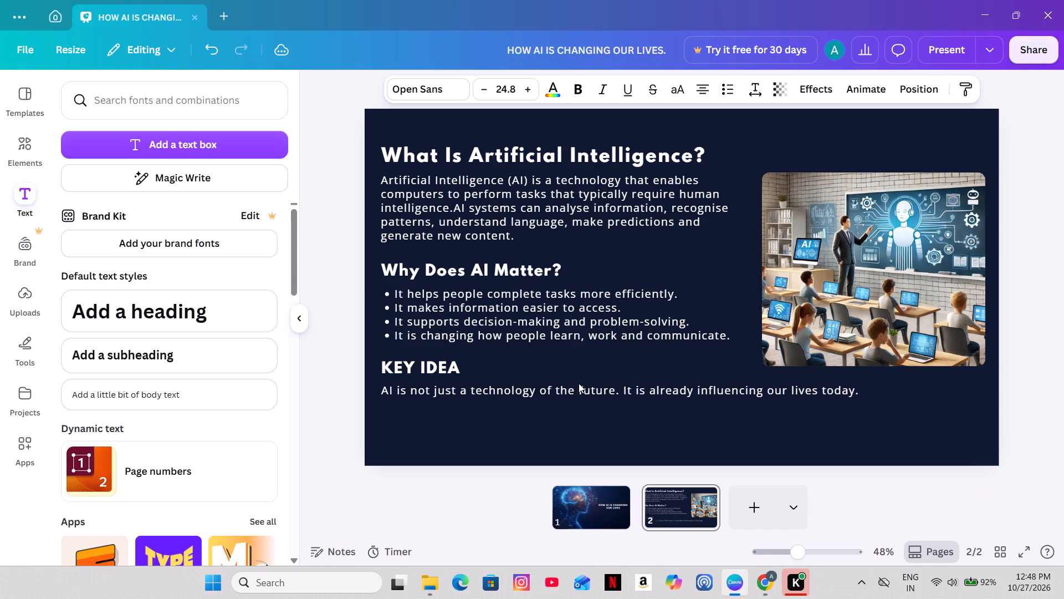
{"action": "key", "text": "Up"}
{"action": "key", "text": "Up"}
{"action": "key", "text": "Up"}
{"action": "key", "text": "Up"}
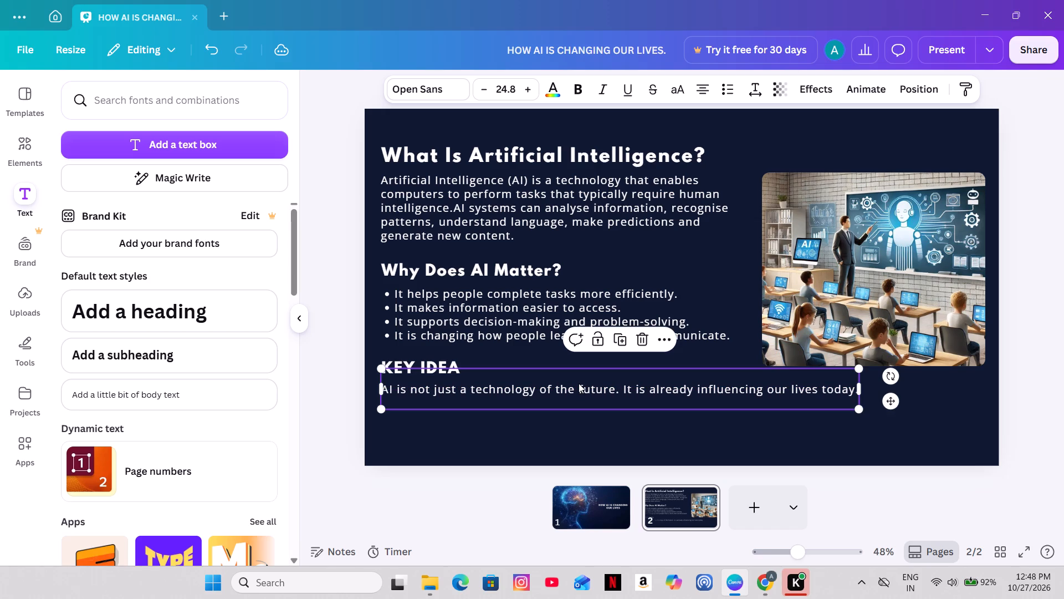
{"action": "key", "text": "Up"}
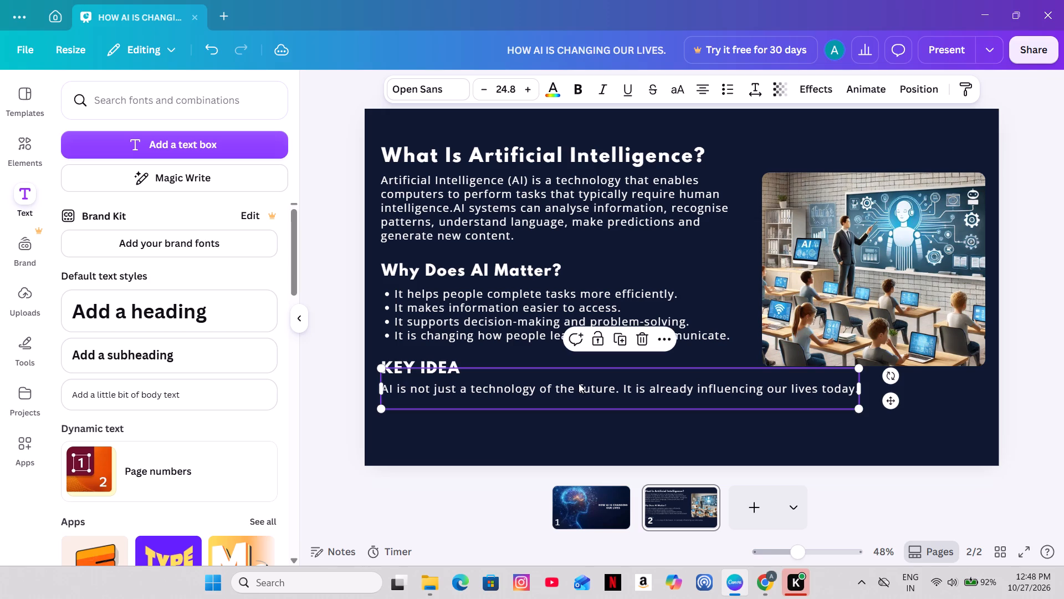
{"action": "left_click", "coordinate": [1063, 268]}
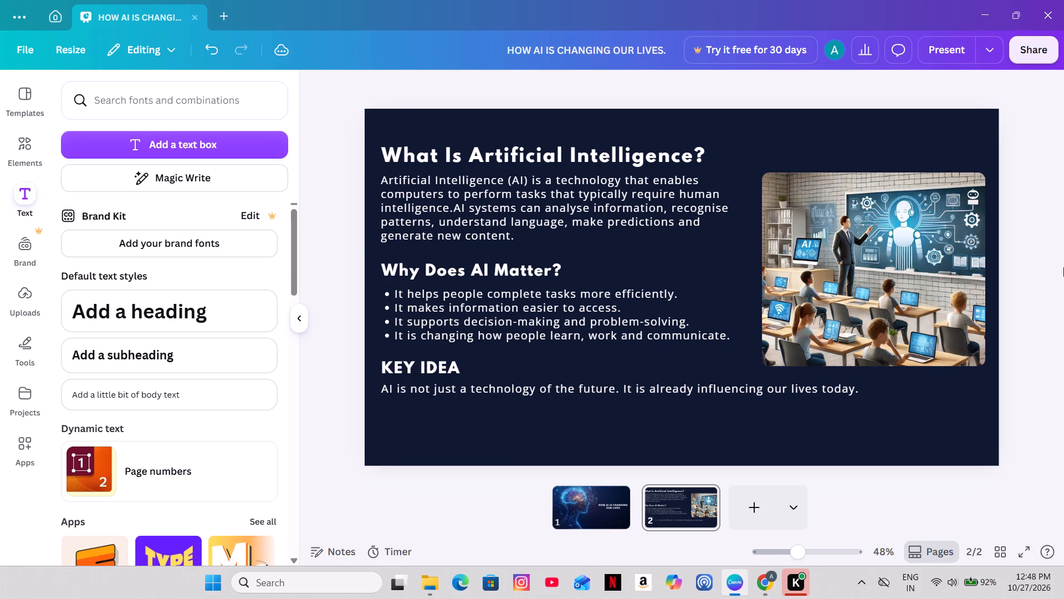
Select all six text boxes on slide two and nudge them down slightly together, keeping their spacing.
{"action": "left_click", "coordinate": [536, 146]}
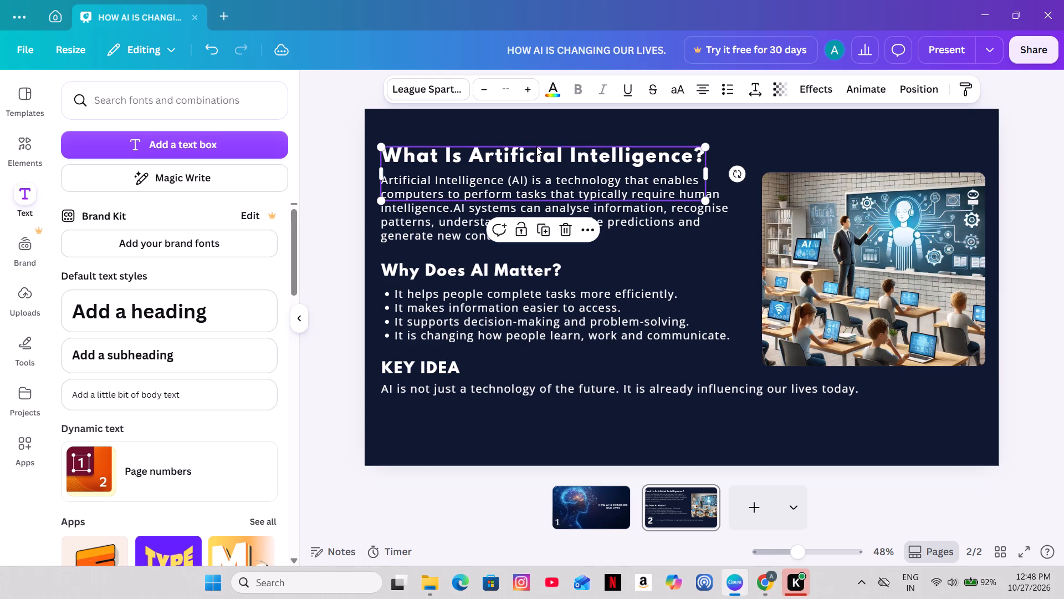
{"action": "left_click", "coordinate": [436, 224], "text": "shift"}
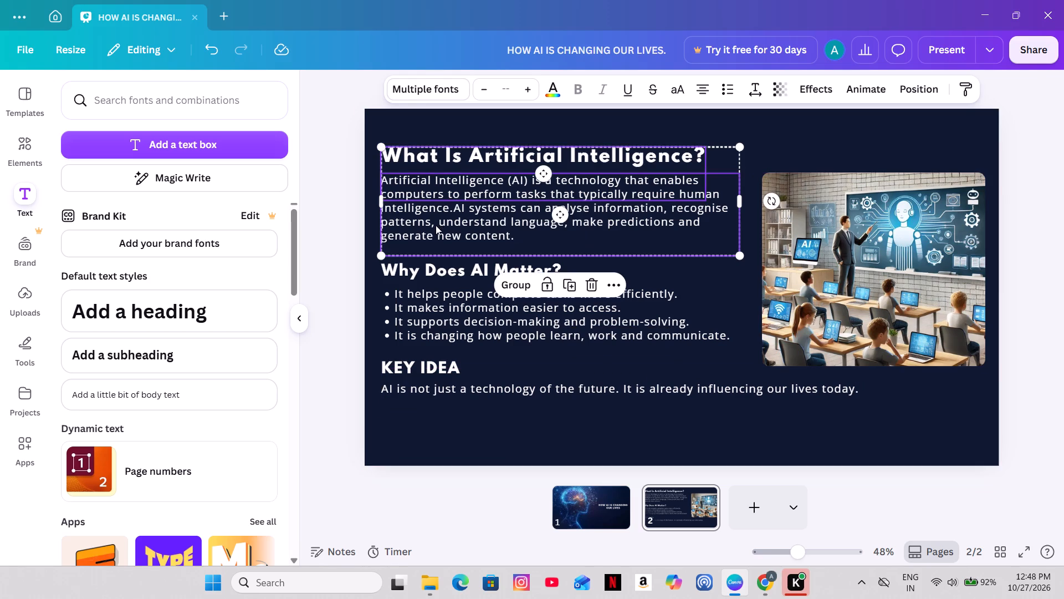
{"action": "left_click", "coordinate": [443, 265], "text": "shift"}
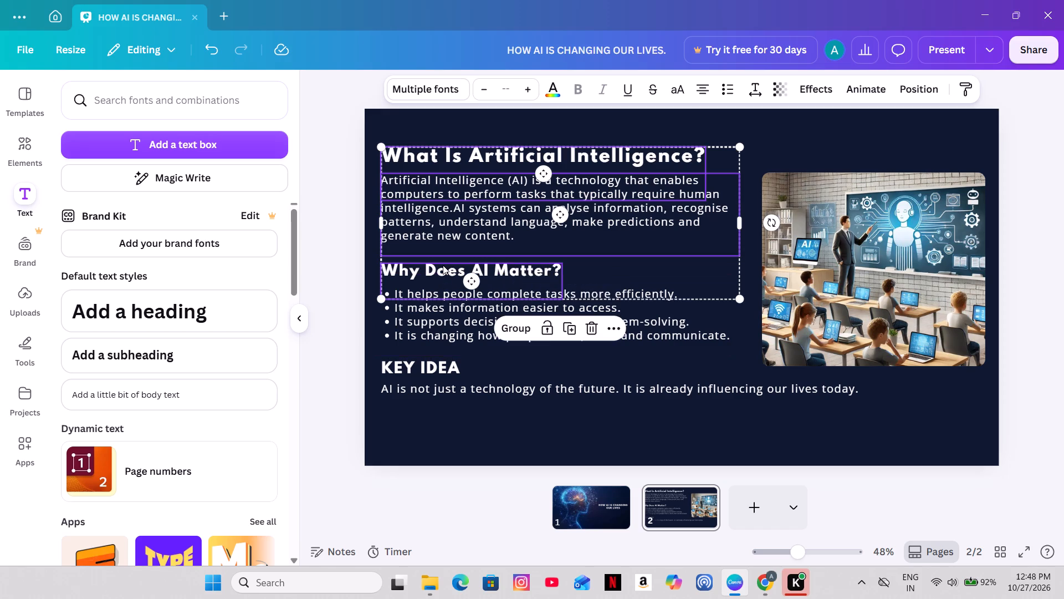
{"action": "left_click", "coordinate": [439, 308], "text": "shift"}
{"action": "left_click", "coordinate": [426, 366], "text": "shift"}
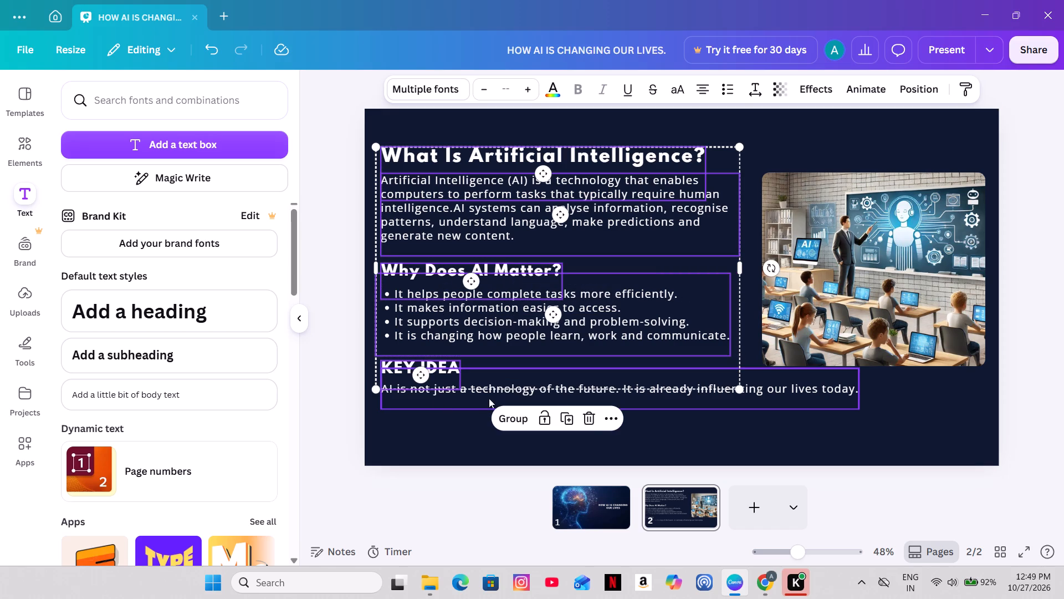
{"action": "left_click", "coordinate": [494, 394], "text": "shift"}
{"action": "key", "text": "Down"}
{"action": "key", "text": "Down"}
{"action": "key", "text": "Down"}
{"action": "key", "text": "Down"}
{"action": "key", "text": "Down"}
{"action": "key", "text": "Down"}
{"action": "key", "text": "Down"}
{"action": "key", "text": "Down"}
{"action": "key", "text": "Down"}
{"action": "key", "text": "Down"}
{"action": "key", "text": "Down"}
{"action": "key", "text": "Down"}
{"action": "key", "text": "Down"}
{"action": "key", "text": "Down"}
{"action": "key", "text": "Down"}
{"action": "key", "text": "Down"}
{"action": "key", "text": "Down"}
{"action": "key", "text": "Down"}
{"action": "key", "text": "Down"}
{"action": "key", "text": "Down"}
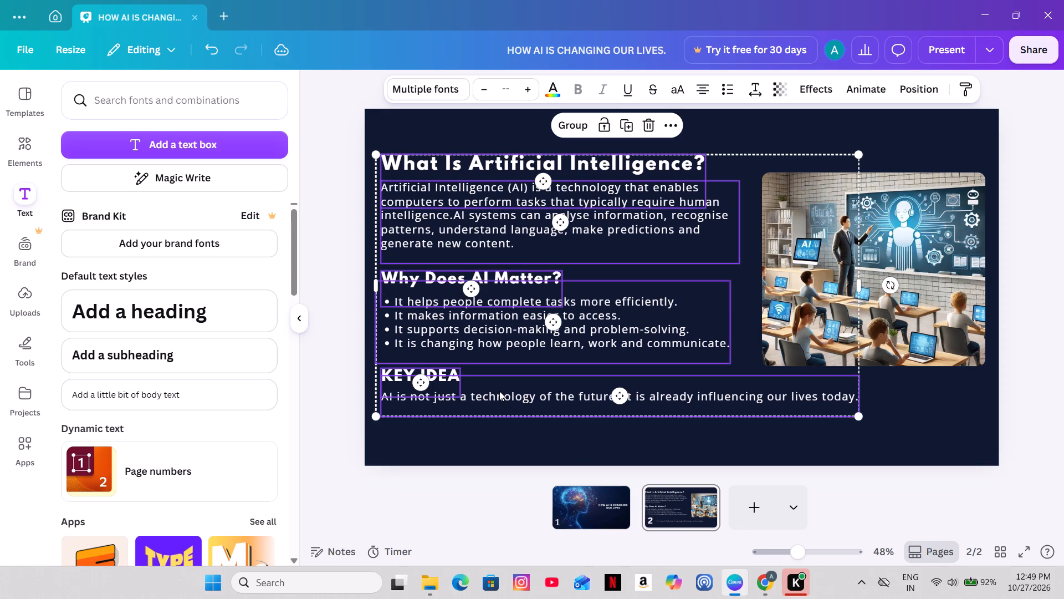
{"action": "key", "text": "Down"}
{"action": "key", "text": "Down"}
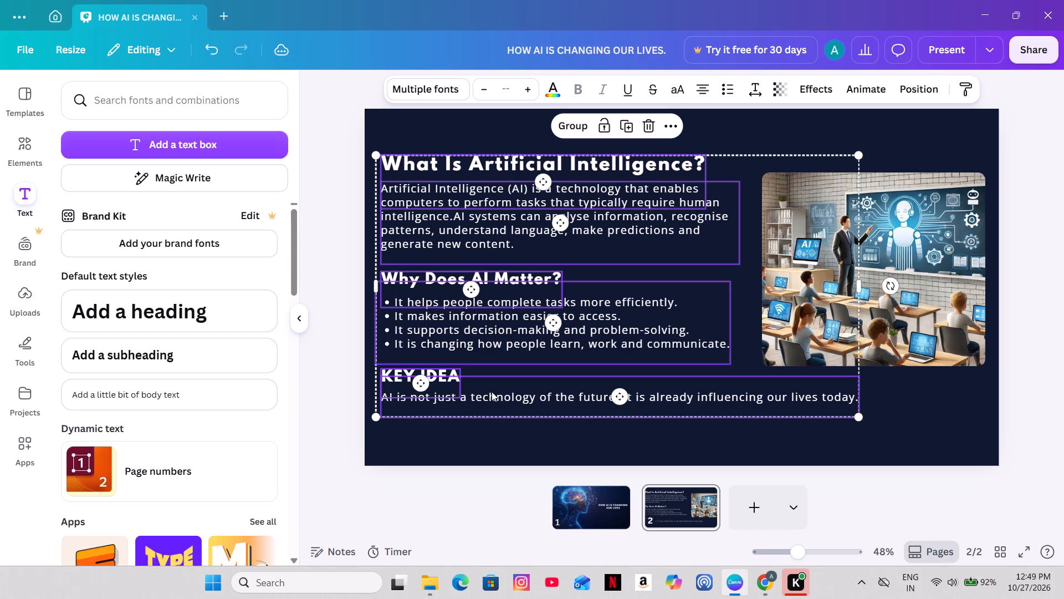
{"action": "left_click", "coordinate": [1030, 228]}
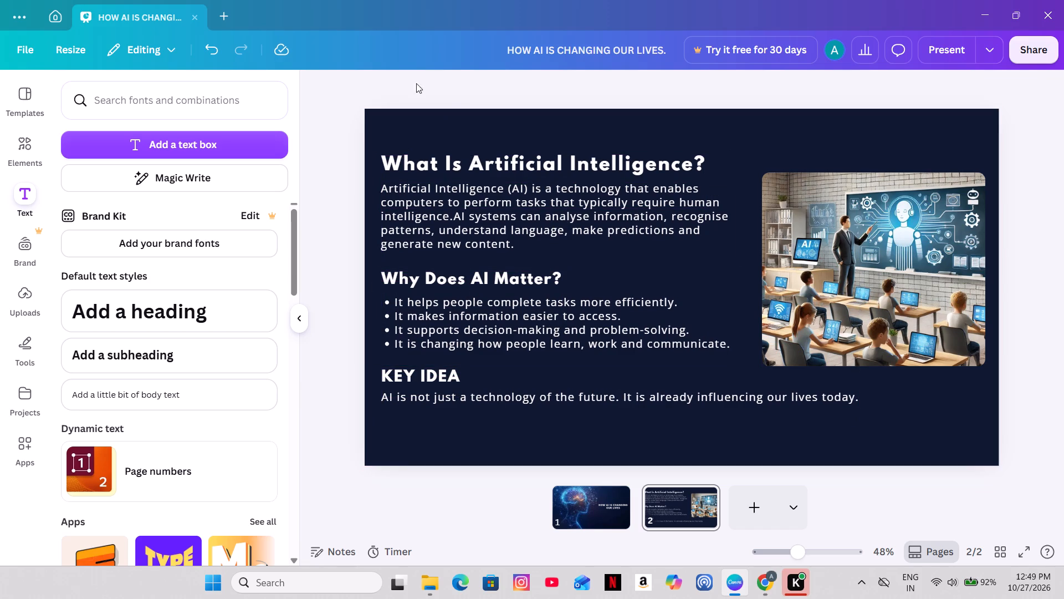
Search the design elements for "presentation elements" and show all the graphics results.
{"action": "left_click", "coordinate": [29, 140]}
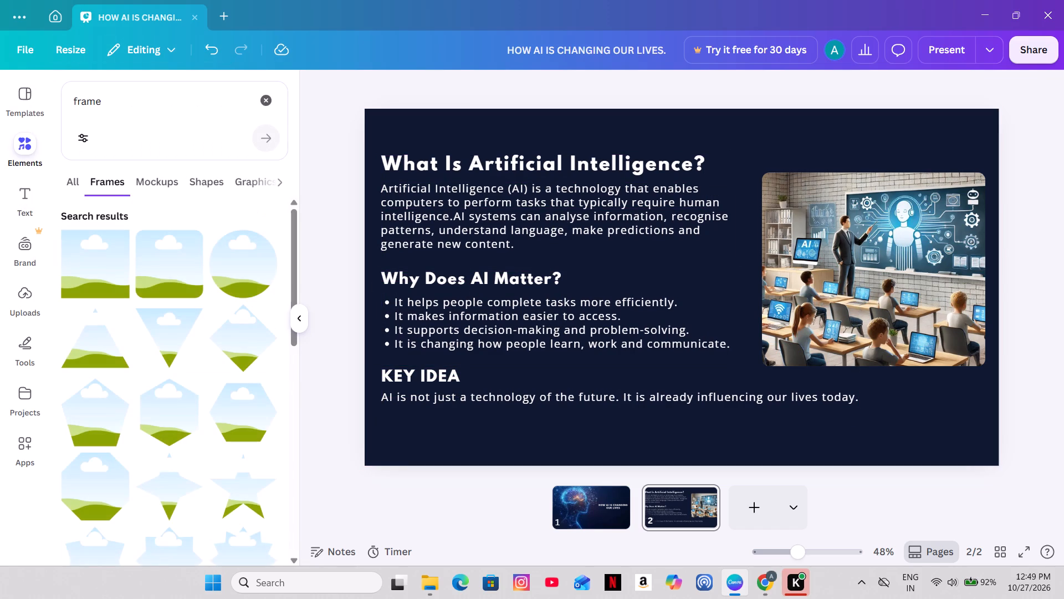
{"action": "left_click", "coordinate": [262, 92]}
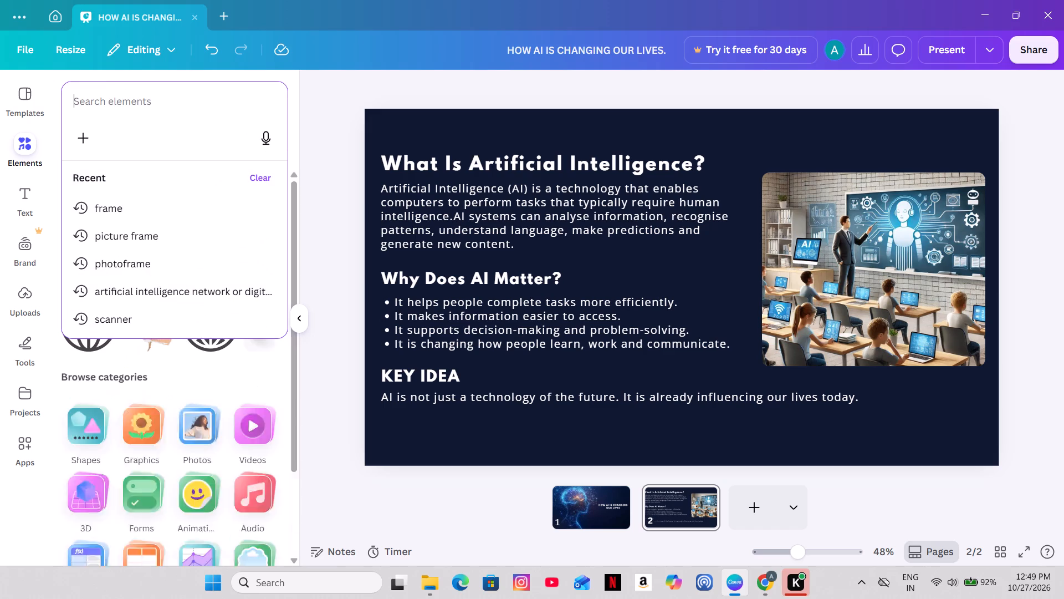
{"action": "type", "text": "pere"}
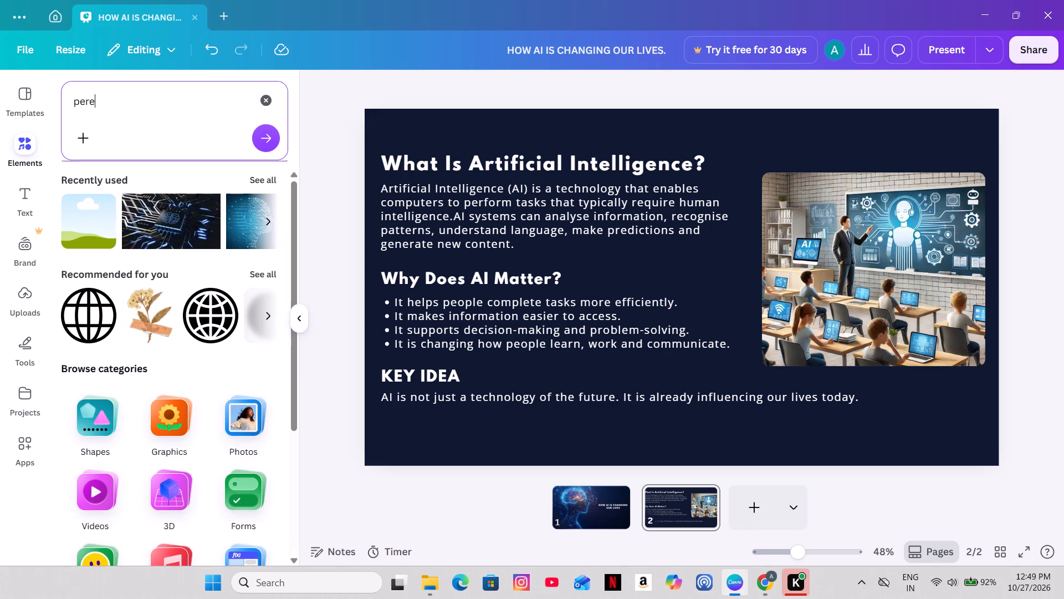
{"action": "key", "text": "BackSpace"}
{"action": "key", "text": "BackSpace"}
{"action": "key", "text": "BackSpace"}
{"action": "type", "text": "resentation"}
{"action": "key", "text": "space"}
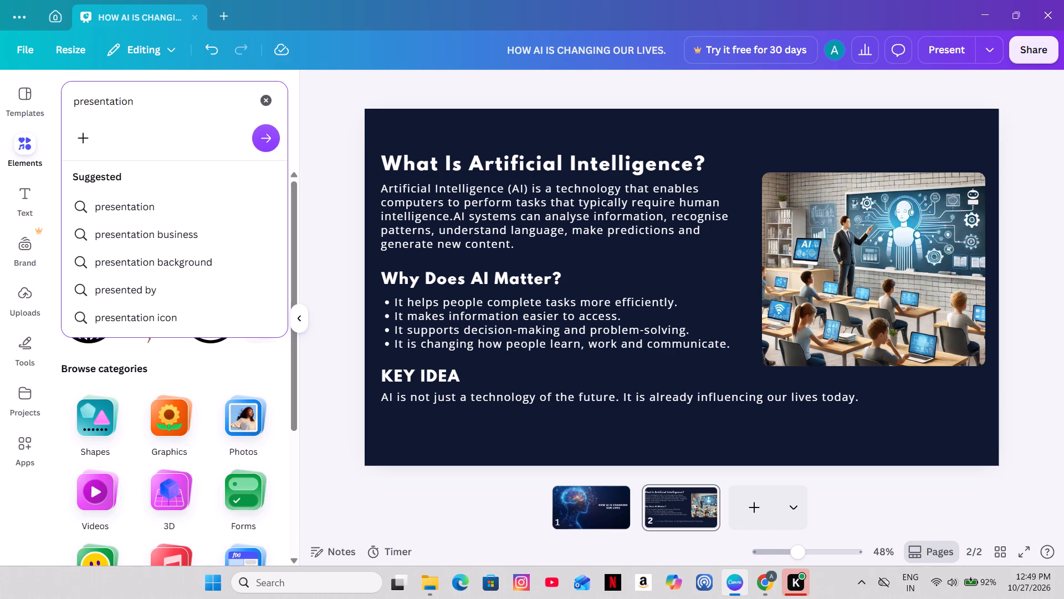
{"action": "left_click", "coordinate": [215, 325]}
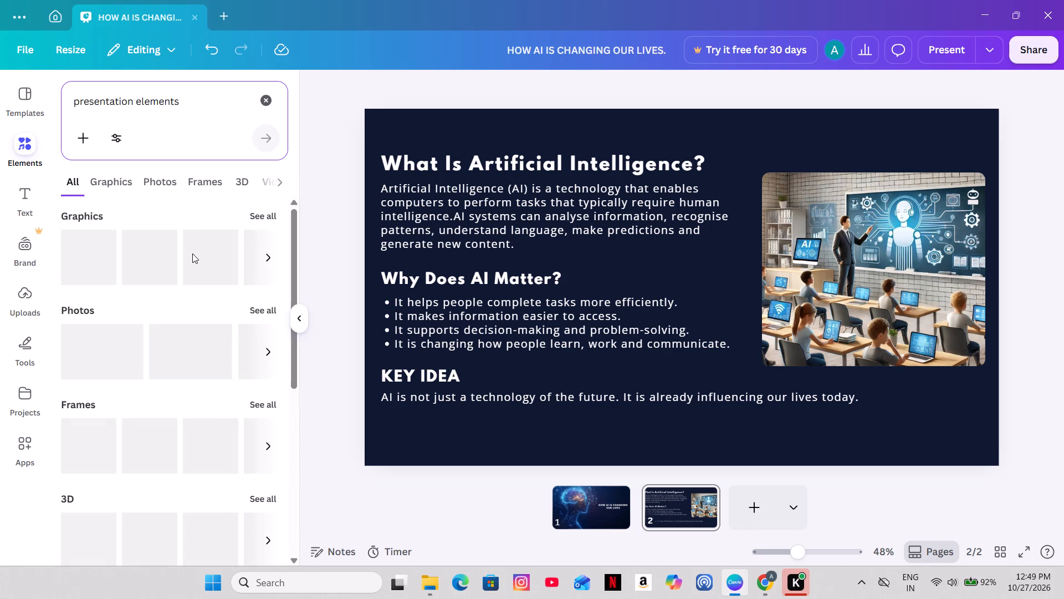
{"action": "left_click", "coordinate": [268, 211]}
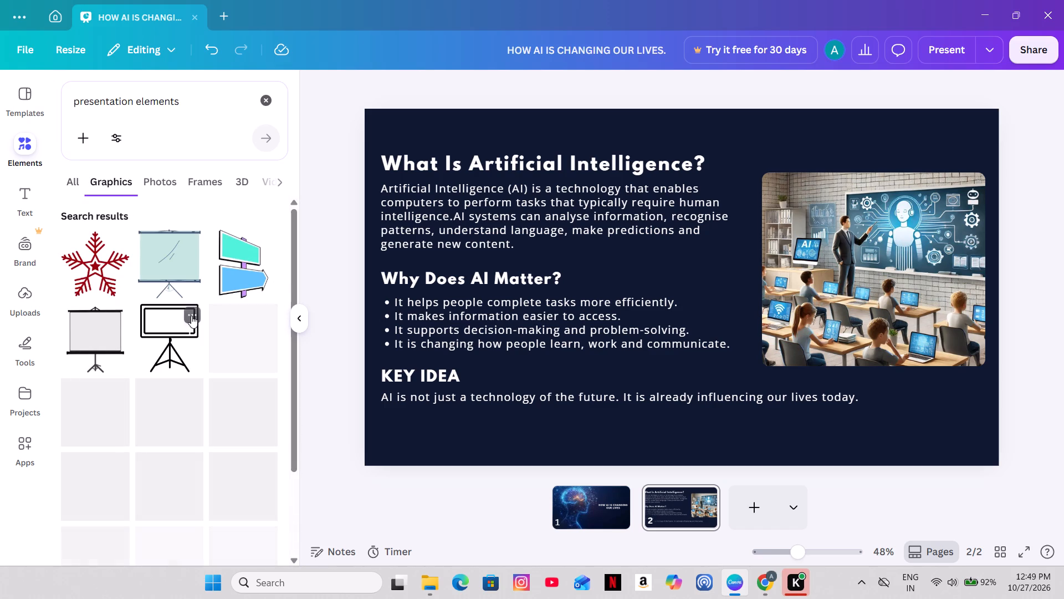
Browse the "presentation elements" graphics results for a decorative shape that suits slide two.
{"action": "scroll", "coordinate": [186, 322], "scroll_direction": "down", "scroll_amount": 3}
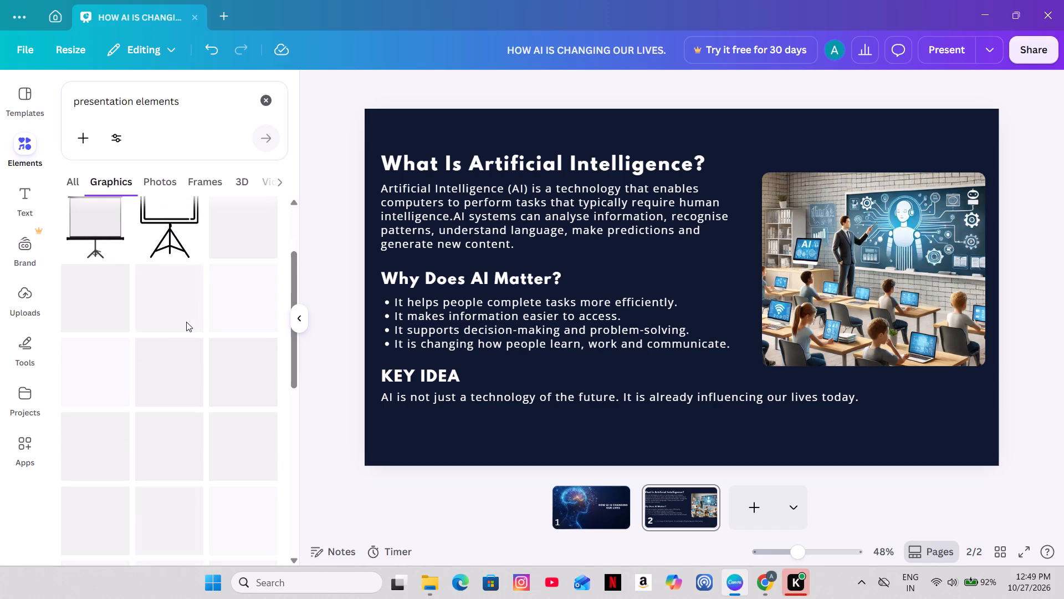
{"action": "scroll", "coordinate": [186, 322], "scroll_direction": "up", "scroll_amount": 4}
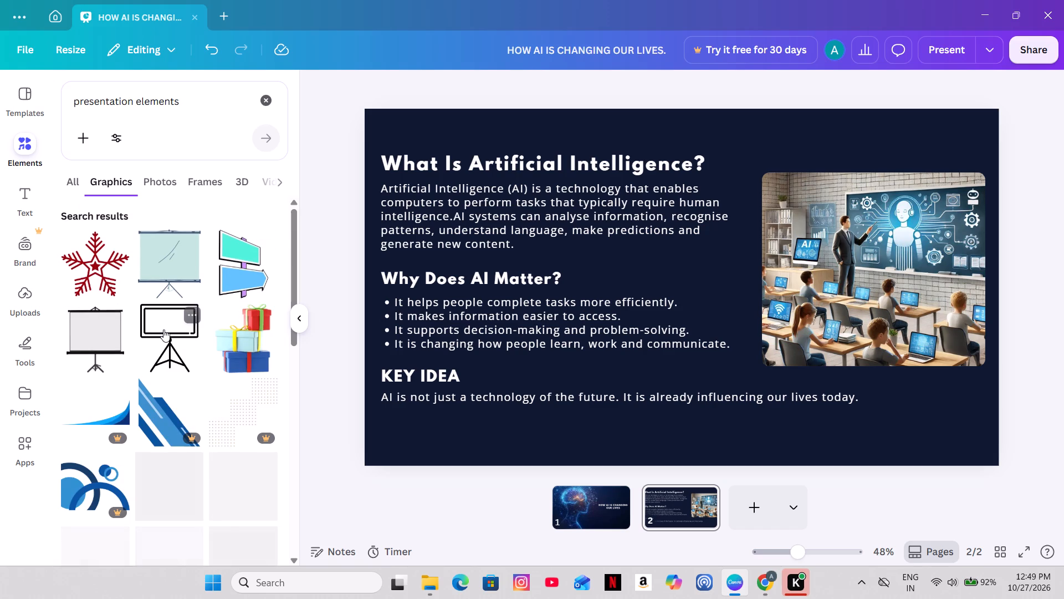
{"action": "scroll", "coordinate": [163, 329], "scroll_direction": "down", "scroll_amount": 1}
{"action": "left_click", "coordinate": [336, 201]}
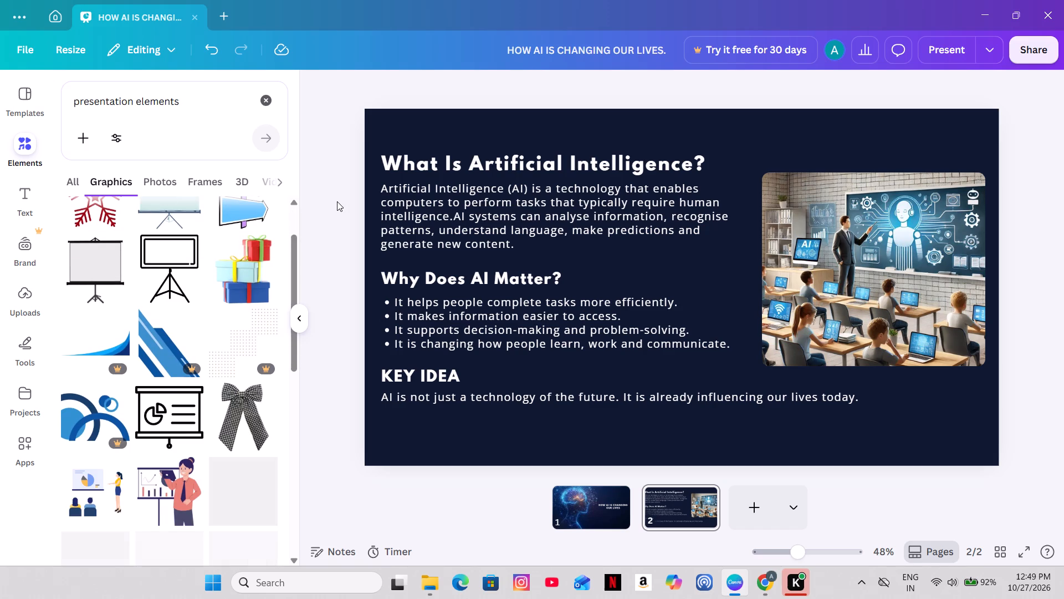
{"action": "scroll", "coordinate": [242, 241], "scroll_direction": "down", "scroll_amount": 2}
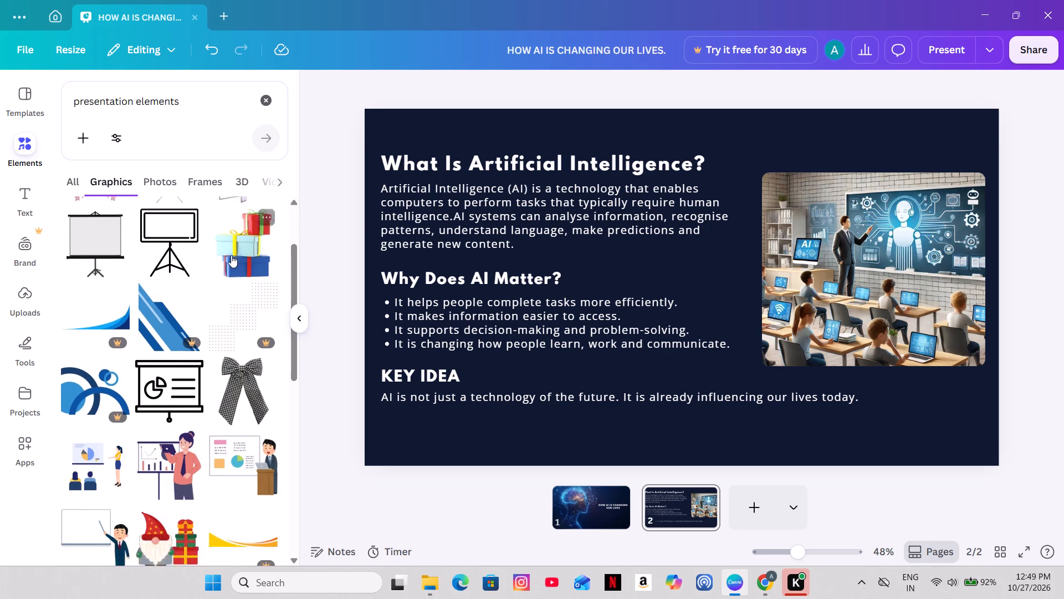
{"action": "scroll", "coordinate": [231, 255], "scroll_direction": "down", "scroll_amount": 2}
{"action": "scroll", "coordinate": [142, 376], "scroll_direction": "up", "scroll_amount": 1}
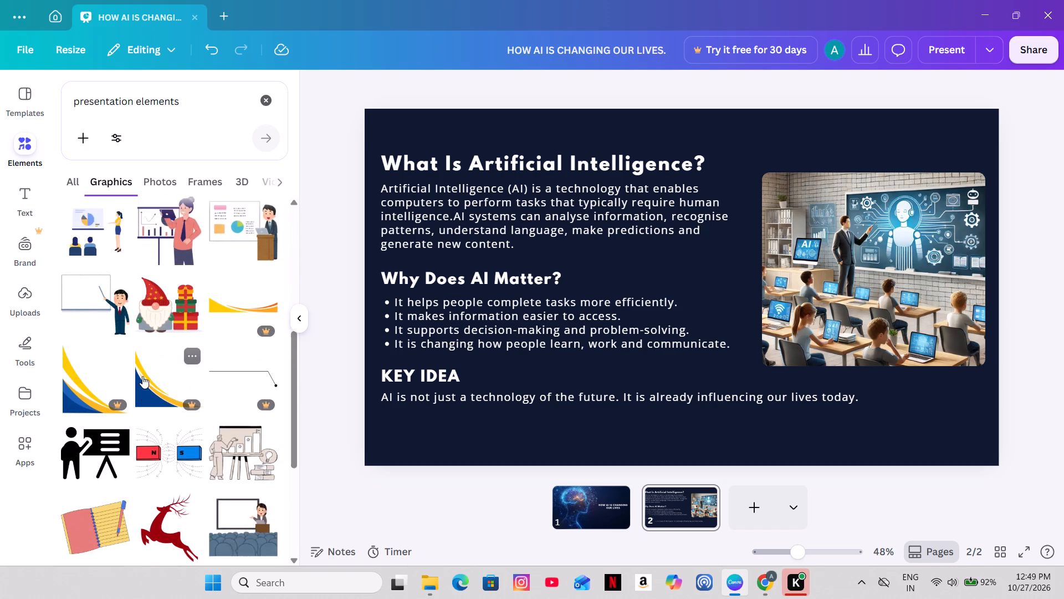
{"action": "scroll", "coordinate": [142, 376], "scroll_direction": "up", "scroll_amount": 1}
{"action": "scroll", "coordinate": [142, 386], "scroll_direction": "down", "scroll_amount": 4}
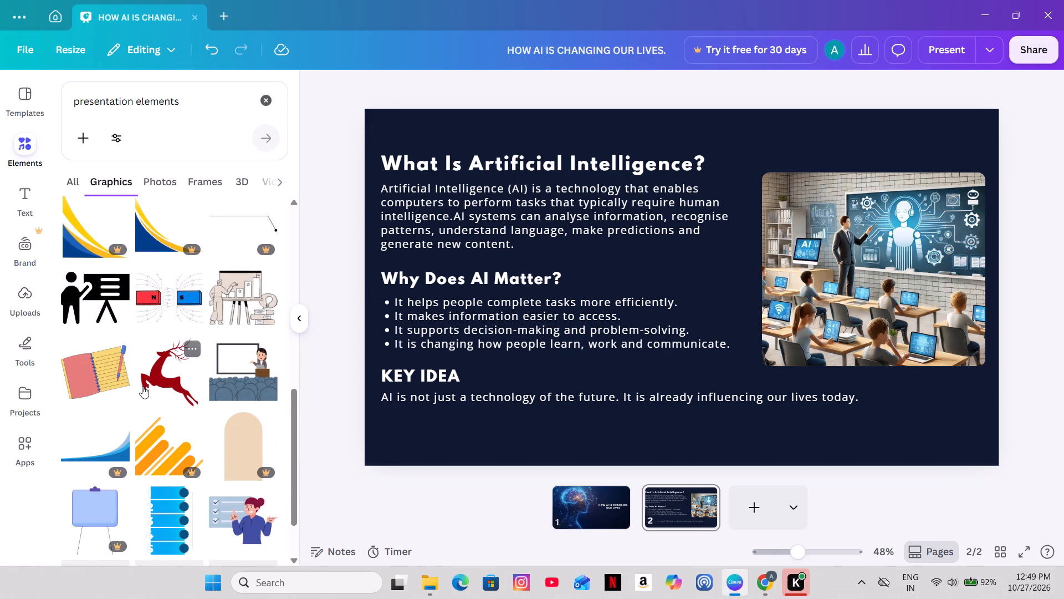
{"action": "scroll", "coordinate": [142, 386], "scroll_direction": "down", "scroll_amount": 4}
{"action": "scroll", "coordinate": [142, 386], "scroll_direction": "up", "scroll_amount": 2}
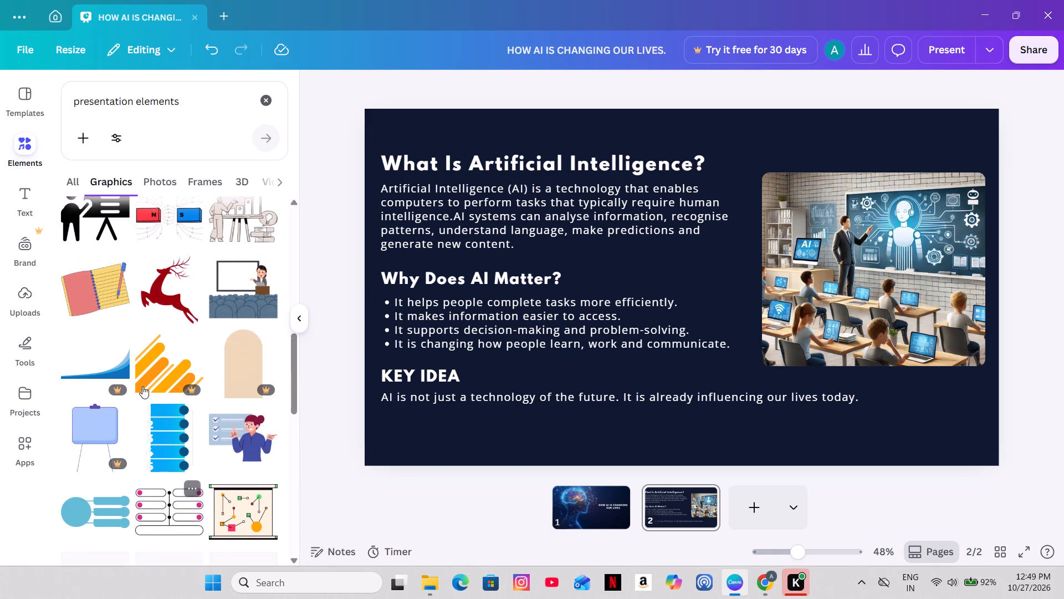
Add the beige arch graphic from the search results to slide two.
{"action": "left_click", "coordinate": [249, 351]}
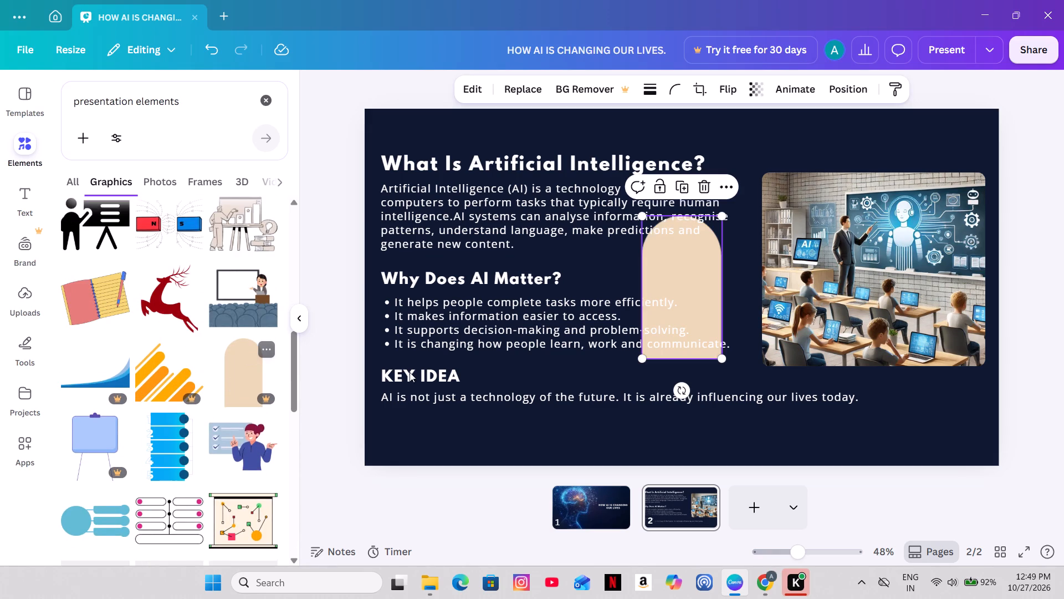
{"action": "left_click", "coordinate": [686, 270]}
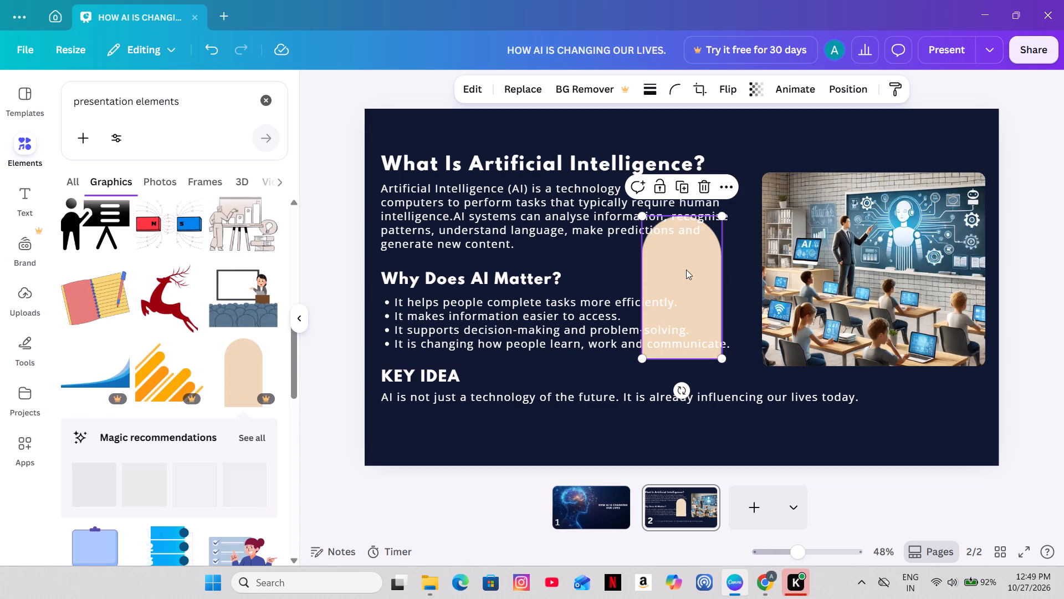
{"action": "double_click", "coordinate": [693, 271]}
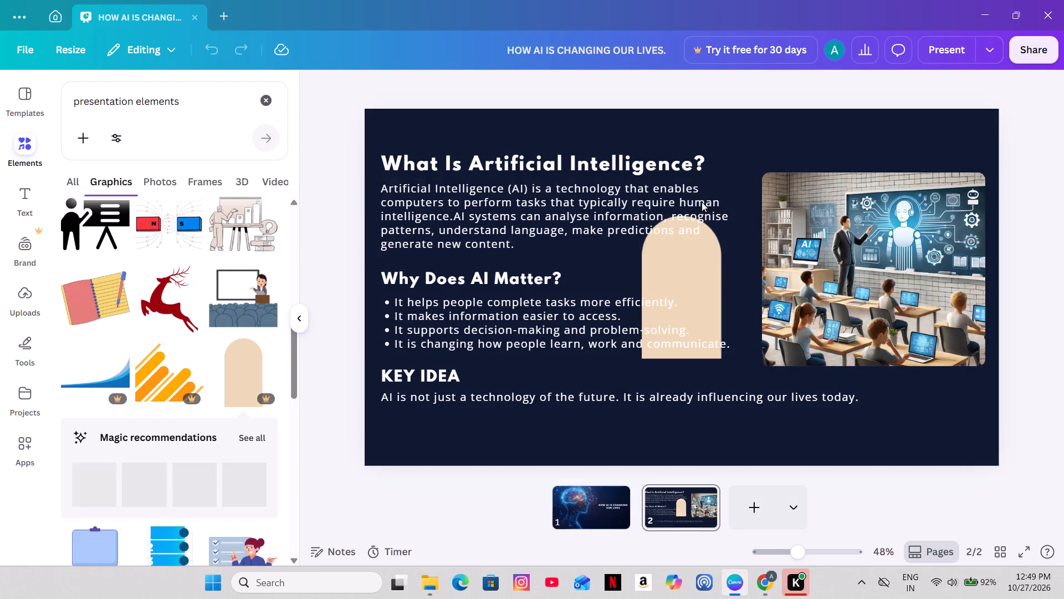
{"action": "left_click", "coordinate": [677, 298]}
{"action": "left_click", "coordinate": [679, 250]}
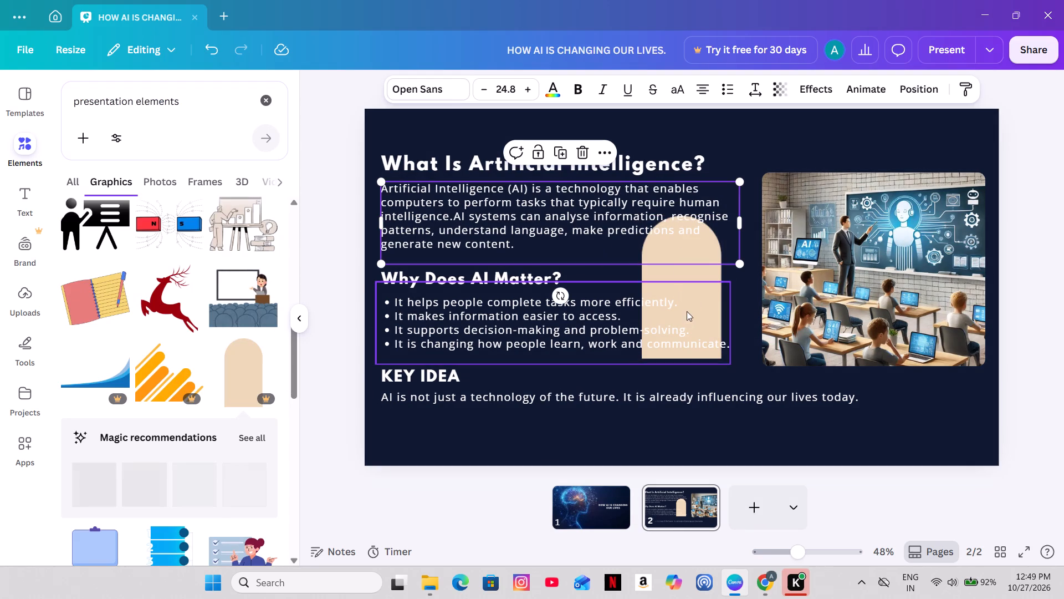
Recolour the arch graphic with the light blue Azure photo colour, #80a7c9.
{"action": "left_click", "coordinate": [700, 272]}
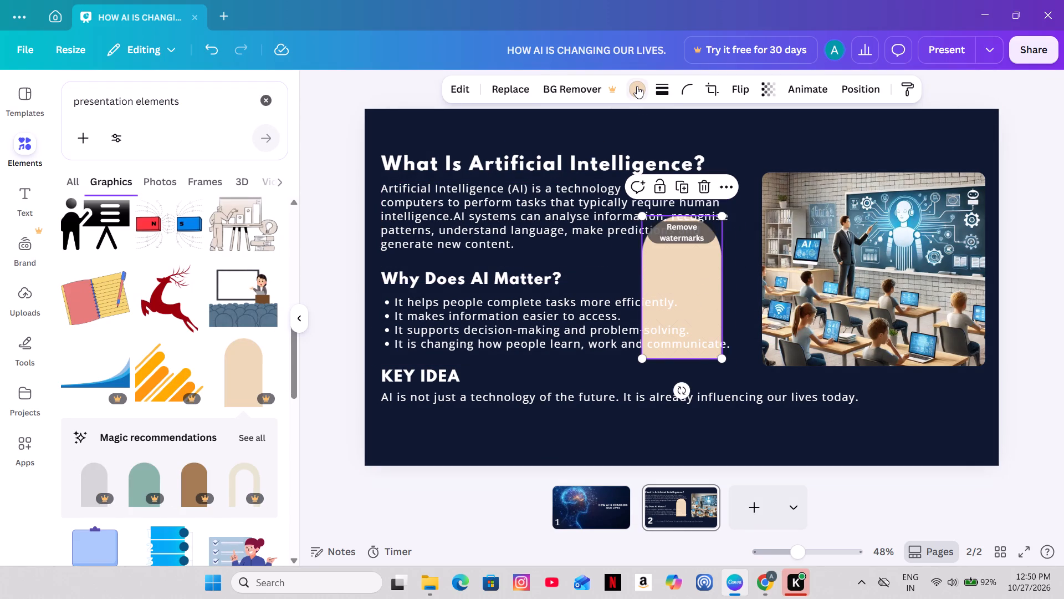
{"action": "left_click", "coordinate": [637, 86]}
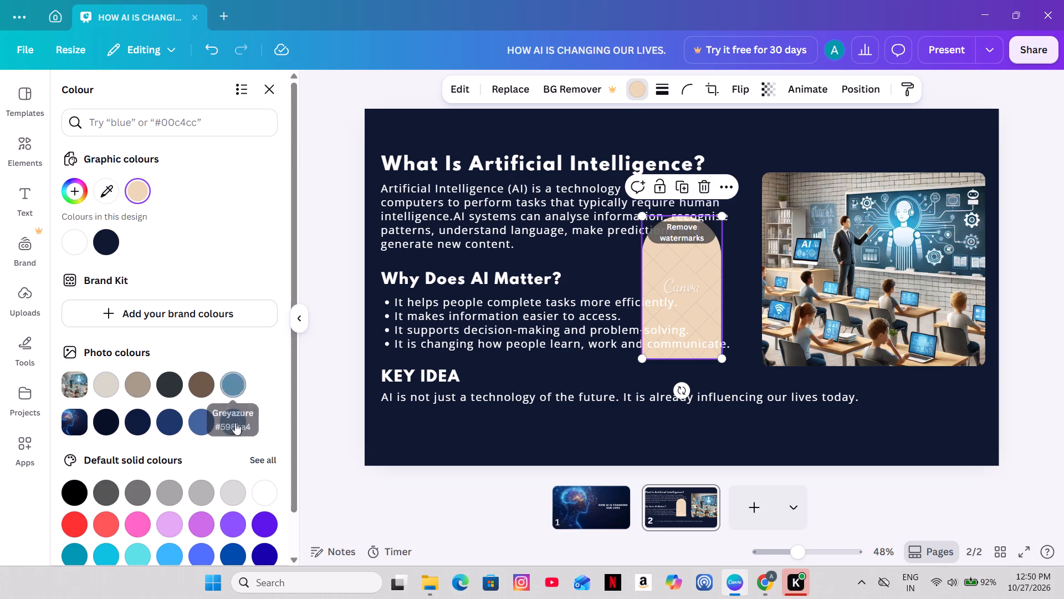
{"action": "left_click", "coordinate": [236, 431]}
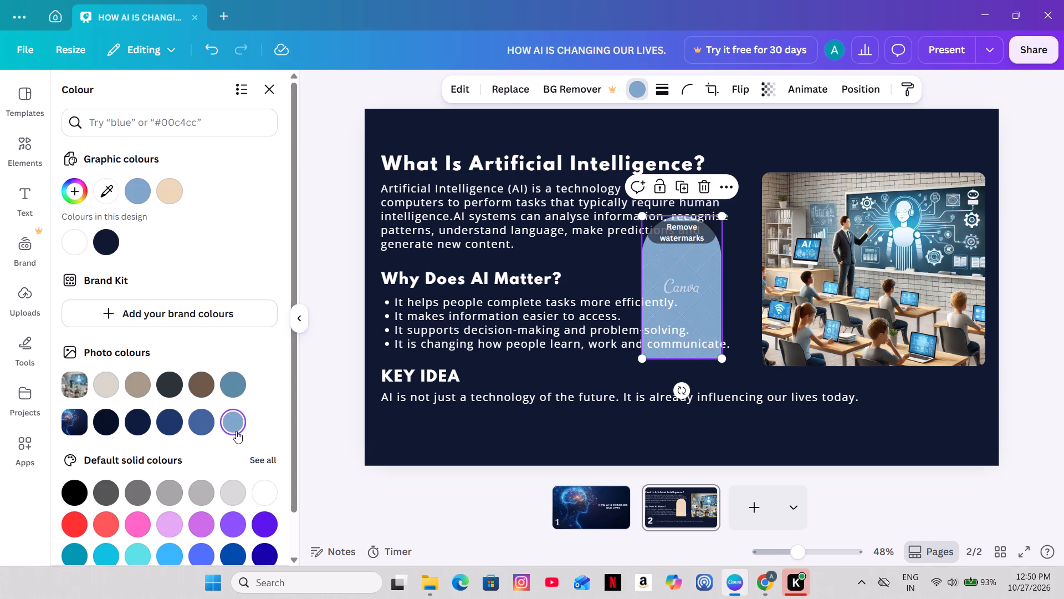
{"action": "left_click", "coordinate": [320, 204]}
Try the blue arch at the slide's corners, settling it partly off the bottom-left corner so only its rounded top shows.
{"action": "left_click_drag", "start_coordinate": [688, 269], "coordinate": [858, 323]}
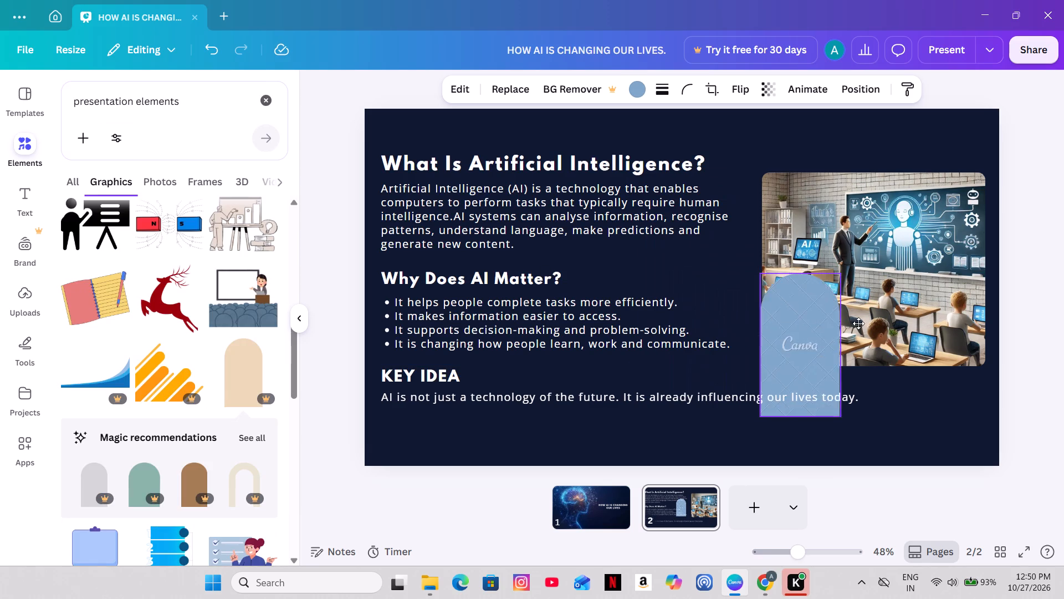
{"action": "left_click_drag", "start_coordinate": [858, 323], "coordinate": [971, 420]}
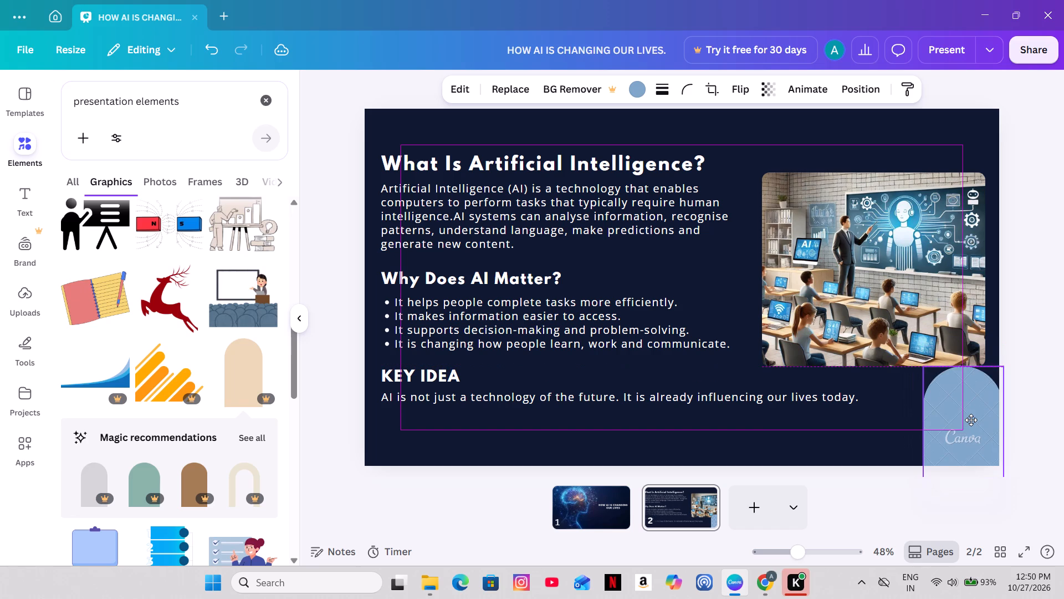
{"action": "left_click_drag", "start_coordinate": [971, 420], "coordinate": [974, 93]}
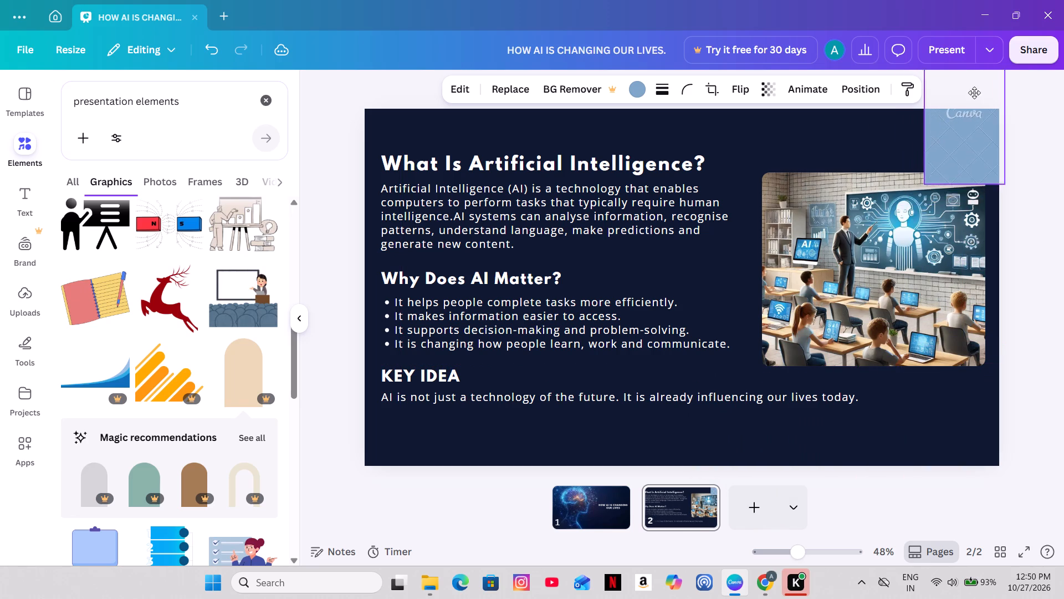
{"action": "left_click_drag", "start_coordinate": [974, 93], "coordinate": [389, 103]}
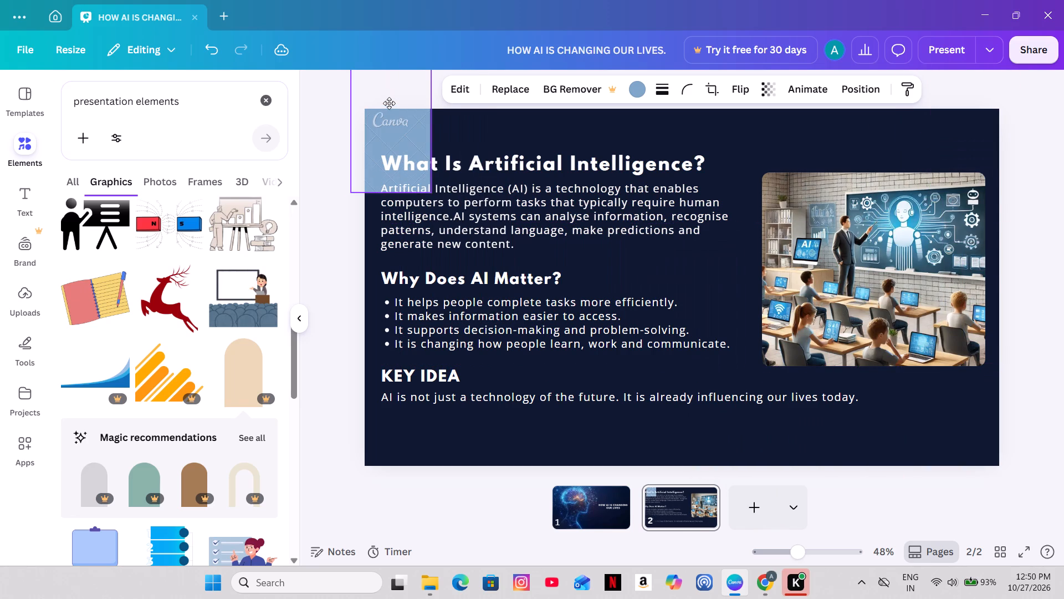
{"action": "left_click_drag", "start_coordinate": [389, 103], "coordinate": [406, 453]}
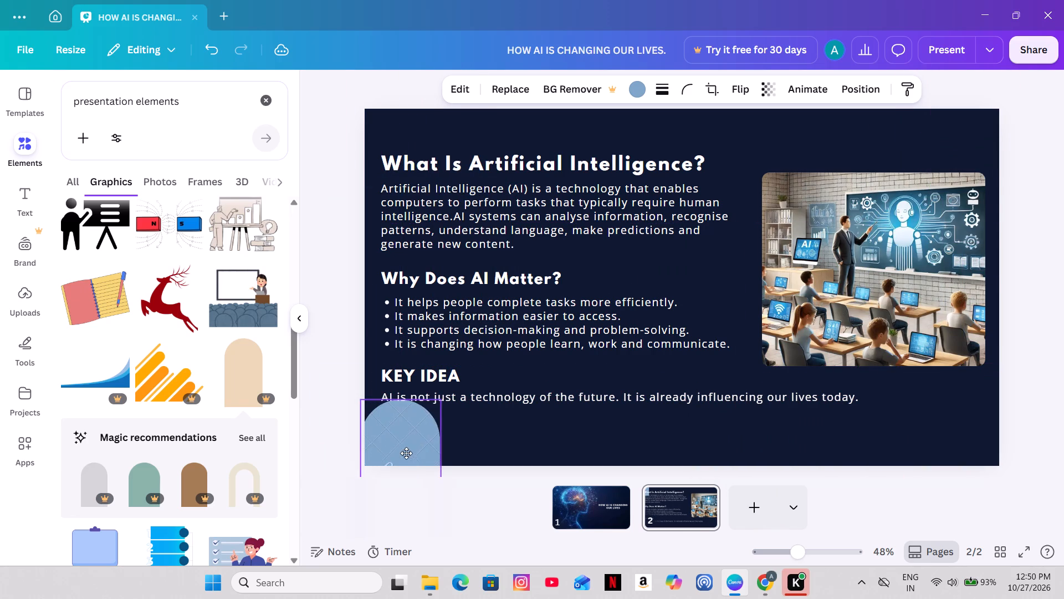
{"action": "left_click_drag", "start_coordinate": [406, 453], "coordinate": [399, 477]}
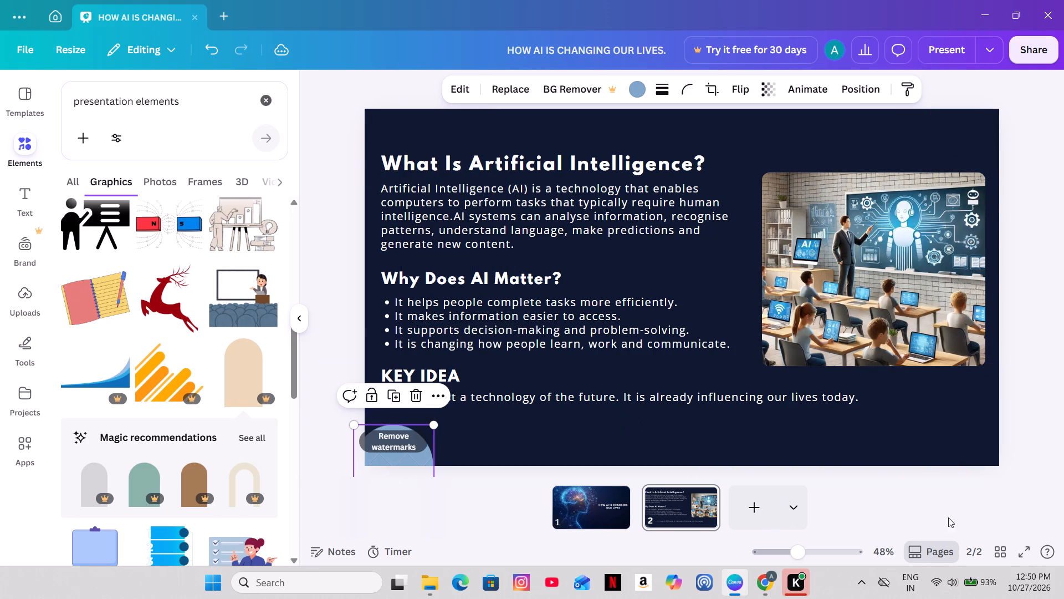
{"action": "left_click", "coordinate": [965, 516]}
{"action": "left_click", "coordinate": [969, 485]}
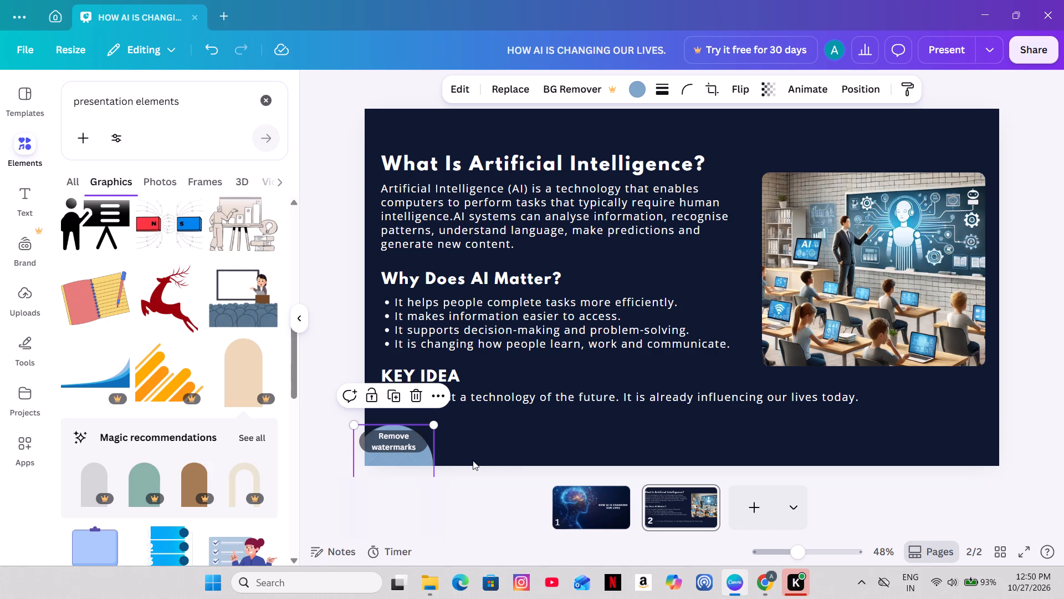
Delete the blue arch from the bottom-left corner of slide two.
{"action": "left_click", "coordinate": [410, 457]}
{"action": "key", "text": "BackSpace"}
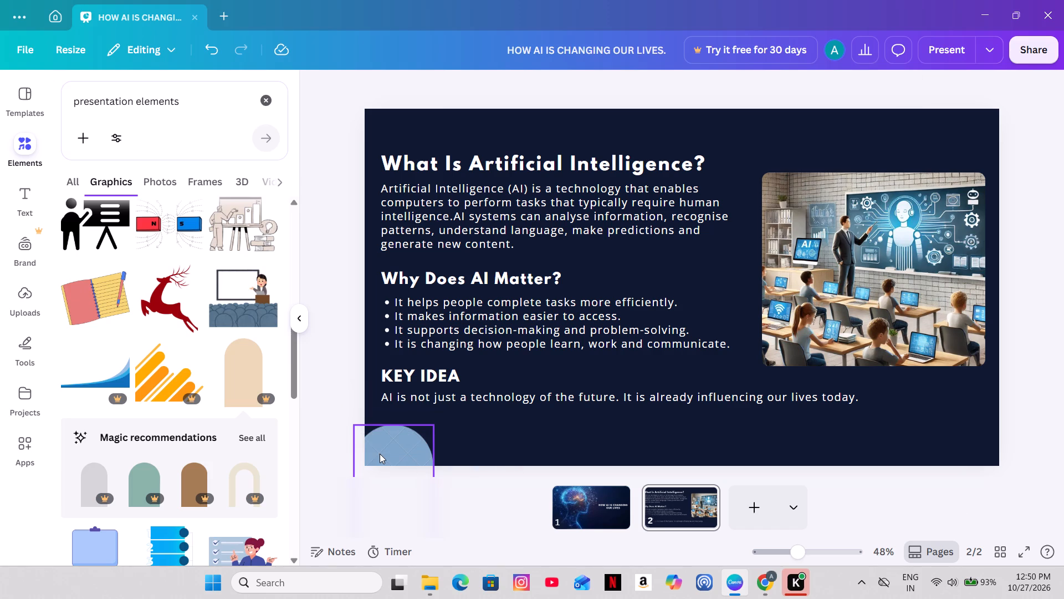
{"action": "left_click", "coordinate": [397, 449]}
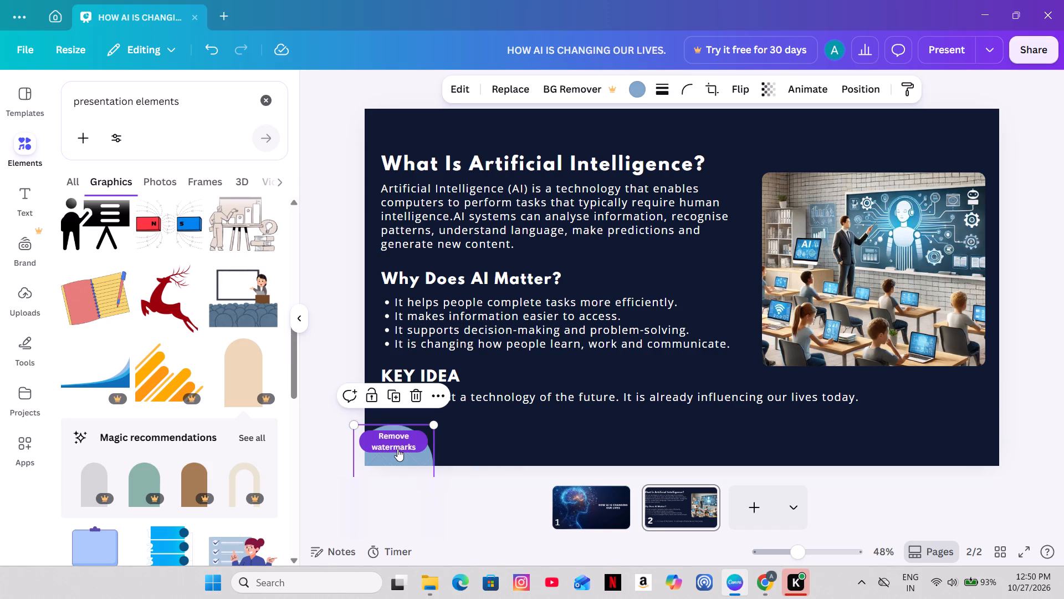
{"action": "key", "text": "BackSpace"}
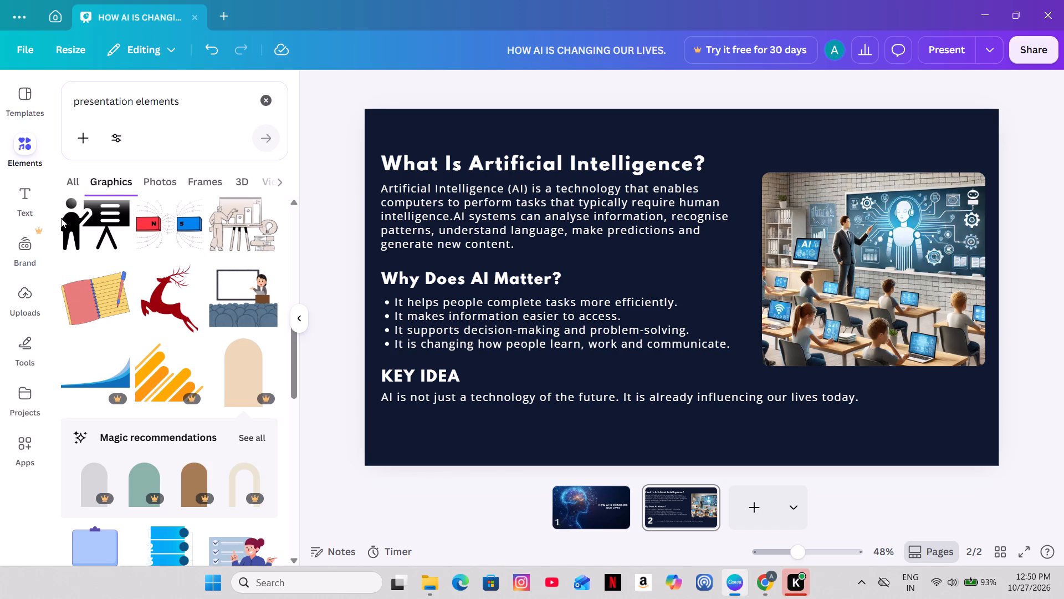
Clear the element search, look up "circ" and add the suggested Circle shape to slide two.
{"action": "left_click", "coordinate": [258, 94]}
{"action": "key", "text": "s"}
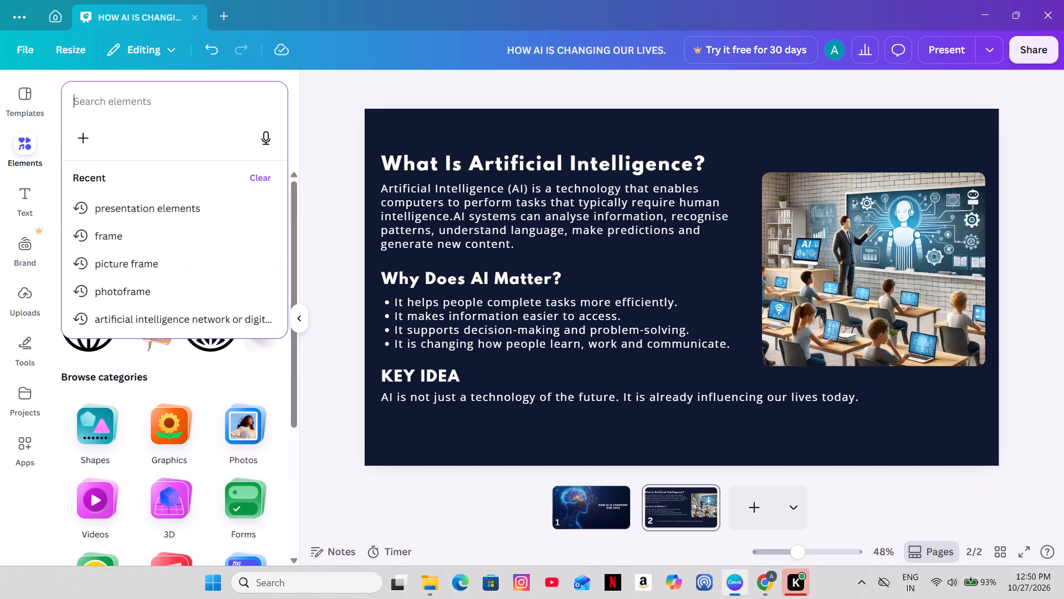
{"action": "key", "text": "BackSpace"}
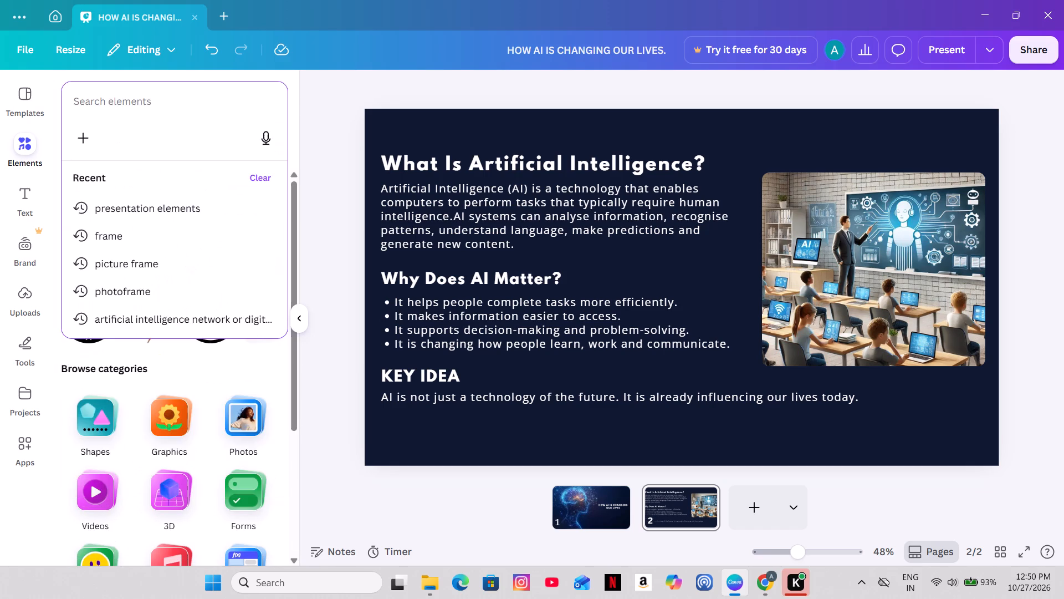
{"action": "type", "text": "circ"}
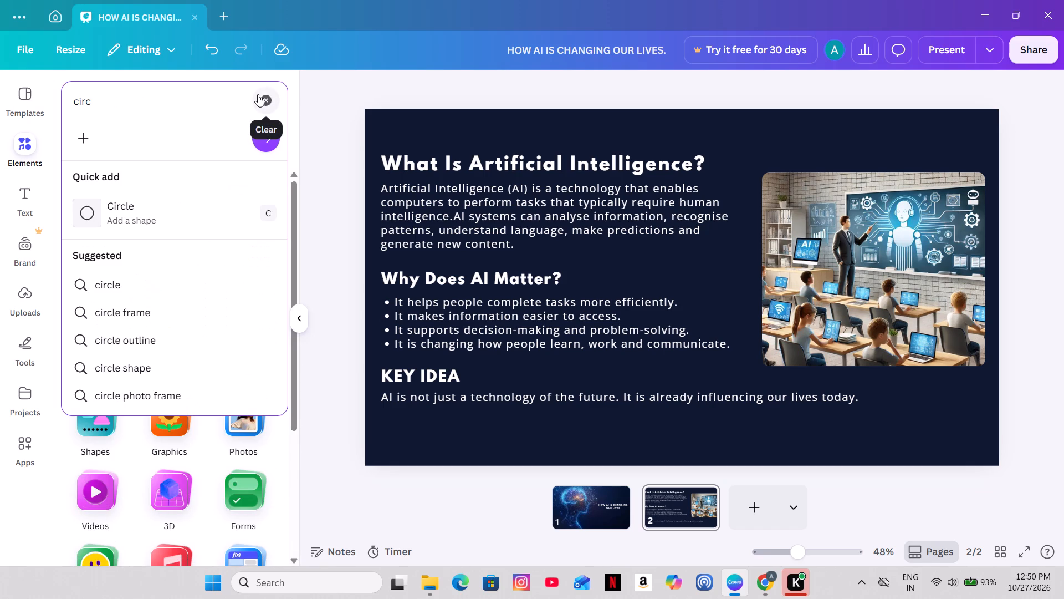
{"action": "left_click", "coordinate": [175, 214]}
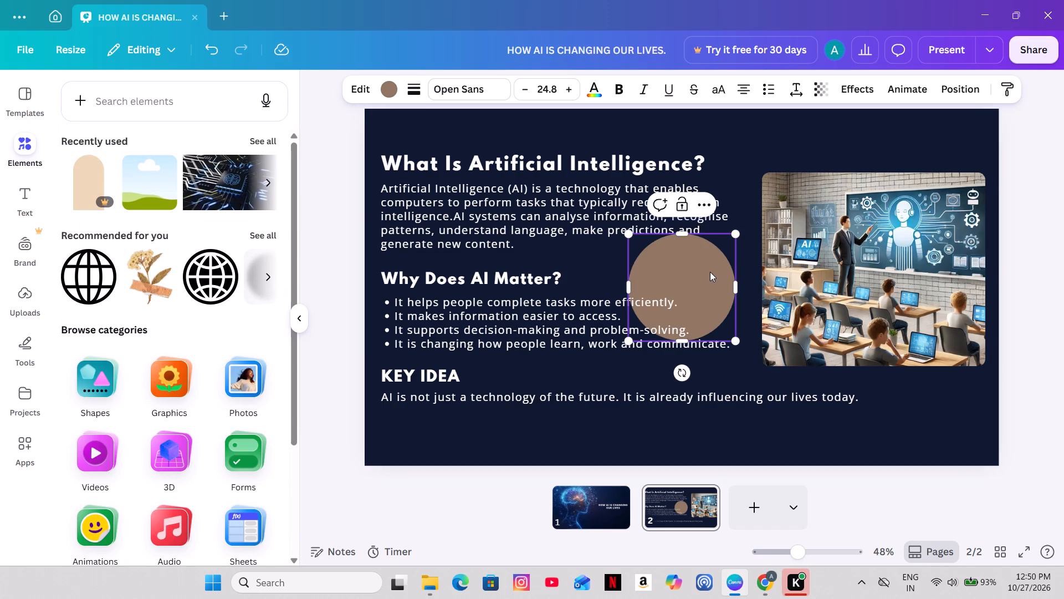
{"action": "left_click", "coordinate": [1062, 238]}
Move the brown circle to the slide's bottom-left corner so it hangs partly off the slide's left and bottom edges.
{"action": "left_click_drag", "start_coordinate": [703, 273], "coordinate": [592, 413]}
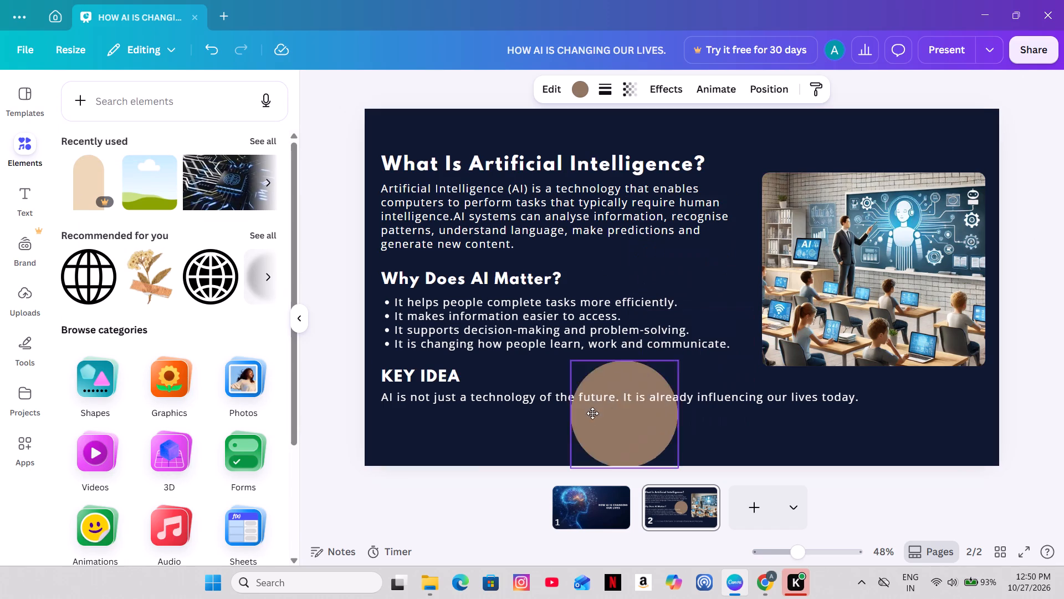
{"action": "left_click_drag", "start_coordinate": [592, 413], "coordinate": [420, 459]}
Set the text colour of the corner circle to the Greyazure photo colour after trying Azure #80a7c9.
{"action": "left_click", "coordinate": [421, 459]}
{"action": "double_click", "coordinate": [421, 459]}
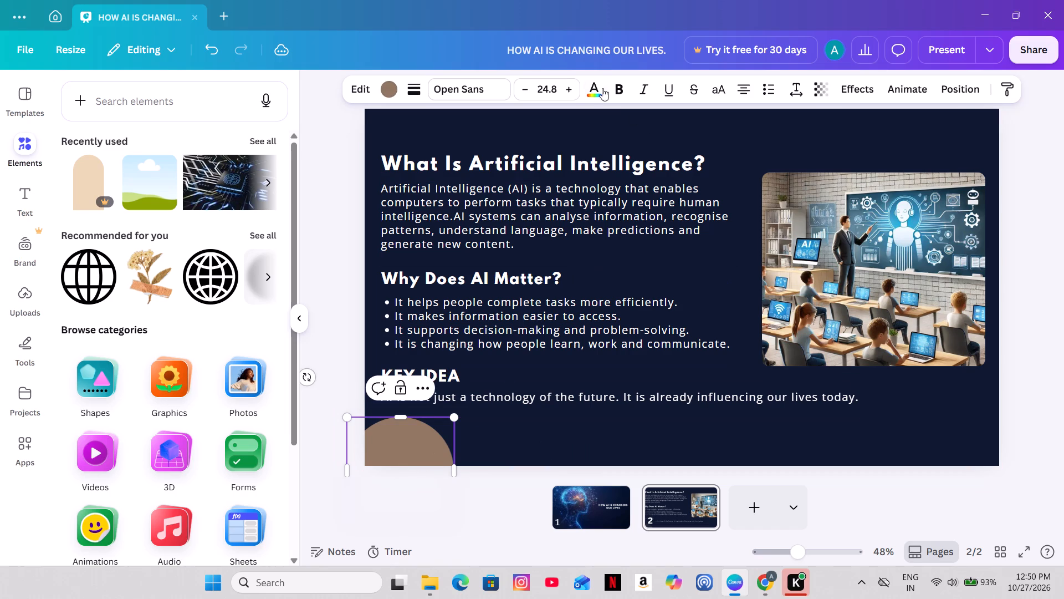
{"action": "left_click", "coordinate": [594, 82]}
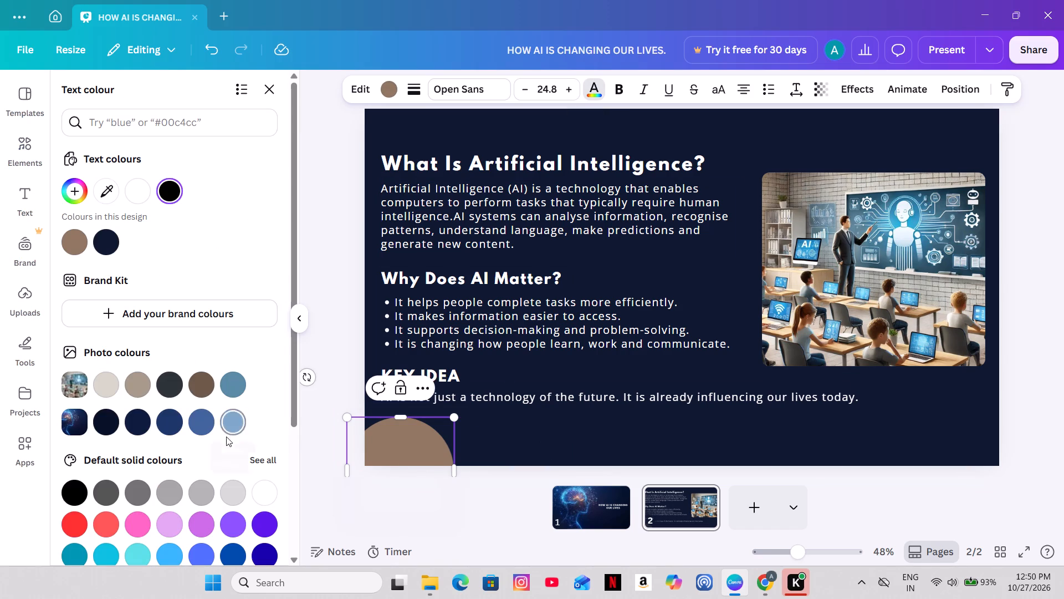
{"action": "left_click", "coordinate": [236, 425]}
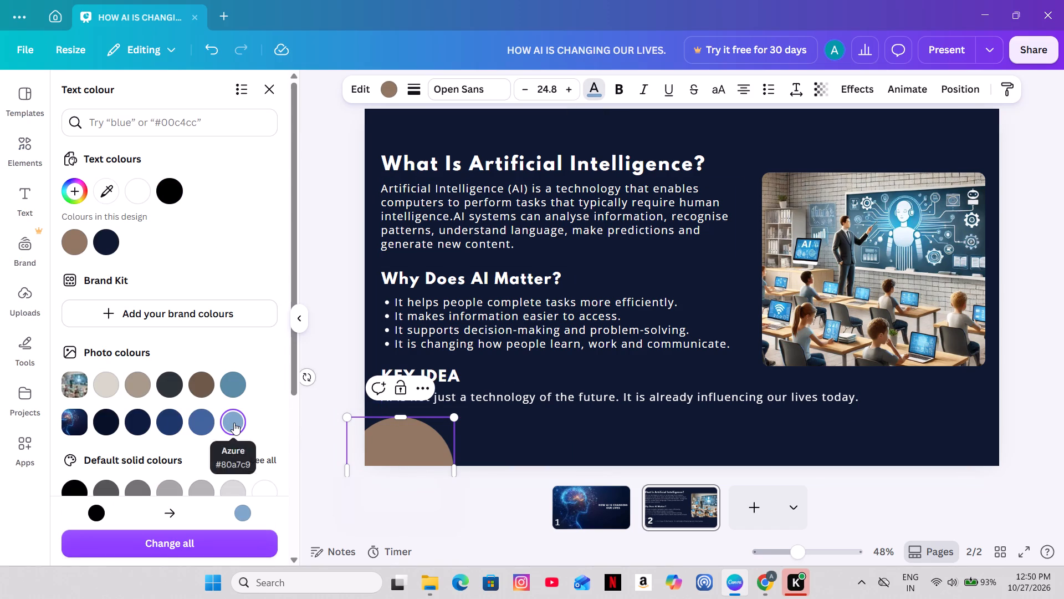
{"action": "left_click", "coordinate": [234, 423]}
{"action": "left_click", "coordinate": [241, 385]}
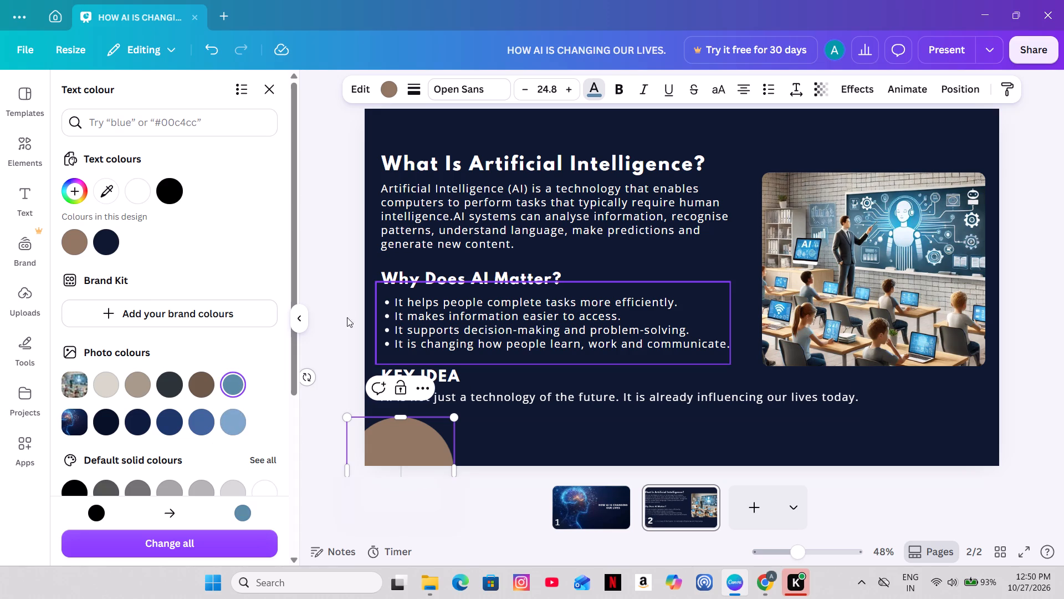
{"action": "left_click", "coordinate": [329, 317]}
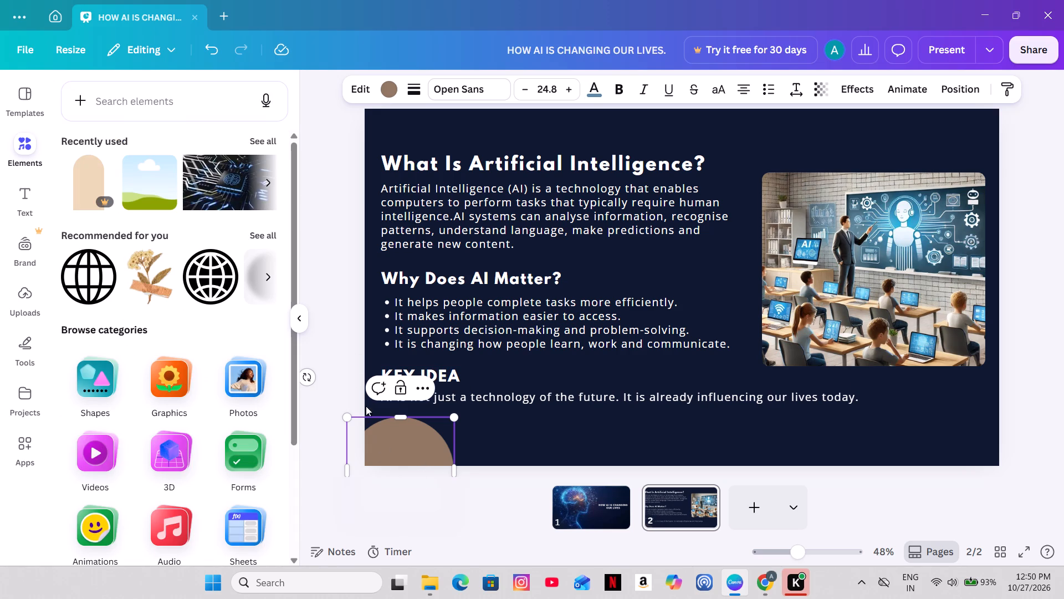
Fill the brown corner circle with the teal-blue colour from the classroom photo's palette after trying the other photo's light blue.
{"action": "left_click", "coordinate": [349, 389]}
{"action": "left_click", "coordinate": [410, 453]}
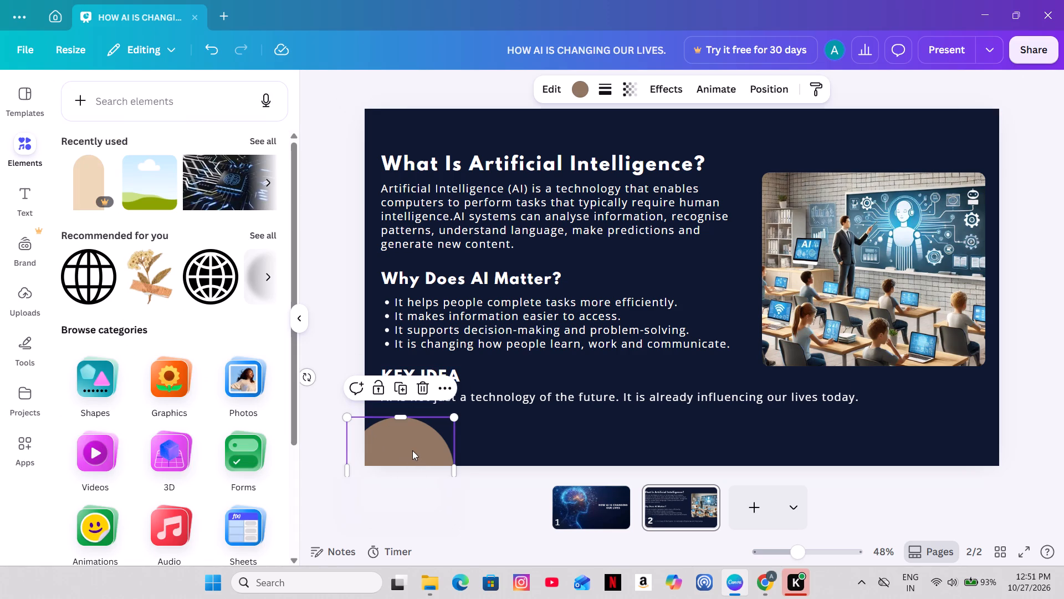
{"action": "left_click", "coordinate": [582, 84]}
{"action": "left_click", "coordinate": [241, 422]}
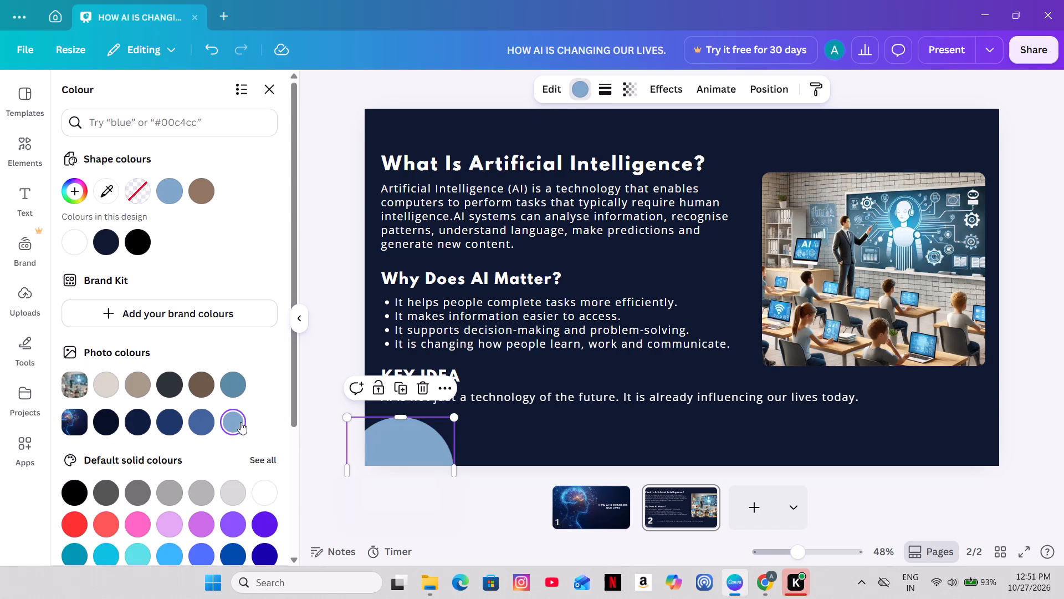
{"action": "left_click", "coordinate": [239, 378]}
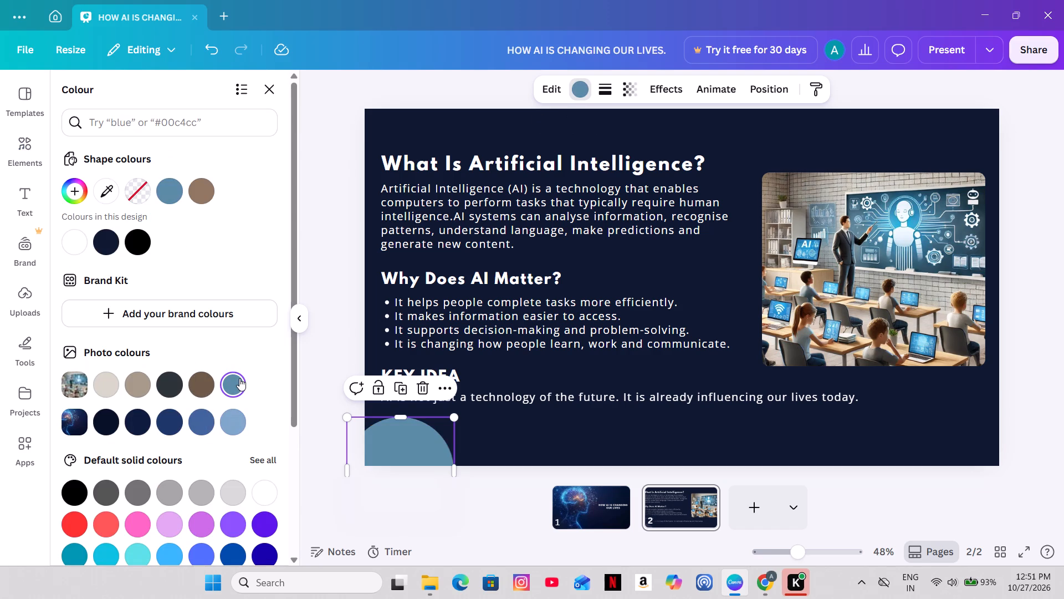
{"action": "left_click", "coordinate": [330, 309]}
{"action": "left_click", "coordinate": [329, 266]}
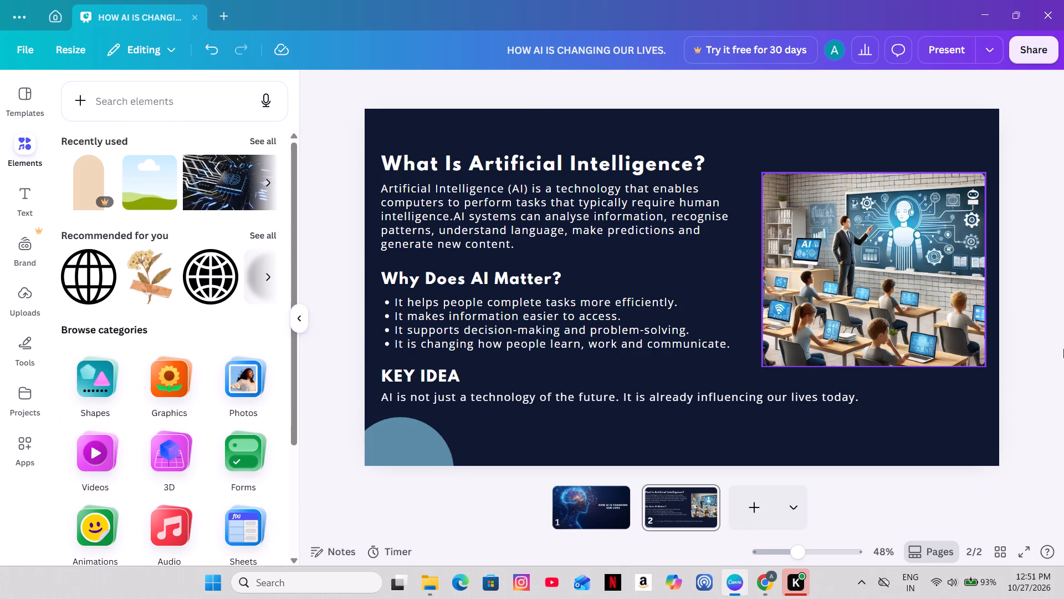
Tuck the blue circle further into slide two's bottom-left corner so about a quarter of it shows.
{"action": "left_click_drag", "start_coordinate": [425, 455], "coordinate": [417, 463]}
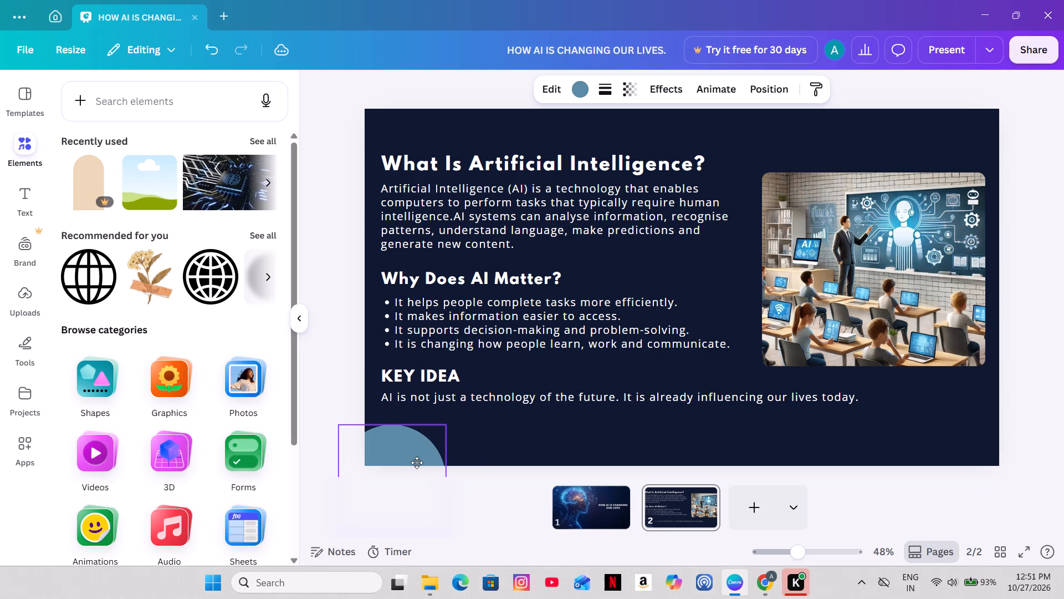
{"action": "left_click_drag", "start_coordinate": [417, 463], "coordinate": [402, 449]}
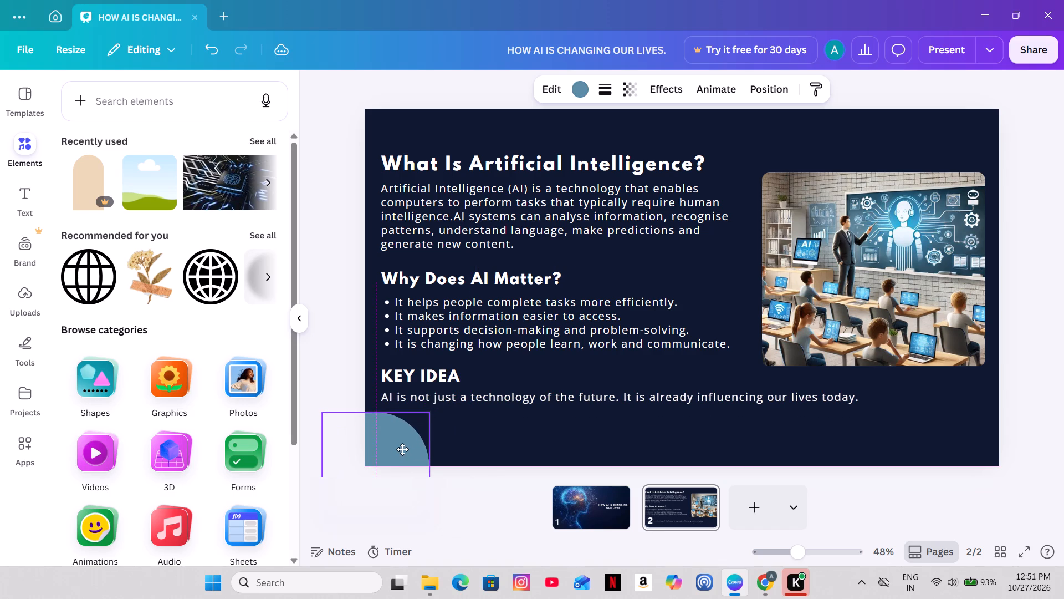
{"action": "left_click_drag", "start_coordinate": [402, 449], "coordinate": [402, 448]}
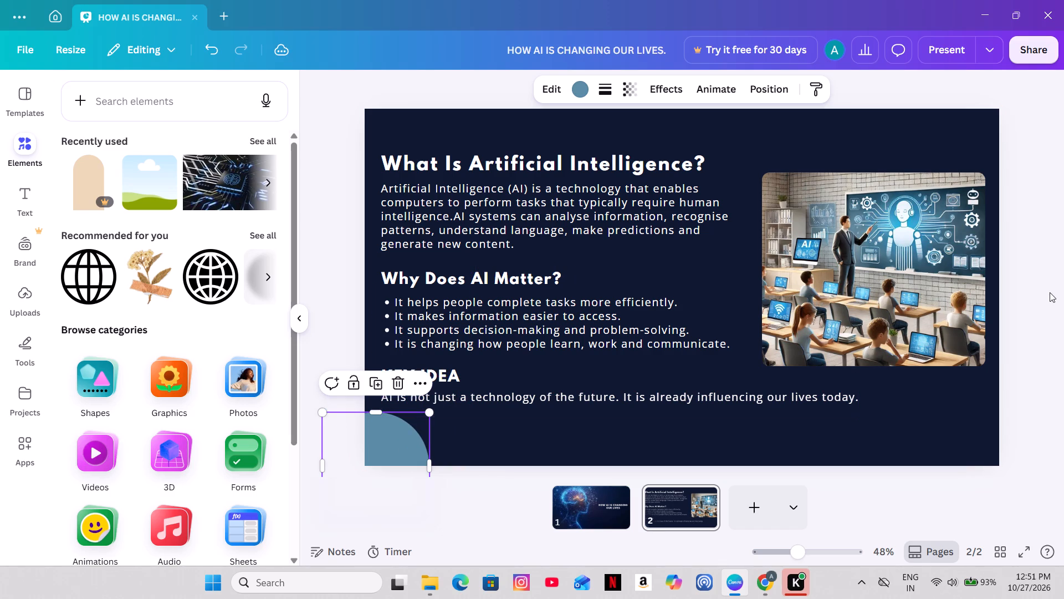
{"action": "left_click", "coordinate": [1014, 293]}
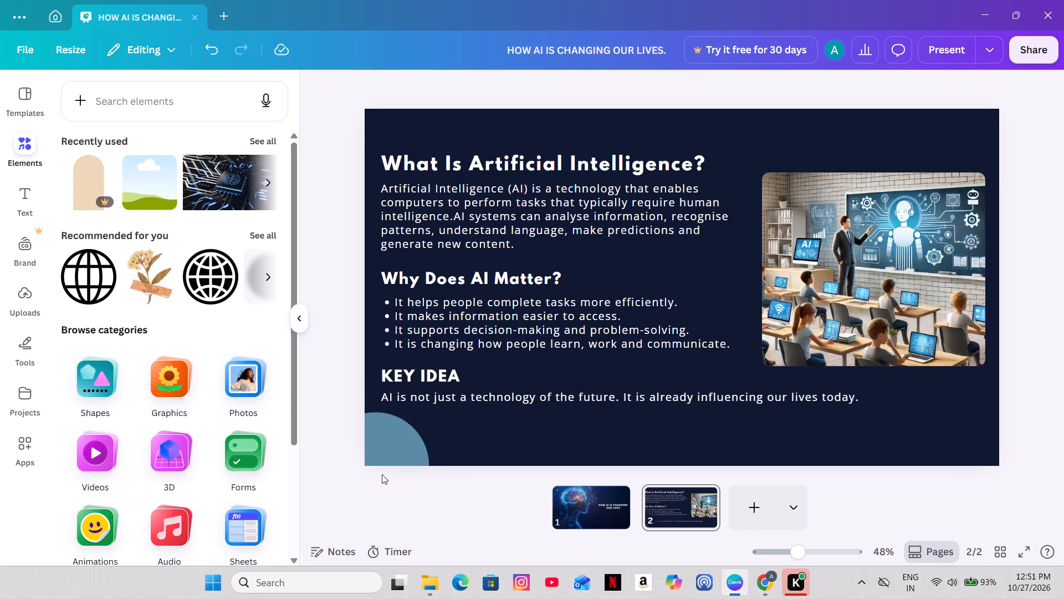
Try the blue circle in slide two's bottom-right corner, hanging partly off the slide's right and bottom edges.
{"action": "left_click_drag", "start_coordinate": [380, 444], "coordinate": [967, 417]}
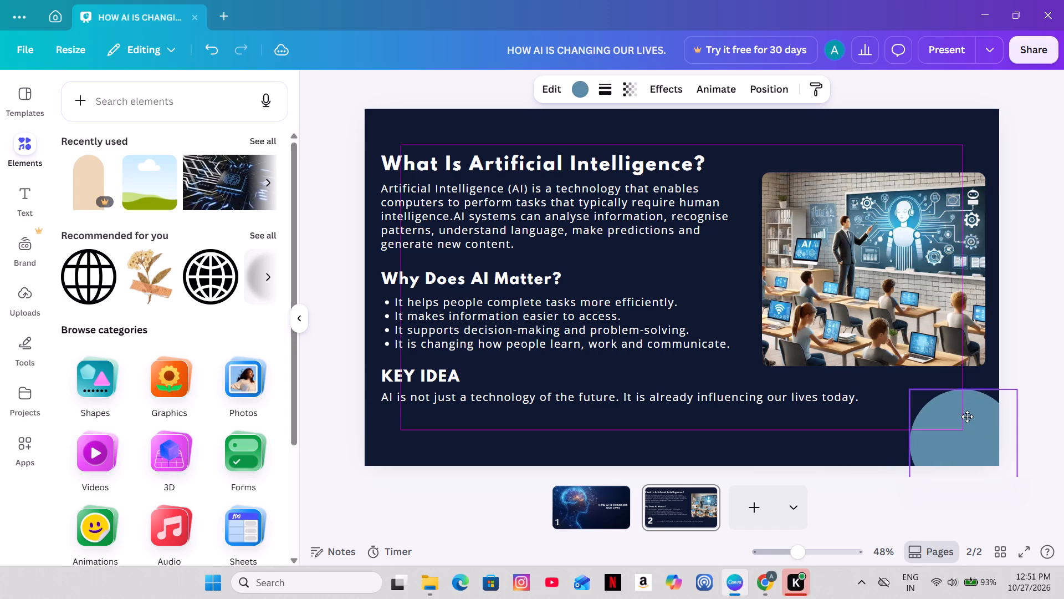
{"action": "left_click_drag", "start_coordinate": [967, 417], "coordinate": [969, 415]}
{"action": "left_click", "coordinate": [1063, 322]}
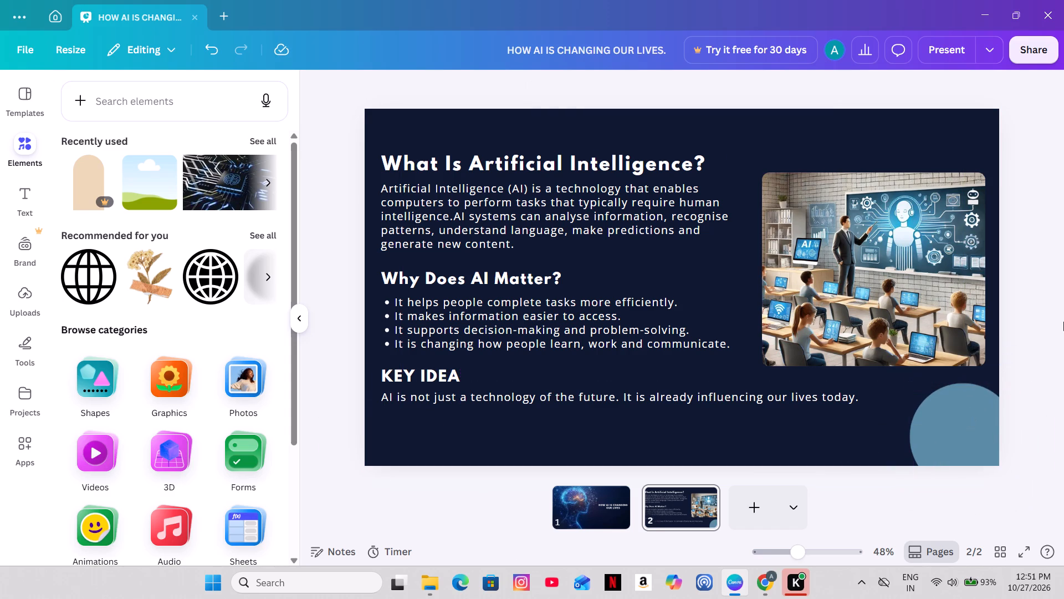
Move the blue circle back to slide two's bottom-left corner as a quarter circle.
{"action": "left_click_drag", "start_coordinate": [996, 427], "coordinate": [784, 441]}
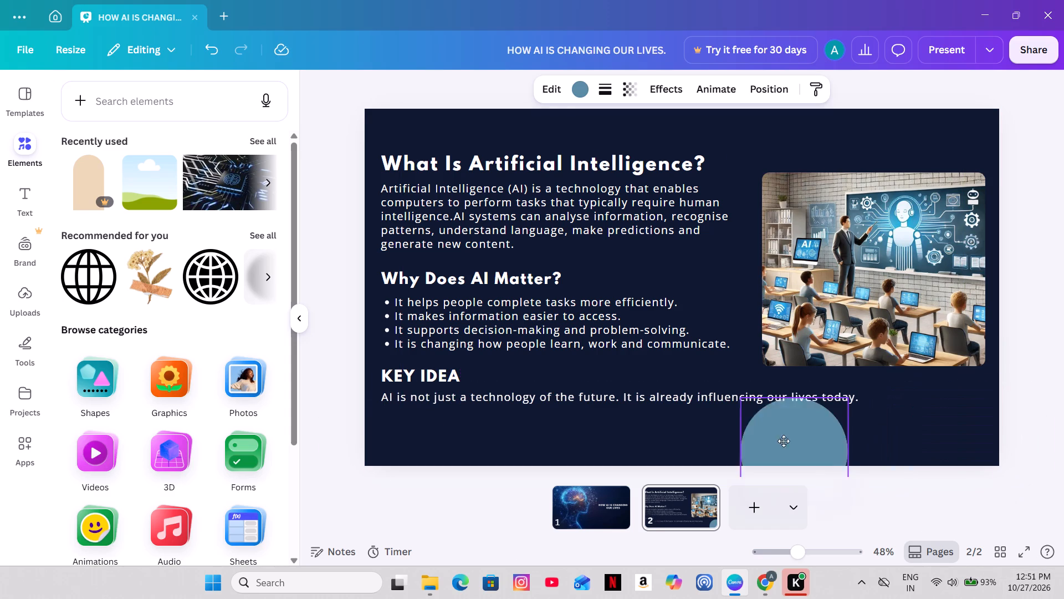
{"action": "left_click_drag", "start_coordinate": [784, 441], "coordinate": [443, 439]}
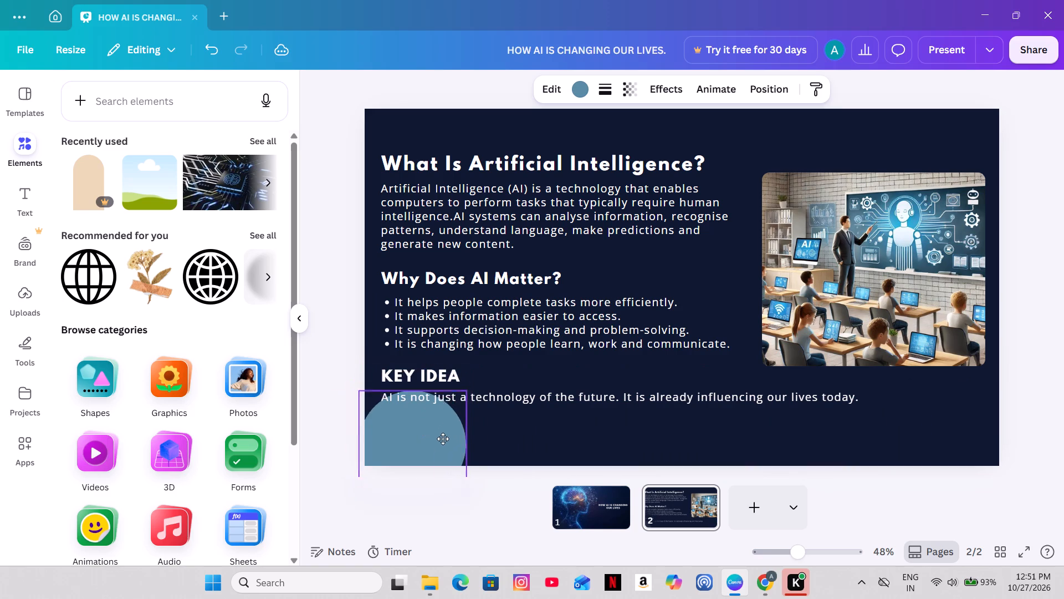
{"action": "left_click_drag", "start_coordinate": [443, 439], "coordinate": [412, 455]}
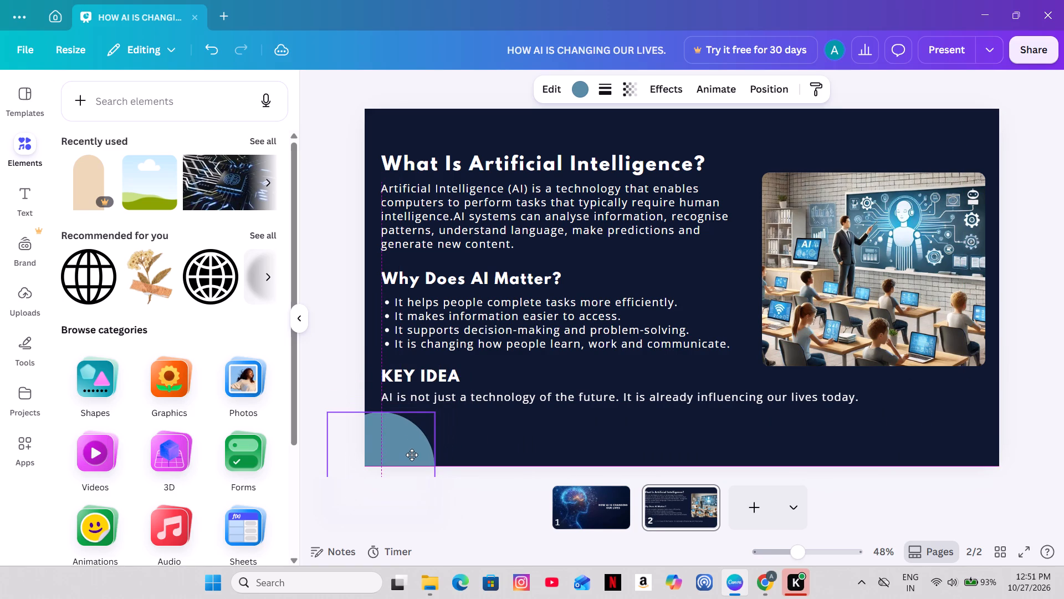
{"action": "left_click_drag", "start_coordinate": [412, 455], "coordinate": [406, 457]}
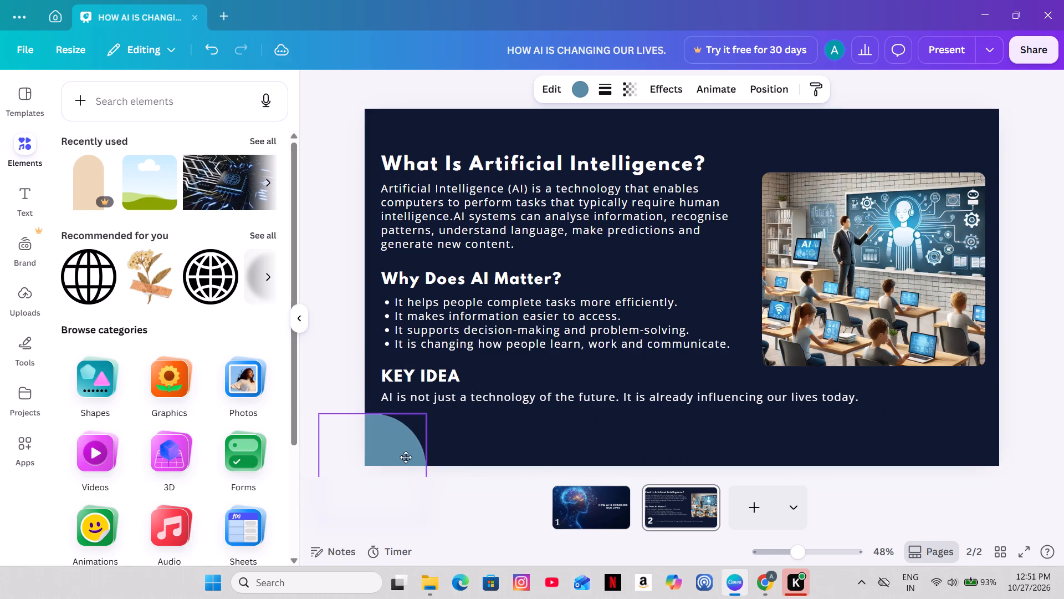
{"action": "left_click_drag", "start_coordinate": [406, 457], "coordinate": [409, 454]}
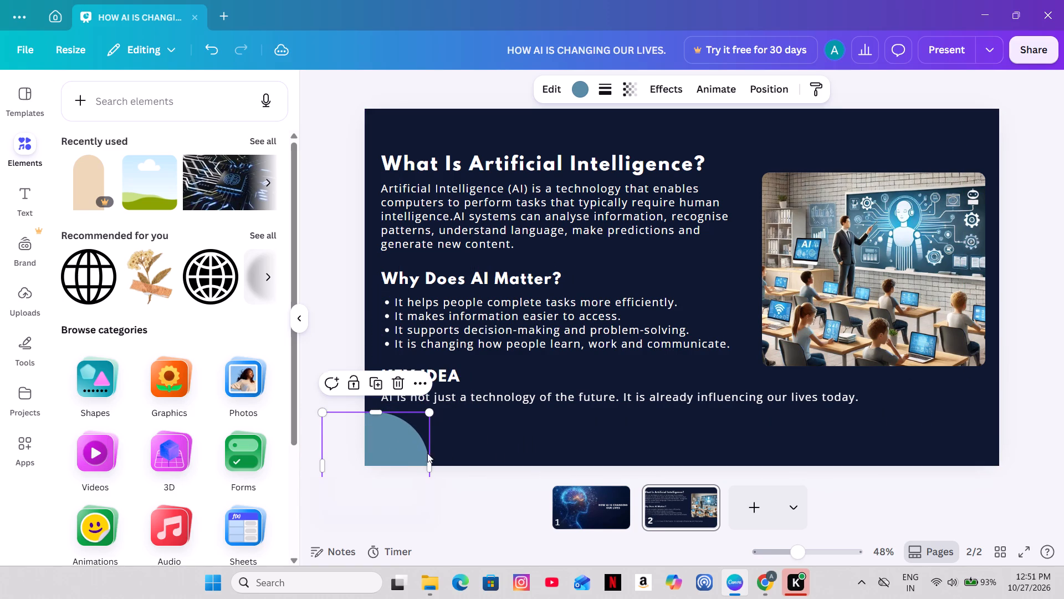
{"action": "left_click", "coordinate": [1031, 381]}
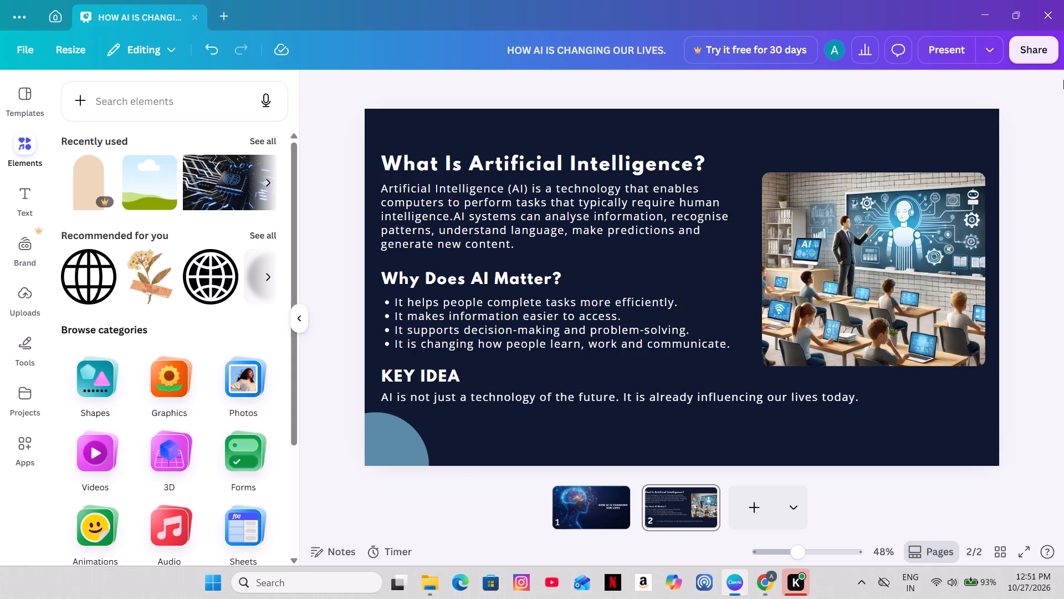
Search the elements for "ai related elemensts", show all graphics and add the AI chip with the light blue centre to slide two.
{"action": "scroll", "coordinate": [203, 238], "scroll_direction": "down", "scroll_amount": 9}
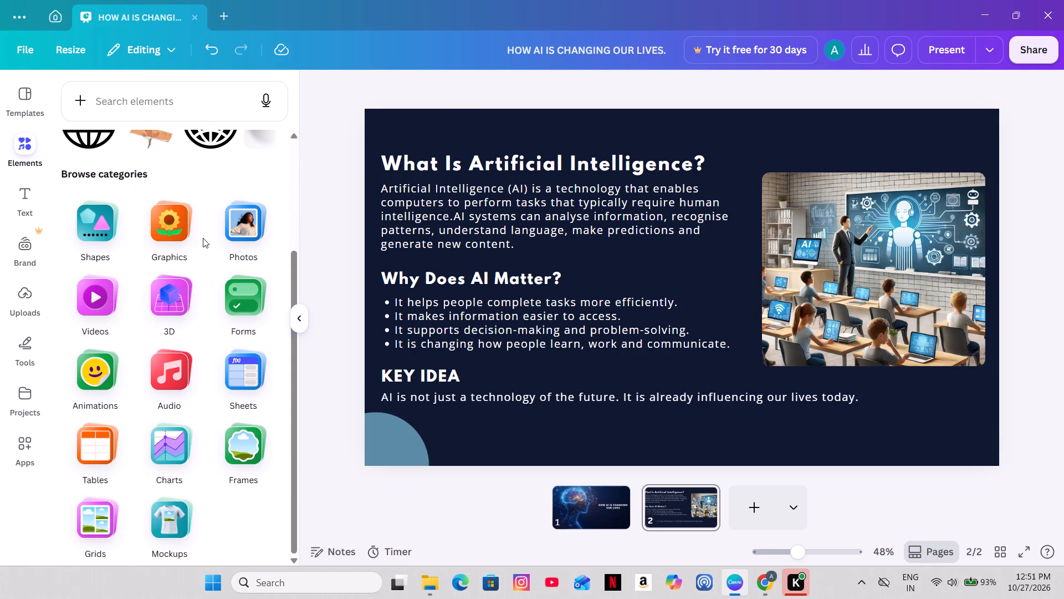
{"action": "scroll", "coordinate": [203, 238], "scroll_direction": "up", "scroll_amount": 11}
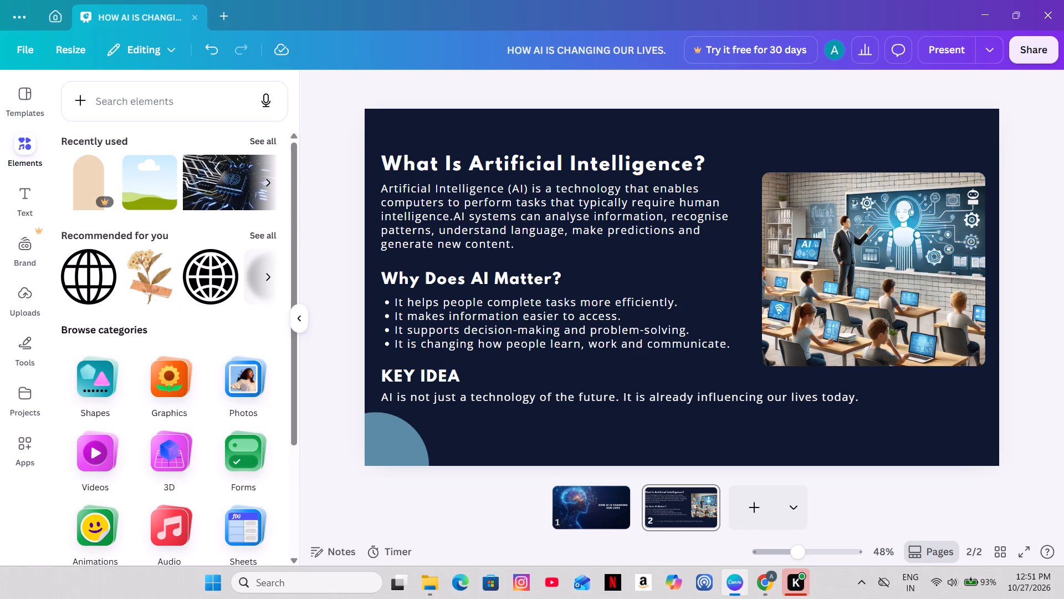
{"action": "left_click", "coordinate": [188, 108]}
{"action": "type", "text": "ai rela"}
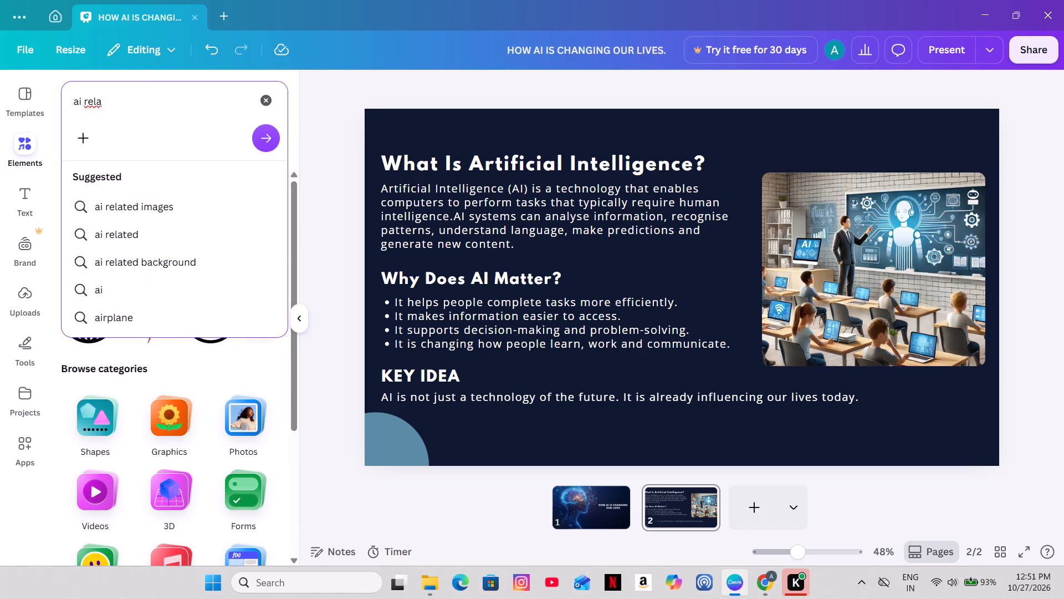
{"action": "type", "text": "ted"}
{"action": "key", "text": "space"}
{"action": "type", "text": "ek="}
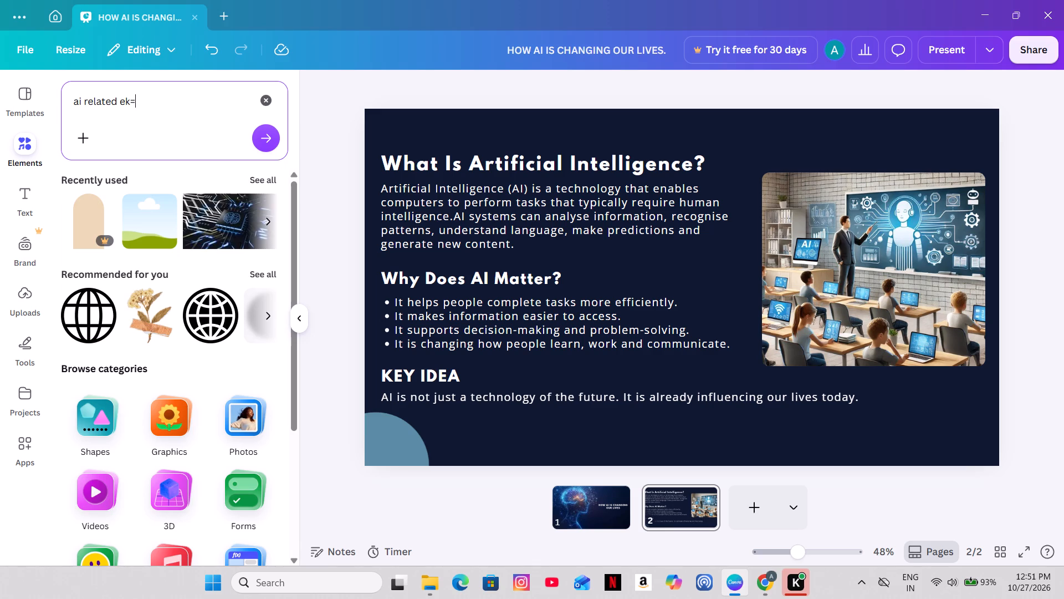
{"action": "key", "text": "BackSpace"}
{"action": "key", "text": "BackSpace"}
{"action": "type", "text": "lem"}
{"action": "type", "text": "ensts"}
{"action": "key", "text": "Return"}
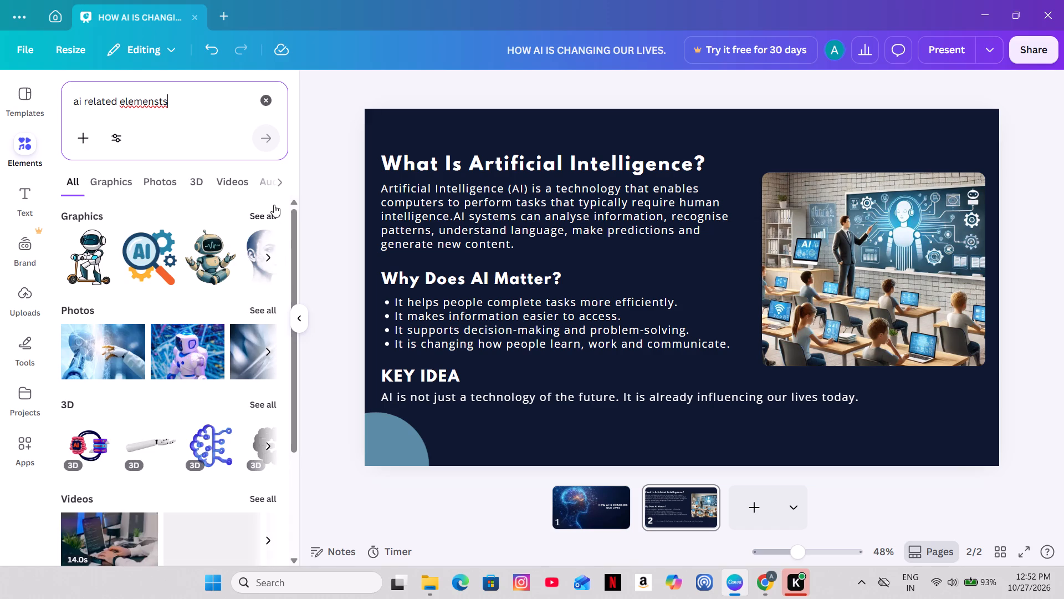
{"action": "left_click", "coordinate": [260, 213]}
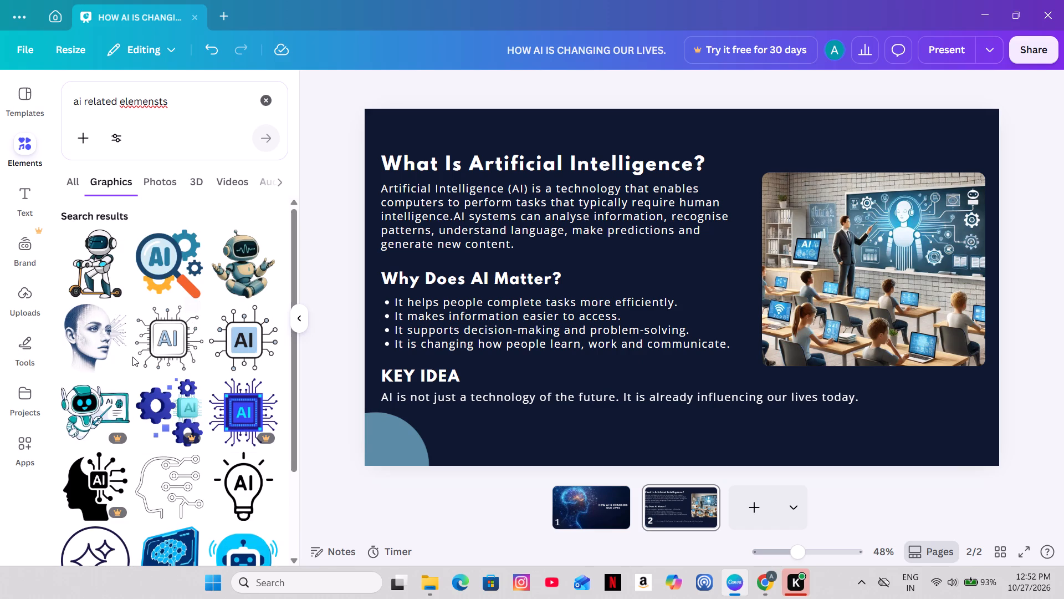
{"action": "left_click", "coordinate": [244, 339]}
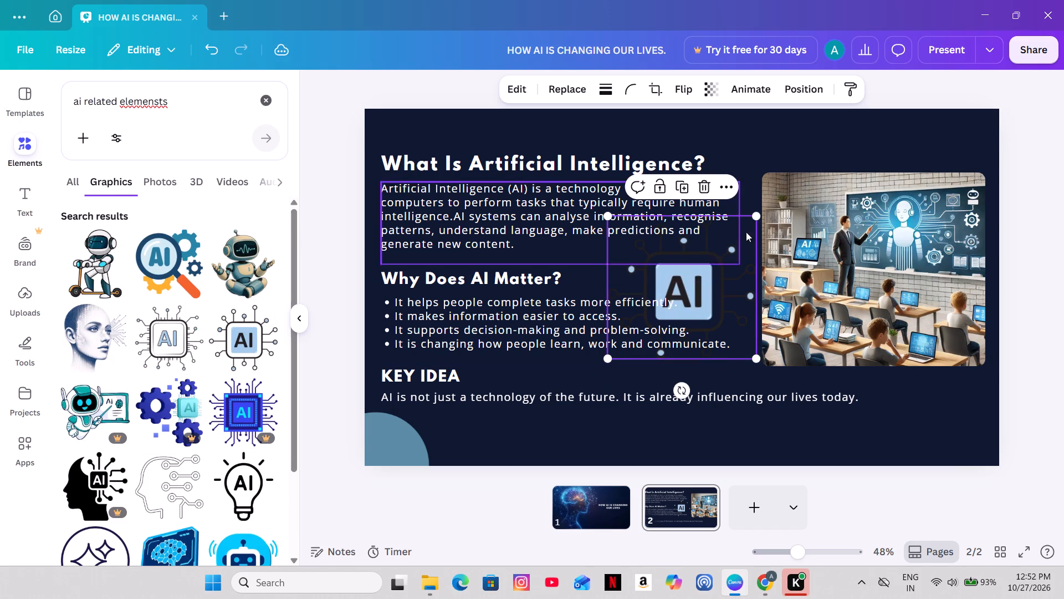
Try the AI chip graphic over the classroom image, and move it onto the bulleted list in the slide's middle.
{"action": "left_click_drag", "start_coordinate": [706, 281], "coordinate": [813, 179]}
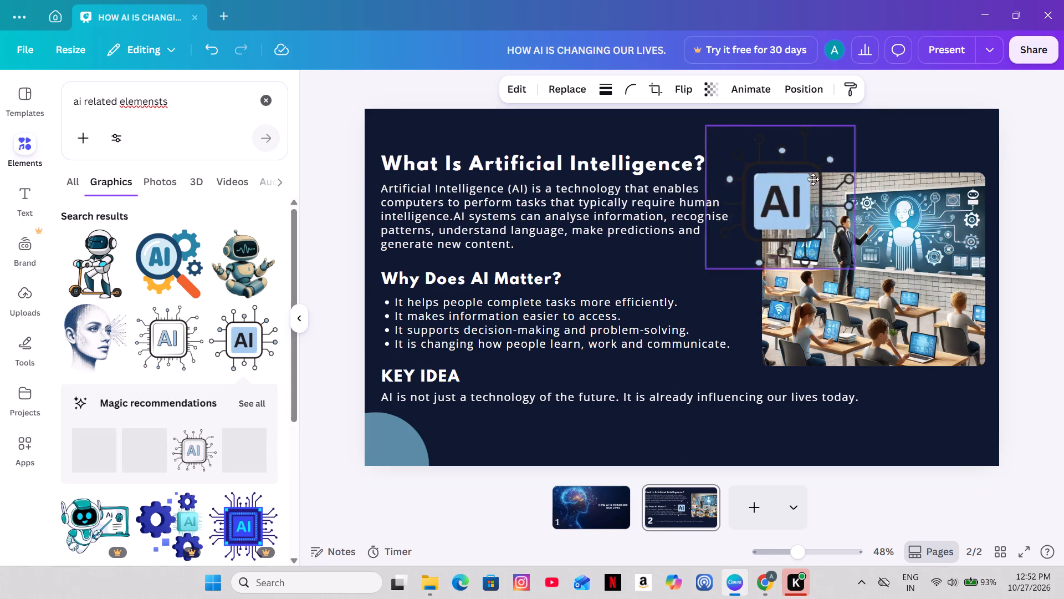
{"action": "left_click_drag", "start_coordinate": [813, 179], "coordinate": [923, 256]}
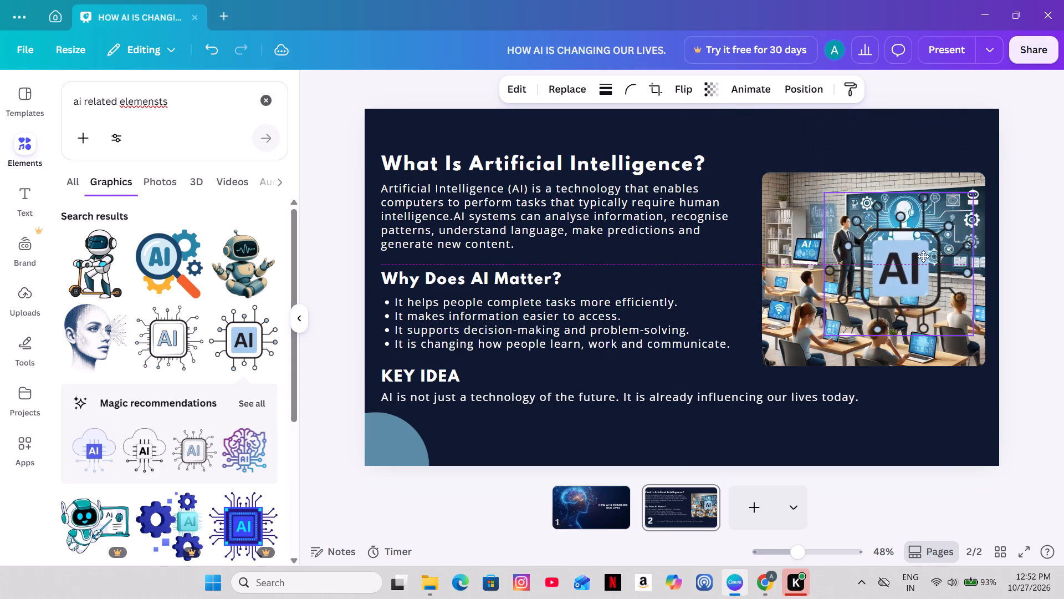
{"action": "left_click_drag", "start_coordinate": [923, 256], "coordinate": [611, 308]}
Move the blue circle from the bottom-left corner to slide two's bottom-right corner, below the classroom image.
{"action": "left_click_drag", "start_coordinate": [395, 442], "coordinate": [883, 379]}
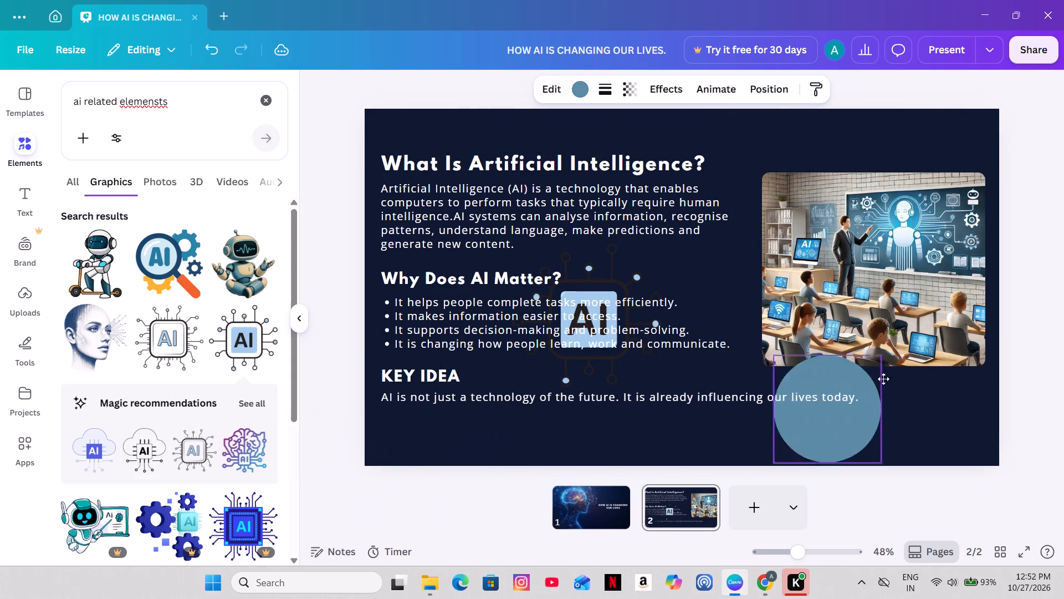
{"action": "left_click_drag", "start_coordinate": [883, 379], "coordinate": [962, 410]}
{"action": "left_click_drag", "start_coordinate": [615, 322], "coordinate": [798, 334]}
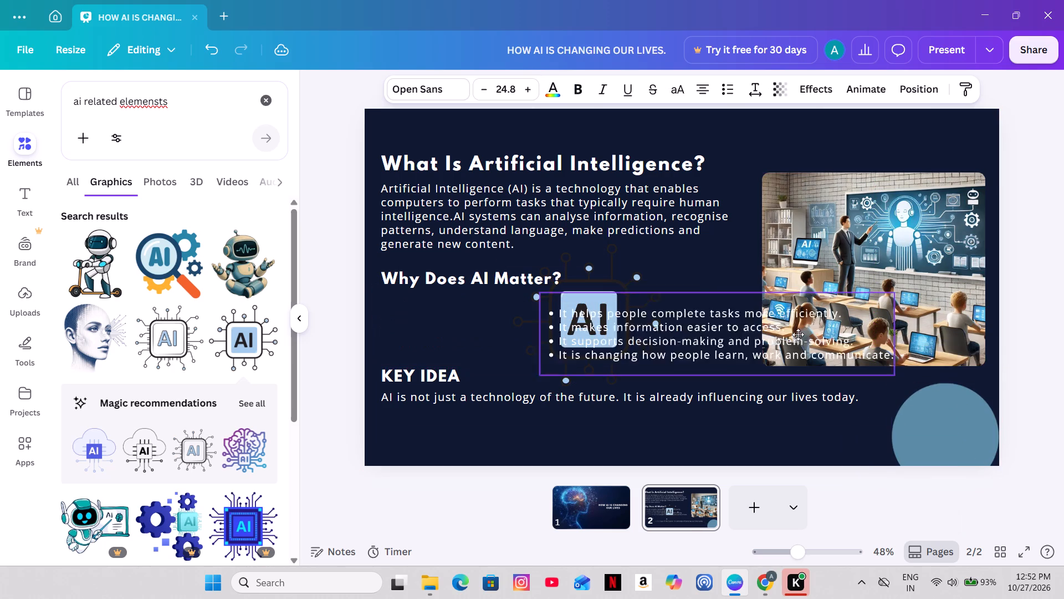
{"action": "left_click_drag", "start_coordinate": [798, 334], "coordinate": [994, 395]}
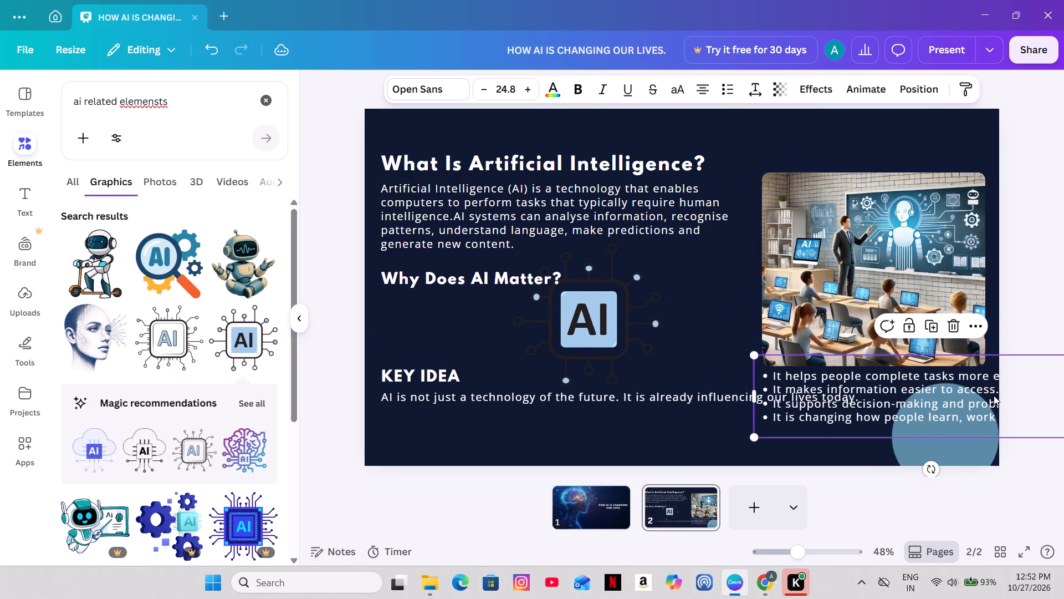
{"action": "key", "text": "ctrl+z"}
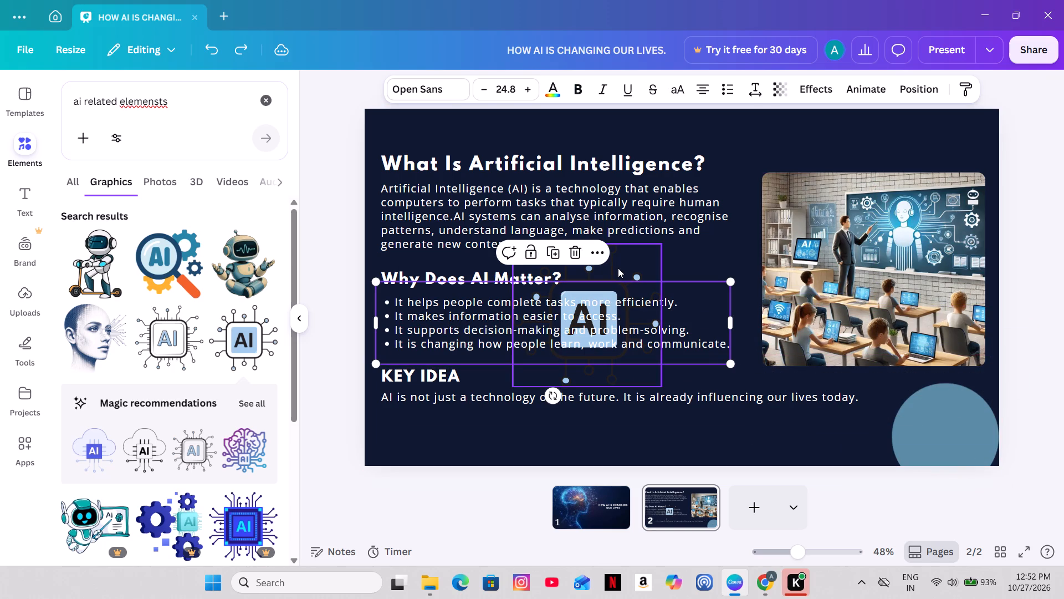
Try the AI chip graphic over the blue circle in slide two's bottom-right corner, and delete the chip from the slide.
{"action": "left_click_drag", "start_coordinate": [618, 268], "coordinate": [984, 377]}
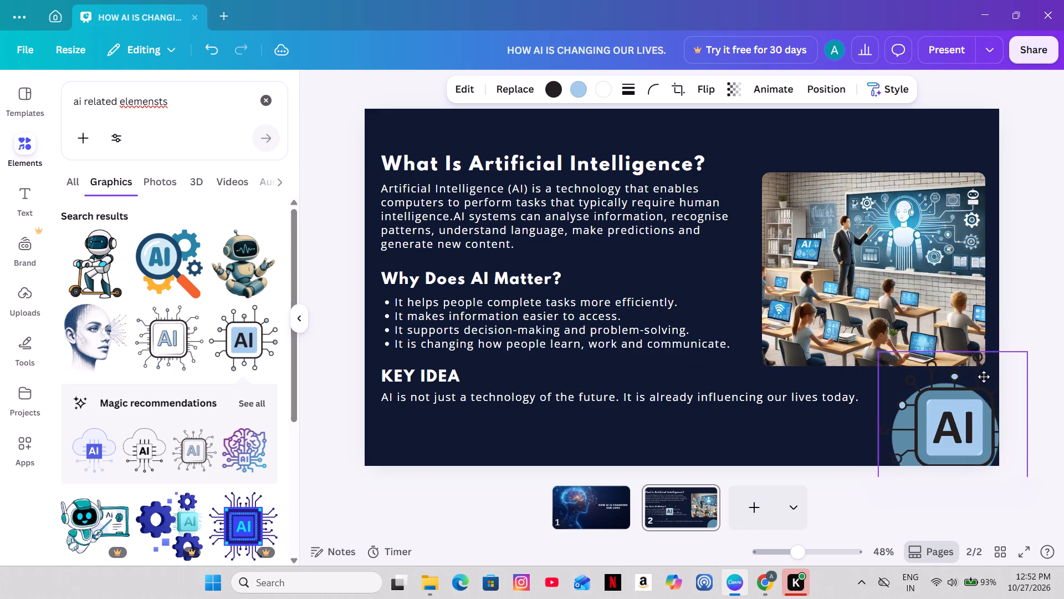
{"action": "left_click_drag", "start_coordinate": [984, 377], "coordinate": [978, 381]}
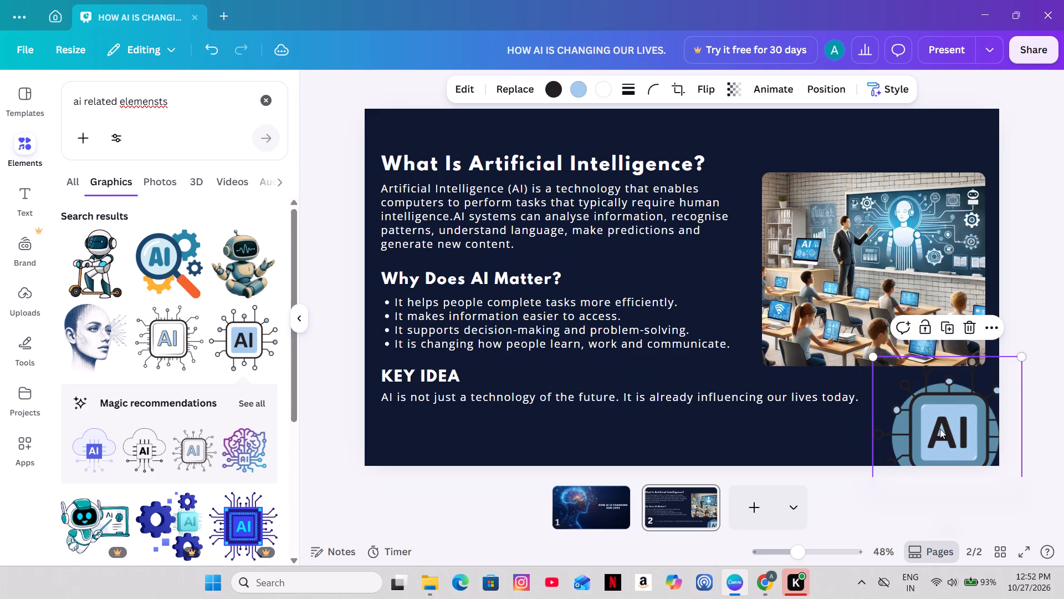
{"action": "left_click_drag", "start_coordinate": [941, 428], "coordinate": [945, 430]}
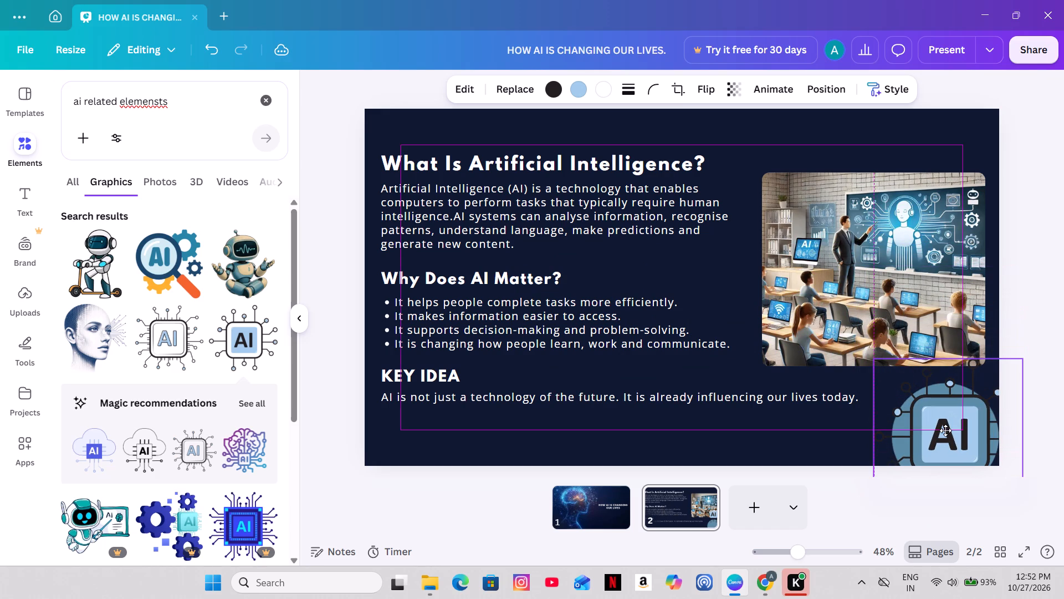
{"action": "left_click_drag", "start_coordinate": [945, 430], "coordinate": [866, 433]}
{"action": "key", "text": "BackSpace"}
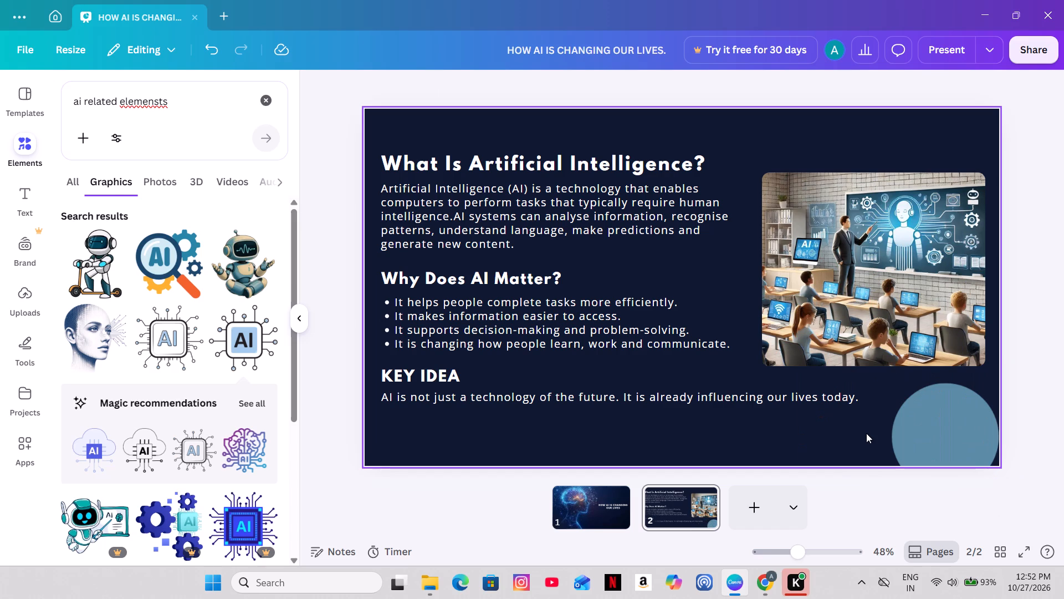
Delete the blue circle from slide two's bottom-right corner.
{"action": "scroll", "coordinate": [79, 299], "scroll_direction": "down", "scroll_amount": 4}
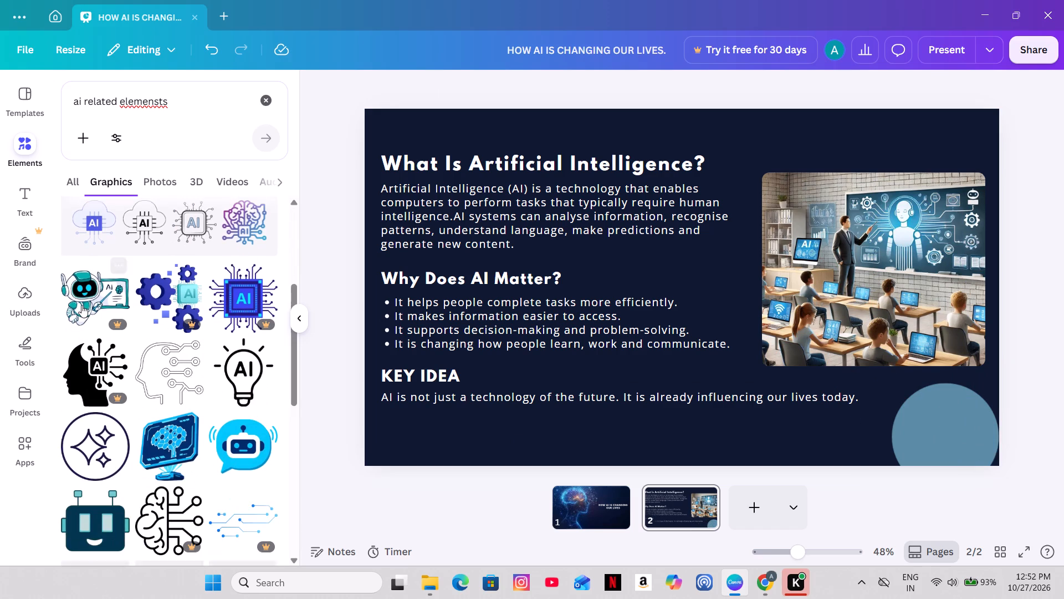
{"action": "scroll", "coordinate": [81, 305], "scroll_direction": "down", "scroll_amount": 3}
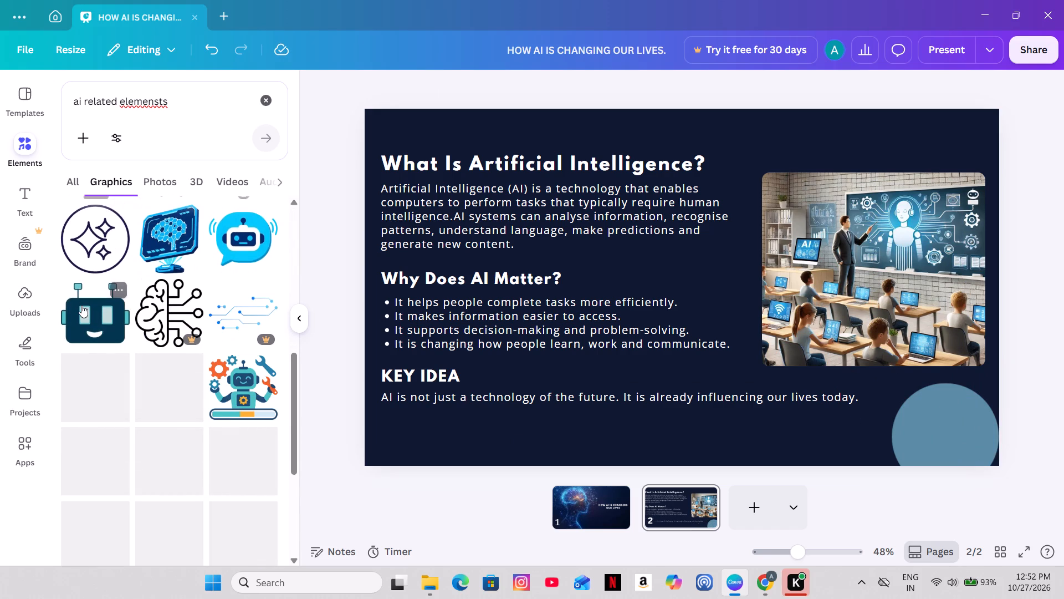
{"action": "scroll", "coordinate": [81, 305], "scroll_direction": "down", "scroll_amount": 3}
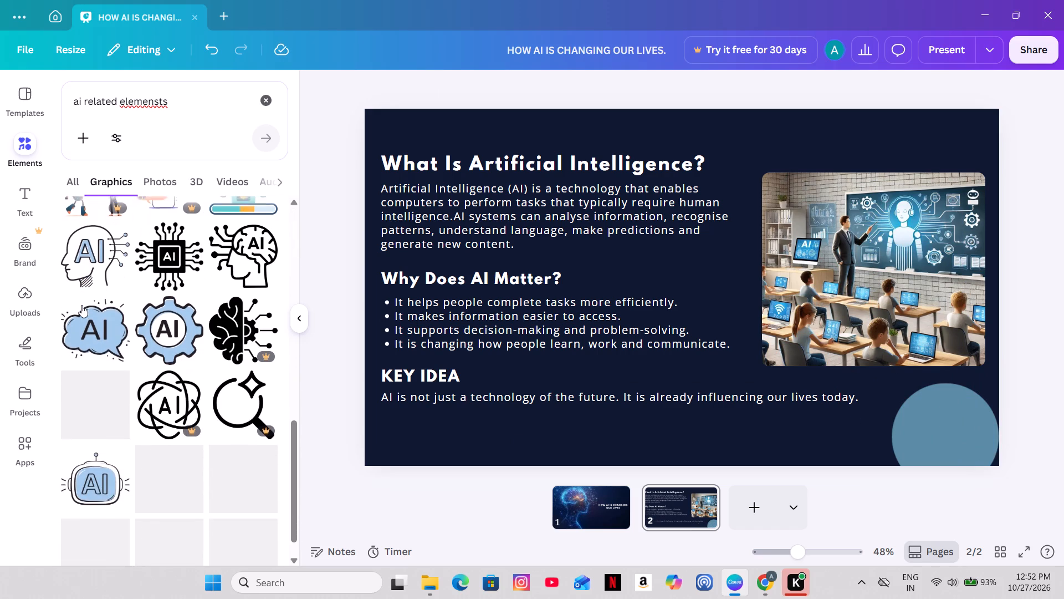
{"action": "scroll", "coordinate": [81, 305], "scroll_direction": "down", "scroll_amount": 1}
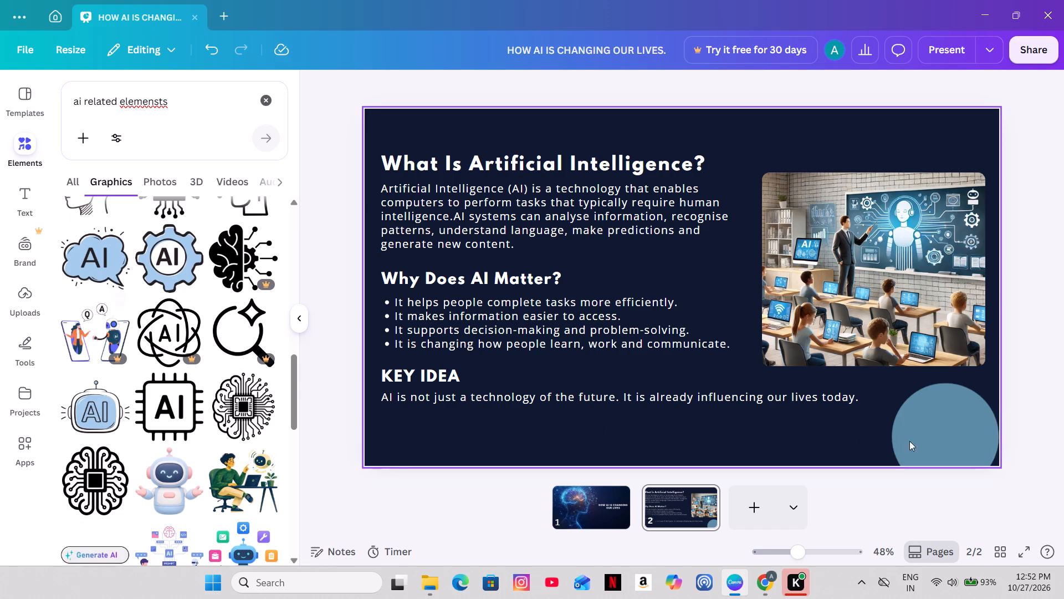
{"action": "left_click", "coordinate": [976, 429]}
{"action": "key", "text": "BackSpace"}
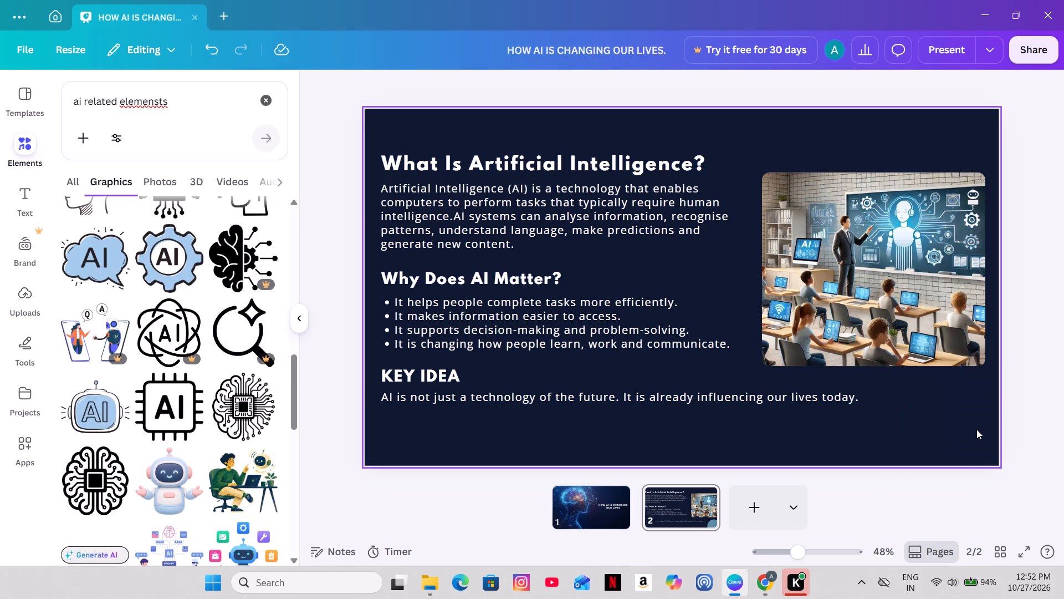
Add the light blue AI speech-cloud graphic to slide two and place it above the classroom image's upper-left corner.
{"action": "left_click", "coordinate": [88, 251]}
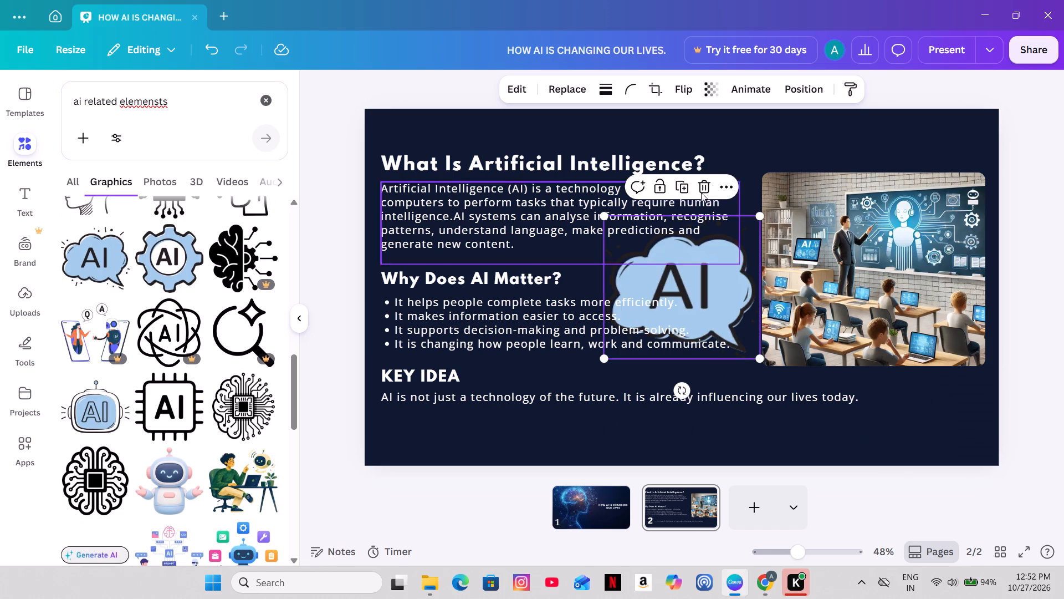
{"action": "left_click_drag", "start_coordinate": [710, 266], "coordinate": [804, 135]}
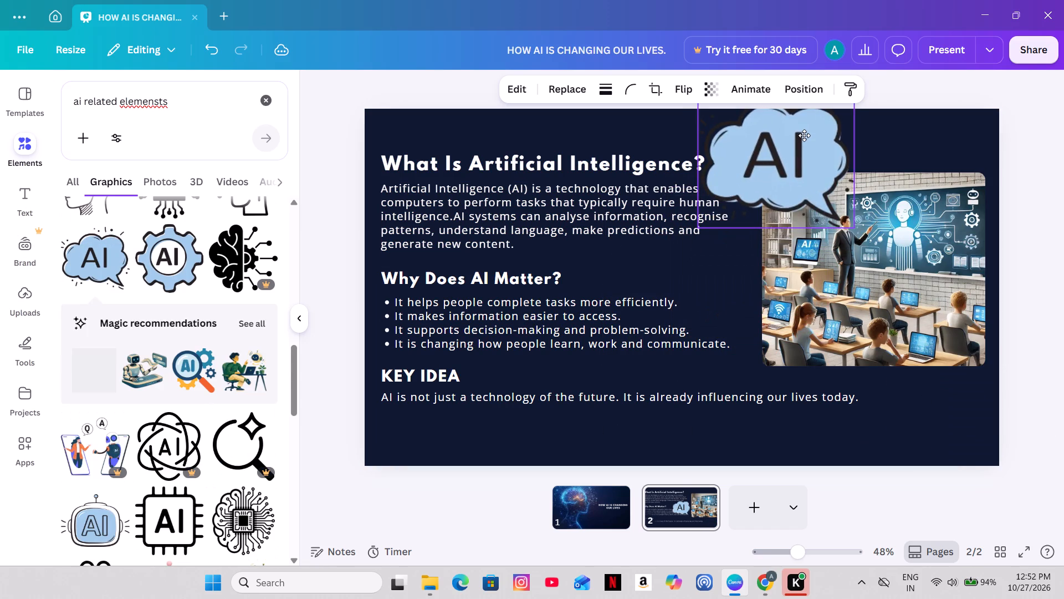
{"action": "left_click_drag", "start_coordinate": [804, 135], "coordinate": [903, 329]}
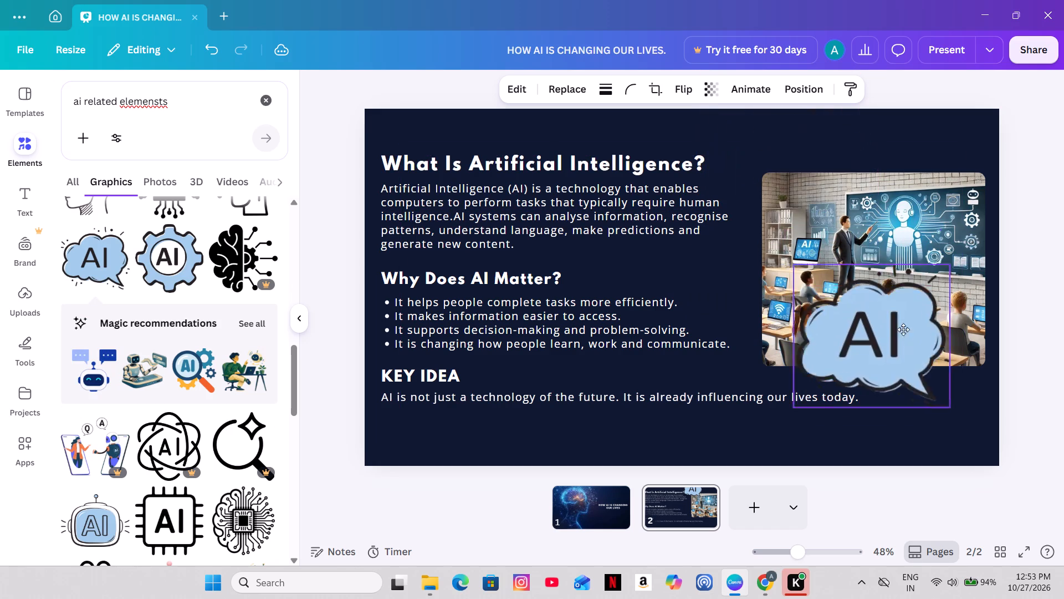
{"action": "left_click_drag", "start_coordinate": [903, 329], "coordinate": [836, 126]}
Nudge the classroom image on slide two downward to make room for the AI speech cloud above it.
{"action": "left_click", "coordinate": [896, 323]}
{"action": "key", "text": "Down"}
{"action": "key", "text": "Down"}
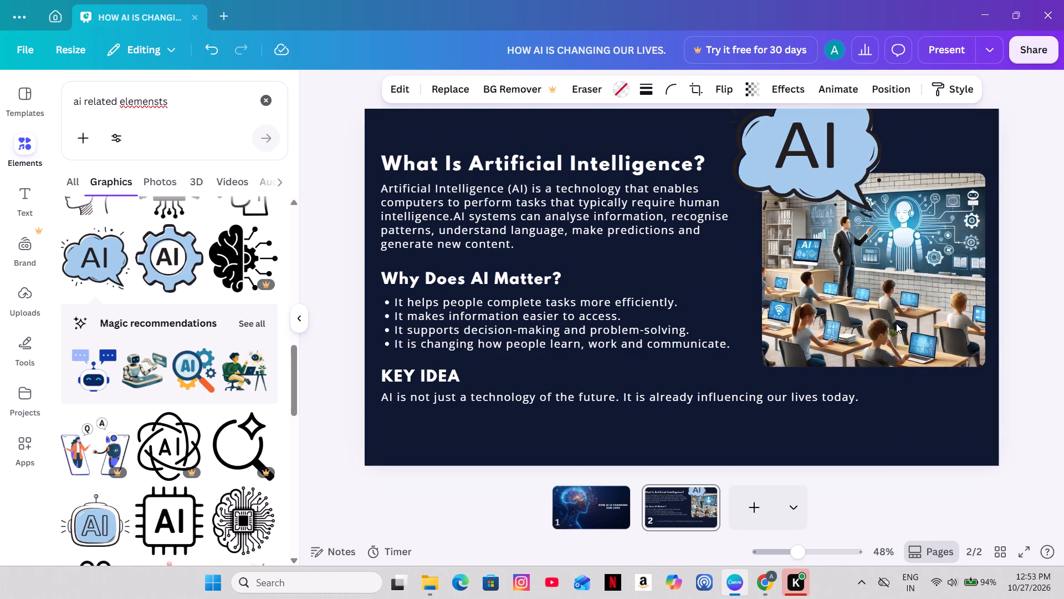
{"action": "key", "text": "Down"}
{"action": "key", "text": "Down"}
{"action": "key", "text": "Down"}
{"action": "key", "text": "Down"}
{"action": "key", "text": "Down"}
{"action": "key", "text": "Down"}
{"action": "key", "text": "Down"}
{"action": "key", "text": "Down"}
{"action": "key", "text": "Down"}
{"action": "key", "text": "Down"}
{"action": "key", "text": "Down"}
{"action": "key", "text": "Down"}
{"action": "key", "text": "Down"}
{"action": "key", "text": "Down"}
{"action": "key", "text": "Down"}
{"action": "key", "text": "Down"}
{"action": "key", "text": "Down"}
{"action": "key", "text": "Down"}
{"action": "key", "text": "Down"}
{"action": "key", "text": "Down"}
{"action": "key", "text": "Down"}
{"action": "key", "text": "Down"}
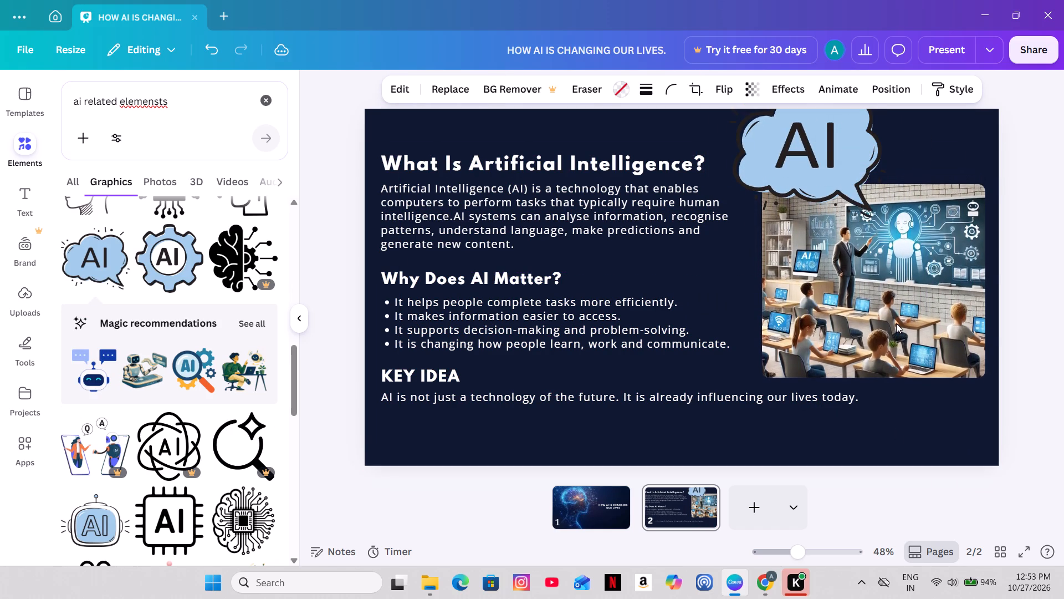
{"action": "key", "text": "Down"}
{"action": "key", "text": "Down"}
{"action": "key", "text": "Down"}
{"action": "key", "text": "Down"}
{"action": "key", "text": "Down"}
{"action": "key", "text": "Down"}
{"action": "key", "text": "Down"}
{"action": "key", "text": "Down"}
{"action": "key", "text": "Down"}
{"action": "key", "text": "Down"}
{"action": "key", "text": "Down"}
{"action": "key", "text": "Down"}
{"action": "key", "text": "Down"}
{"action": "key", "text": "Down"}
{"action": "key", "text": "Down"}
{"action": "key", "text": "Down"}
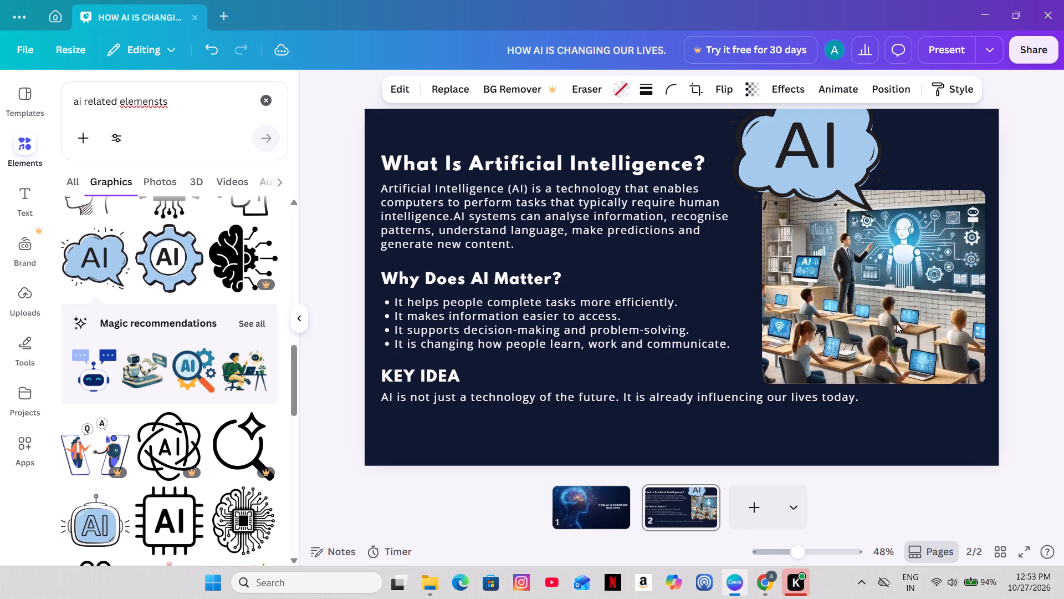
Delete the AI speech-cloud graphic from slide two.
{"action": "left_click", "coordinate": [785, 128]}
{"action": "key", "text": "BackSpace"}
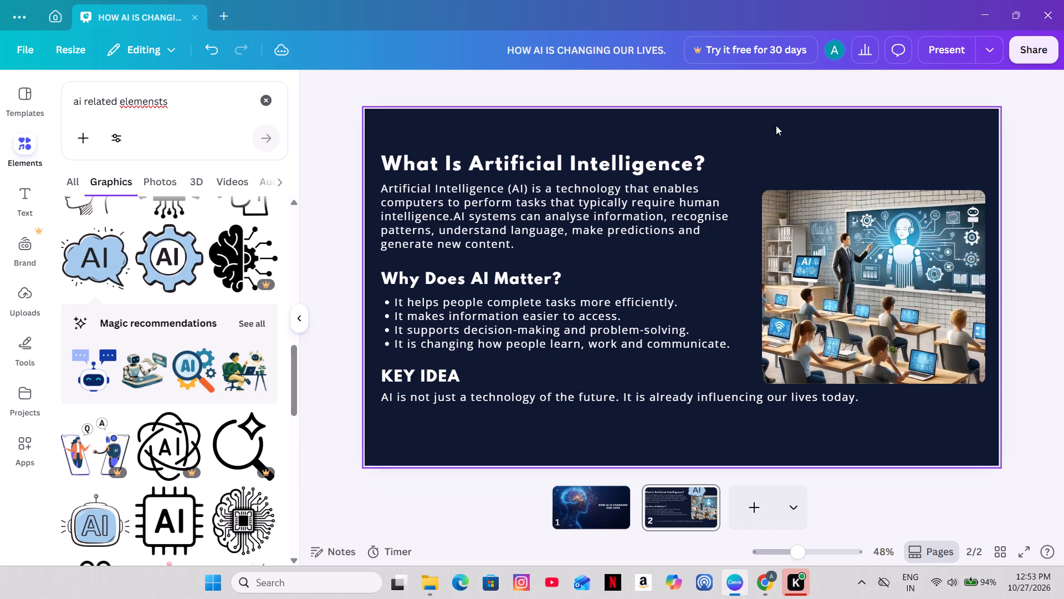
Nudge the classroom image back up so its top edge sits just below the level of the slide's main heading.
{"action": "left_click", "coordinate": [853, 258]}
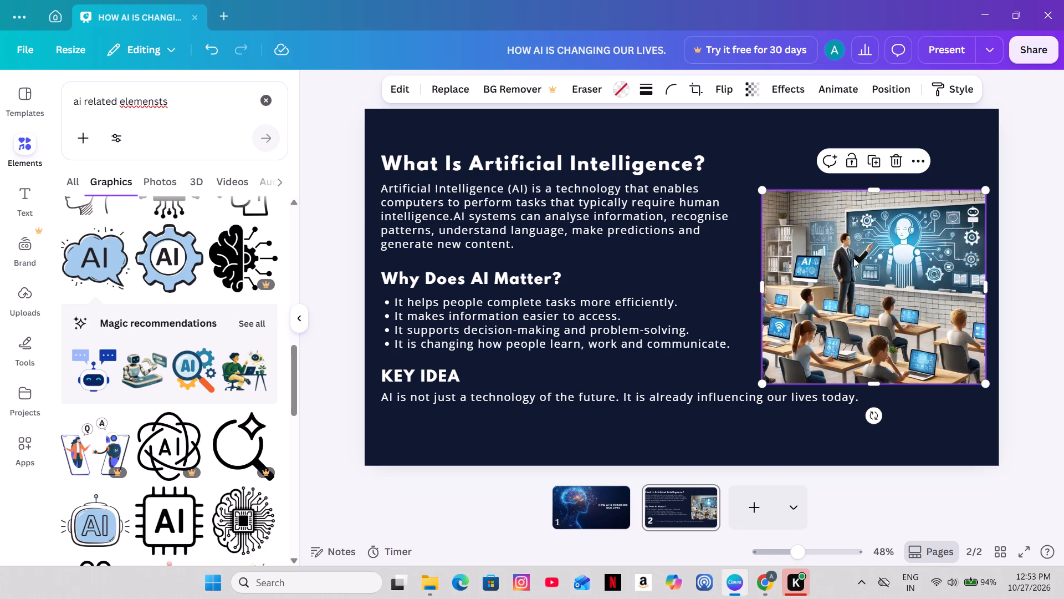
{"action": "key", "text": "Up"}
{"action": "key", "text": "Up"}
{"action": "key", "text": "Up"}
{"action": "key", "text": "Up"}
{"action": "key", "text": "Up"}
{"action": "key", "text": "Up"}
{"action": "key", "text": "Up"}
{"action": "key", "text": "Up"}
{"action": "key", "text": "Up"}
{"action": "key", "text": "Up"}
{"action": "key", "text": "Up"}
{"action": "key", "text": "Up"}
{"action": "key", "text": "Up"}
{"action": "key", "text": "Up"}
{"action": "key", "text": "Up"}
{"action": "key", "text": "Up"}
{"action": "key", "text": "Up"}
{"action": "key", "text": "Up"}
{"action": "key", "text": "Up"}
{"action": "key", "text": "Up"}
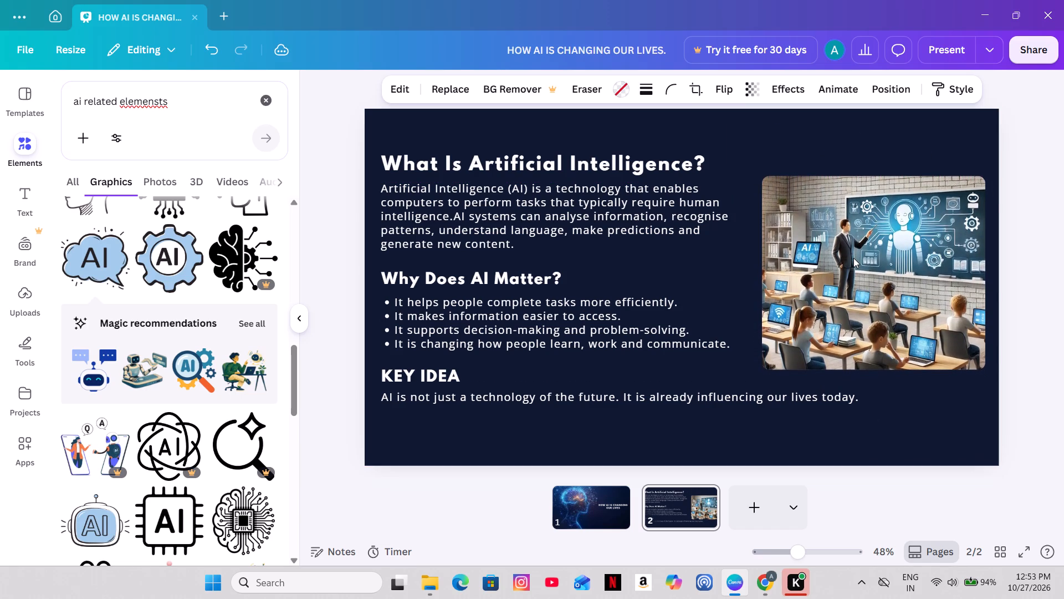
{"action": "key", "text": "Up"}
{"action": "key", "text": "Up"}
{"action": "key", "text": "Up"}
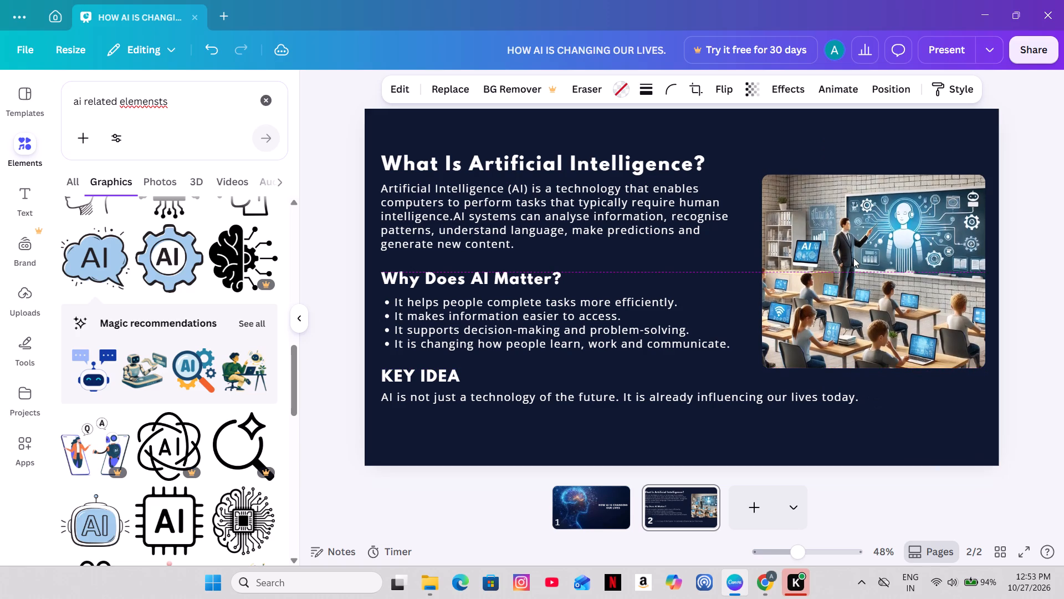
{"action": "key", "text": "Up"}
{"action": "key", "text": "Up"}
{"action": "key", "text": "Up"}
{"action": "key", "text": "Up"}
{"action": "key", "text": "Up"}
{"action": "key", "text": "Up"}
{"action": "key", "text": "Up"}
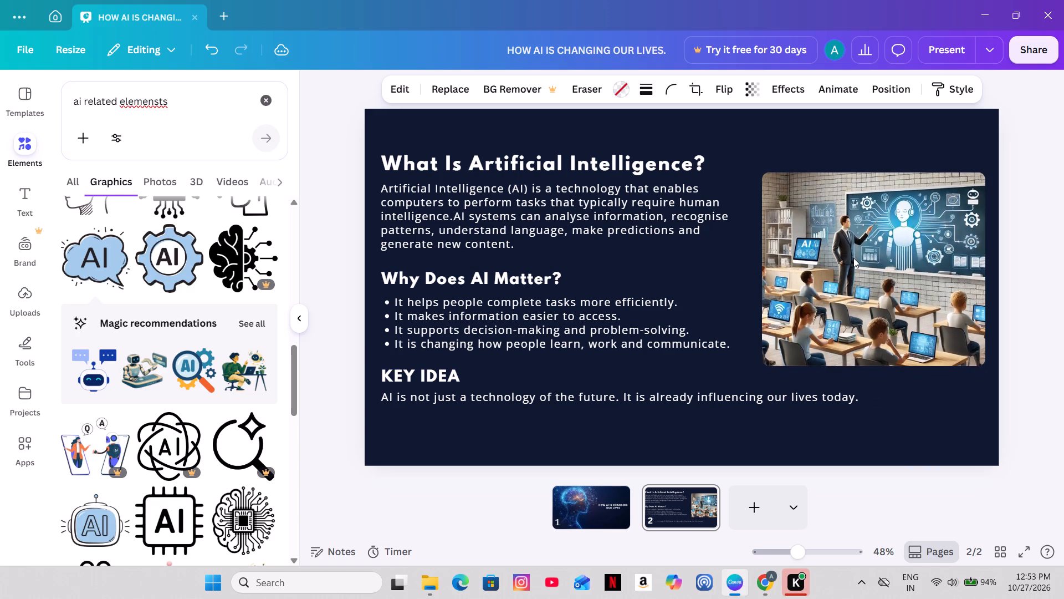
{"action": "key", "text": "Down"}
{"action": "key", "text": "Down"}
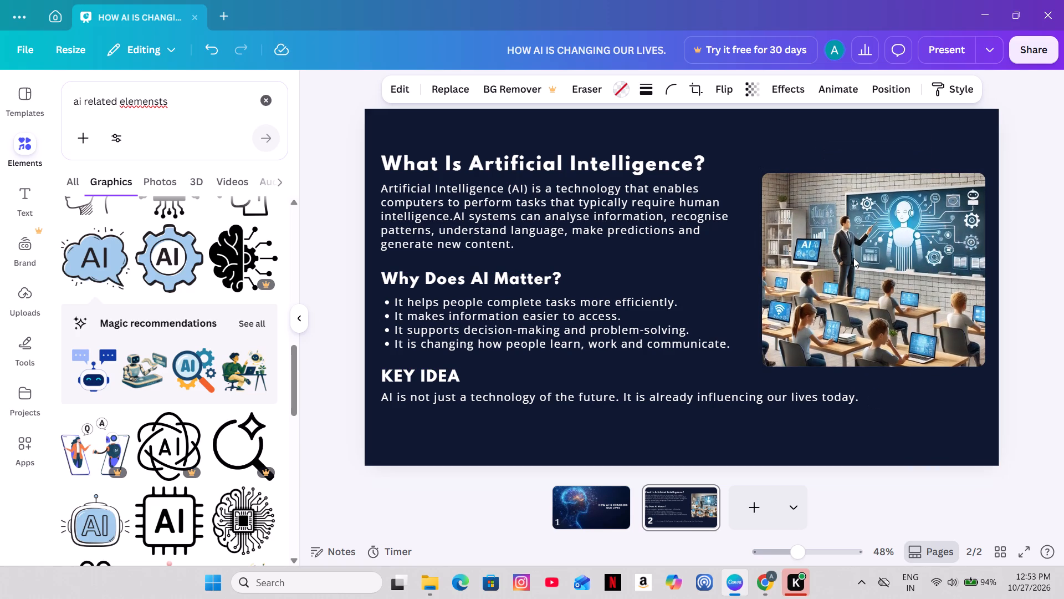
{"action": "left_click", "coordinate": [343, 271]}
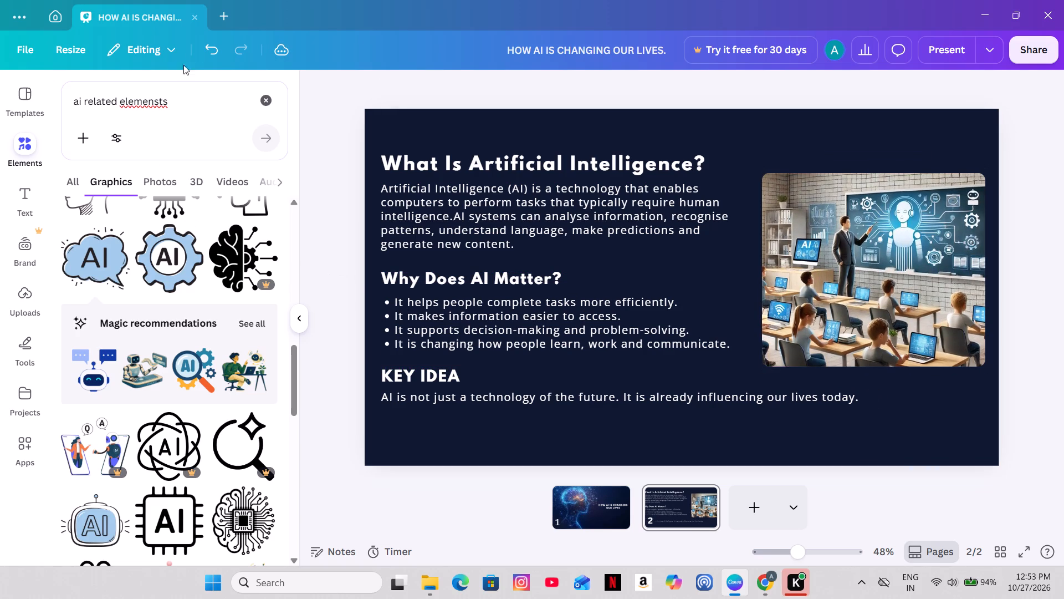
Clear the elements search, search for "cir" and add a circle shape to slide two.
{"action": "left_click", "coordinate": [261, 99]}
{"action": "left_click", "coordinate": [257, 97]}
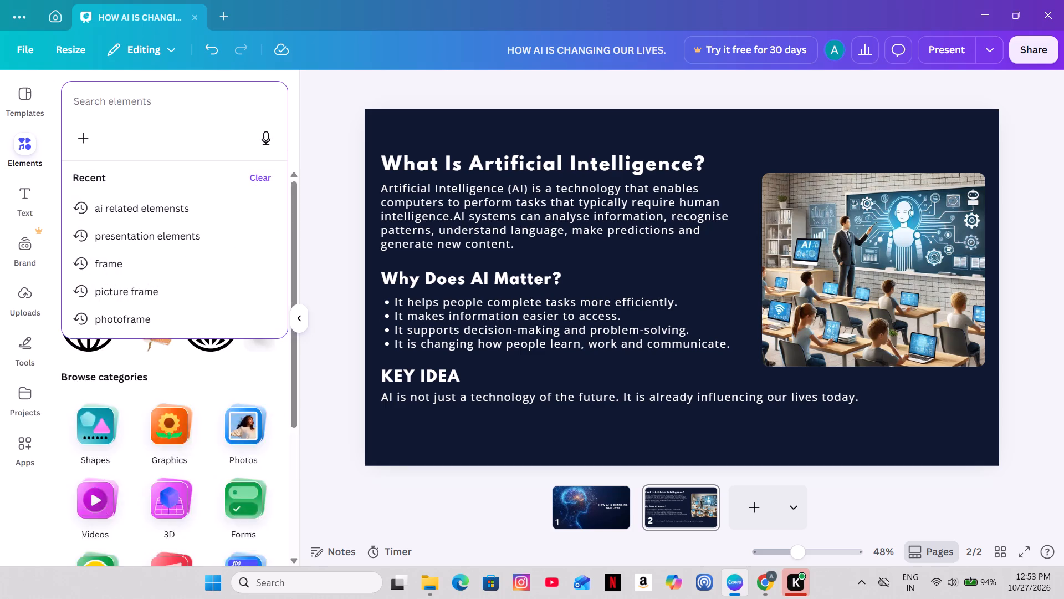
{"action": "type", "text": "cir"}
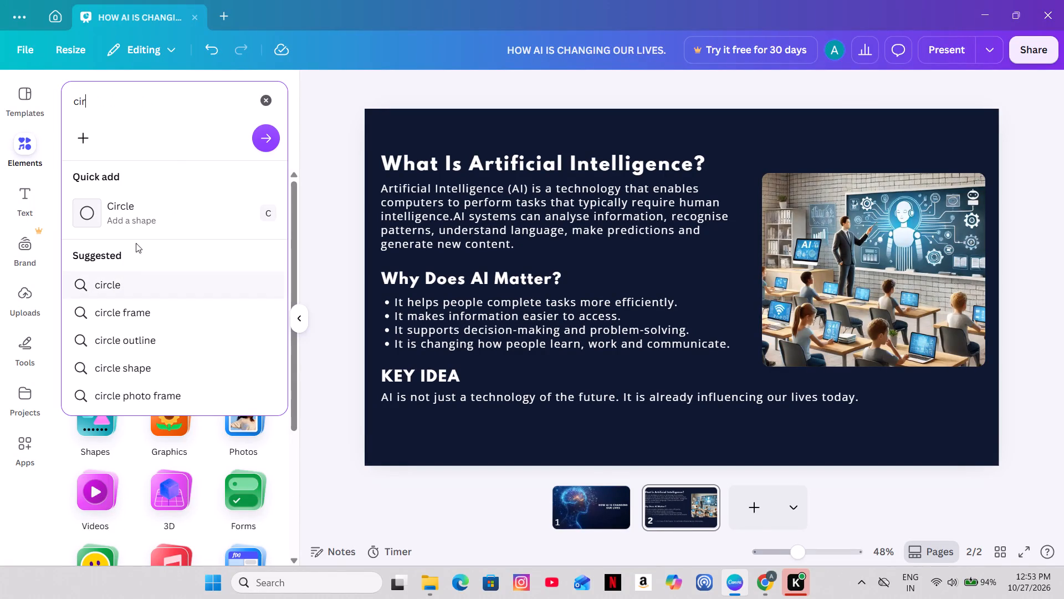
{"action": "left_click", "coordinate": [140, 215]}
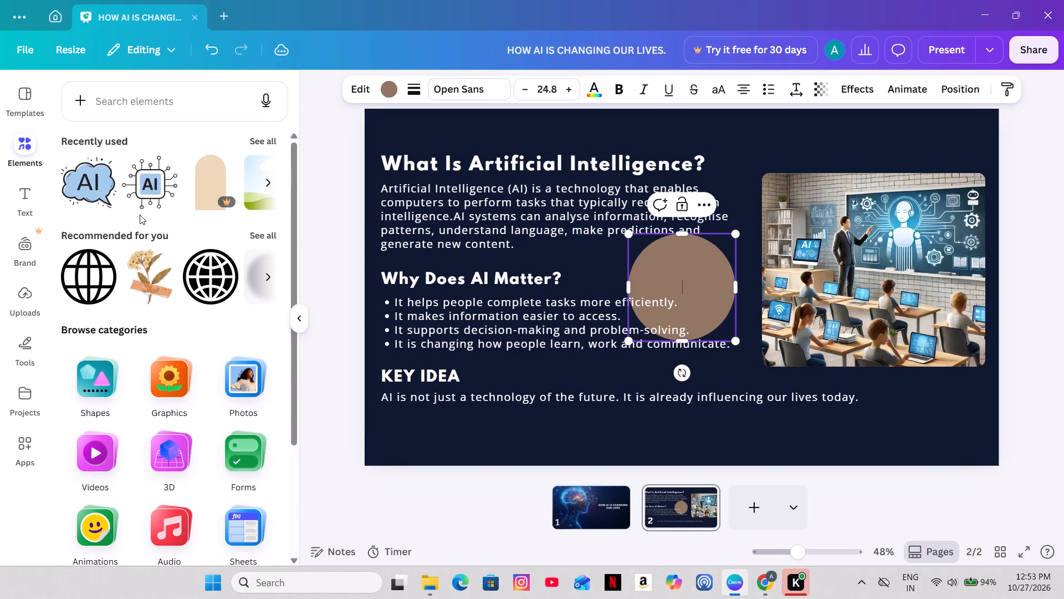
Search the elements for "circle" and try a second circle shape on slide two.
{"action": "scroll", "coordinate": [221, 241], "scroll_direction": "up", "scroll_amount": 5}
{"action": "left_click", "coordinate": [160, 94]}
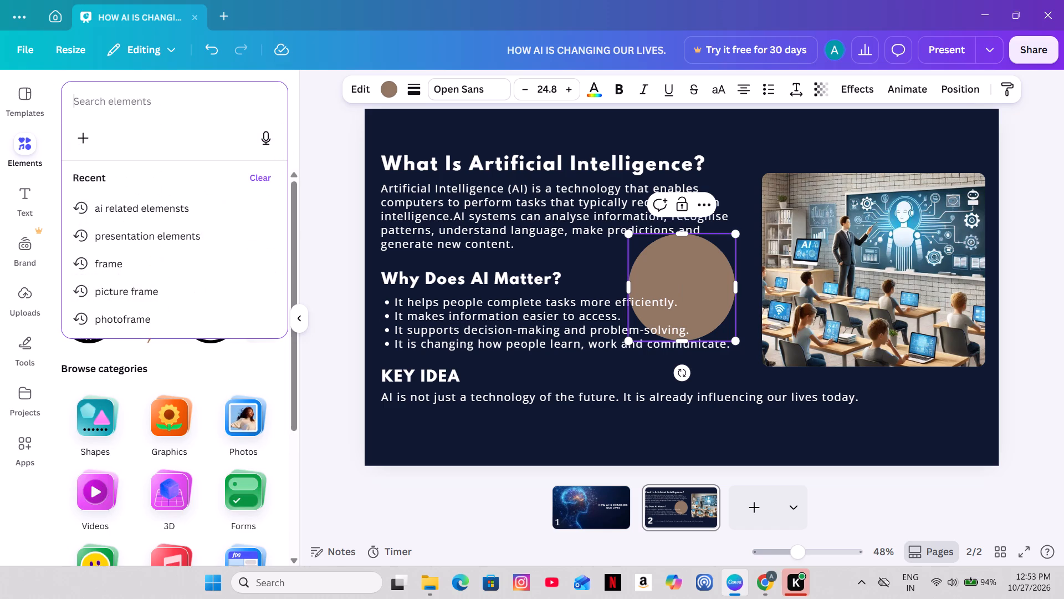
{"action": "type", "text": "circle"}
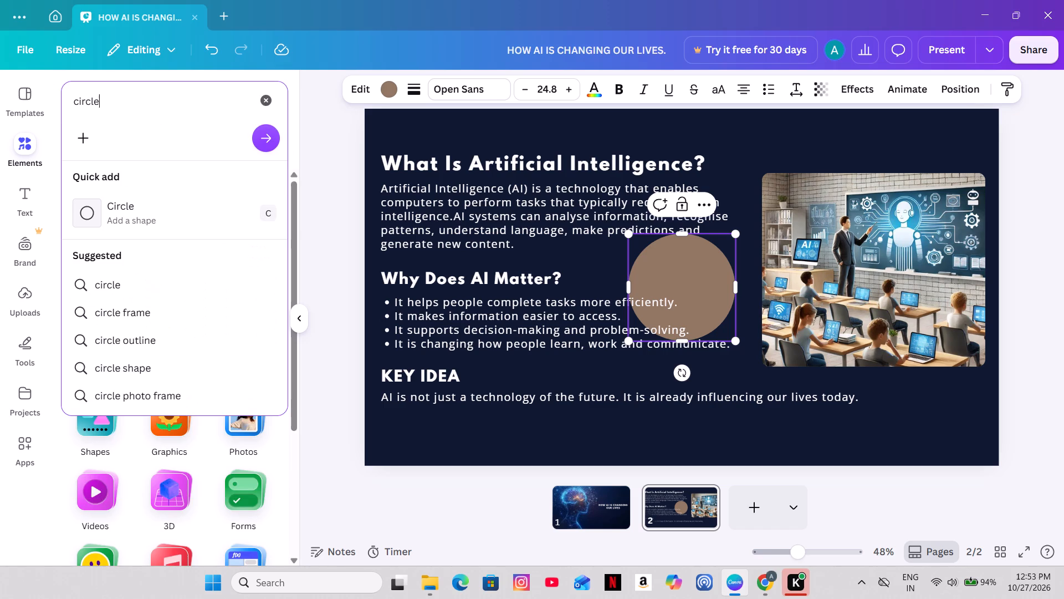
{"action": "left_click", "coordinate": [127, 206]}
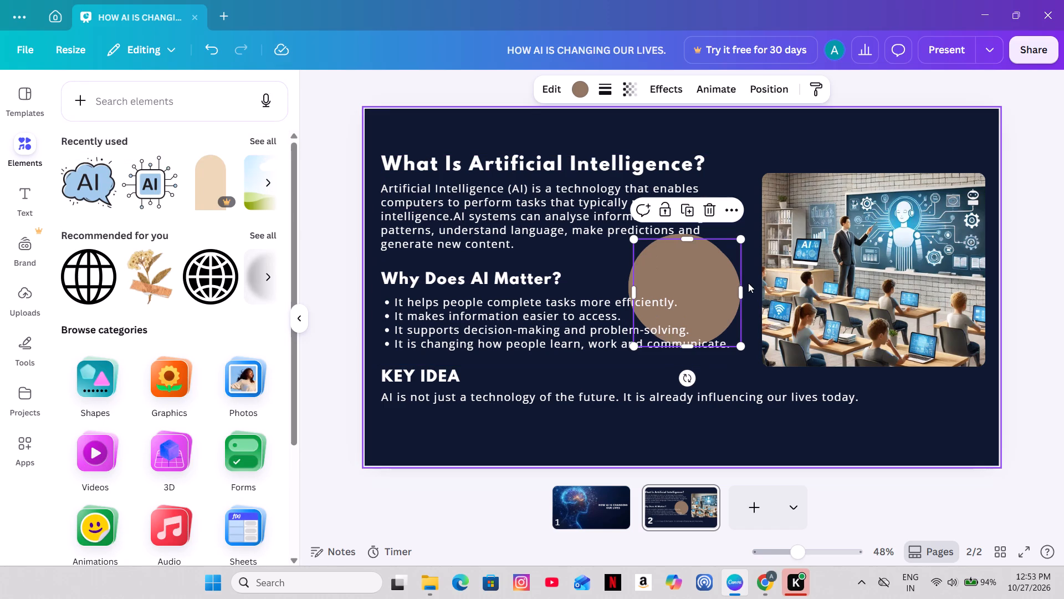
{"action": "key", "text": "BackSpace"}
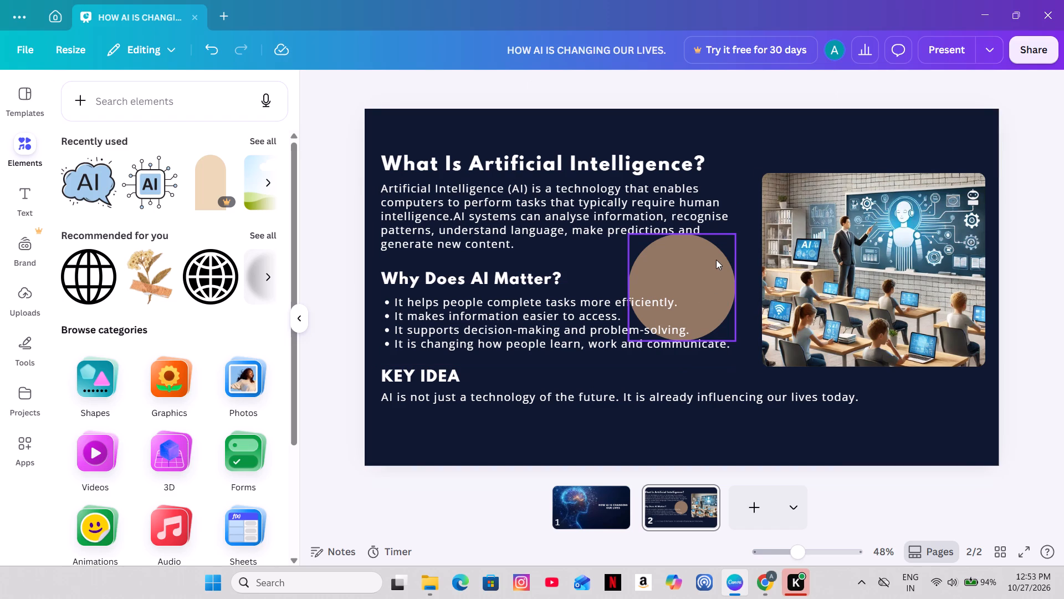
Recolour the brown circle with the grey-blue from the classroom photo's colours, after trying blue #42659e.
{"action": "left_click", "coordinate": [708, 273]}
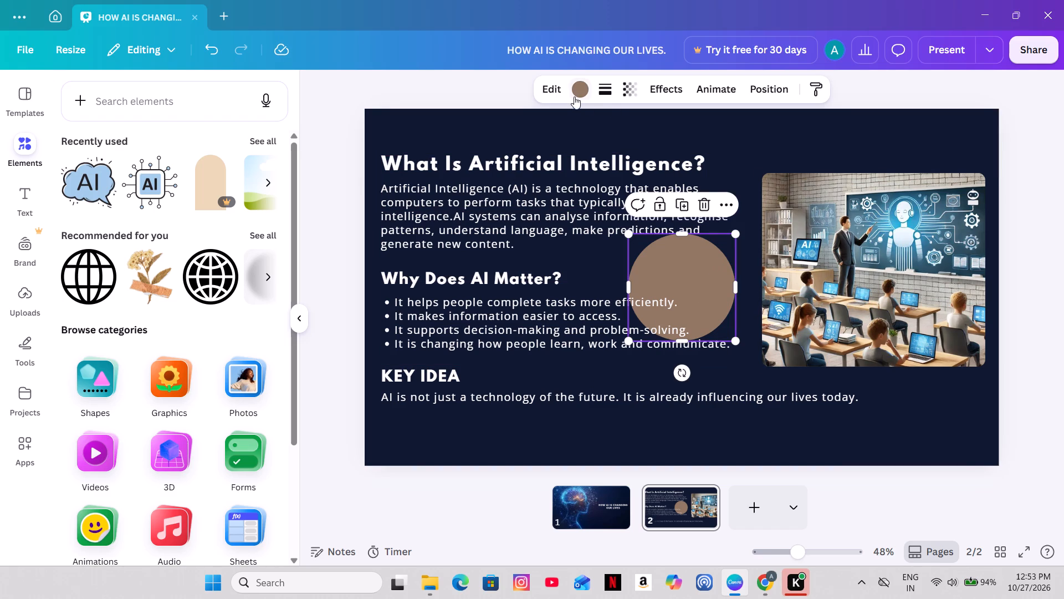
{"action": "left_click", "coordinate": [574, 97]}
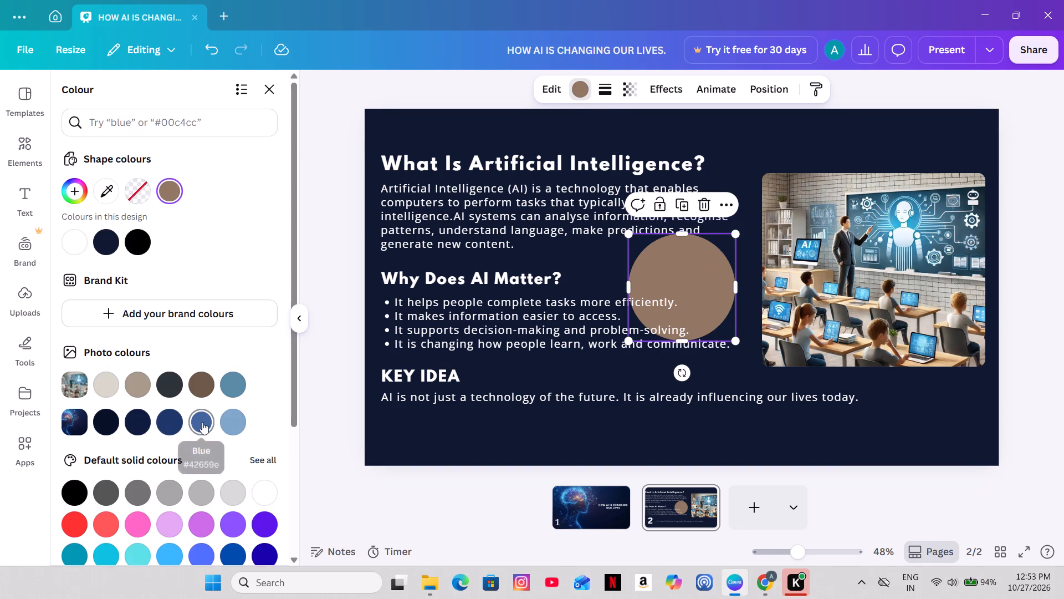
{"action": "left_click", "coordinate": [202, 422]}
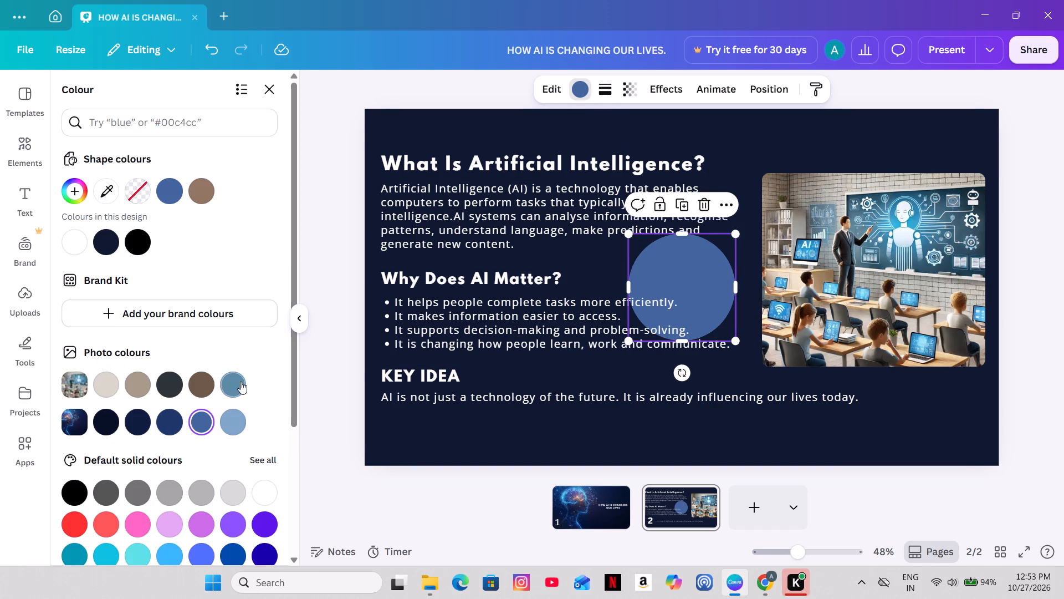
{"action": "left_click", "coordinate": [241, 382]}
{"action": "left_click", "coordinate": [308, 249]}
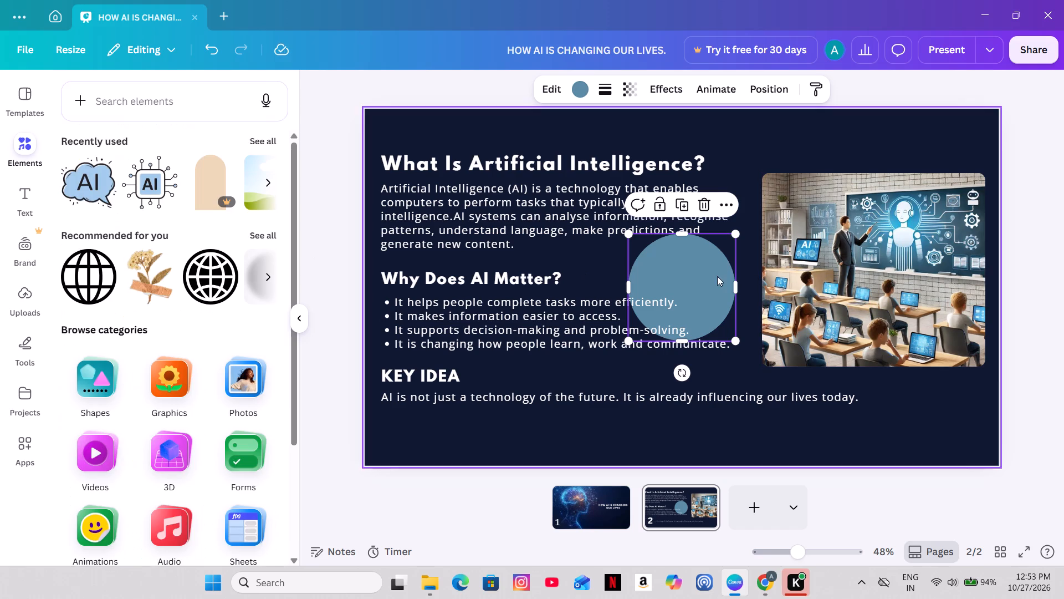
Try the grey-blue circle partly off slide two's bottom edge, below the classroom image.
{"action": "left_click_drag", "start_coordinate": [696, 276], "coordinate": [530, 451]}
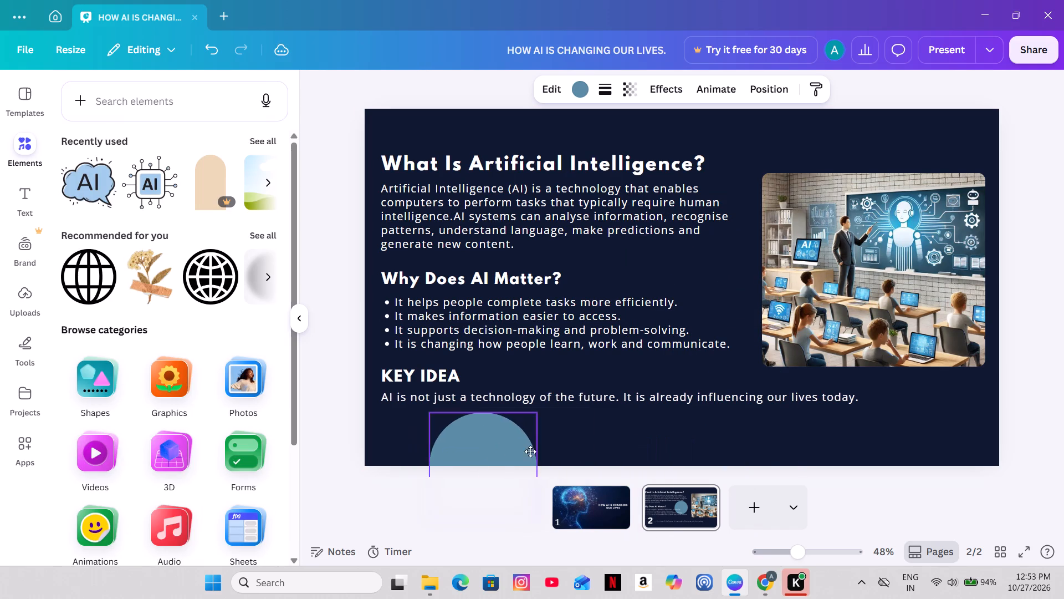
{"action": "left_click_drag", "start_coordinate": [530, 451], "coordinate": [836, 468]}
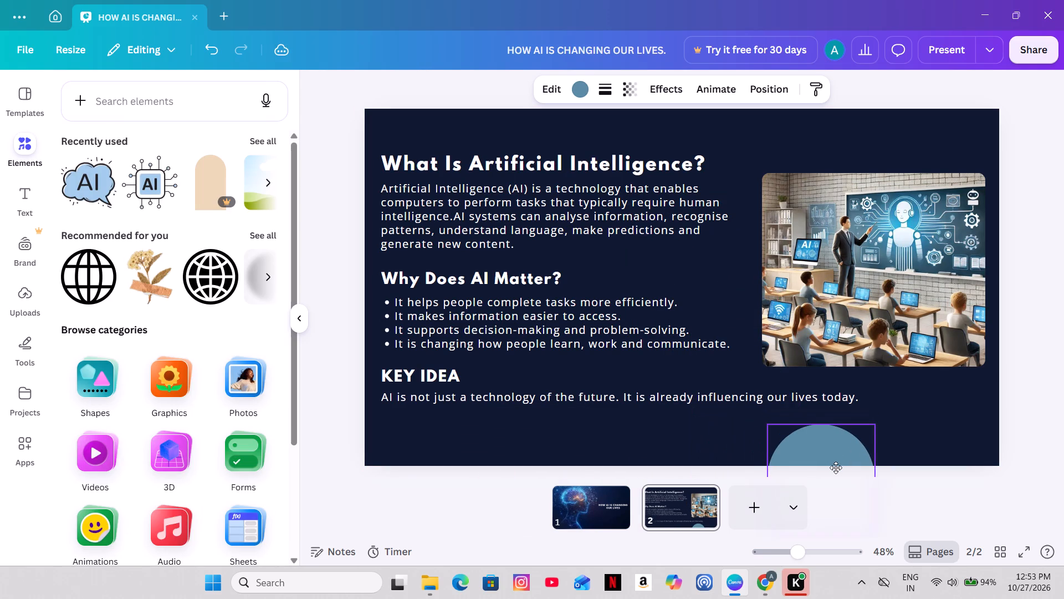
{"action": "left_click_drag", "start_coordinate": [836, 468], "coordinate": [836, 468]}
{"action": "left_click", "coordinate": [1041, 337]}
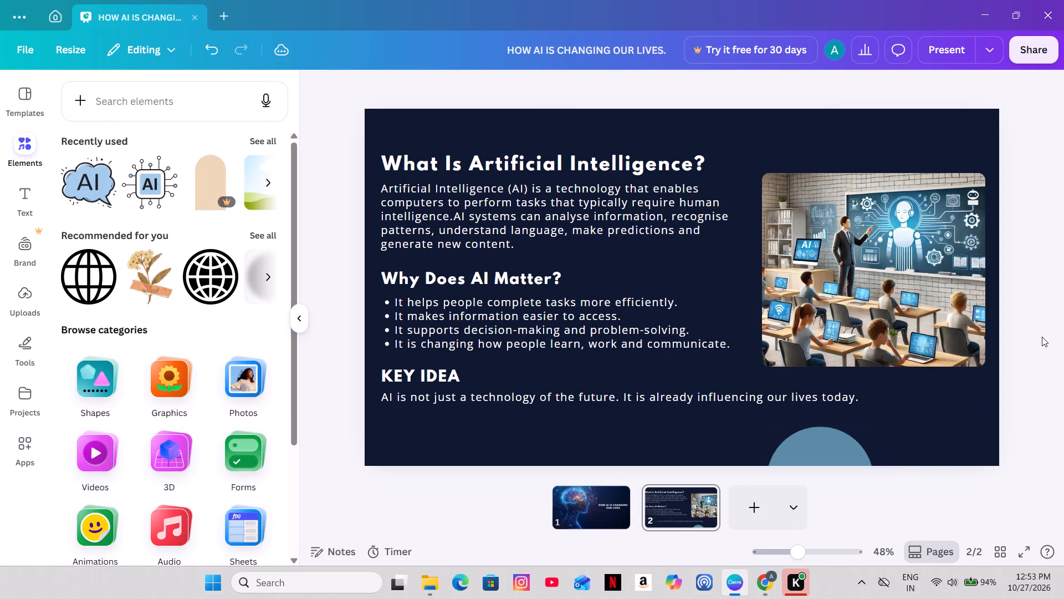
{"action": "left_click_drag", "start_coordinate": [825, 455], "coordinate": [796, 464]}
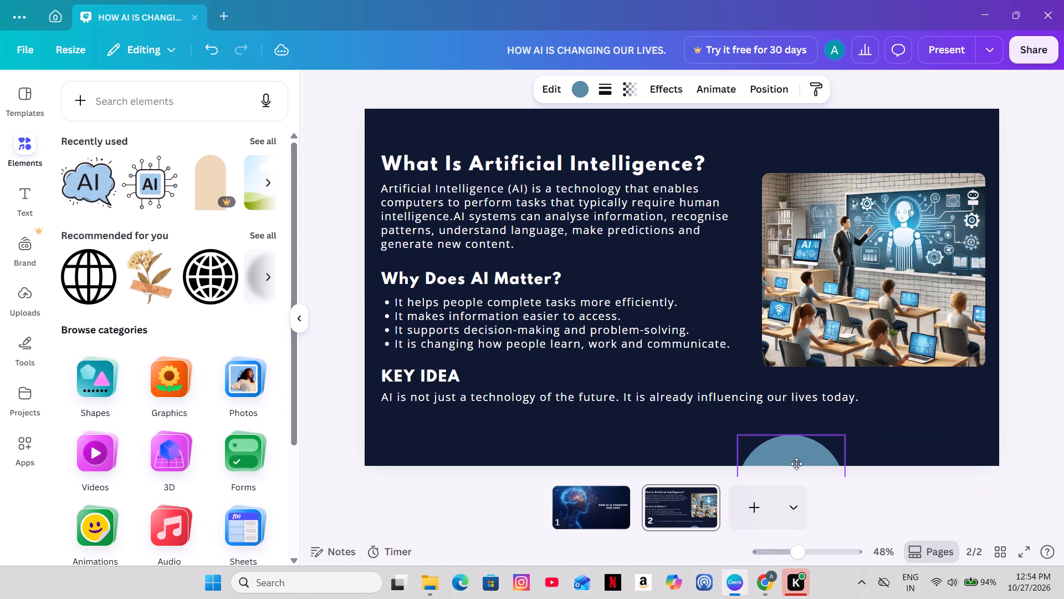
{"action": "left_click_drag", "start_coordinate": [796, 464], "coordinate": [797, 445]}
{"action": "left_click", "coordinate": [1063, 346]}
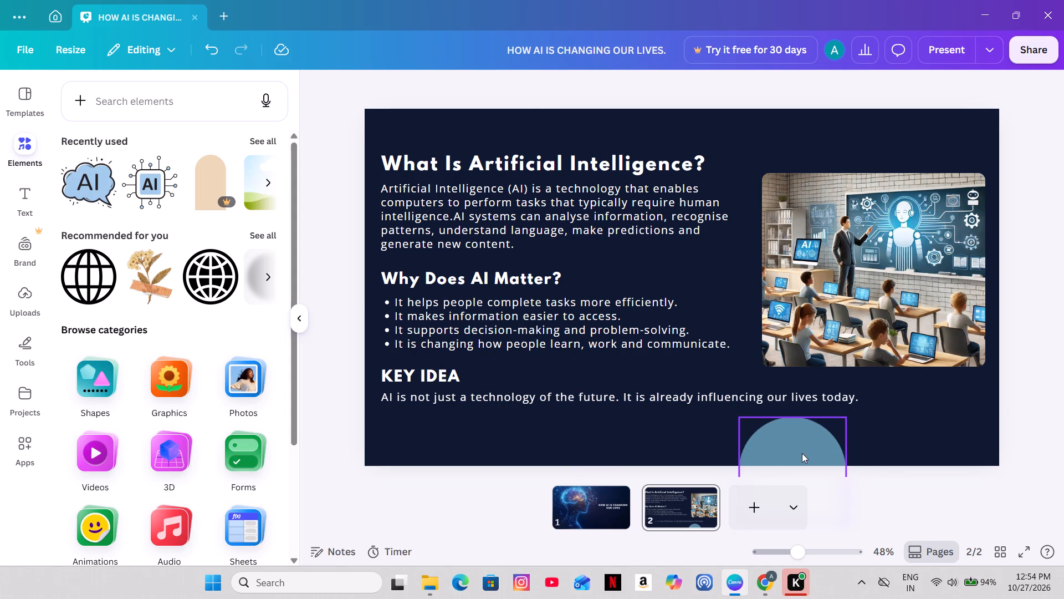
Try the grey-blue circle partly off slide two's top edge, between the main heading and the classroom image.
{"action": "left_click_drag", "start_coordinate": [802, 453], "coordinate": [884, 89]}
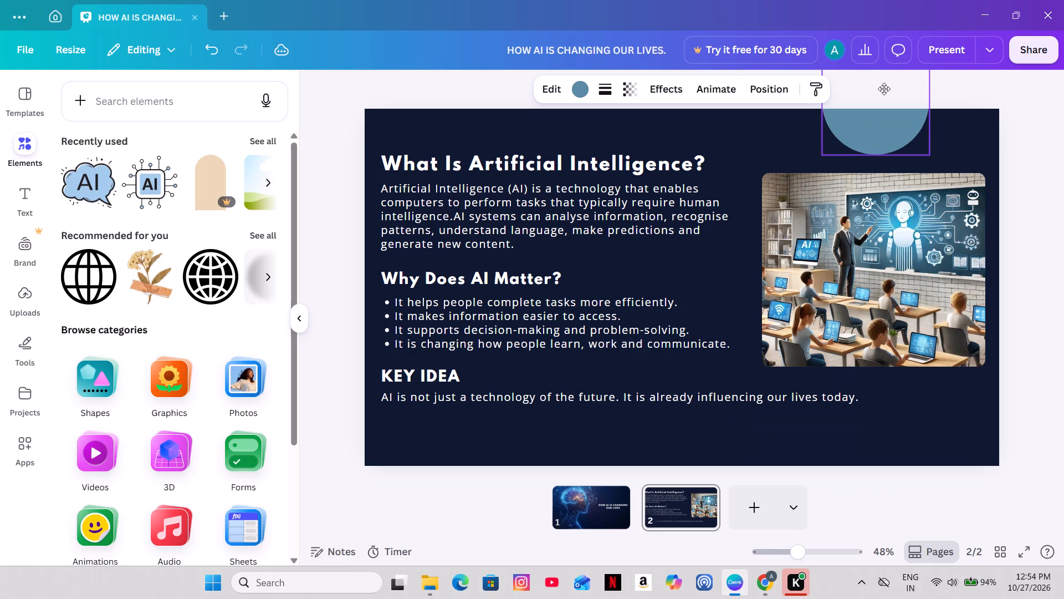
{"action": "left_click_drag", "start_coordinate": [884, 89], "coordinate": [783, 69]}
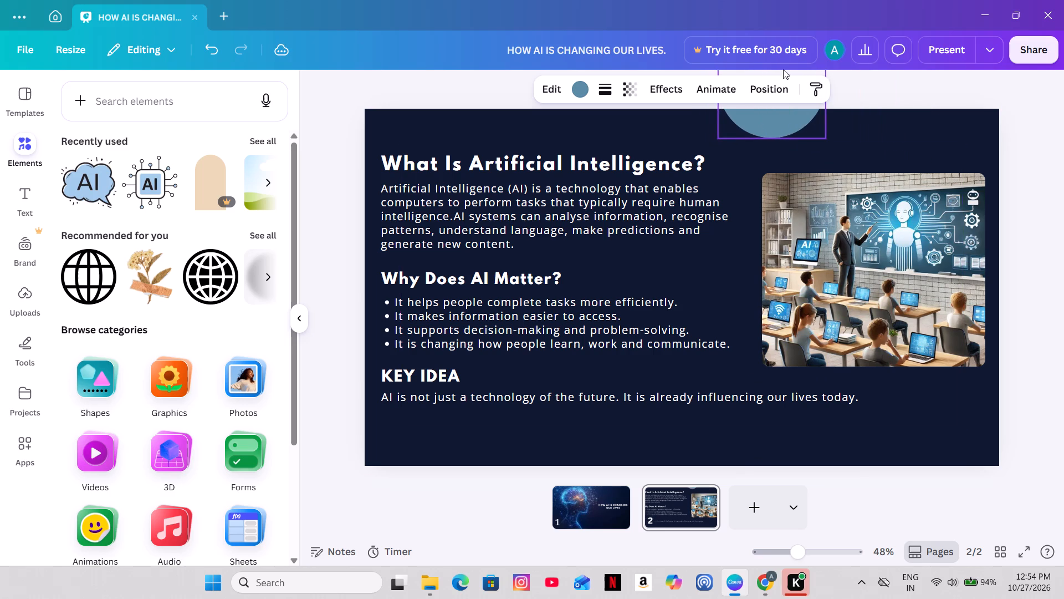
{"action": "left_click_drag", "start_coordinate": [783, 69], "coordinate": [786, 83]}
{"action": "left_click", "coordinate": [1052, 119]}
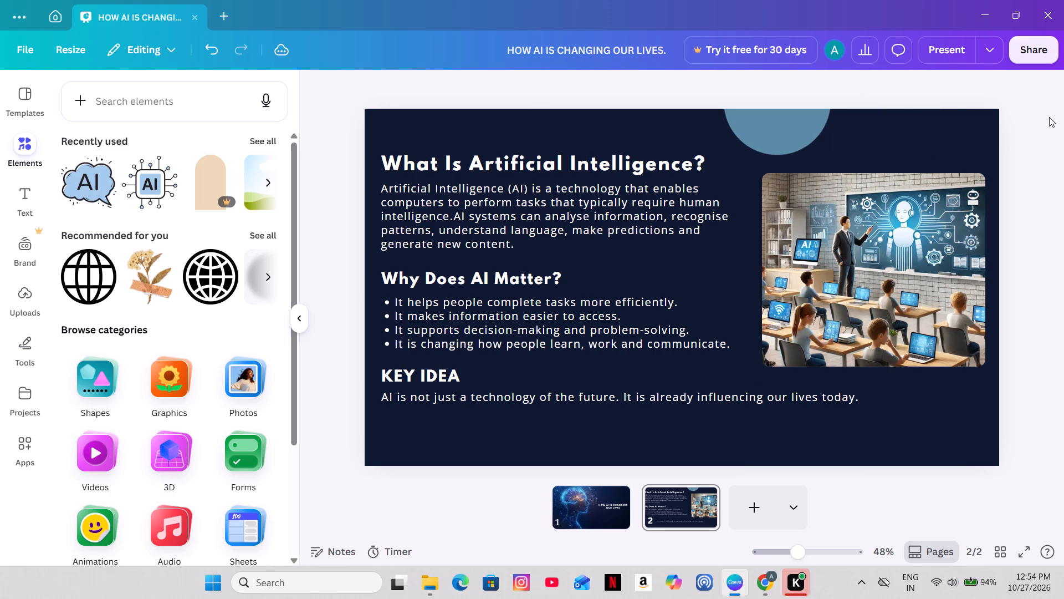
Place the grey-blue circle partly off slide two's bottom edge, beneath the start of the KEY IDEA text.
{"action": "left_click_drag", "start_coordinate": [792, 138], "coordinate": [480, 480]}
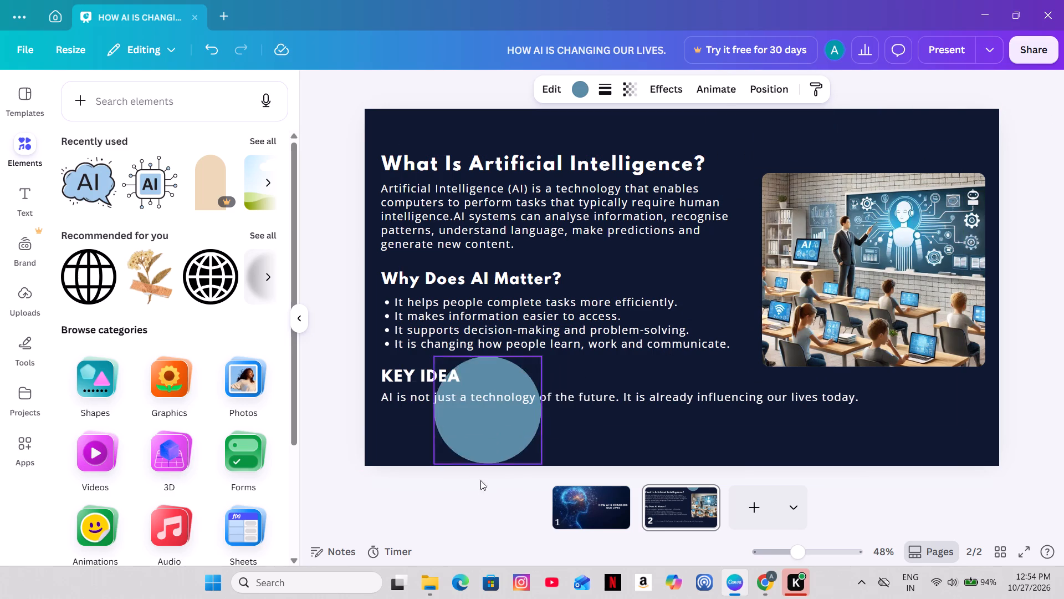
{"action": "left_click_drag", "start_coordinate": [480, 480], "coordinate": [475, 514]}
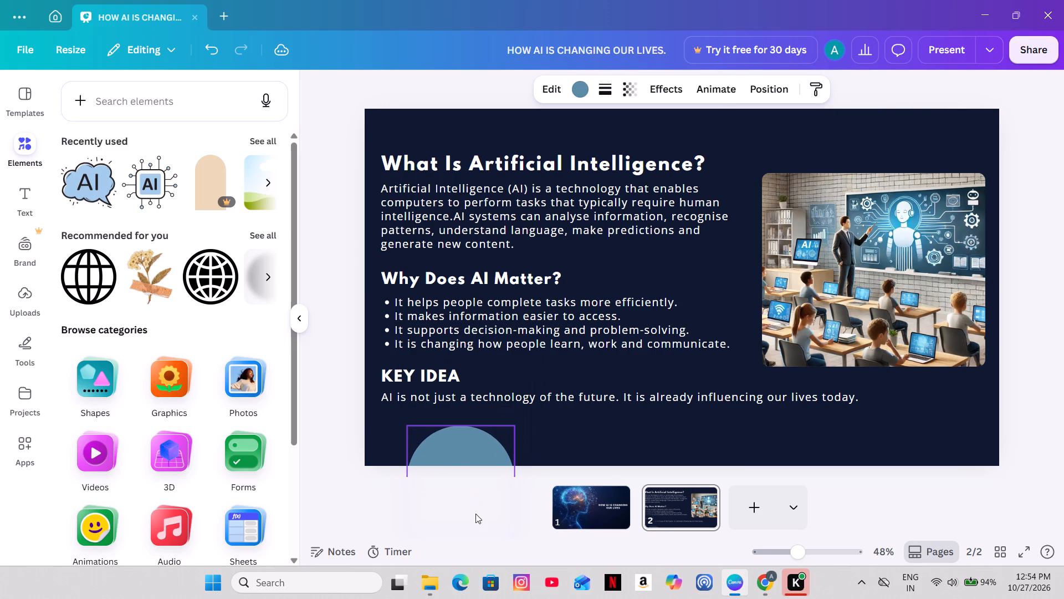
{"action": "left_click_drag", "start_coordinate": [475, 514], "coordinate": [478, 512]}
{"action": "left_click", "coordinate": [1024, 269]}
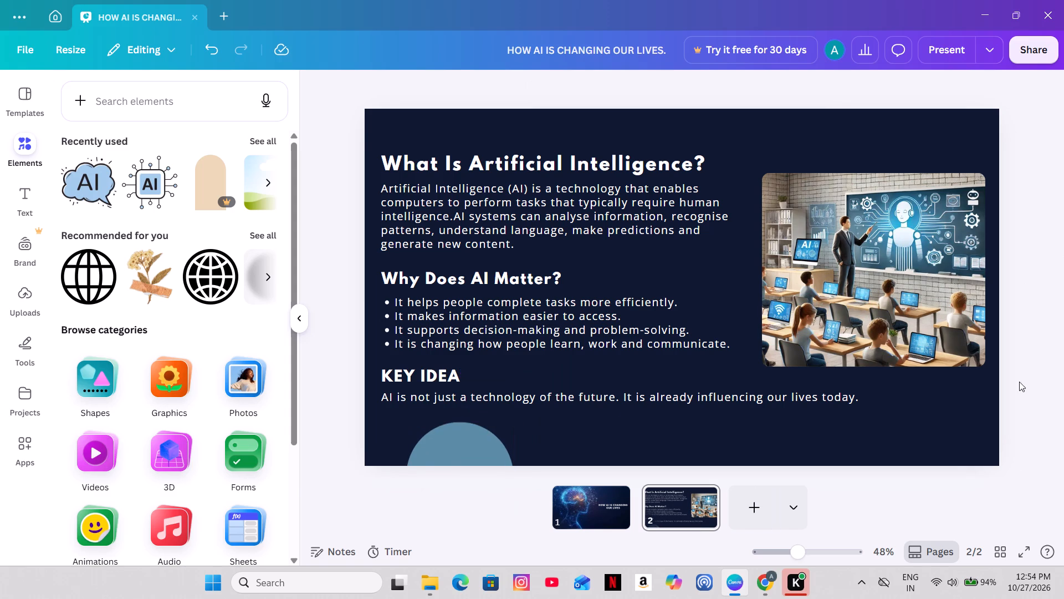
Add a blank third slide to the presentation.
{"action": "left_click", "coordinate": [742, 511]}
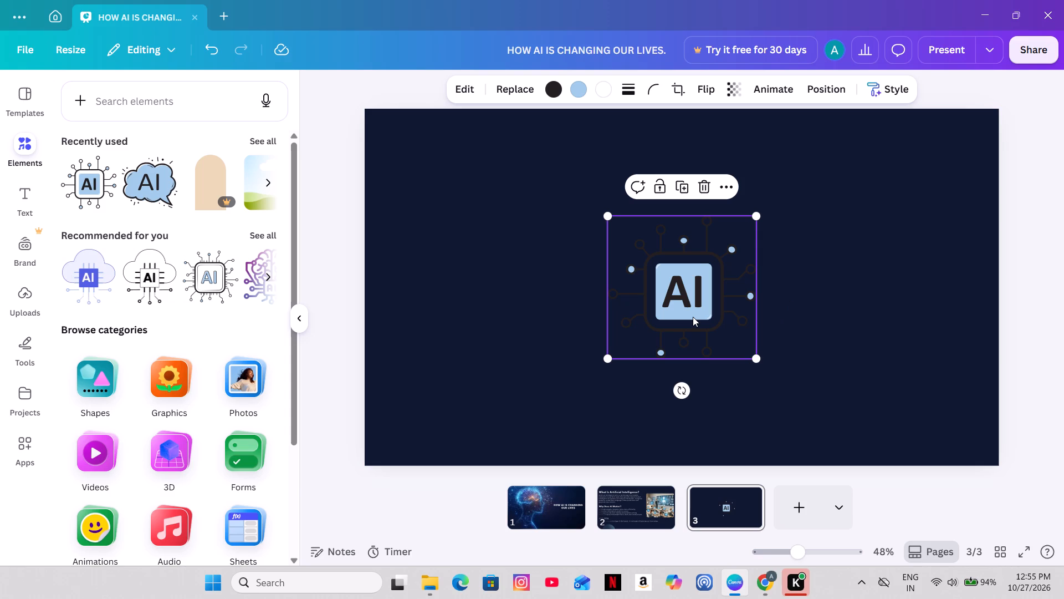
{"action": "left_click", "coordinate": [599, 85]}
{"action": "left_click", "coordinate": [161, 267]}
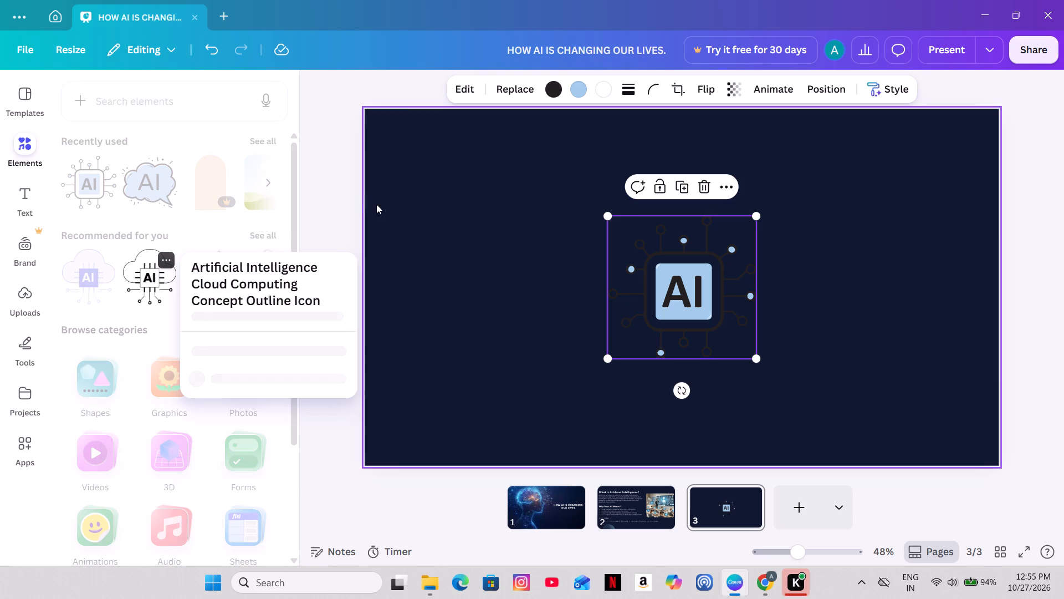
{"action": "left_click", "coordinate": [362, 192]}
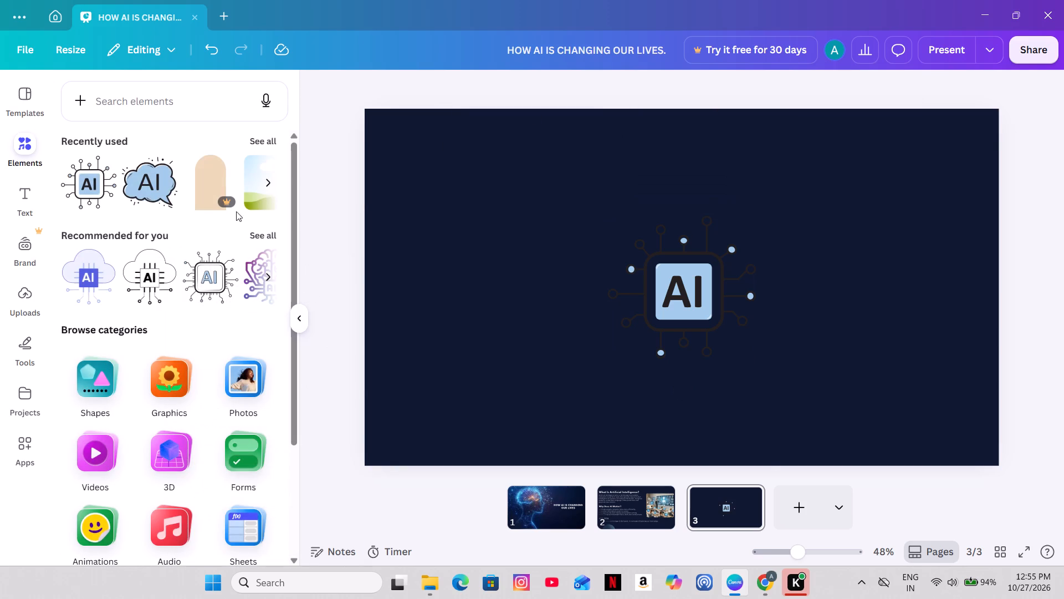
Recolour the AI chip graphic's dark grey lines and lettering to white #ffffff.
{"action": "left_click", "coordinate": [680, 281]}
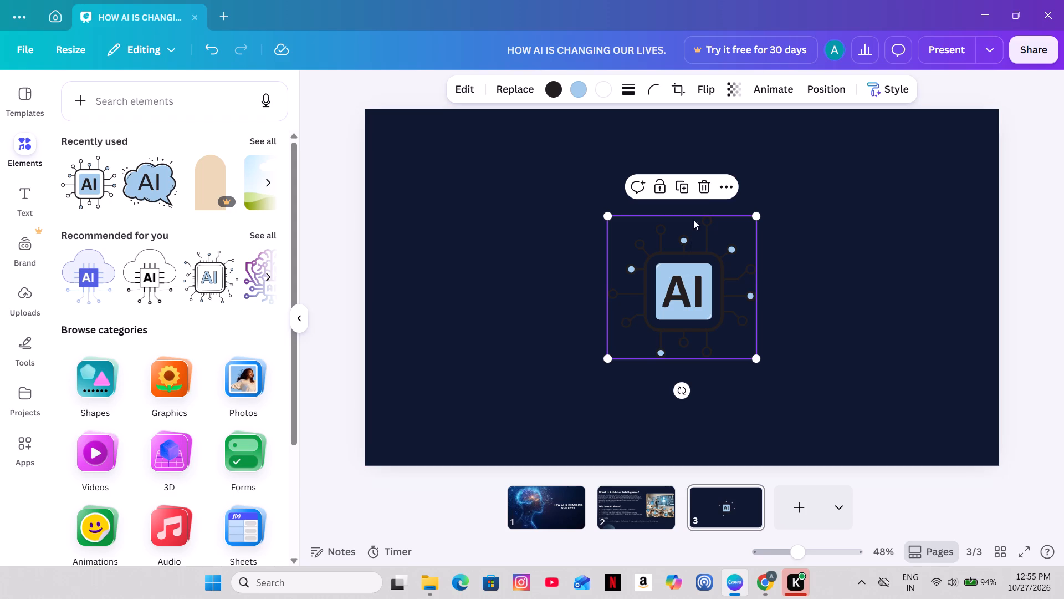
{"action": "left_click", "coordinate": [553, 87]}
{"action": "left_click", "coordinate": [168, 196]}
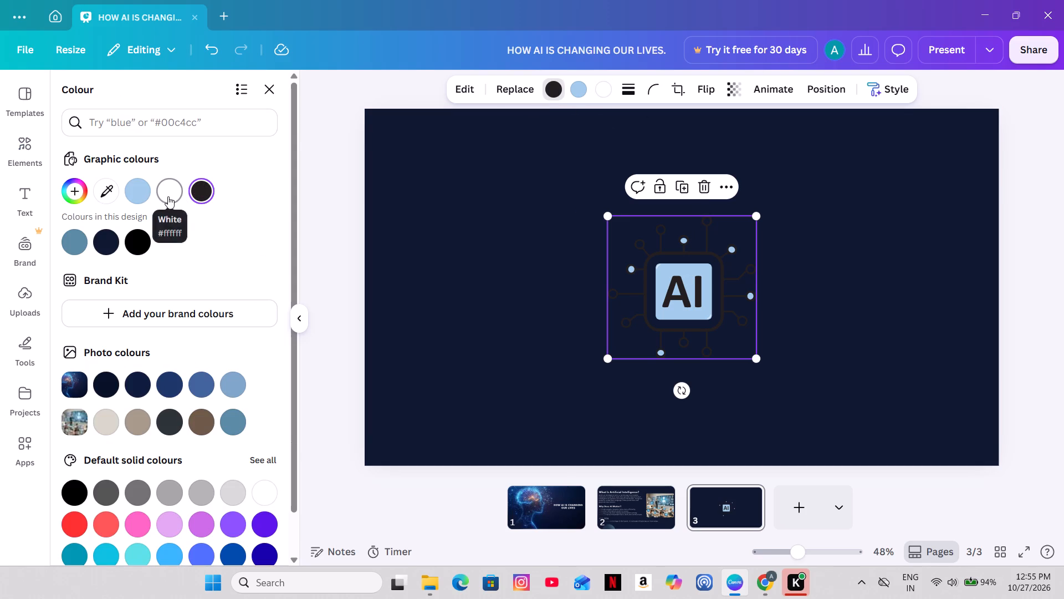
{"action": "left_click", "coordinate": [369, 174]}
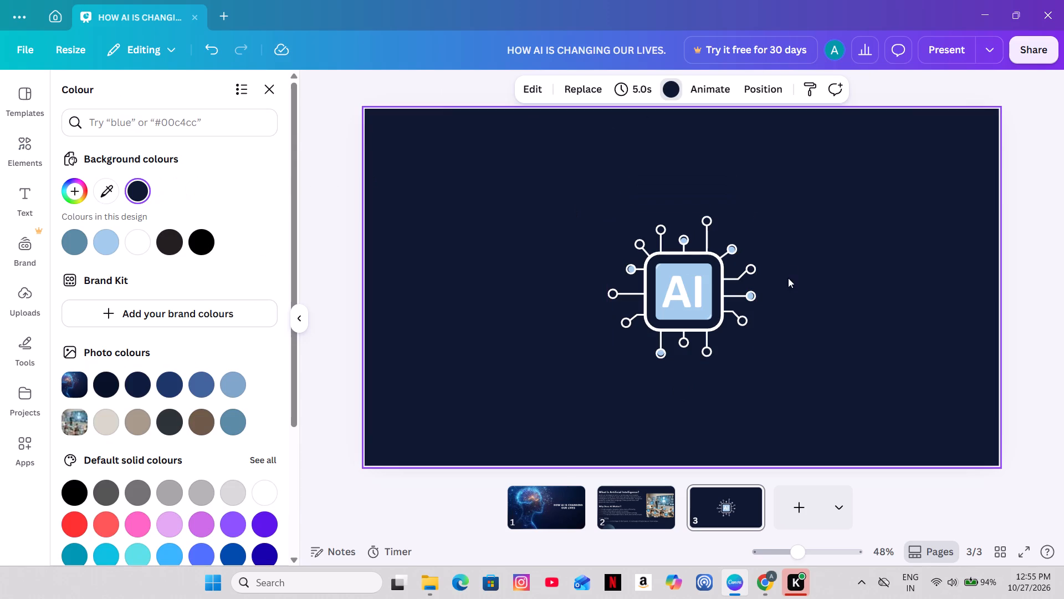
Shrink the AI chip graphic slightly and place it in the left part of slide three, a little above mid-height.
{"action": "left_click_drag", "start_coordinate": [696, 303], "coordinate": [891, 243]}
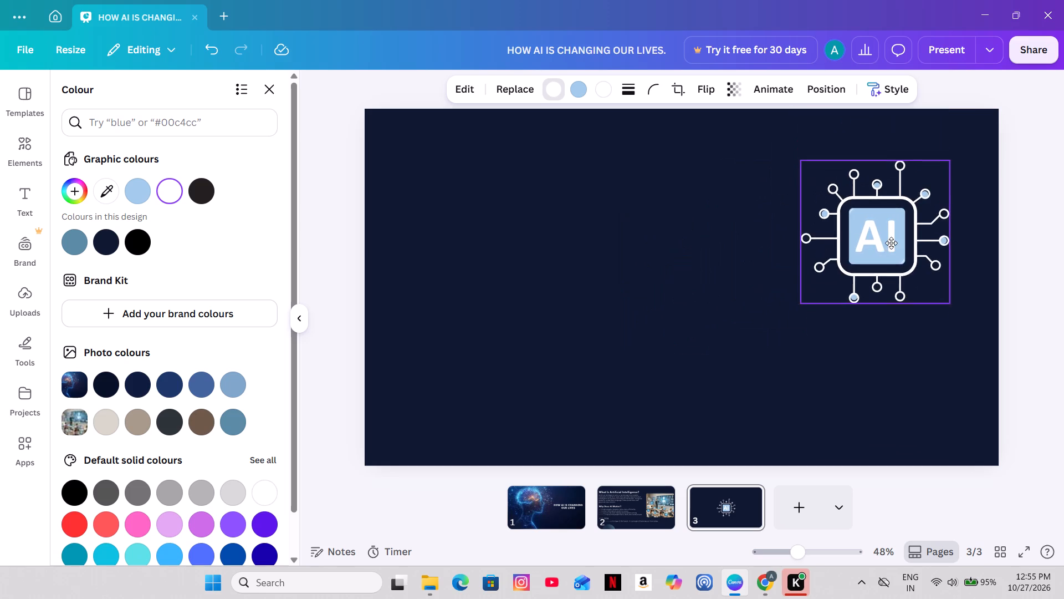
{"action": "left_click_drag", "start_coordinate": [891, 243], "coordinate": [918, 266]}
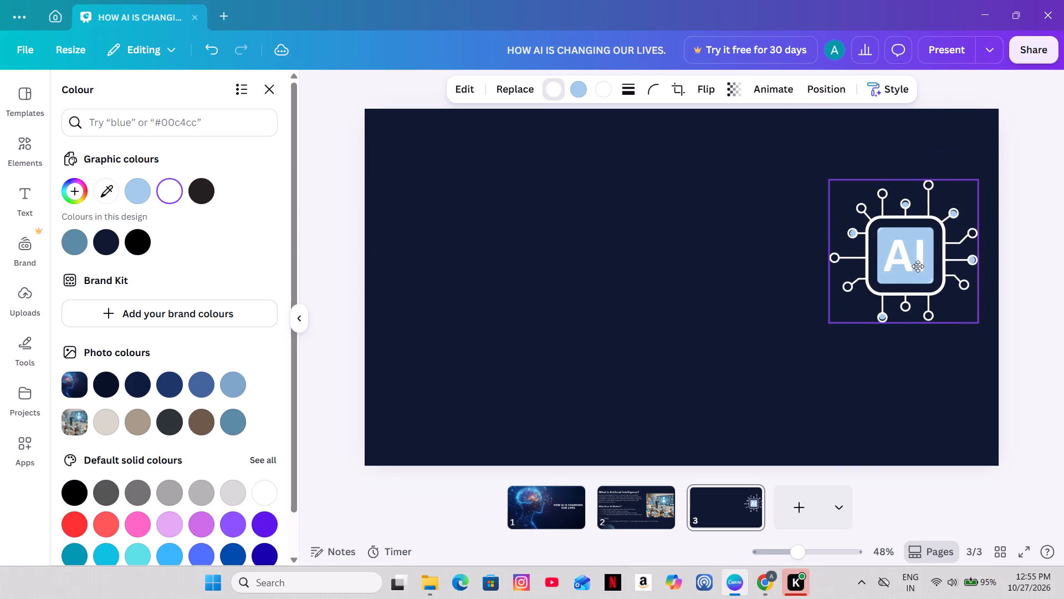
{"action": "left_click_drag", "start_coordinate": [918, 266], "coordinate": [906, 255]}
{"action": "left_click_drag", "start_coordinate": [820, 167], "coordinate": [826, 181]}
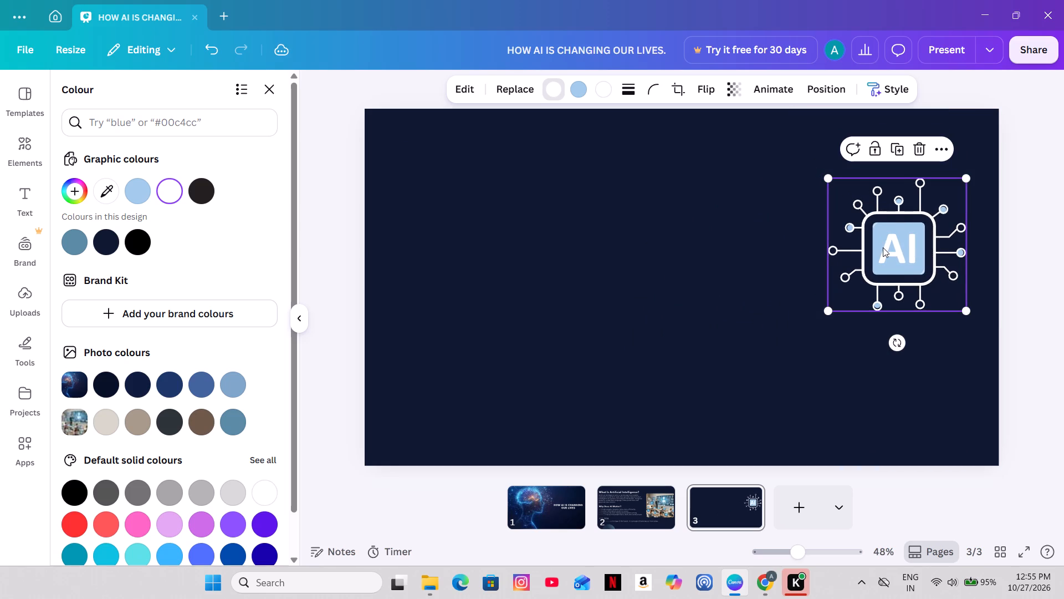
{"action": "left_click_drag", "start_coordinate": [883, 247], "coordinate": [871, 280]}
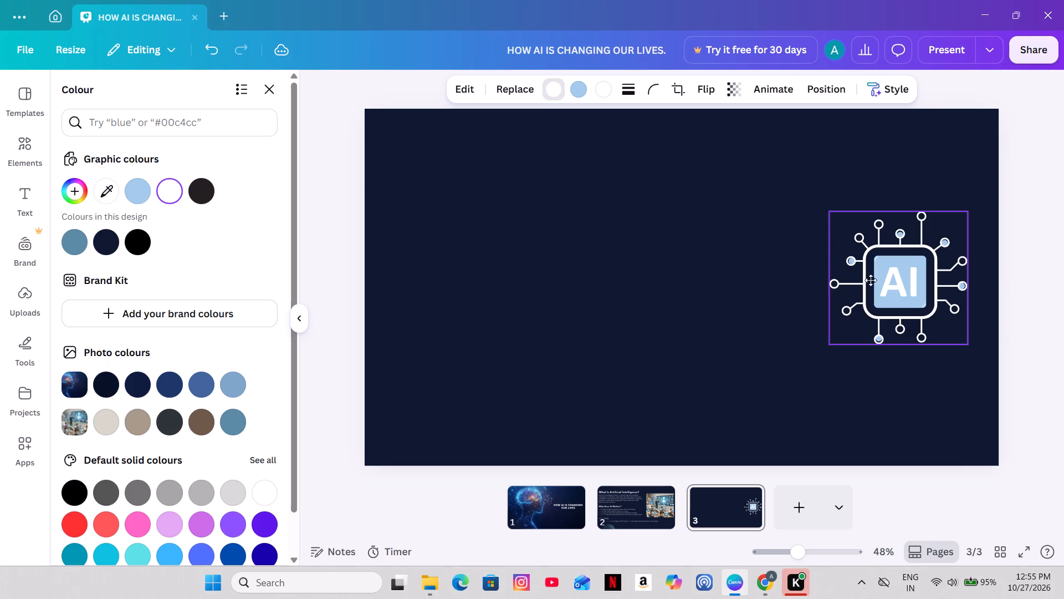
{"action": "left_click_drag", "start_coordinate": [871, 280], "coordinate": [477, 264]}
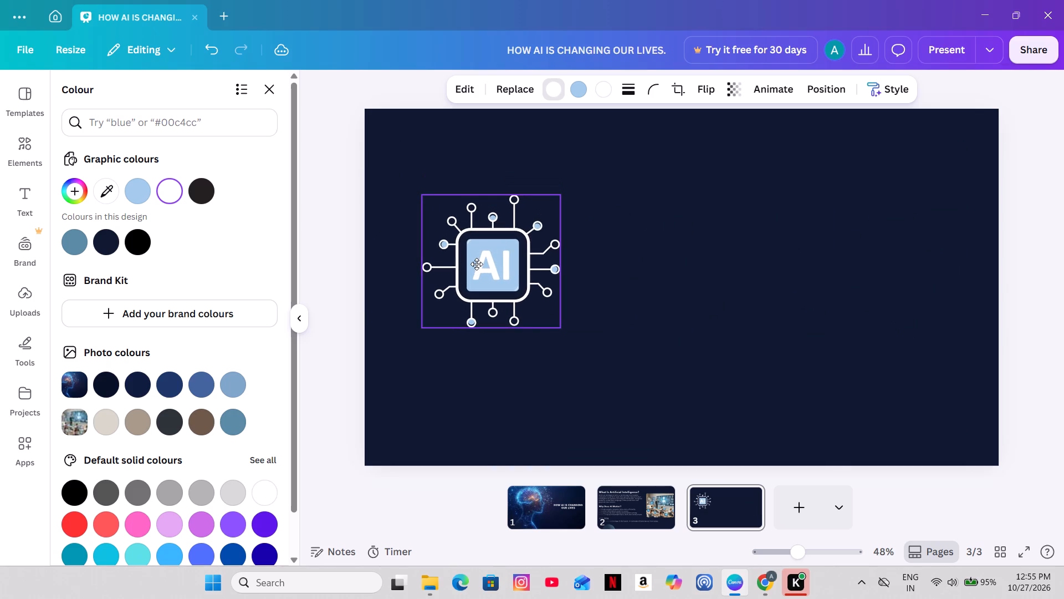
{"action": "left_click_drag", "start_coordinate": [477, 264], "coordinate": [476, 272]}
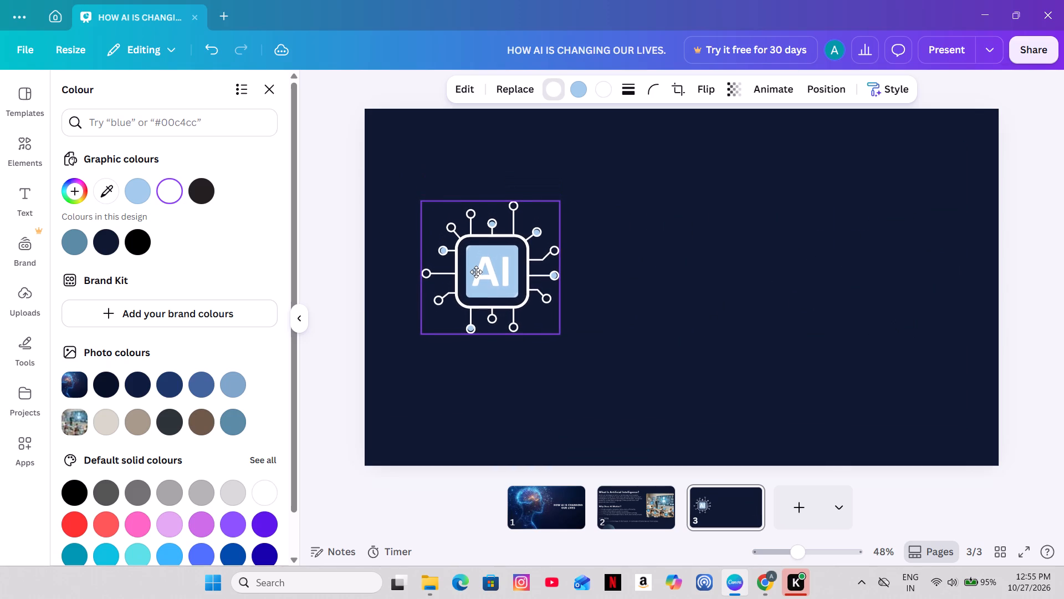
{"action": "left_click_drag", "start_coordinate": [476, 272], "coordinate": [464, 266]}
{"action": "left_click", "coordinate": [1048, 198]}
{"action": "left_click", "coordinate": [1048, 198]}
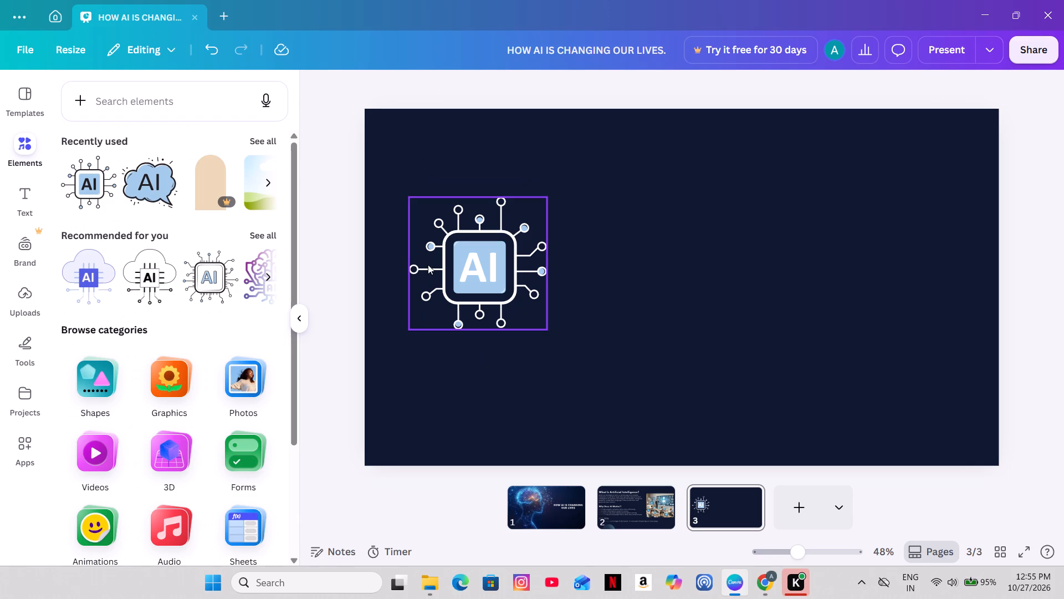
Add a text box to slide three containing the copied heading "Artificial Intelligence Is All Around Us".
{"action": "left_click", "coordinate": [24, 198]}
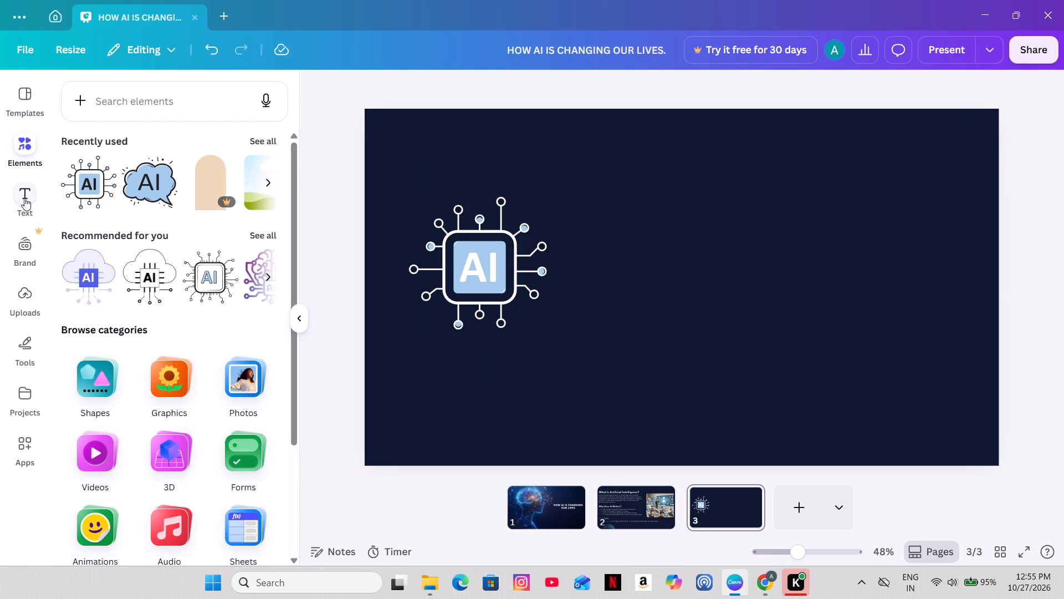
{"action": "left_click", "coordinate": [213, 148]}
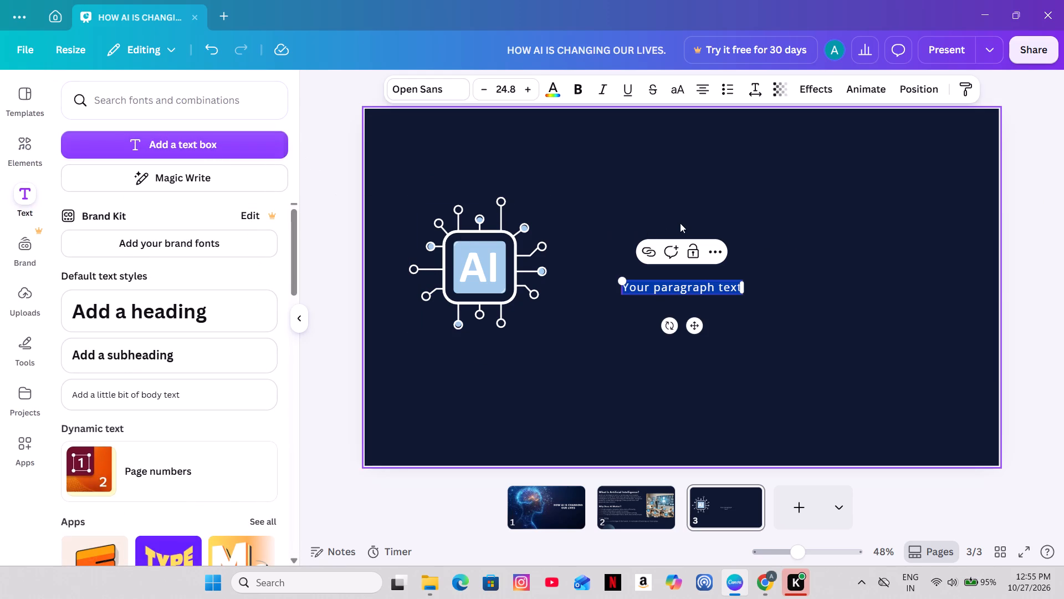
{"action": "key", "text": "ctrl+v"}
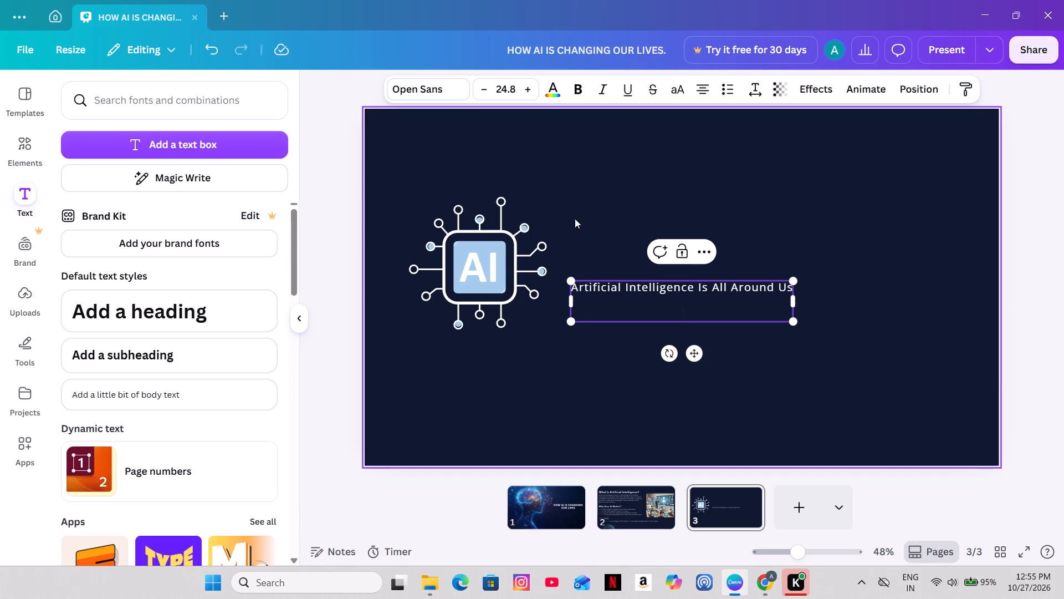
Widen the heading's text box a little and set the whole heading in the League Spartan font.
{"action": "left_click", "coordinate": [426, 94]}
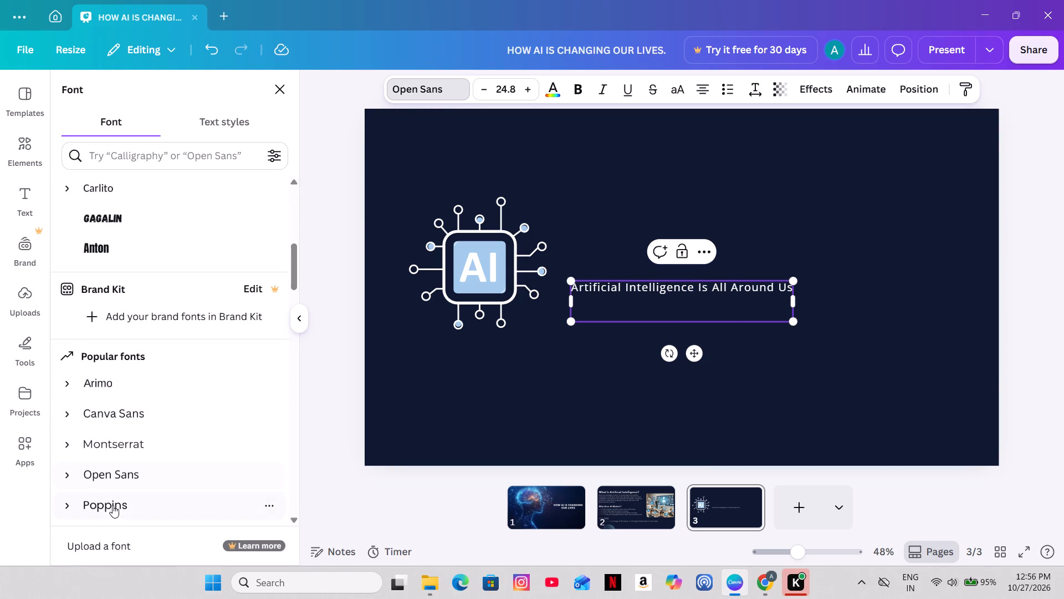
{"action": "scroll", "coordinate": [112, 455], "scroll_direction": "down", "scroll_amount": 3}
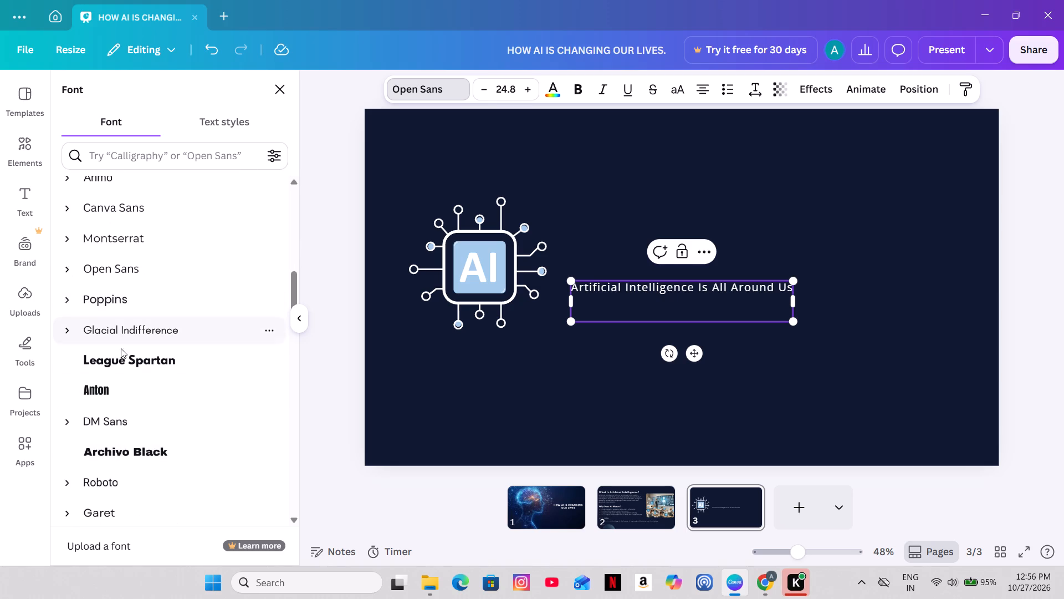
{"action": "left_click", "coordinate": [122, 359]}
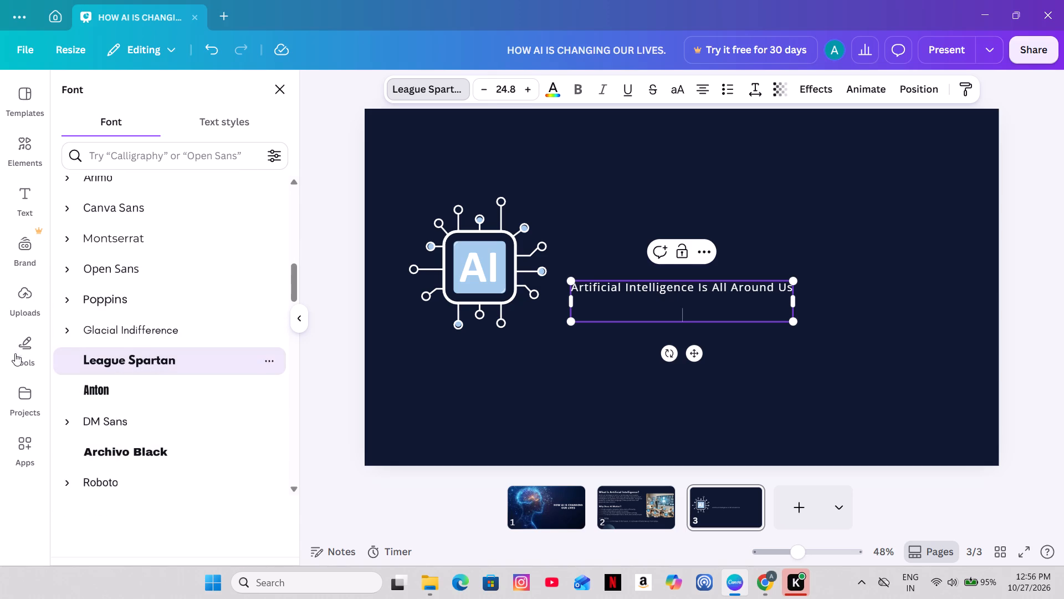
{"action": "left_click", "coordinate": [735, 298]}
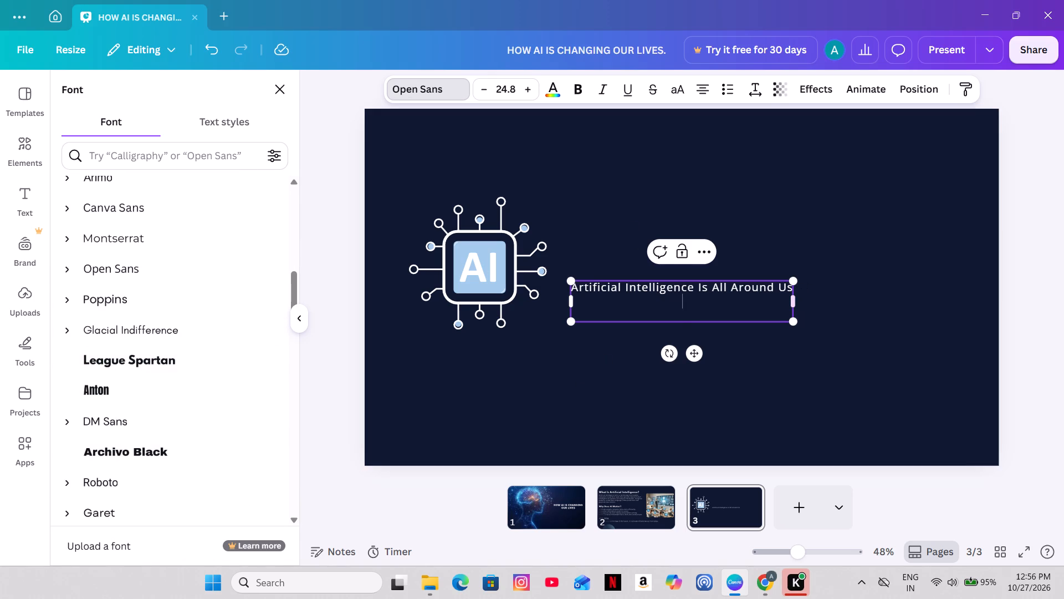
{"action": "left_click_drag", "start_coordinate": [790, 287], "coordinate": [579, 292]}
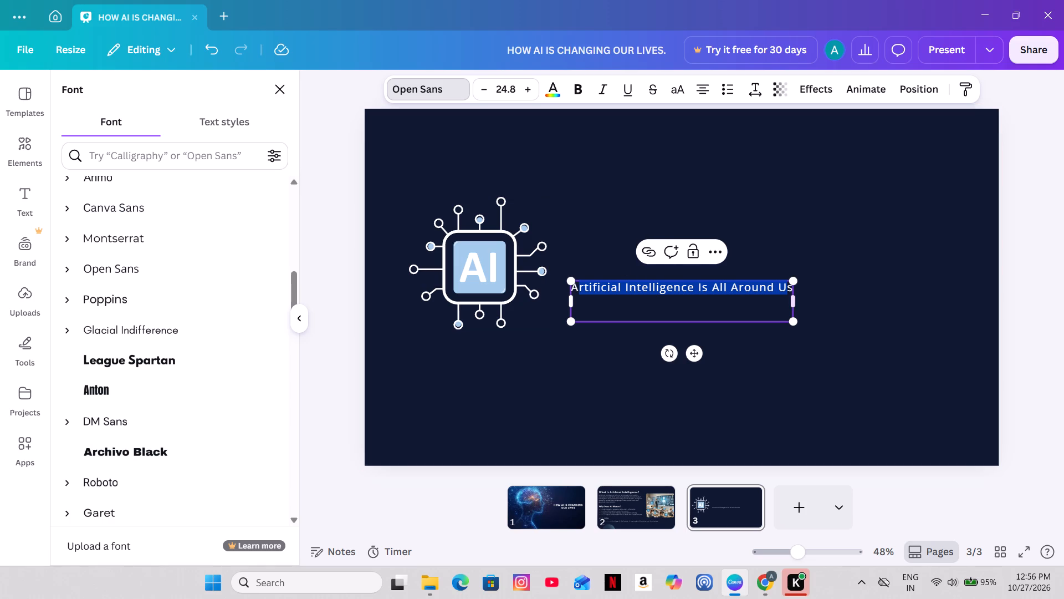
{"action": "left_click_drag", "start_coordinate": [794, 300], "coordinate": [848, 298]}
{"action": "left_click_drag", "start_coordinate": [848, 298], "coordinate": [857, 298]}
{"action": "left_click", "coordinate": [836, 290]}
{"action": "left_click_drag", "start_coordinate": [836, 291], "coordinate": [623, 298]}
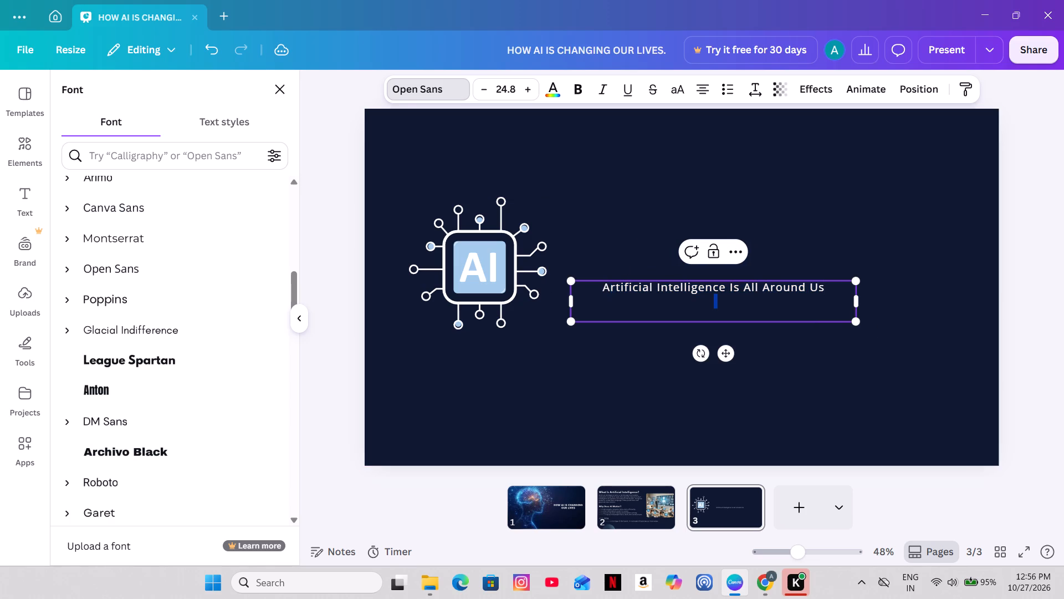
{"action": "left_click_drag", "start_coordinate": [623, 298], "coordinate": [615, 297]}
{"action": "left_click_drag", "start_coordinate": [602, 288], "coordinate": [844, 289]}
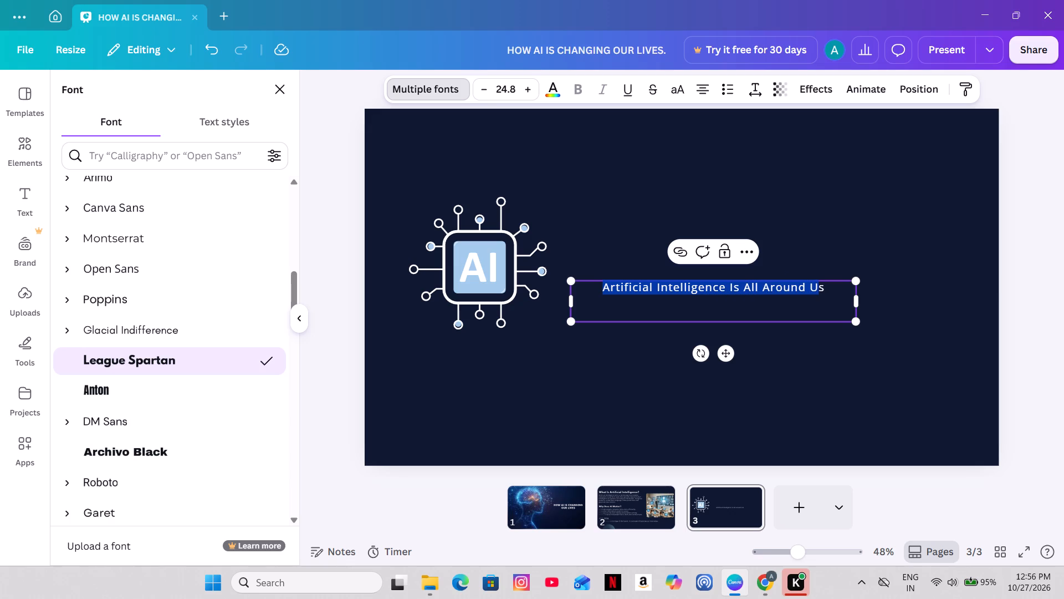
{"action": "left_click_drag", "start_coordinate": [844, 289], "coordinate": [845, 289]}
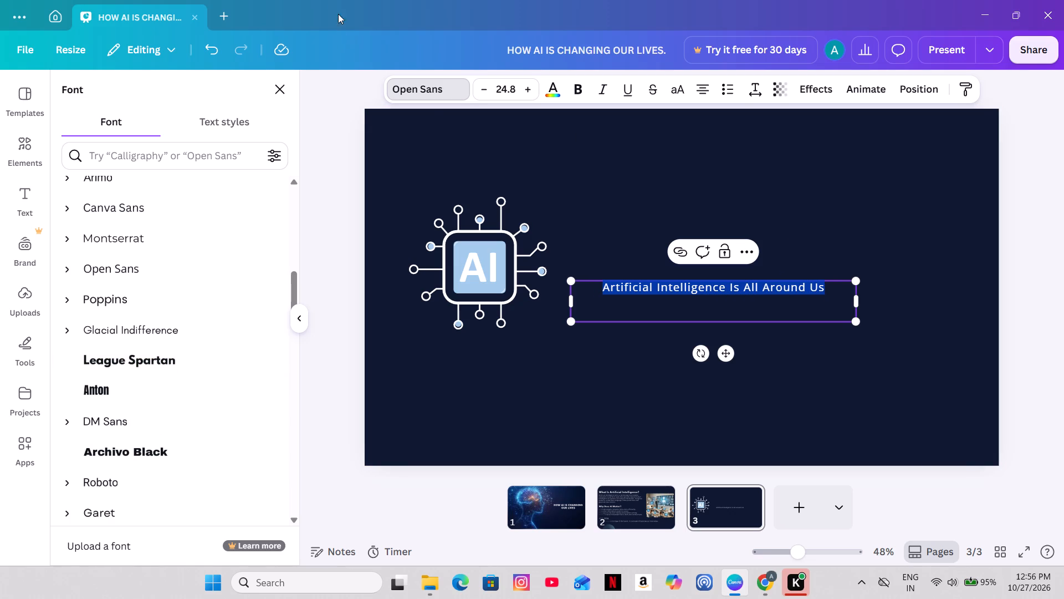
{"action": "left_click", "coordinate": [181, 361]}
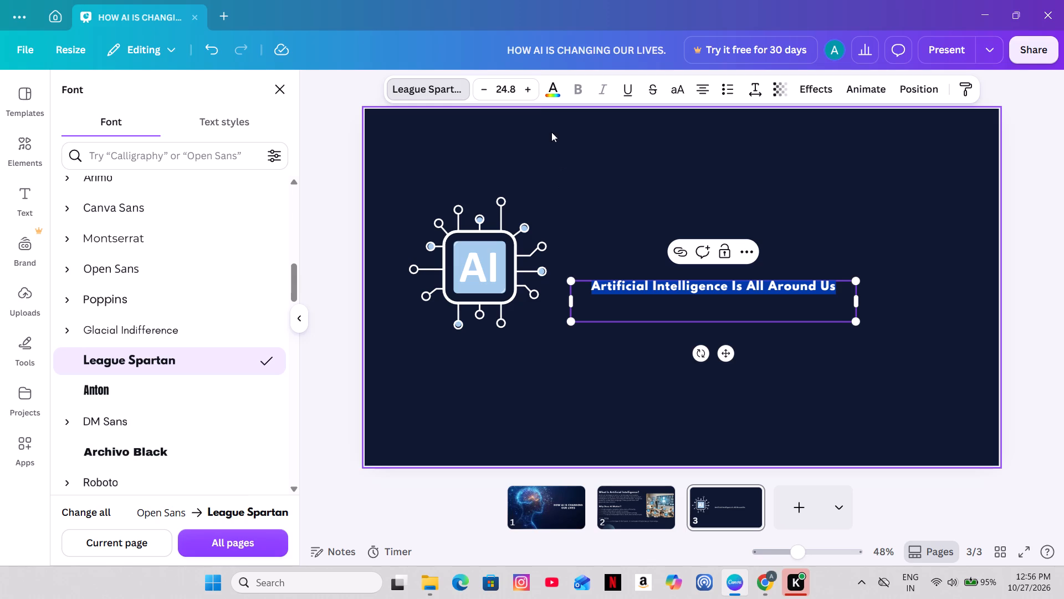
Increase the heading's font size to 40.8.
{"action": "triple_click", "coordinate": [526, 94]}
{"action": "triple_click", "coordinate": [526, 94]}
{"action": "triple_click", "coordinate": [526, 94]}
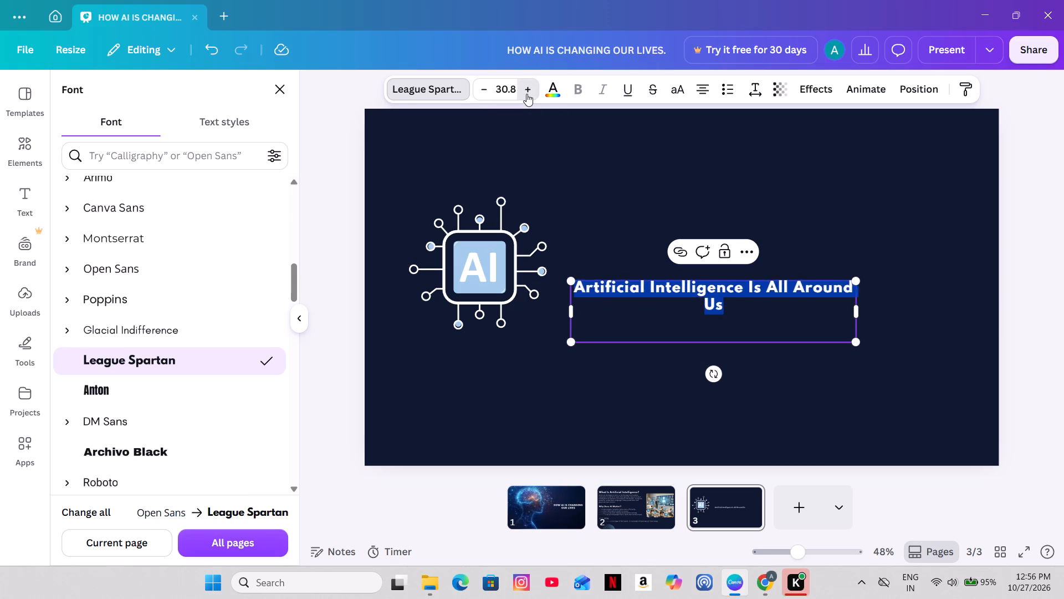
{"action": "triple_click", "coordinate": [526, 94]}
{"action": "triple_click", "coordinate": [526, 94]}
{"action": "triple_click", "coordinate": [526, 94]}
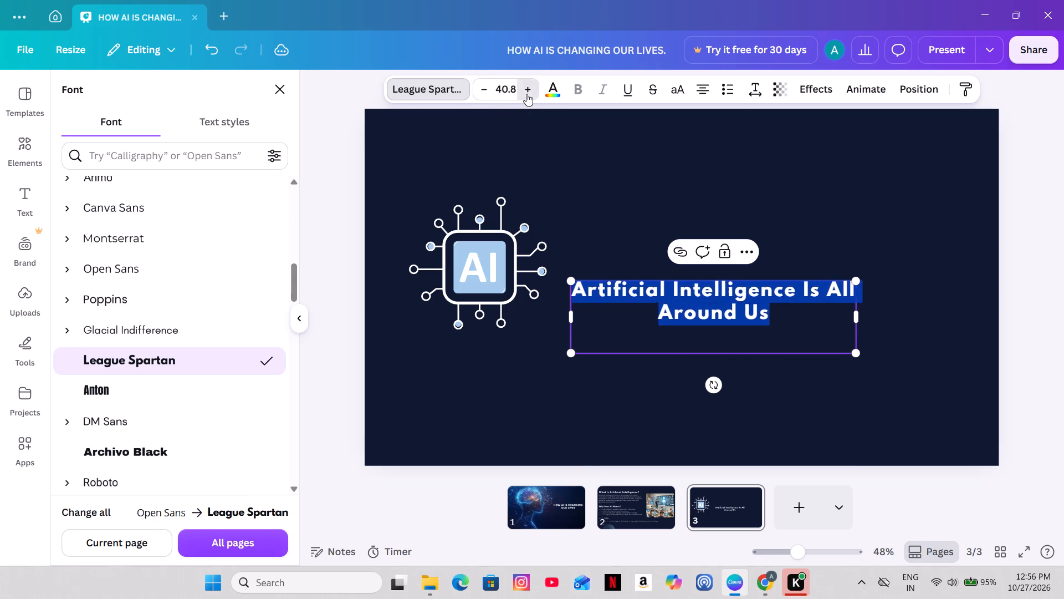
{"action": "left_click", "coordinate": [526, 94]}
{"action": "triple_click", "coordinate": [480, 88]}
{"action": "left_click", "coordinate": [479, 89]}
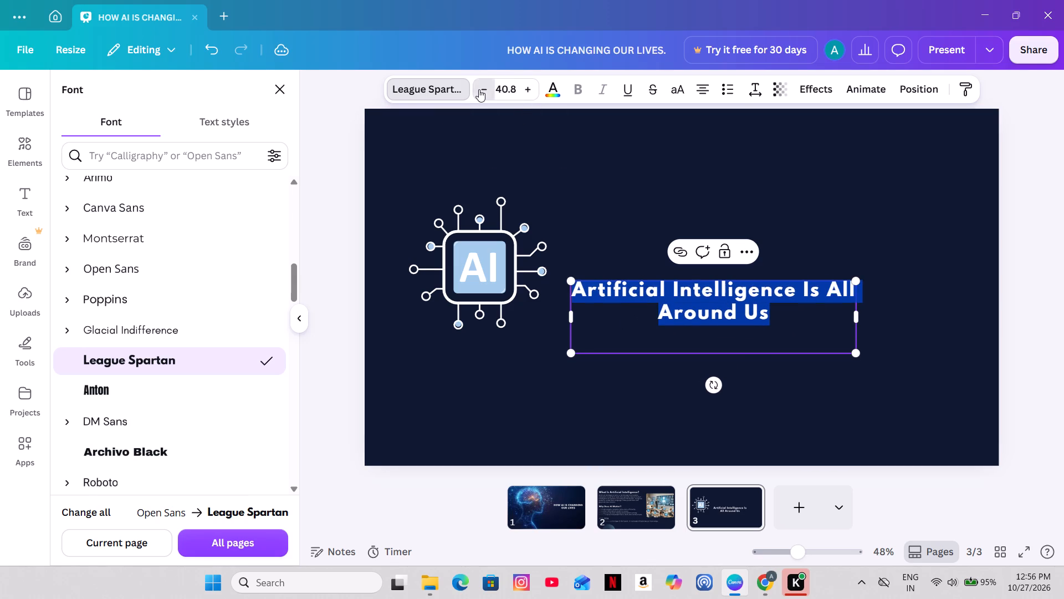
{"action": "left_click", "coordinate": [535, 90]}
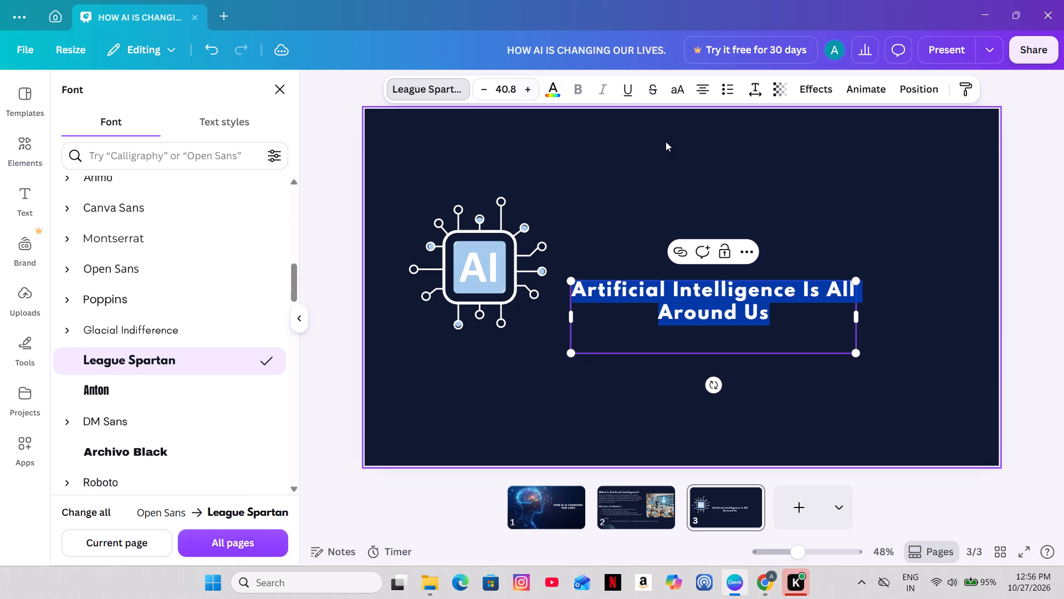
Widen the heading's text box towards the slide's right edge so the heading fits on one line.
{"action": "left_click_drag", "start_coordinate": [858, 314], "coordinate": [872, 311]}
{"action": "left_click", "coordinate": [887, 307]}
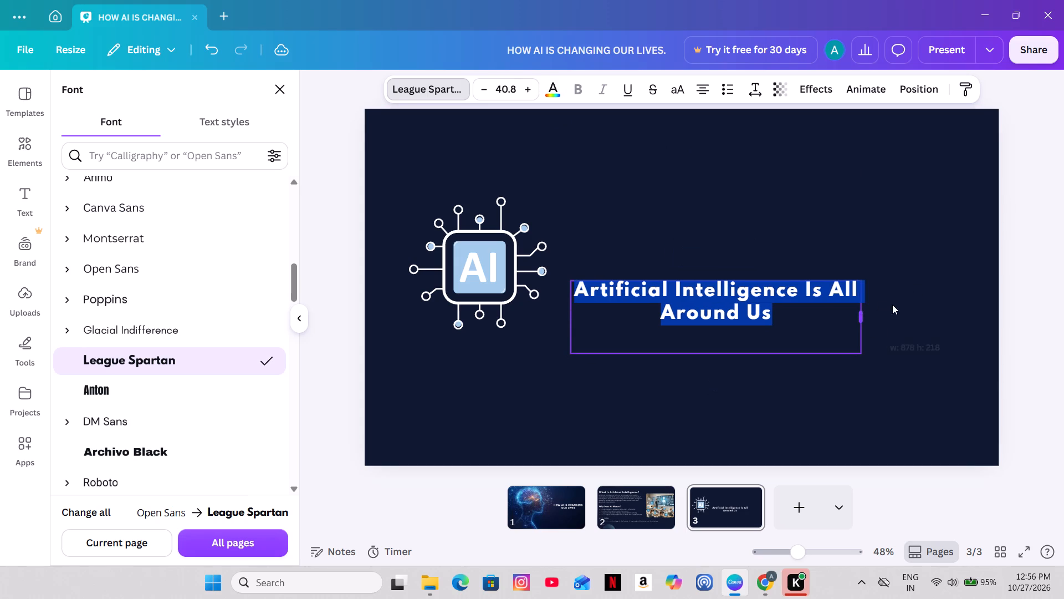
{"action": "left_click", "coordinate": [840, 311]}
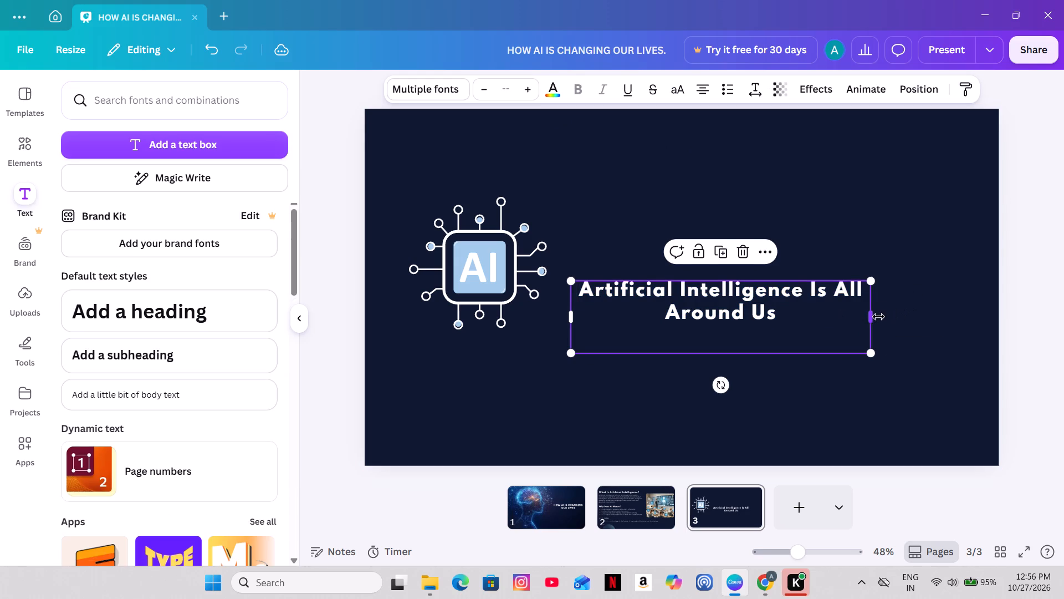
{"action": "left_click_drag", "start_coordinate": [876, 318], "coordinate": [983, 296]}
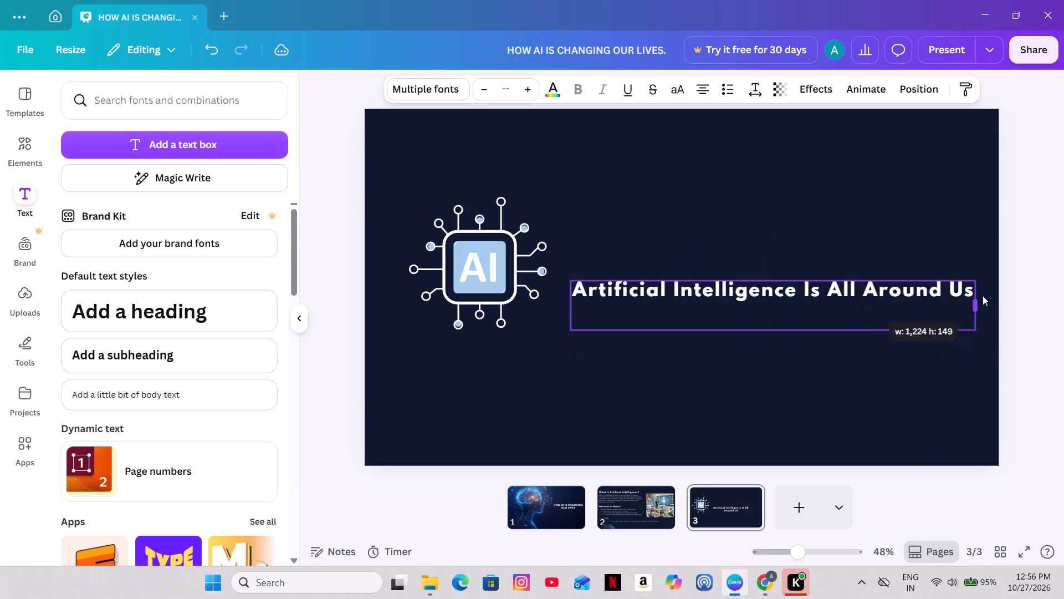
{"action": "left_click_drag", "start_coordinate": [983, 296], "coordinate": [991, 295]}
{"action": "left_click", "coordinate": [1036, 243]}
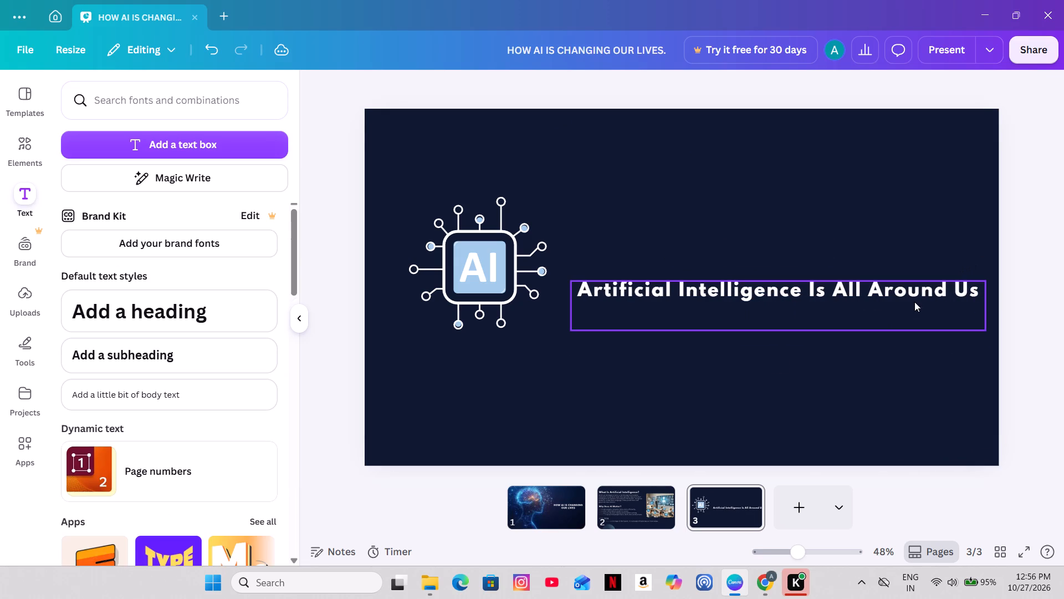
Move the heading to the top of slide three, near the slide's right edge.
{"action": "left_click_drag", "start_coordinate": [914, 297], "coordinate": [908, 141]}
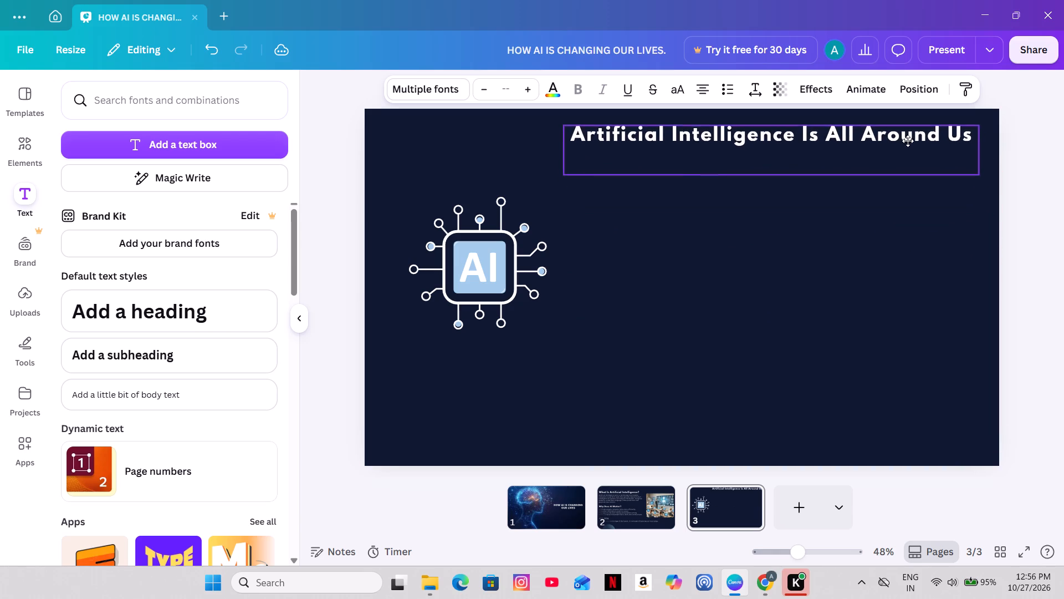
{"action": "left_click_drag", "start_coordinate": [908, 141], "coordinate": [917, 143]}
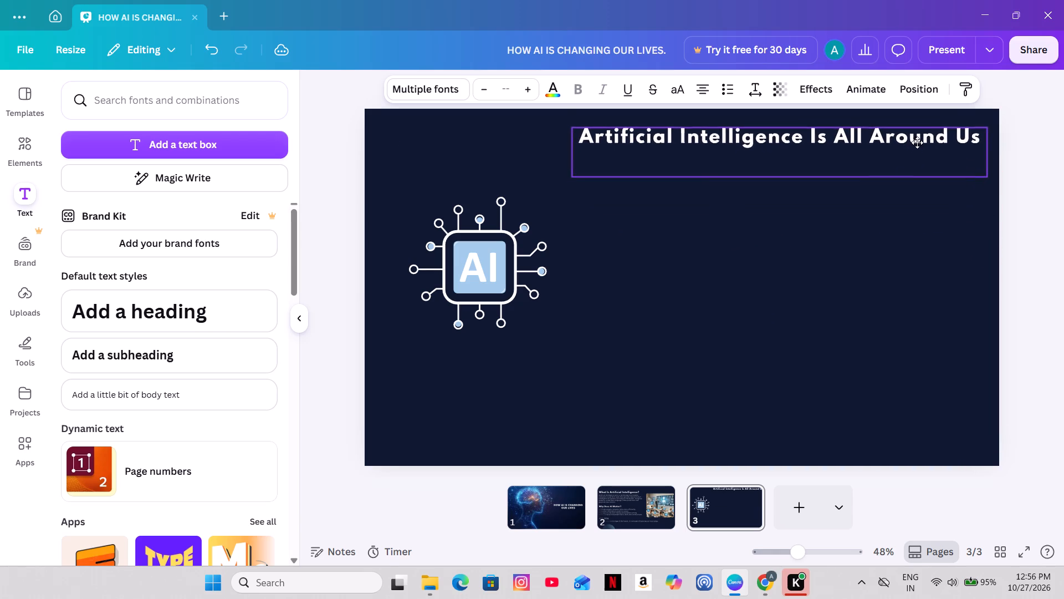
{"action": "left_click_drag", "start_coordinate": [917, 143], "coordinate": [920, 144]}
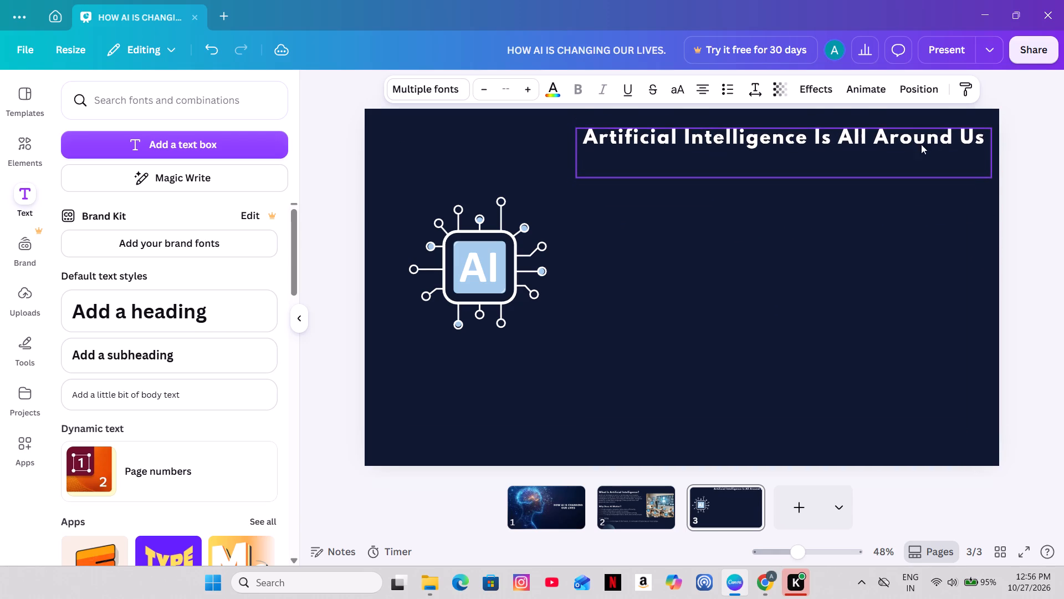
{"action": "left_click", "coordinate": [1031, 219]}
{"action": "left_click", "coordinate": [904, 167]}
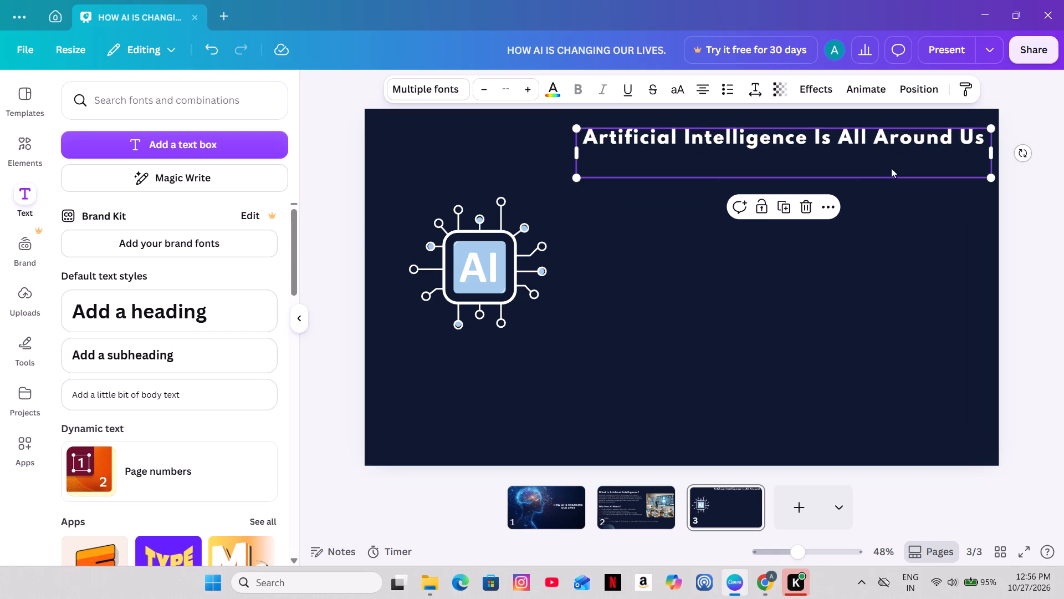
{"action": "left_click", "coordinate": [1034, 249]}
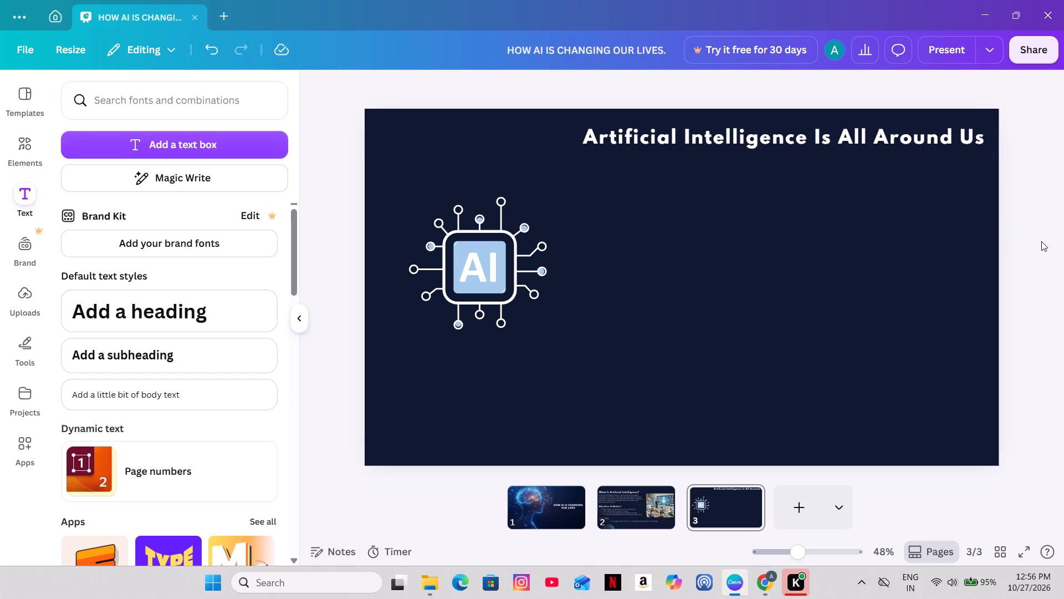
Narrow the heading's text box slightly by bringing in its right side.
{"action": "left_click", "coordinate": [943, 156]}
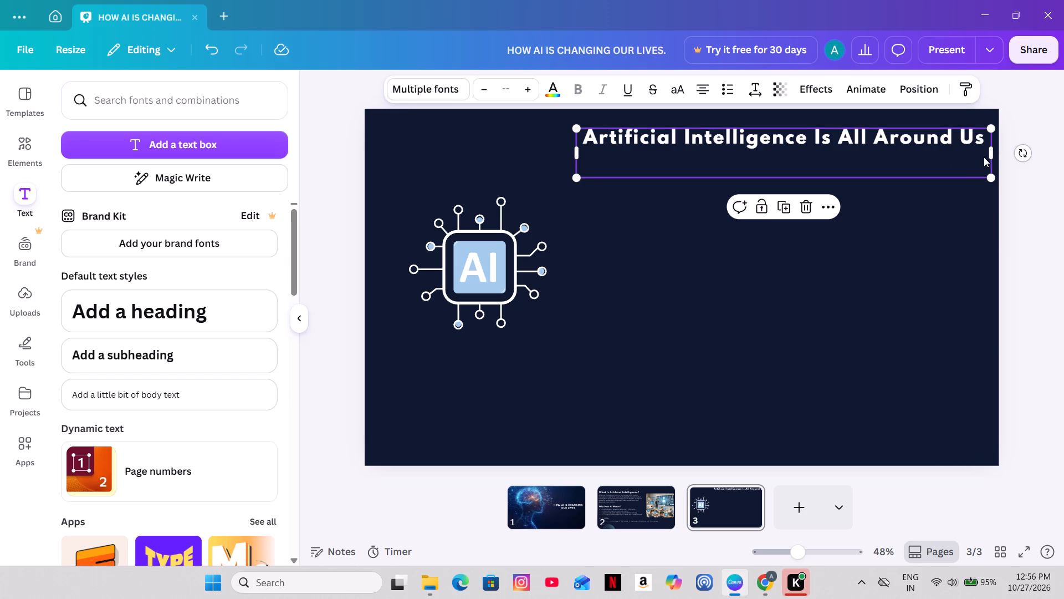
{"action": "left_click_drag", "start_coordinate": [993, 153], "coordinate": [974, 155]}
{"action": "left_click", "coordinate": [1045, 188]}
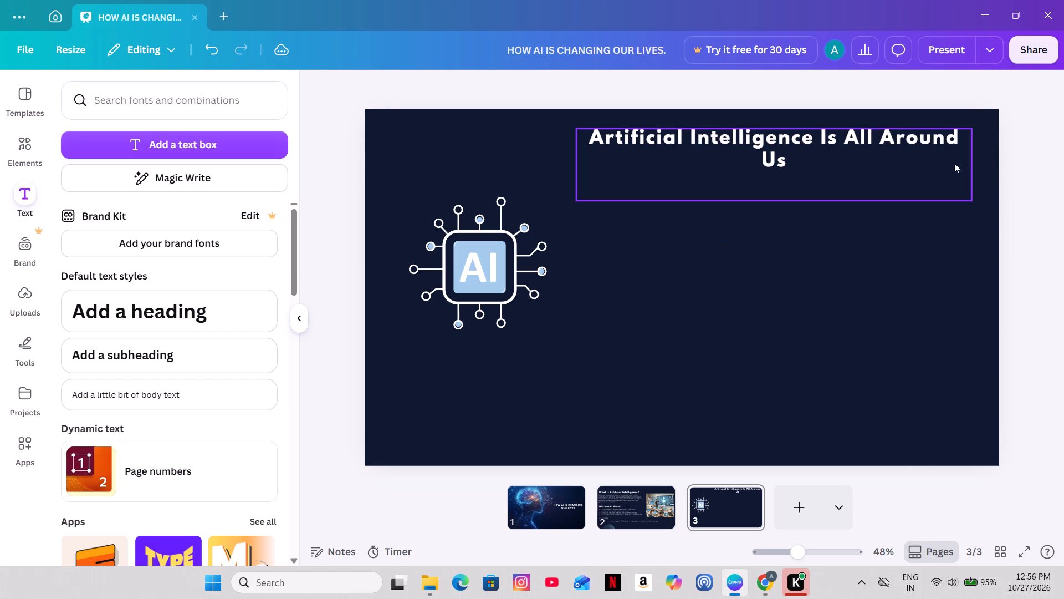
Narrow the heading's text box so that "Artificial Intelligence Is All Around Us" wraps onto two lines after "All".
{"action": "left_click", "coordinate": [928, 155]}
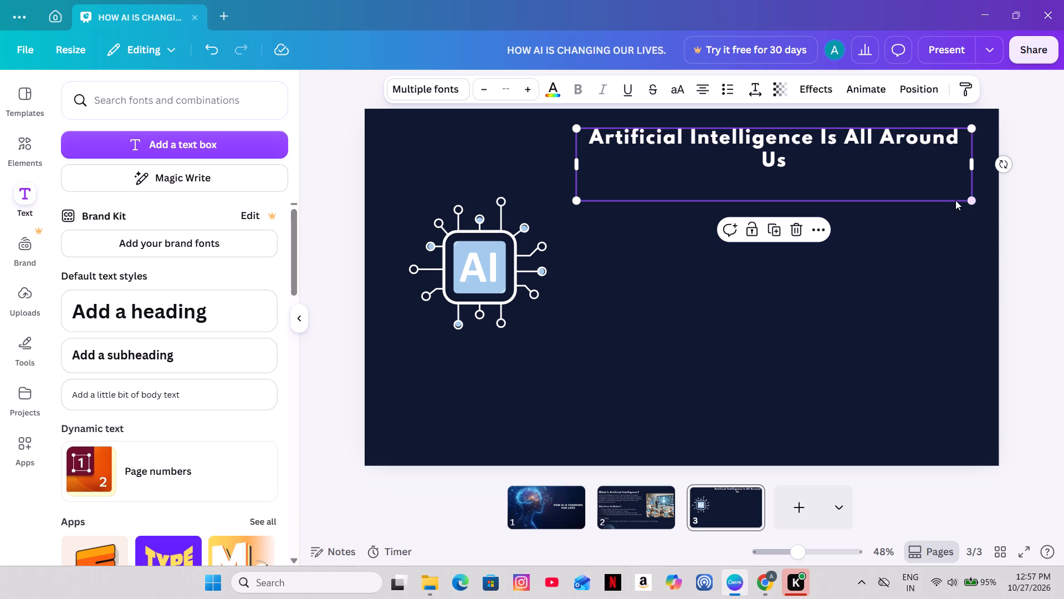
{"action": "left_click_drag", "start_coordinate": [970, 163], "coordinate": [930, 161]}
{"action": "left_click_drag", "start_coordinate": [935, 158], "coordinate": [856, 162]}
{"action": "left_click", "coordinate": [1063, 161]}
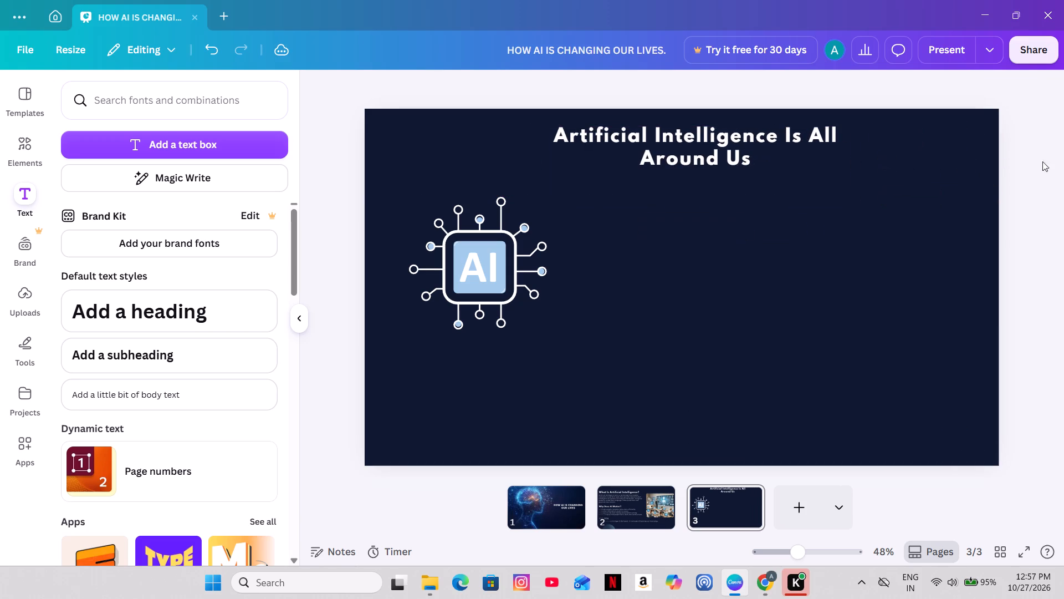
Move the two-line heading back towards the slide's right edge, slightly lower beneath the top edge.
{"action": "left_click", "coordinate": [719, 149]}
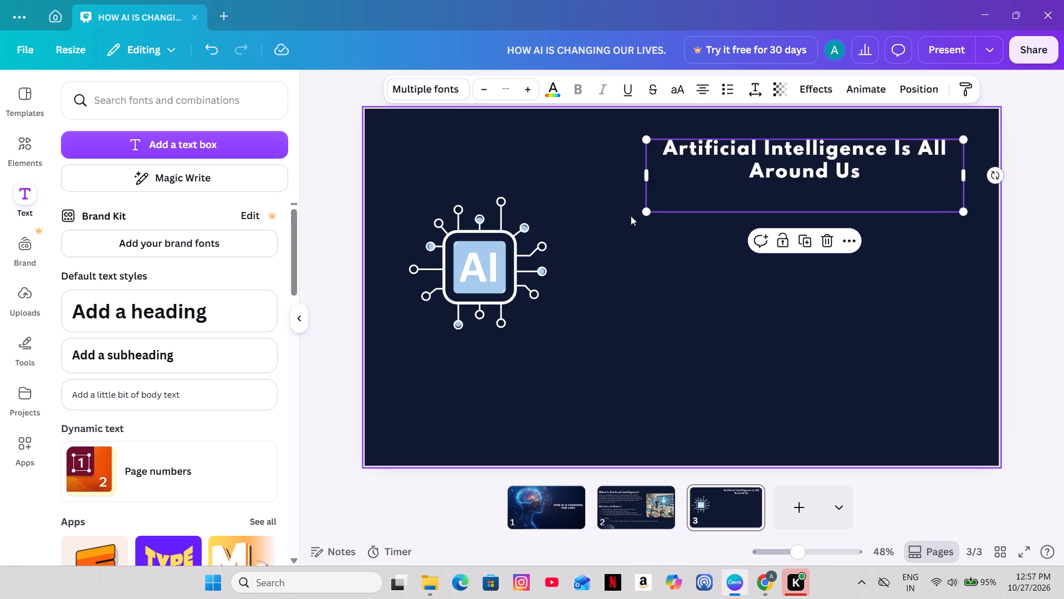
{"action": "left_click", "coordinate": [1027, 248]}
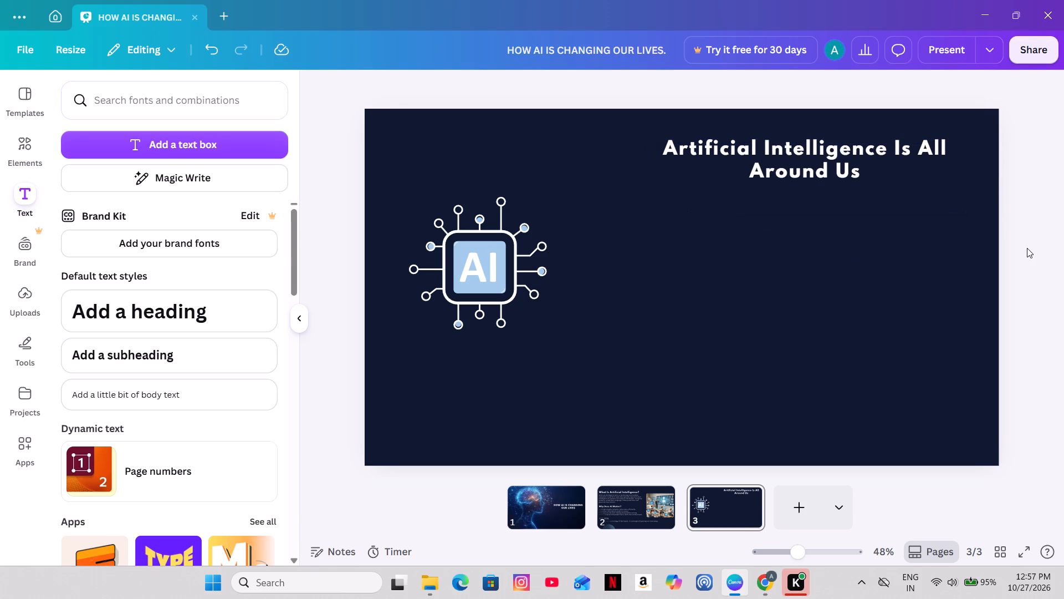
{"action": "left_click", "coordinate": [168, 136]}
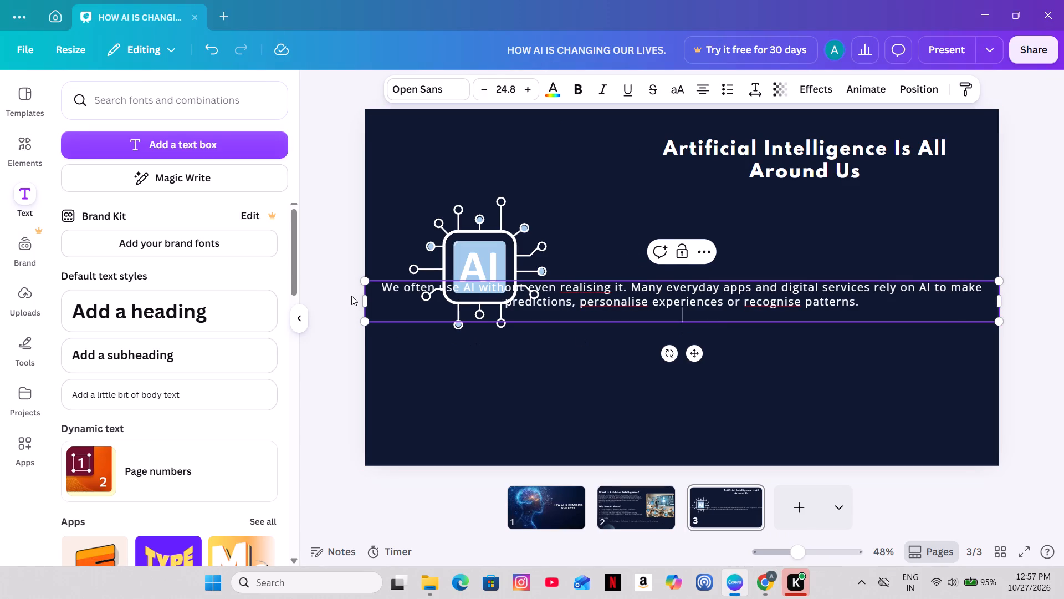
Narrow the paragraph's text box from its left side so it clears the AI graphic and wraps onto three lines.
{"action": "left_click_drag", "start_coordinate": [362, 300], "coordinate": [580, 301]}
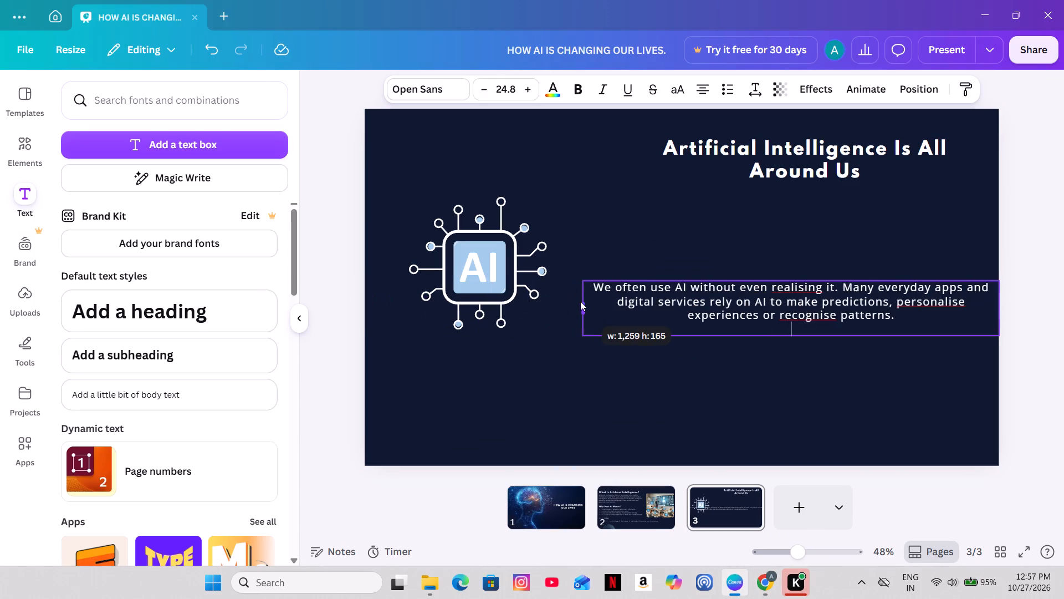
{"action": "left_click_drag", "start_coordinate": [580, 301], "coordinate": [616, 297]}
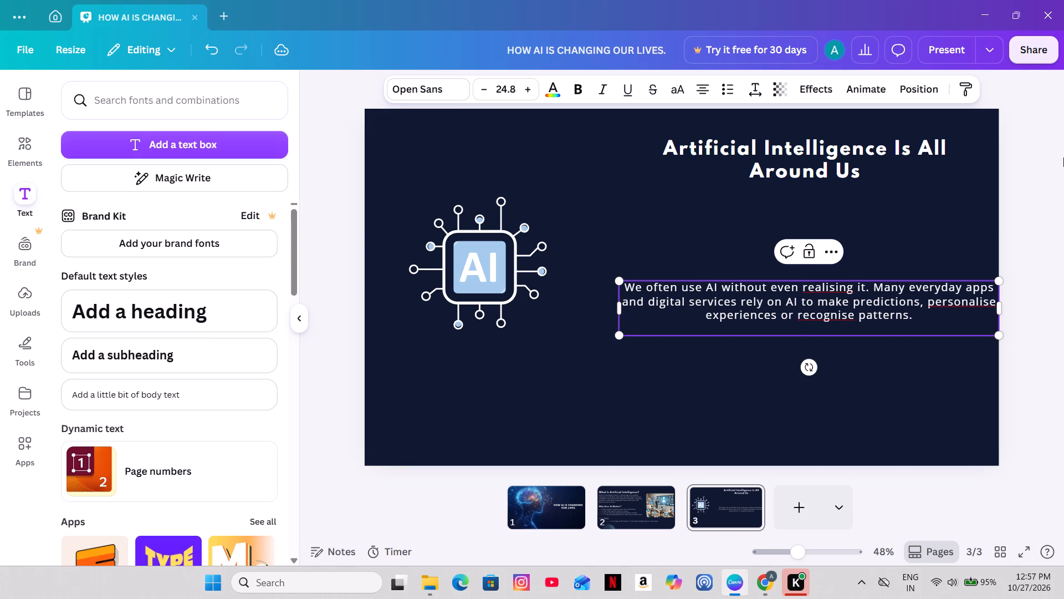
{"action": "left_click", "coordinate": [1050, 166]}
Move the paragraph up beneath the heading, level with the top of the AI graphic and just inside the slide's right edge.
{"action": "left_click_drag", "start_coordinate": [820, 313], "coordinate": [815, 271]}
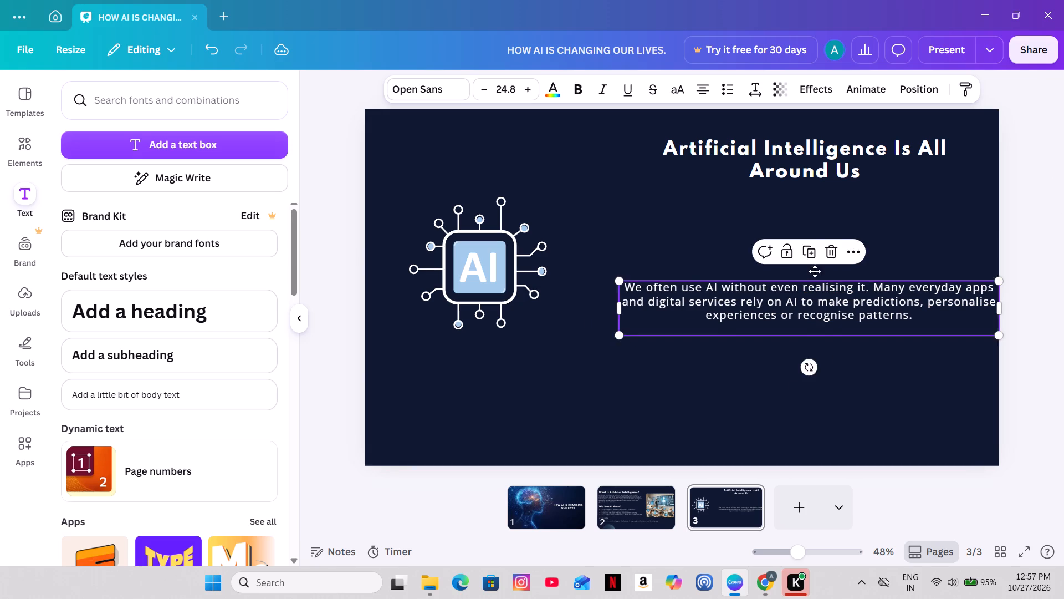
{"action": "left_click_drag", "start_coordinate": [815, 271], "coordinate": [821, 225]}
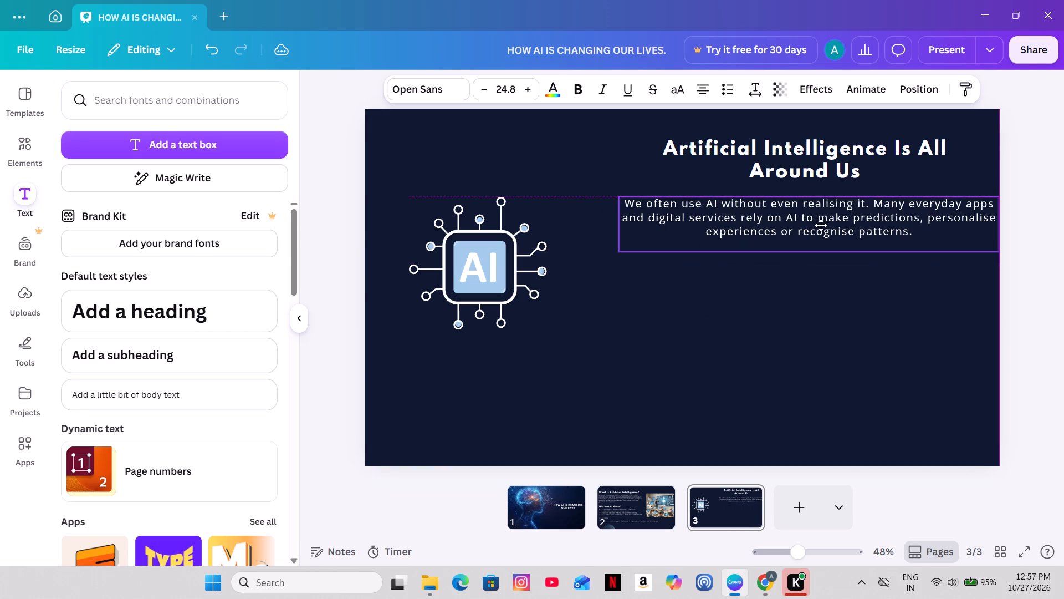
{"action": "left_click_drag", "start_coordinate": [821, 225], "coordinate": [807, 225]}
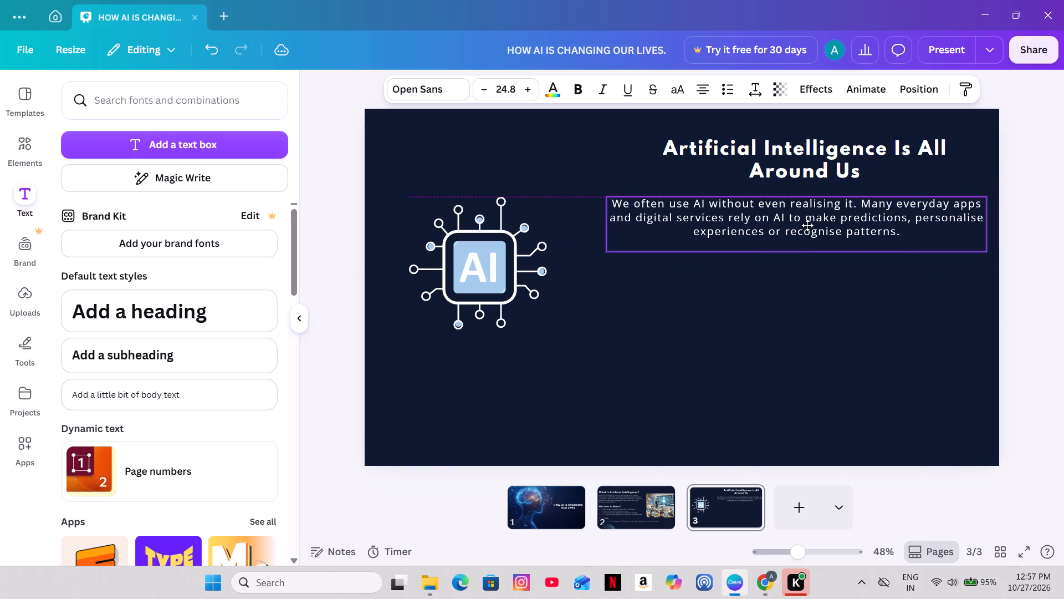
{"action": "left_click_drag", "start_coordinate": [807, 225], "coordinate": [807, 225]}
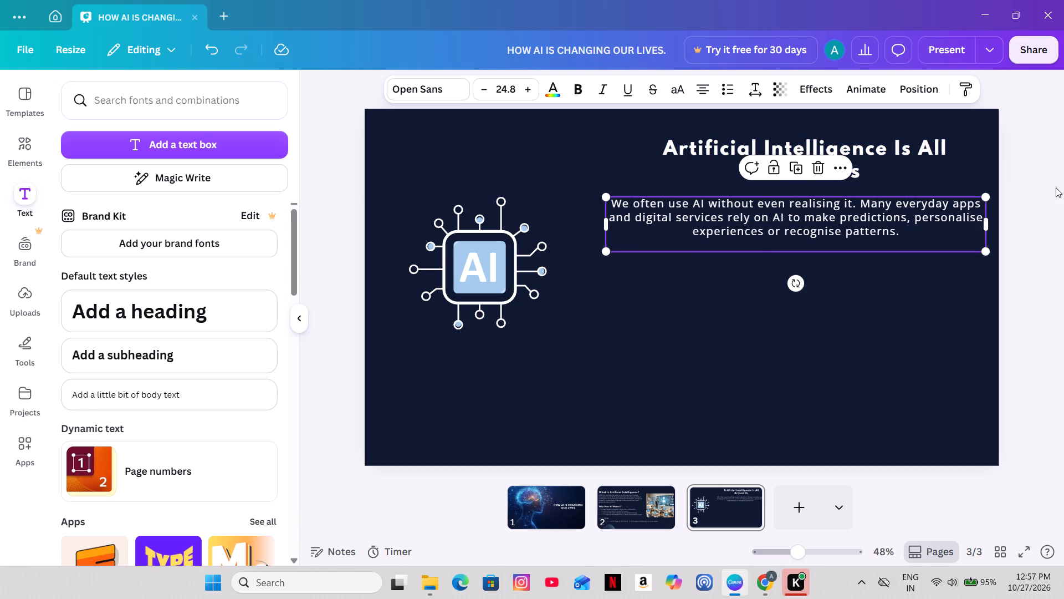
{"action": "left_click", "coordinate": [1056, 187]}
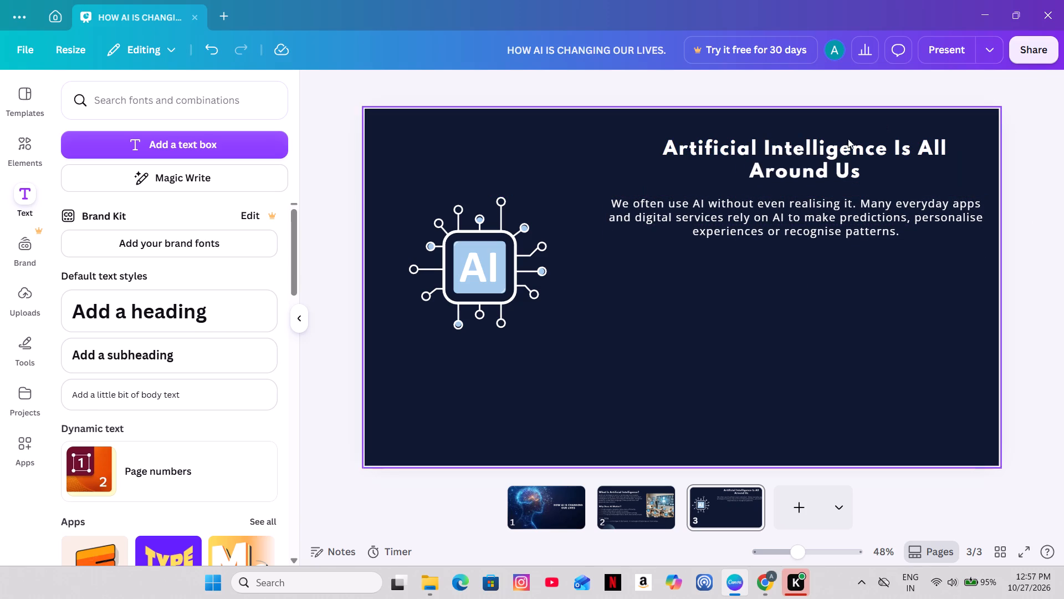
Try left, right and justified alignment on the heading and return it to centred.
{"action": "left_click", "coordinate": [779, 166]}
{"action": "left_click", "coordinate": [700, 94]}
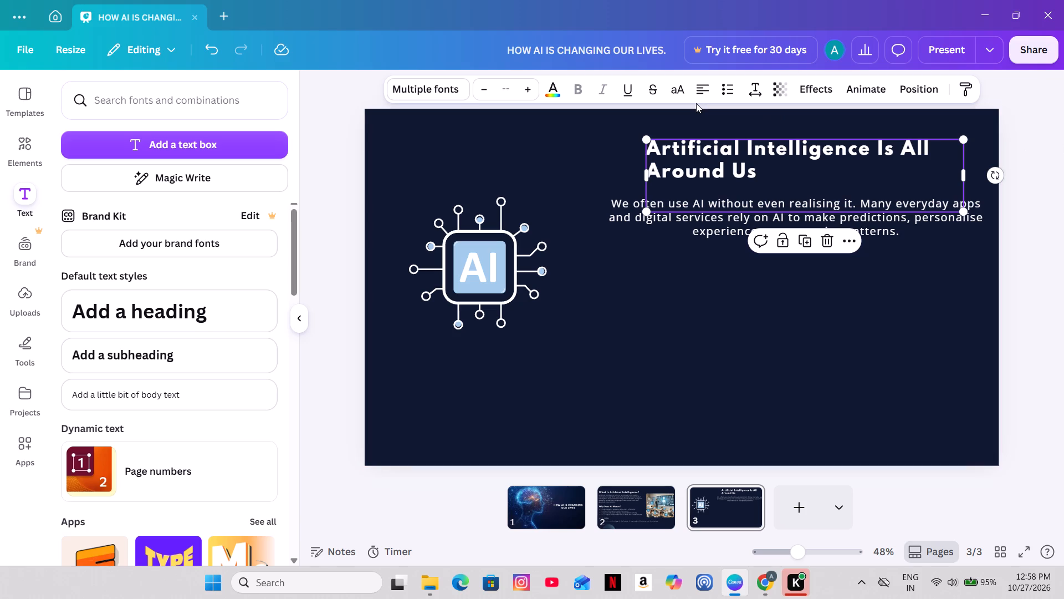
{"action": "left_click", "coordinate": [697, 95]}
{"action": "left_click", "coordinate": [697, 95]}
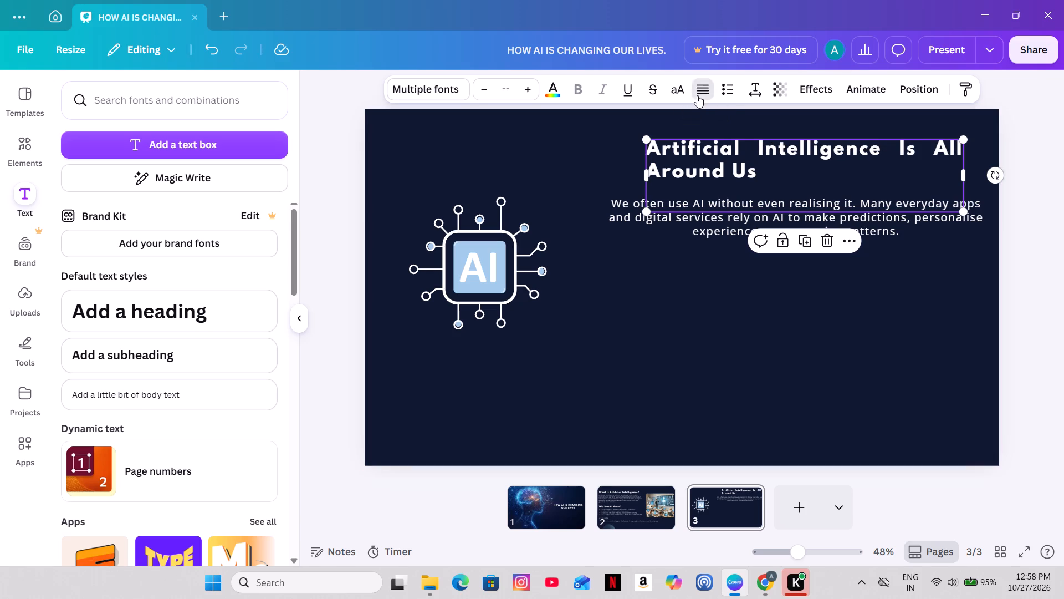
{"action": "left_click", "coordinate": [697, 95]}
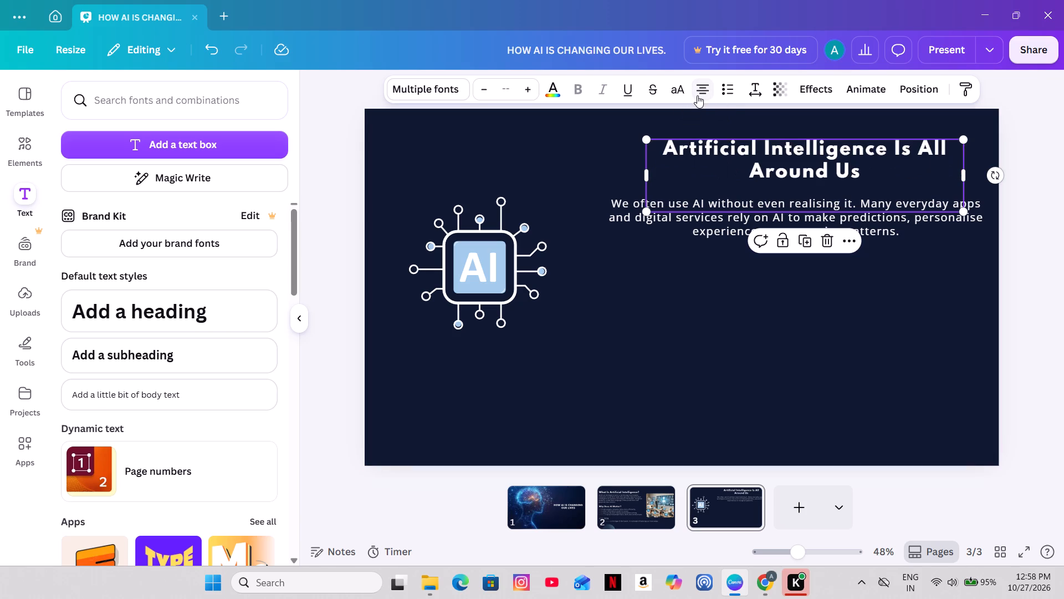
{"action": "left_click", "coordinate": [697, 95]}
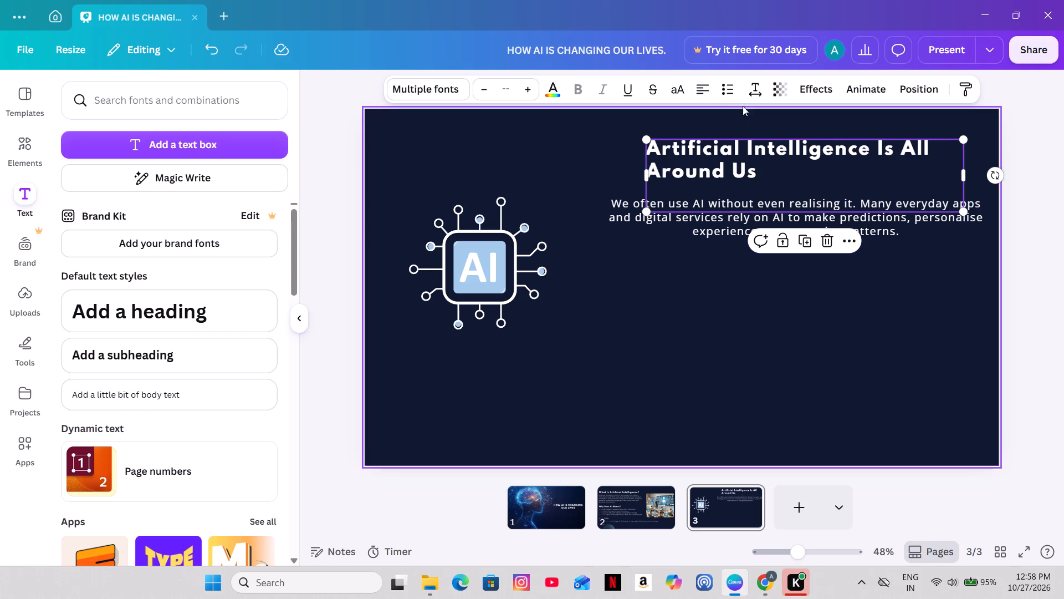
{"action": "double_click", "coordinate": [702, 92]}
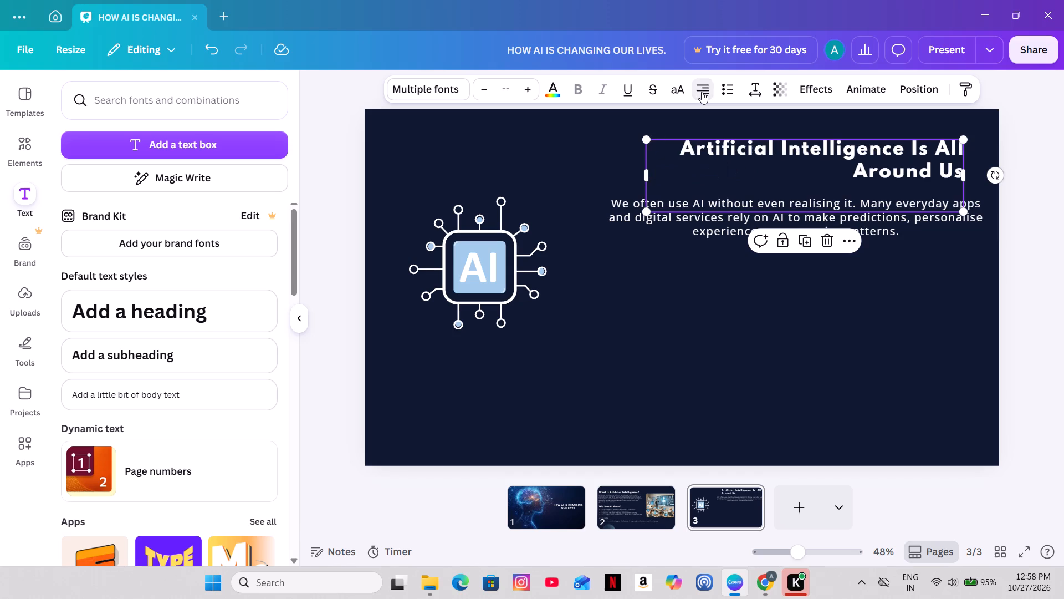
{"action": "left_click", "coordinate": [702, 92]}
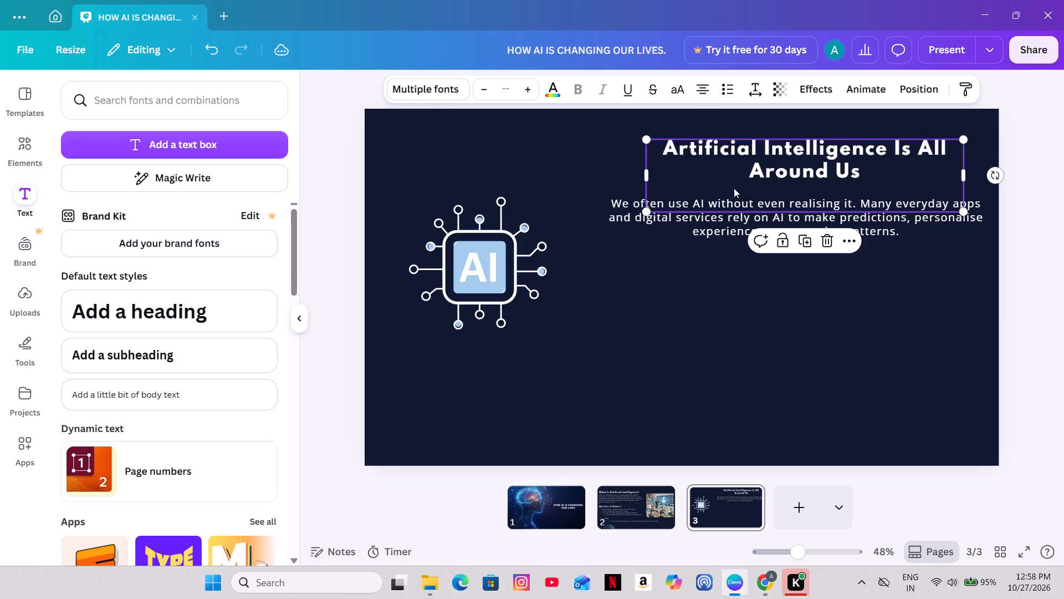
Left-align the paragraph beneath the heading.
{"action": "left_click", "coordinate": [740, 240]}
{"action": "left_click", "coordinate": [708, 91]}
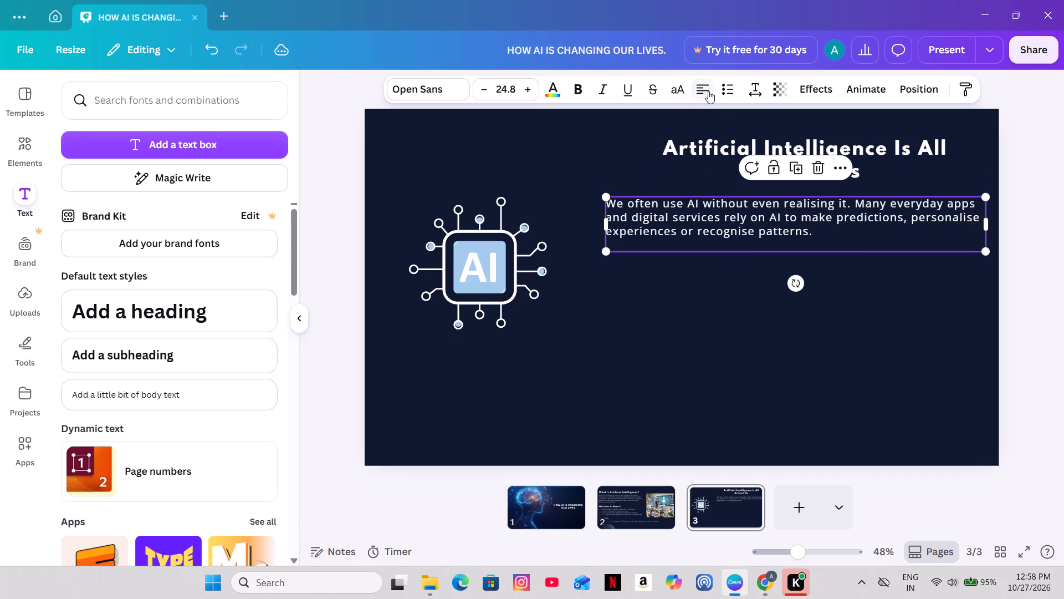
{"action": "left_click", "coordinate": [1009, 195]}
Move the left-aligned paragraph slightly up and to the right, directly beneath the heading's second line.
{"action": "left_click_drag", "start_coordinate": [731, 226], "coordinate": [750, 226]}
{"action": "left_click_drag", "start_coordinate": [750, 226], "coordinate": [783, 220]}
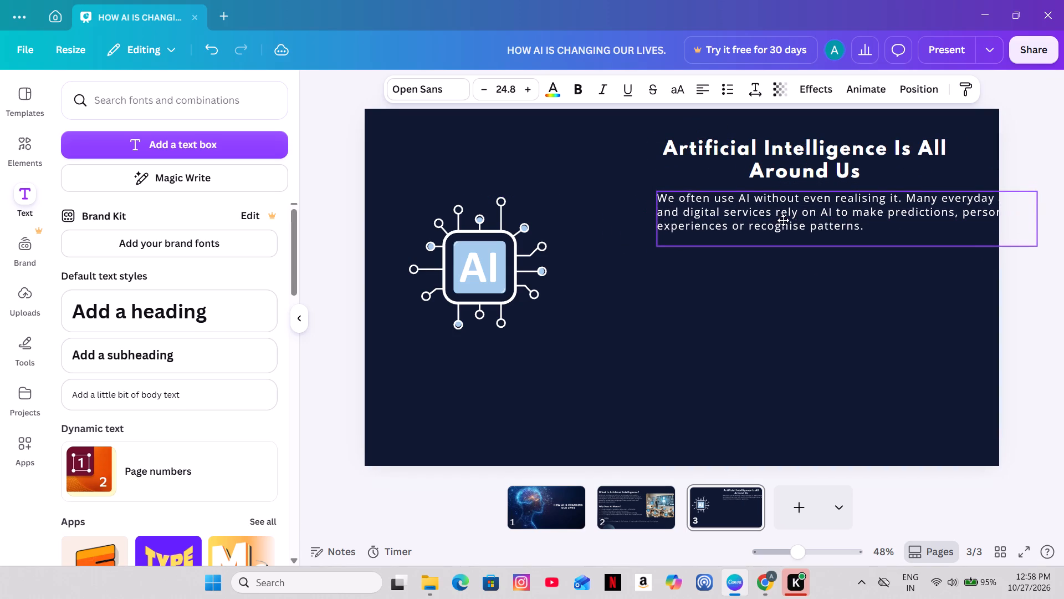
{"action": "left_click_drag", "start_coordinate": [783, 220], "coordinate": [734, 217]}
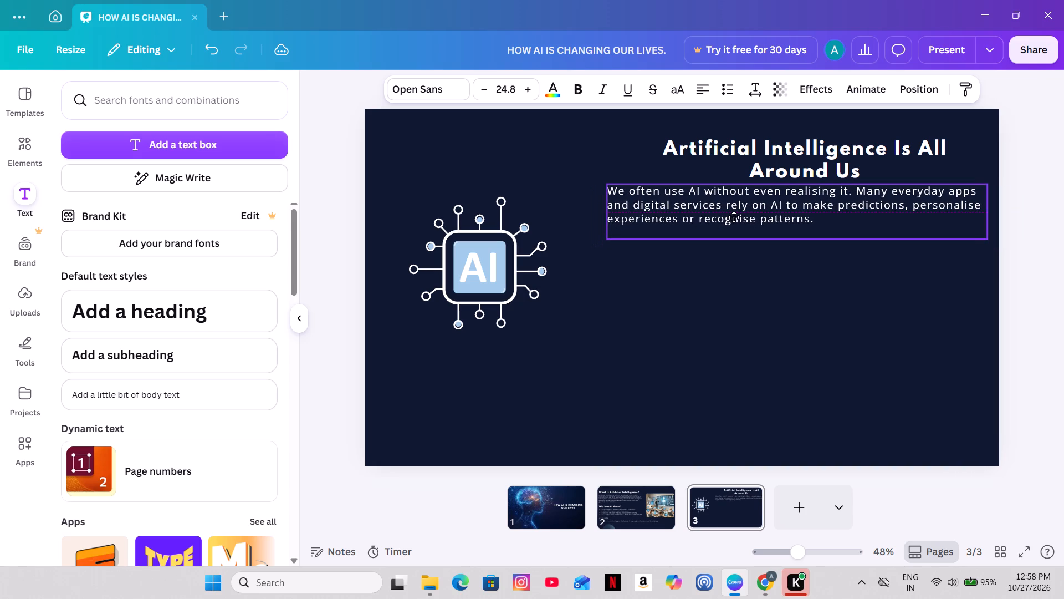
{"action": "left_click_drag", "start_coordinate": [734, 217], "coordinate": [738, 215]}
{"action": "left_click", "coordinate": [738, 215]}
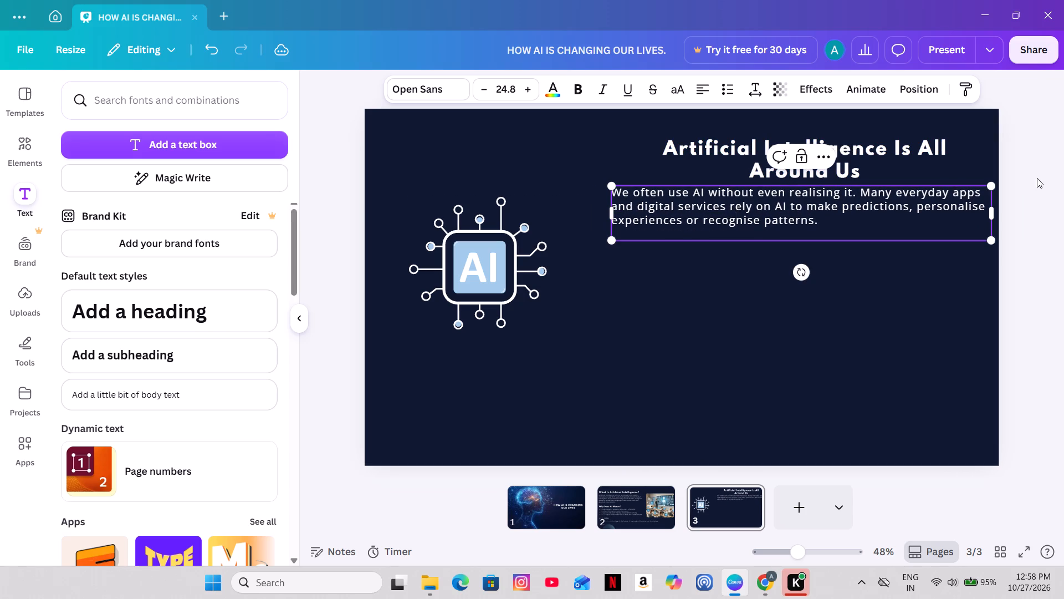
{"action": "left_click", "coordinate": [1037, 178]}
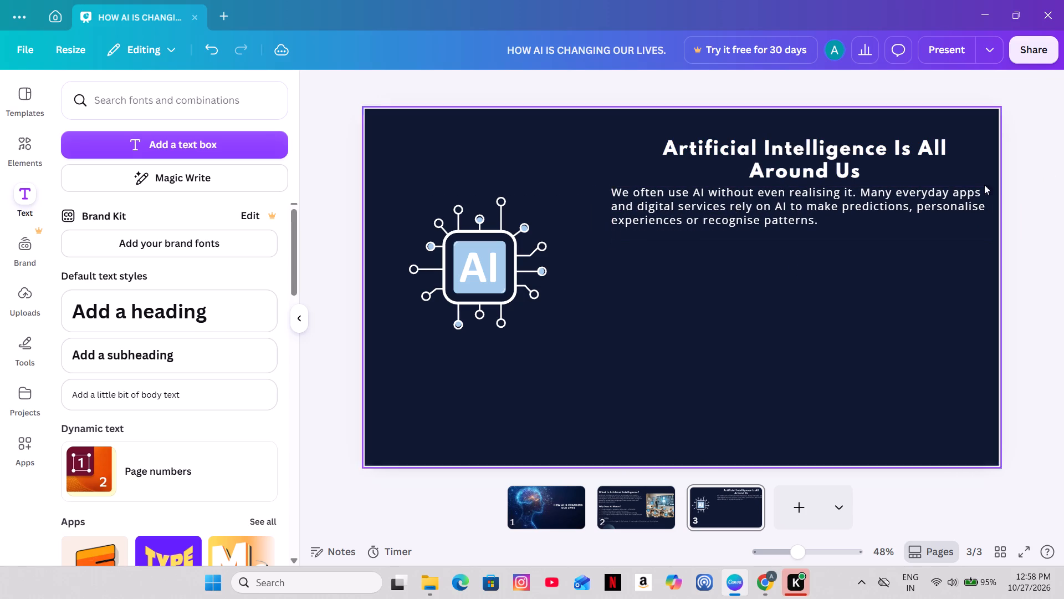
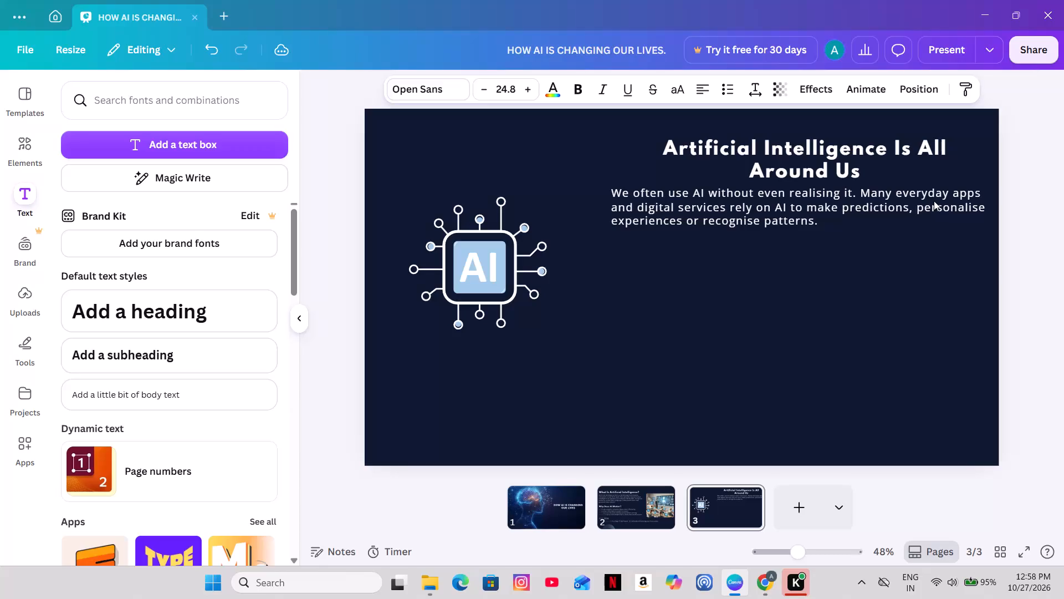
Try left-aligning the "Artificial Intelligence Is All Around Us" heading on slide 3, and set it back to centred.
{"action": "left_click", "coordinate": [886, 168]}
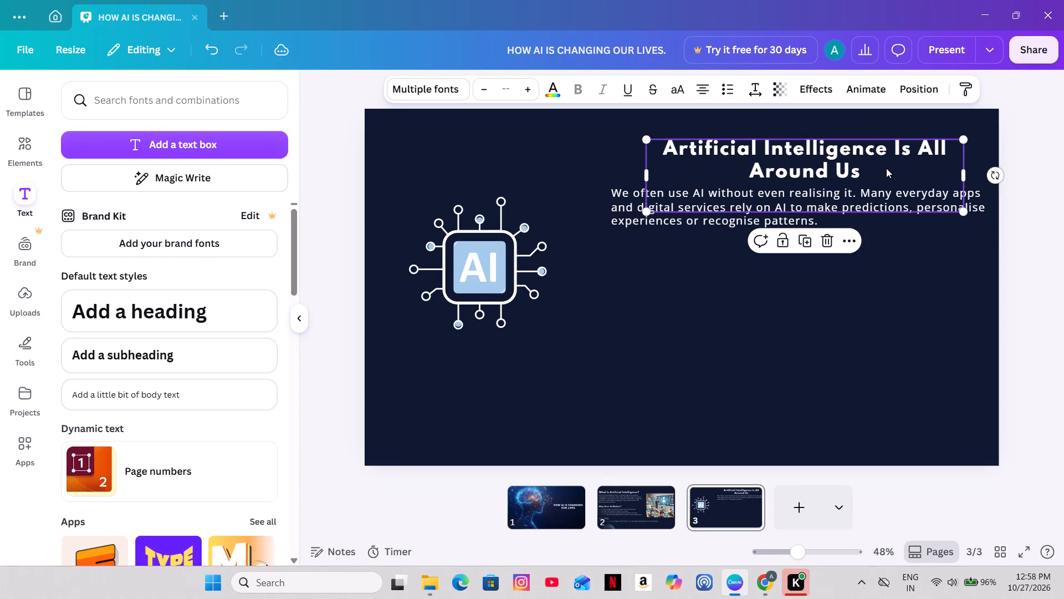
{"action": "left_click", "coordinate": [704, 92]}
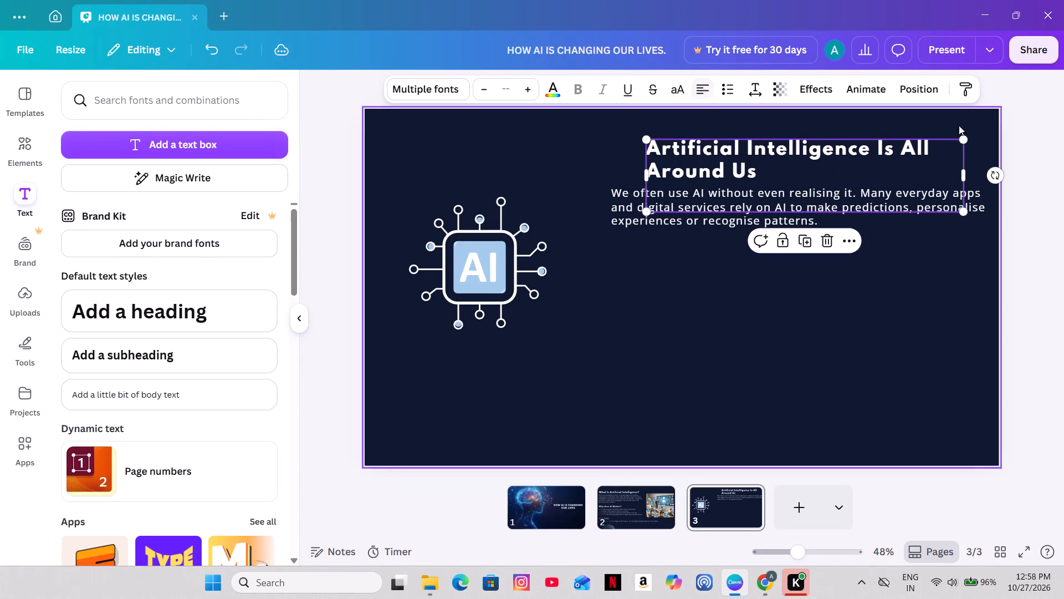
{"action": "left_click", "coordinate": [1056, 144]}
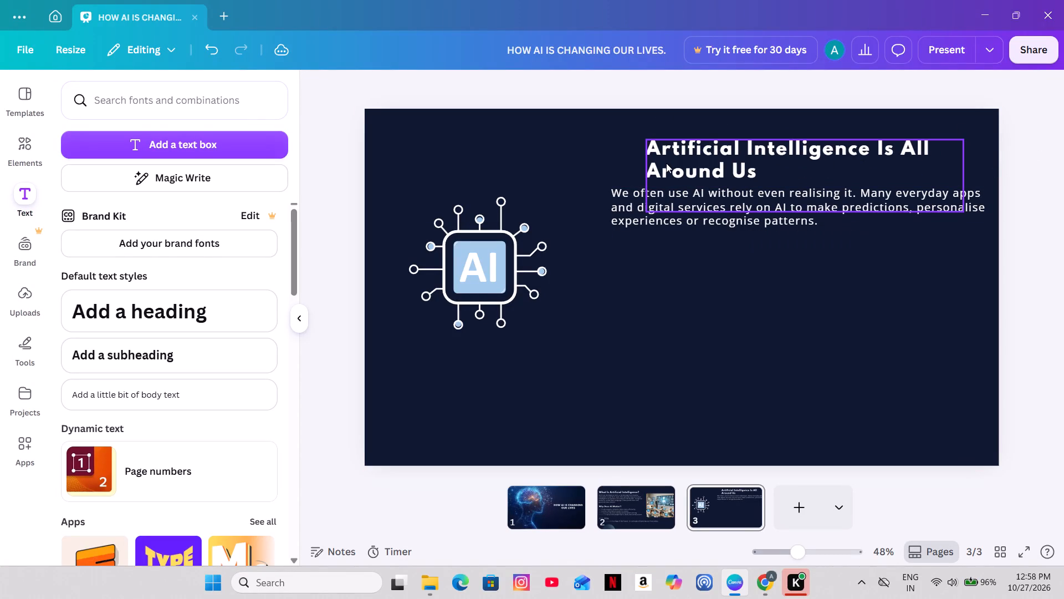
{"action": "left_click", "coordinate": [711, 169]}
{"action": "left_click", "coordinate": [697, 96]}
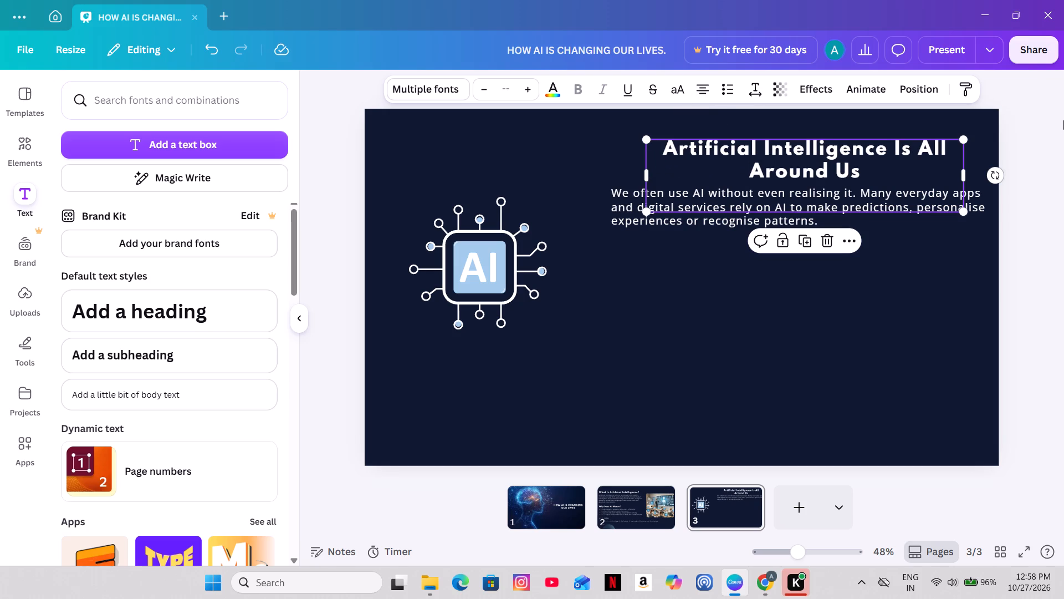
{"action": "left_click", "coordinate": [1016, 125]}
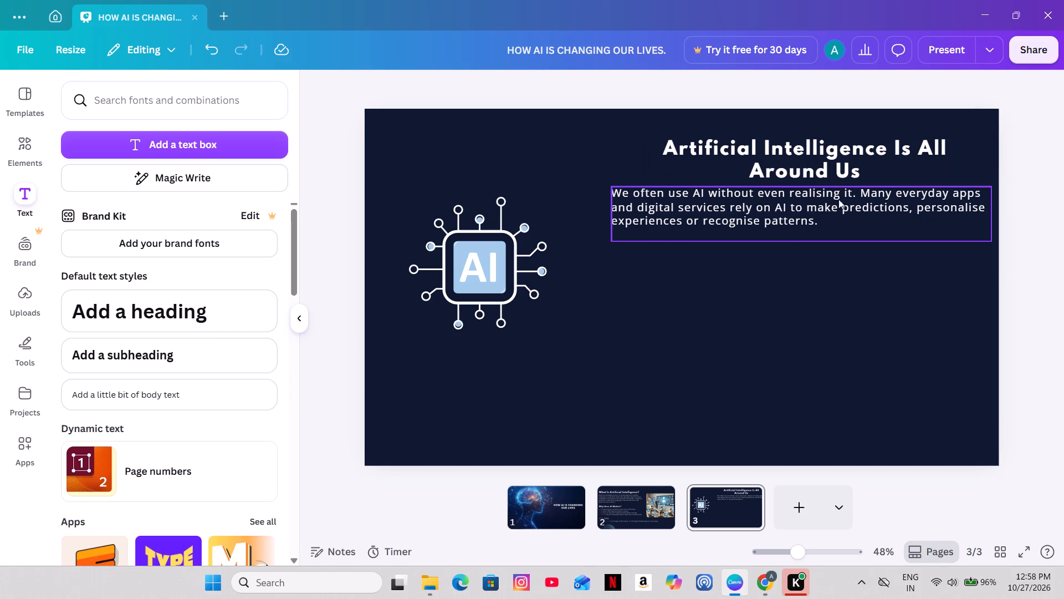
Nudge the body paragraph beneath the slide 3 heading down by one increment.
{"action": "left_click", "coordinate": [762, 217]}
{"action": "key", "text": "Down"}
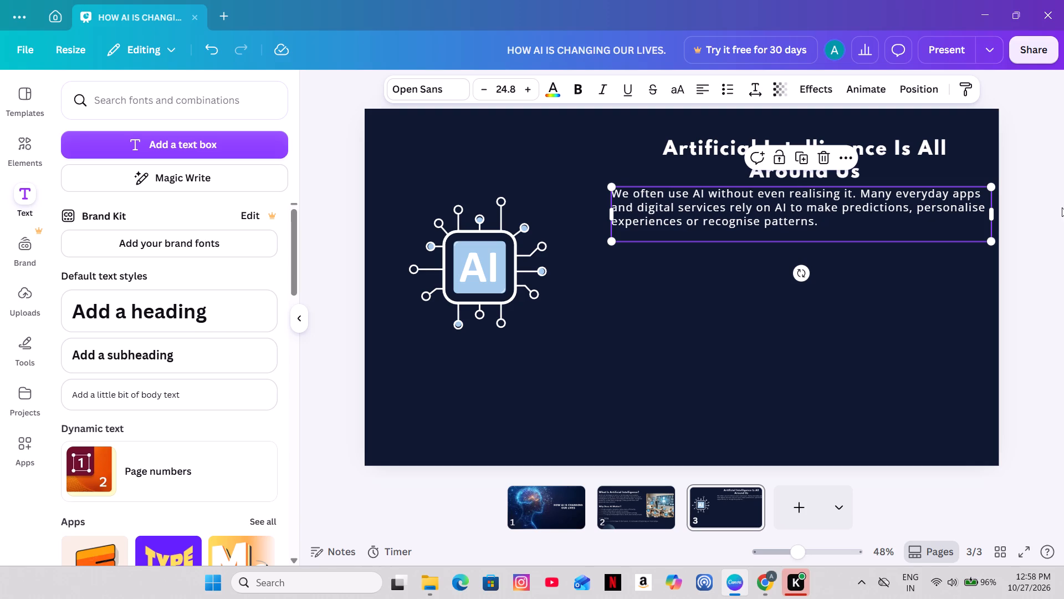
{"action": "left_click", "coordinate": [1019, 275]}
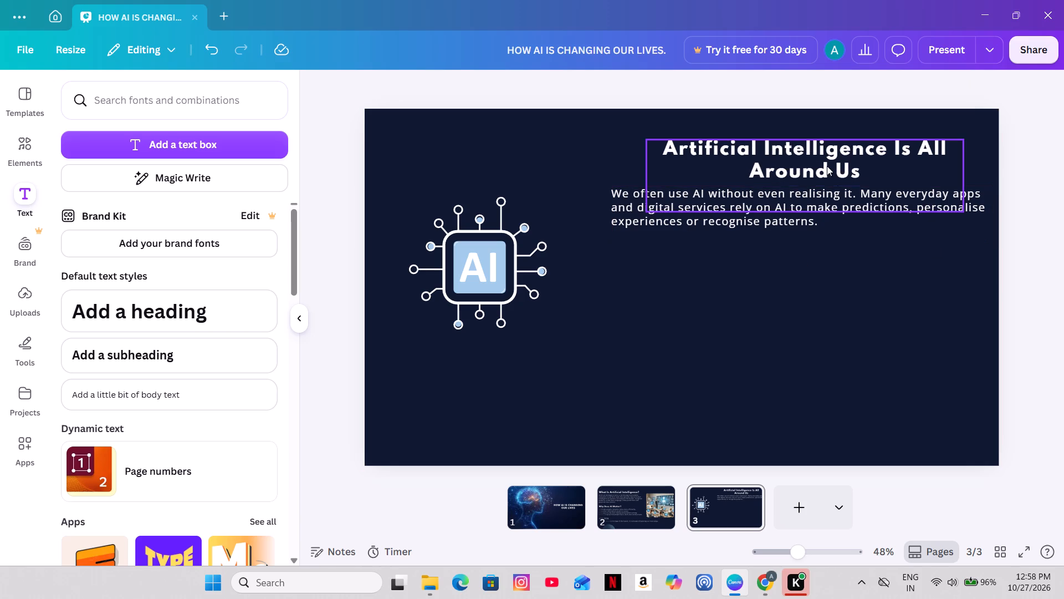
Nudge the "Artificial Intelligence Is All Around Us" heading slightly left and a touch upward on the slide.
{"action": "left_click", "coordinate": [816, 151]}
{"action": "key", "text": "Left"}
{"action": "key", "text": "Left"}
{"action": "key", "text": "Left"}
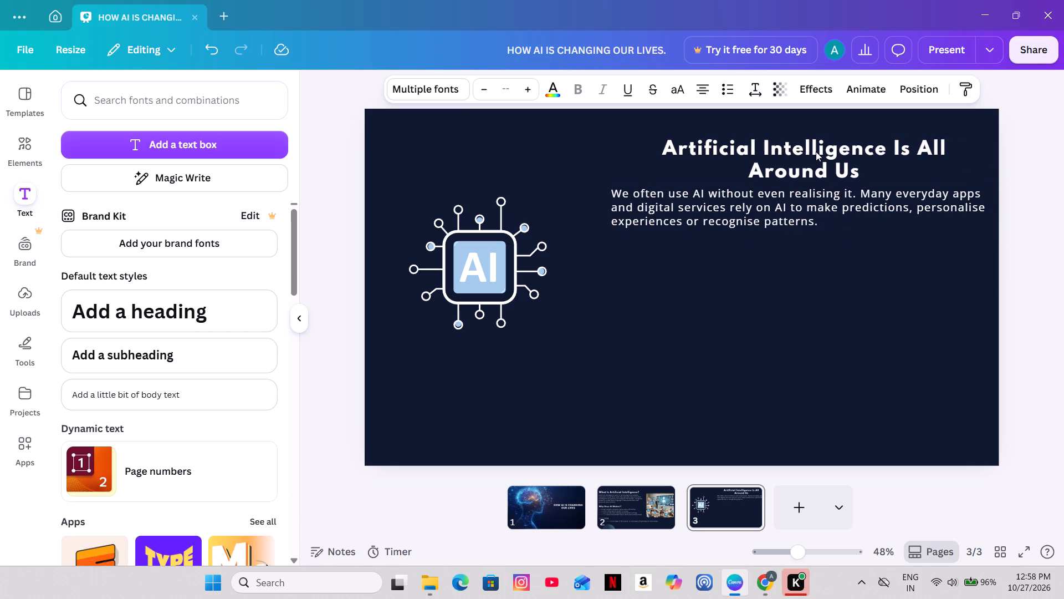
{"action": "key", "text": "Left"}
{"action": "key", "text": "Left"}
{"action": "key", "text": "Left"}
{"action": "key", "text": "Left"}
{"action": "key", "text": "Left"}
{"action": "key", "text": "Left"}
{"action": "key", "text": "Left"}
{"action": "key", "text": "Left"}
{"action": "key", "text": "Left"}
{"action": "key", "text": "Left"}
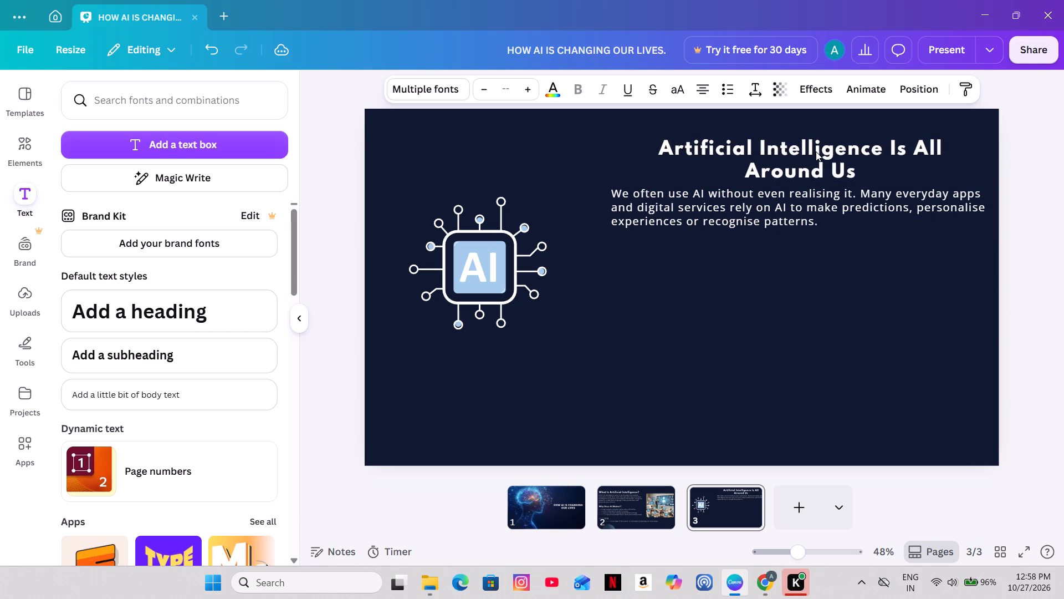
{"action": "key", "text": "Left"}
{"action": "key", "text": "Left"}
{"action": "key", "text": "Left"}
{"action": "key", "text": "Left"}
{"action": "key", "text": "Left"}
{"action": "key", "text": "Left"}
{"action": "key", "text": "Left"}
{"action": "key", "text": "Left"}
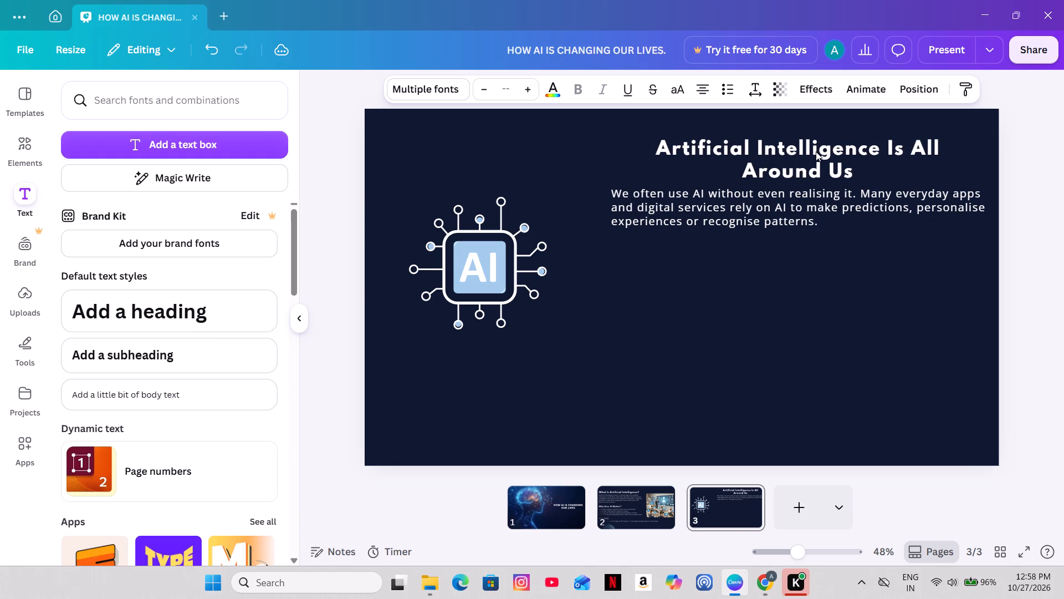
{"action": "key", "text": "Up"}
{"action": "key", "text": "Up"}
{"action": "key", "text": "Up"}
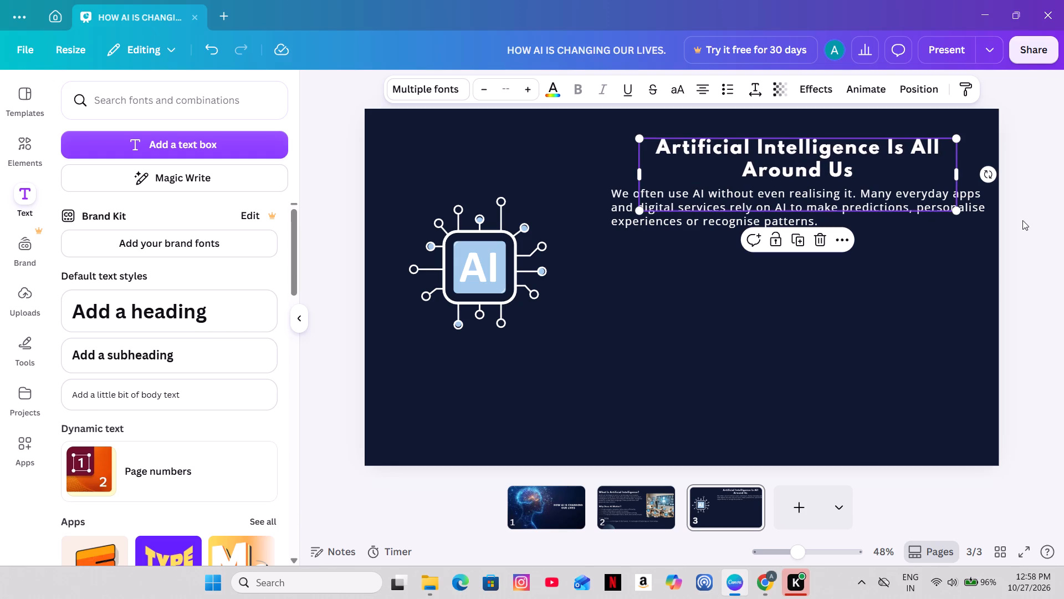
{"action": "left_click", "coordinate": [1036, 248]}
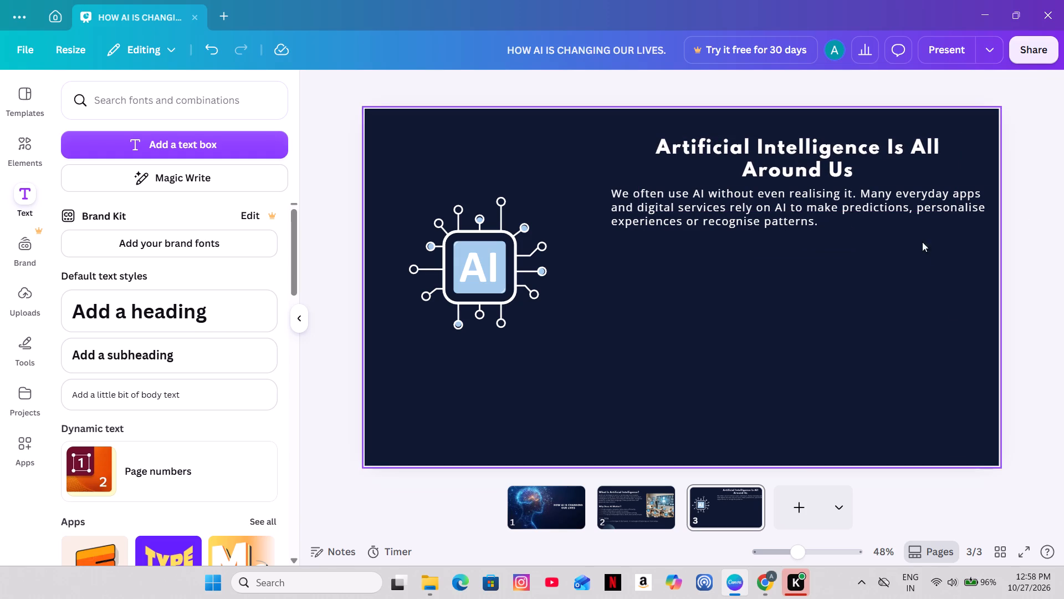
Nudge the "We often use AI" body paragraph slightly left beneath the heading.
{"action": "left_click", "coordinate": [829, 207]}
{"action": "key", "text": "Left"}
{"action": "key", "text": "Left"}
{"action": "key", "text": "Left"}
{"action": "key", "text": "Left"}
{"action": "key", "text": "Left"}
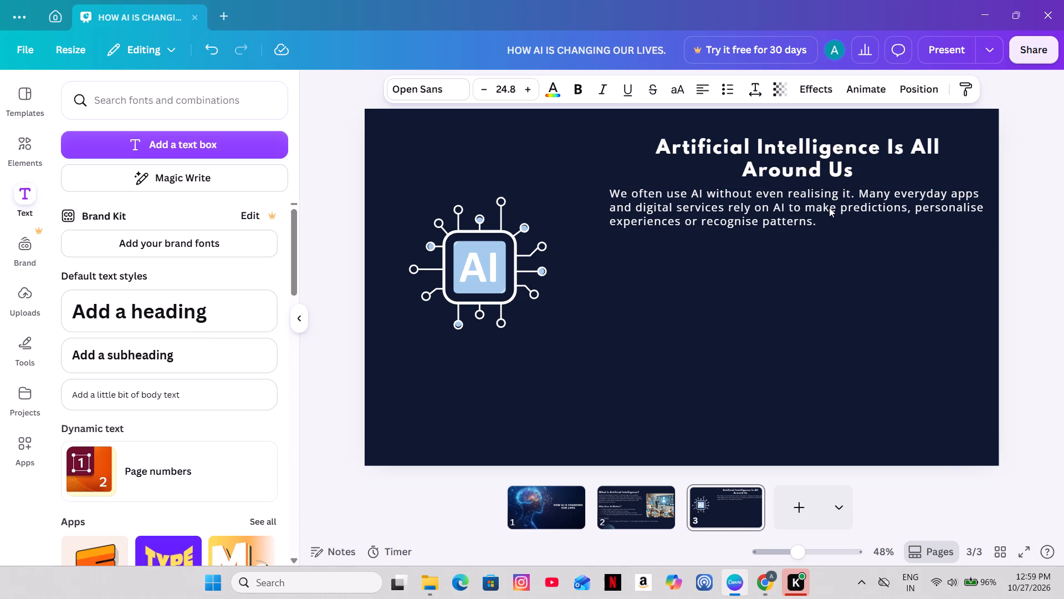
{"action": "key", "text": "Left"}
{"action": "key", "text": "Left"}
{"action": "key", "text": "Left"}
{"action": "key", "text": "Left"}
{"action": "key", "text": "Left"}
{"action": "key", "text": "Left"}
{"action": "key", "text": "Left"}
{"action": "key", "text": "Left"}
{"action": "key", "text": "Left"}
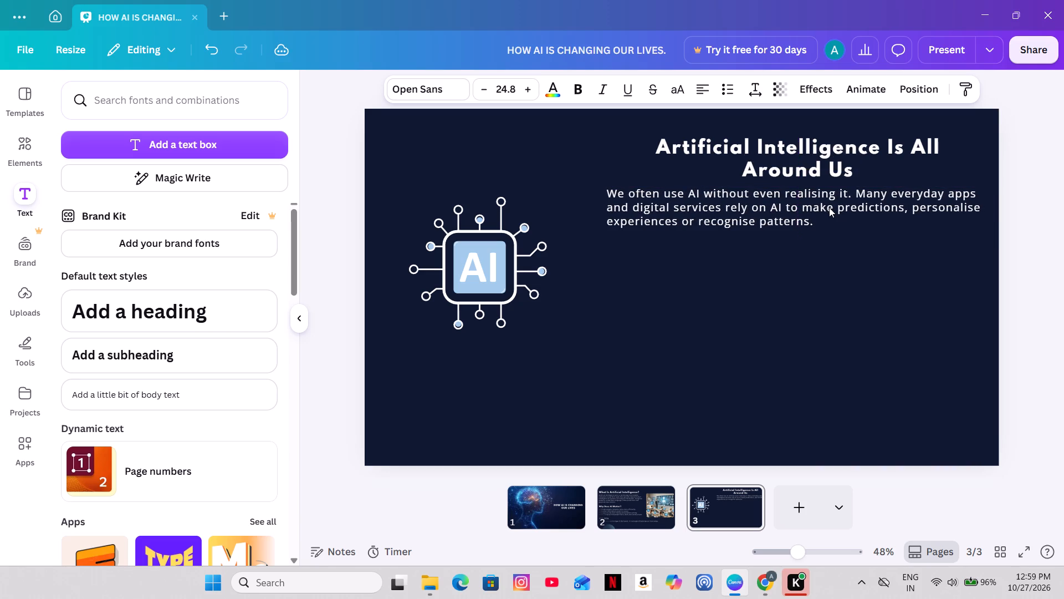
{"action": "key", "text": "Left"}
{"action": "key", "text": "Left"}
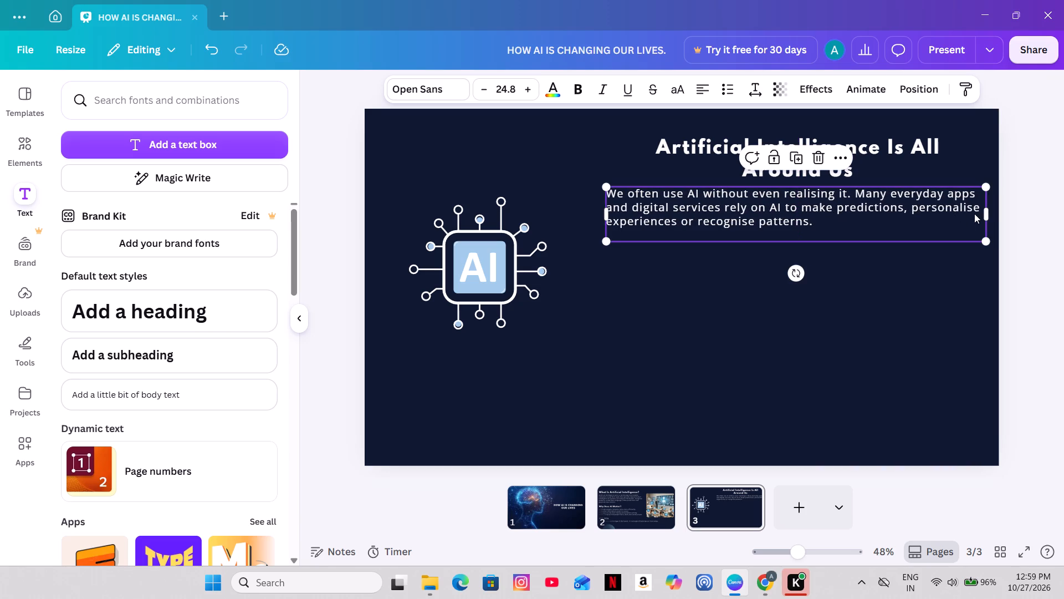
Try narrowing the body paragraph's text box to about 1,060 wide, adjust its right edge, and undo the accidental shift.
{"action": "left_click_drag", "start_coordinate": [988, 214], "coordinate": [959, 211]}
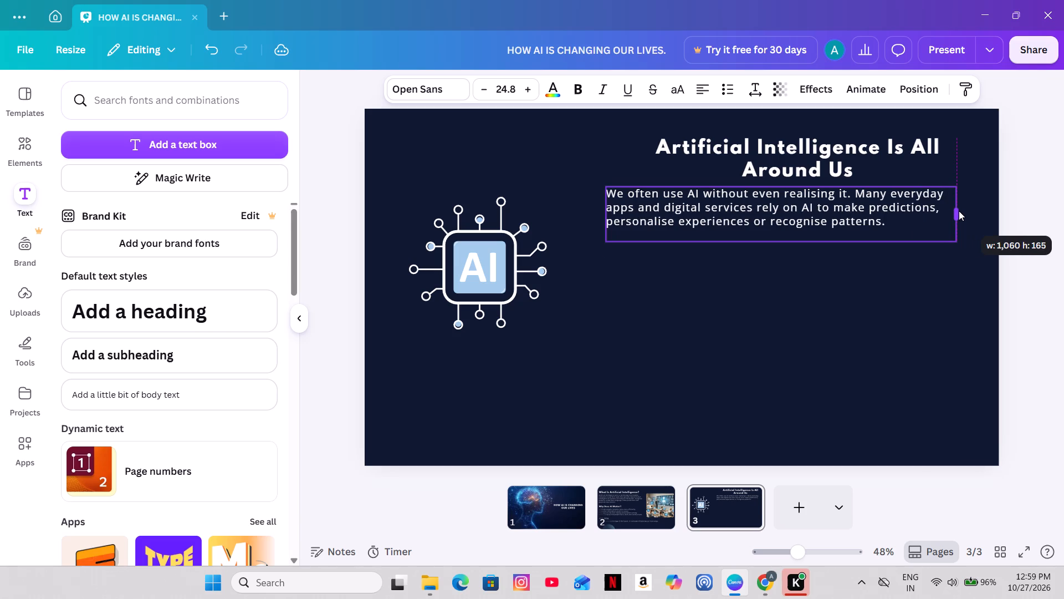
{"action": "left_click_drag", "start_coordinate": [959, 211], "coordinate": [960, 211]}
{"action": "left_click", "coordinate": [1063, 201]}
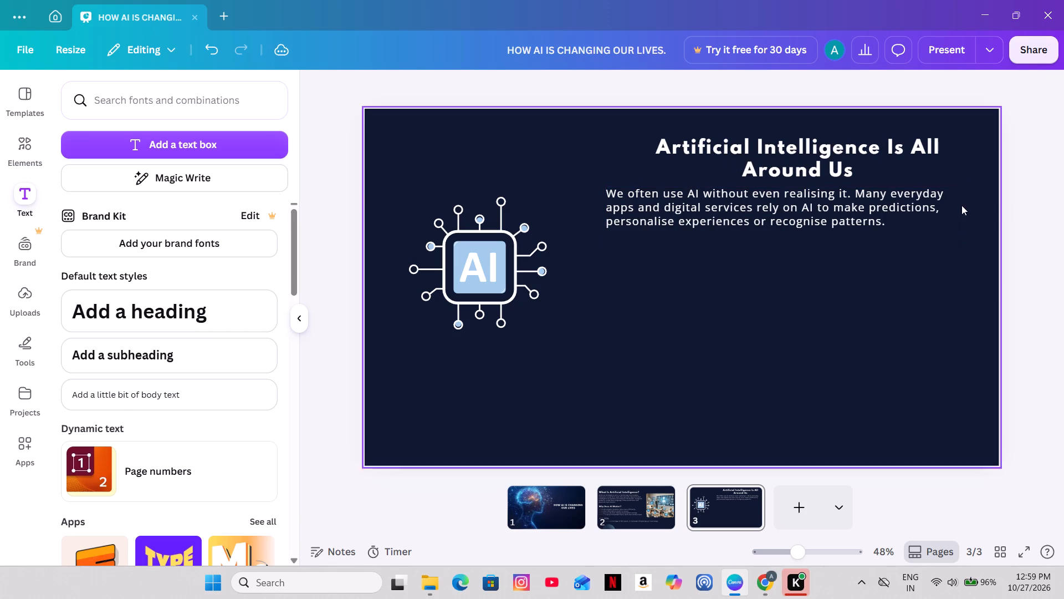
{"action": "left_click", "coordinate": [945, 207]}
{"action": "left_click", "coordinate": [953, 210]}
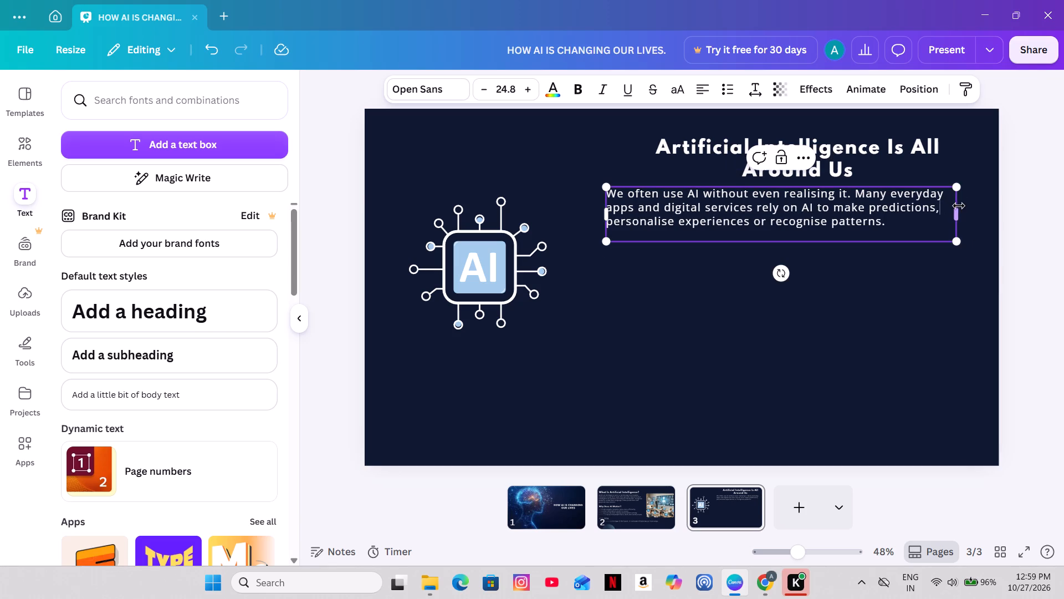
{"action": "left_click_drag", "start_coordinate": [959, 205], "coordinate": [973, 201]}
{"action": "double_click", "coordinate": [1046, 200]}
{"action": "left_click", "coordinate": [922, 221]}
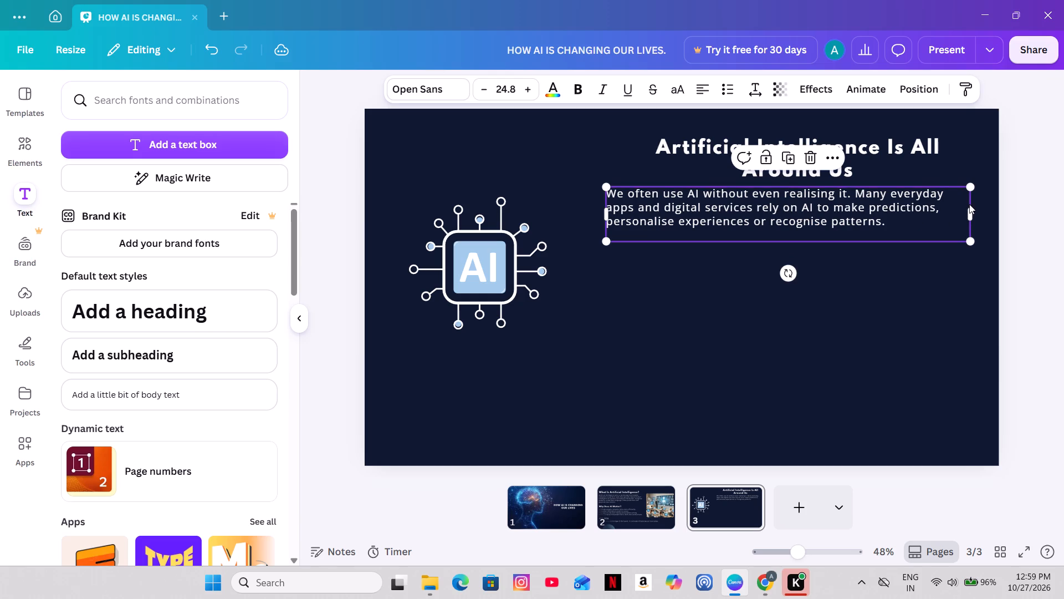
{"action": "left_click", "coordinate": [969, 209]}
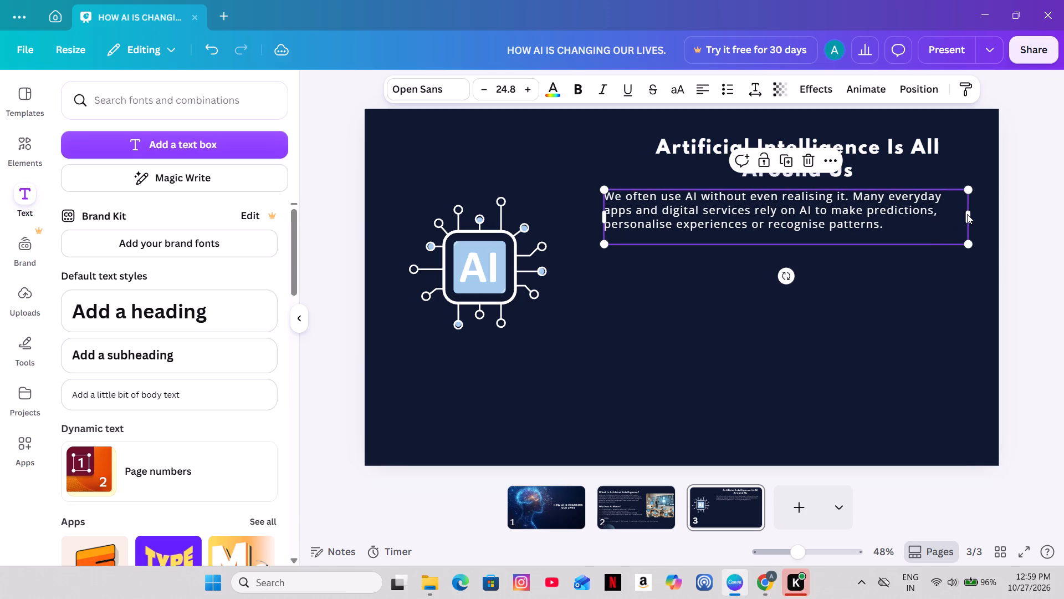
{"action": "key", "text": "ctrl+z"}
Widen the body paragraph's text box from its right edge so the first line runs through "everyday apps".
{"action": "left_click_drag", "start_coordinate": [971, 216], "coordinate": [1000, 214]}
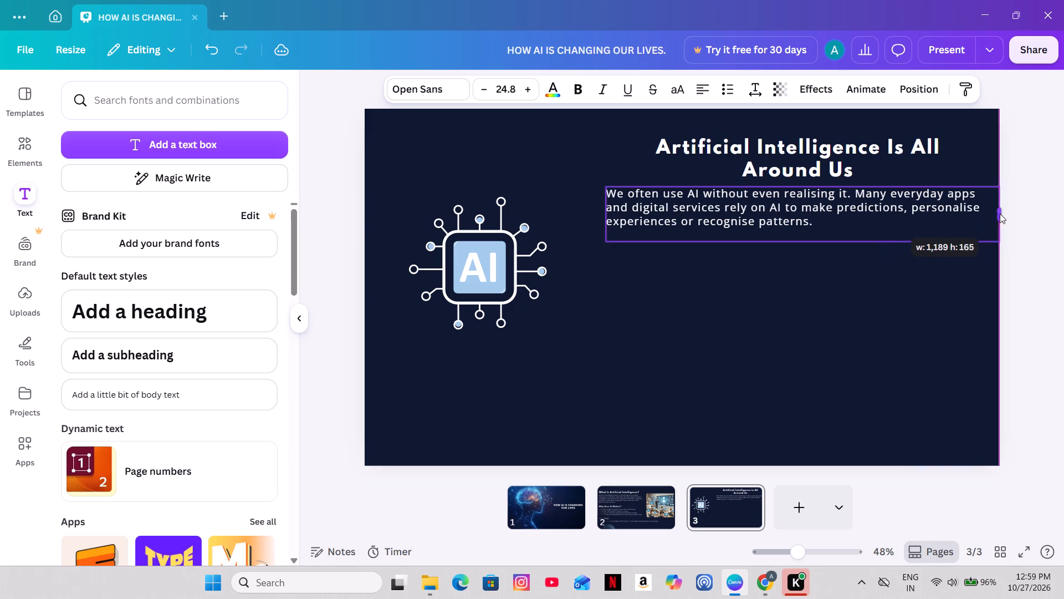
{"action": "left_click_drag", "start_coordinate": [1000, 214], "coordinate": [985, 216]}
{"action": "left_click", "coordinate": [1050, 209]}
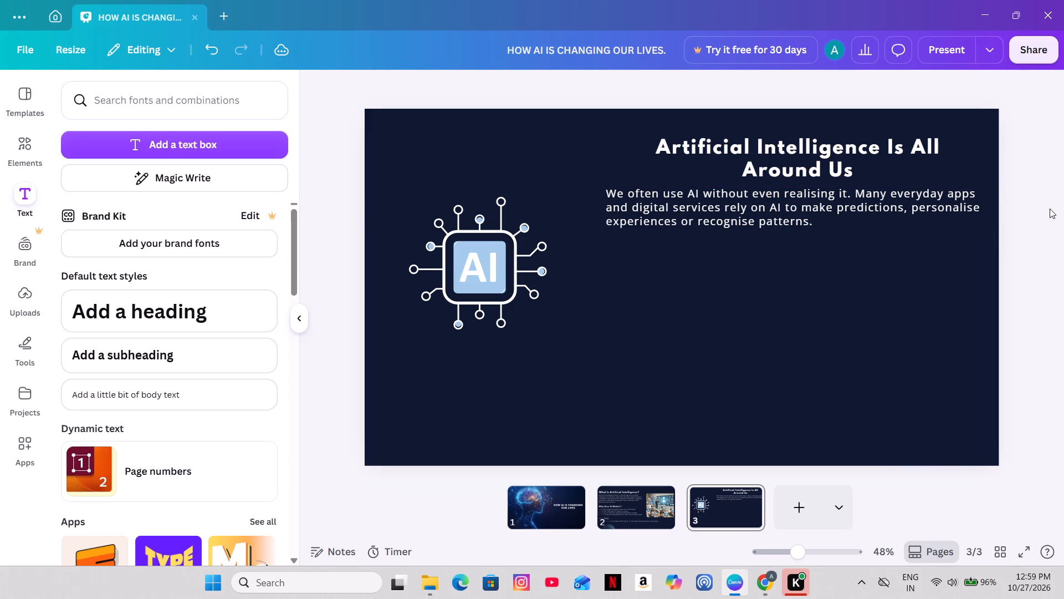
Nudge the "Artificial Intelligence Is All Around Us" heading further left to centre it over the body paragraph.
{"action": "left_click", "coordinate": [753, 163]}
{"action": "key", "text": "Left"}
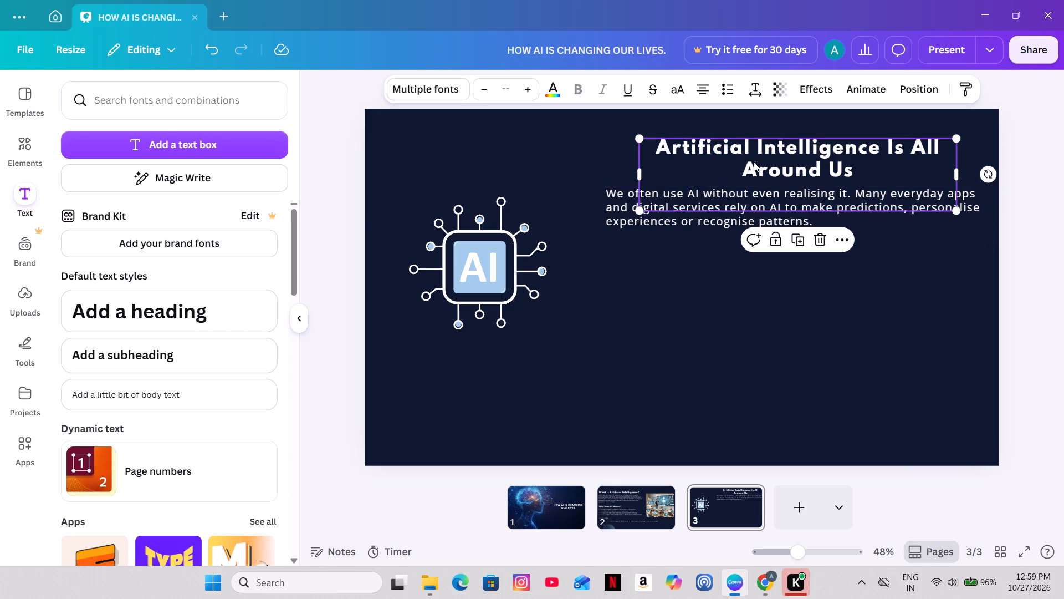
{"action": "key", "text": "Left"}
{"action": "key", "text": "Left"}
{"action": "key", "text": "Left"}
{"action": "key", "text": "Left"}
{"action": "key", "text": "Left"}
{"action": "key", "text": "Left"}
{"action": "key", "text": "Left"}
{"action": "key", "text": "Left"}
{"action": "key", "text": "Left"}
{"action": "key", "text": "Left"}
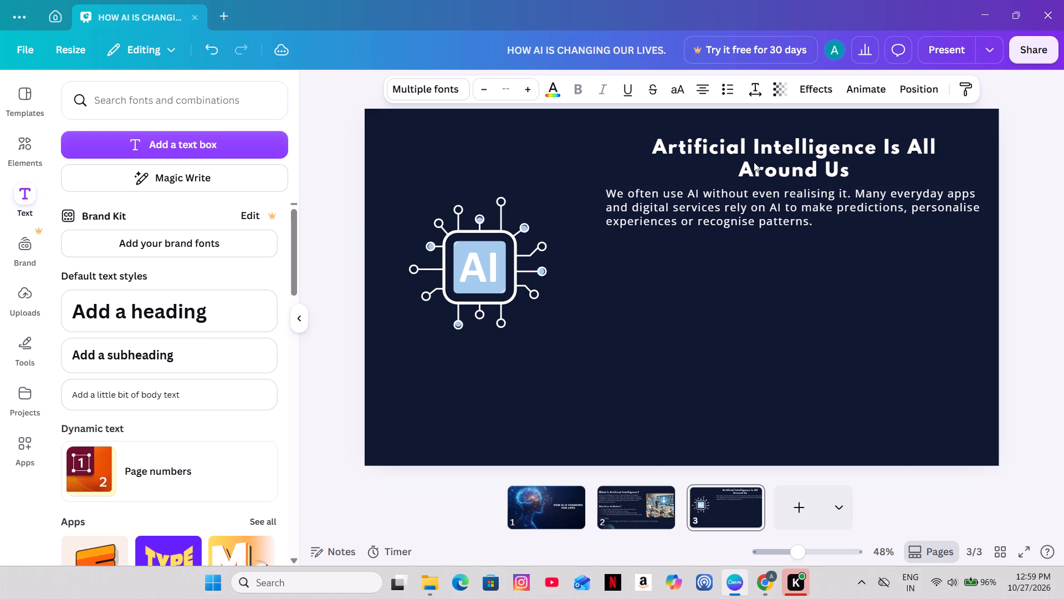
{"action": "key", "text": "Left"}
{"action": "key", "text": "Left"}
{"action": "key", "text": "Left"}
{"action": "key", "text": "Left"}
{"action": "key", "text": "Left"}
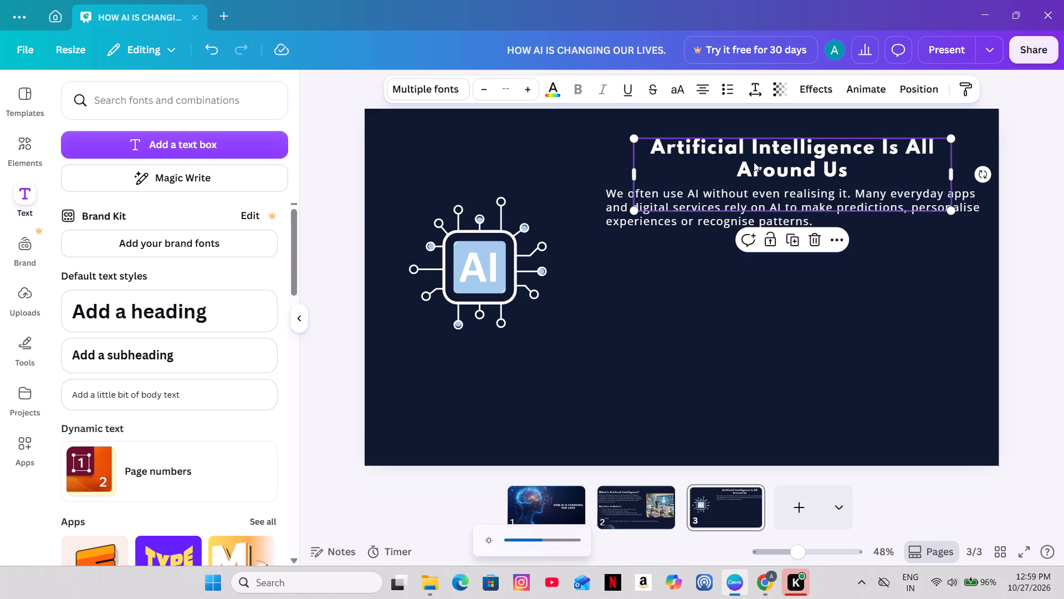
{"action": "key", "text": "Left"}
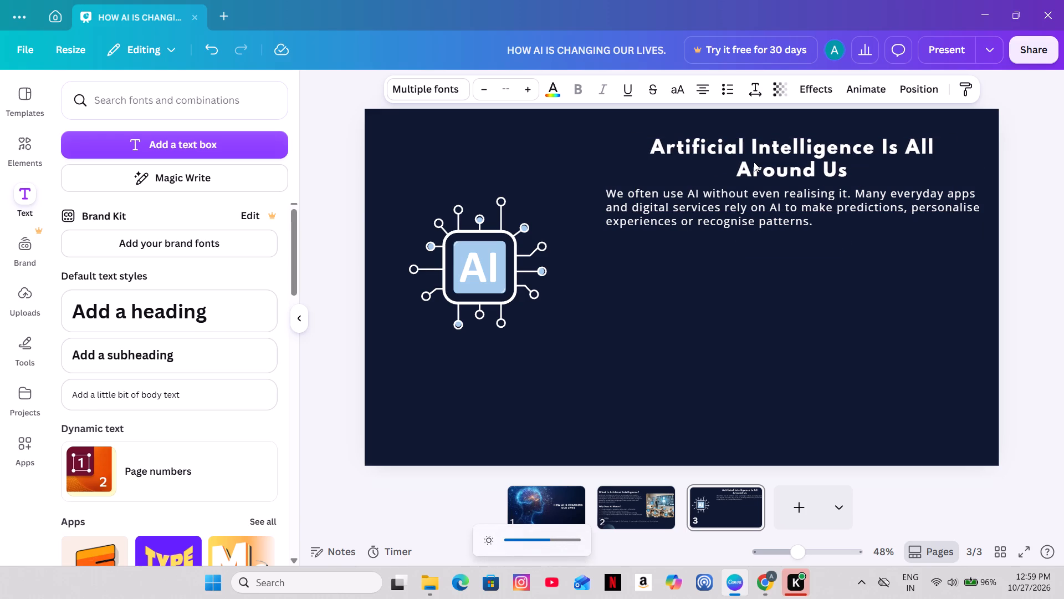
{"action": "key", "text": "Left"}
{"action": "key", "text": "Left"}
{"action": "key", "text": "Left"}
{"action": "key", "text": "Left"}
{"action": "key", "text": "Left"}
{"action": "key", "text": "Left"}
{"action": "key", "text": "Left"}
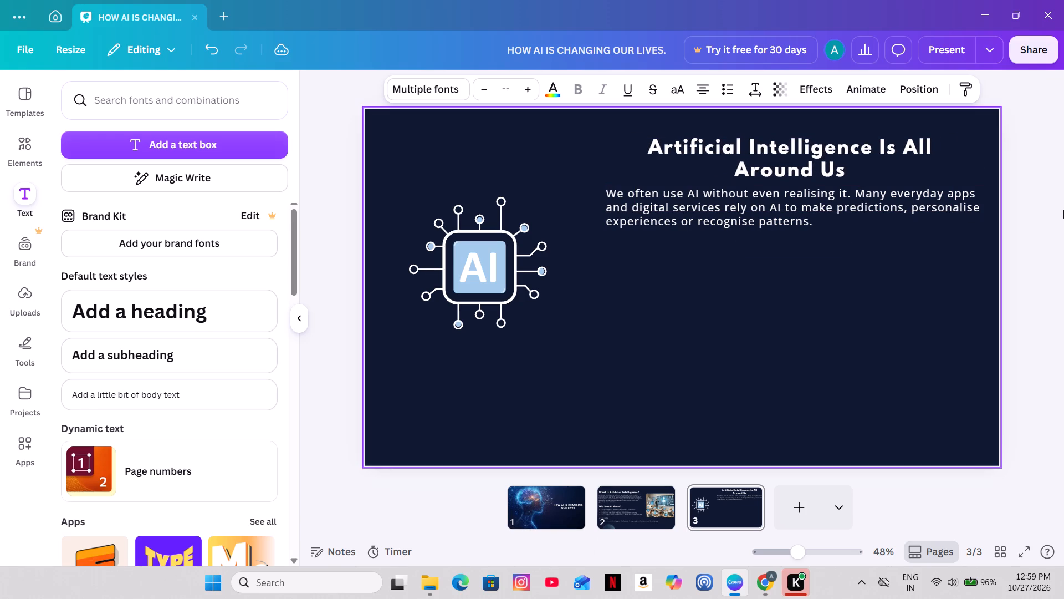
{"action": "key", "text": "Up"}
{"action": "left_click", "coordinate": [1038, 267]}
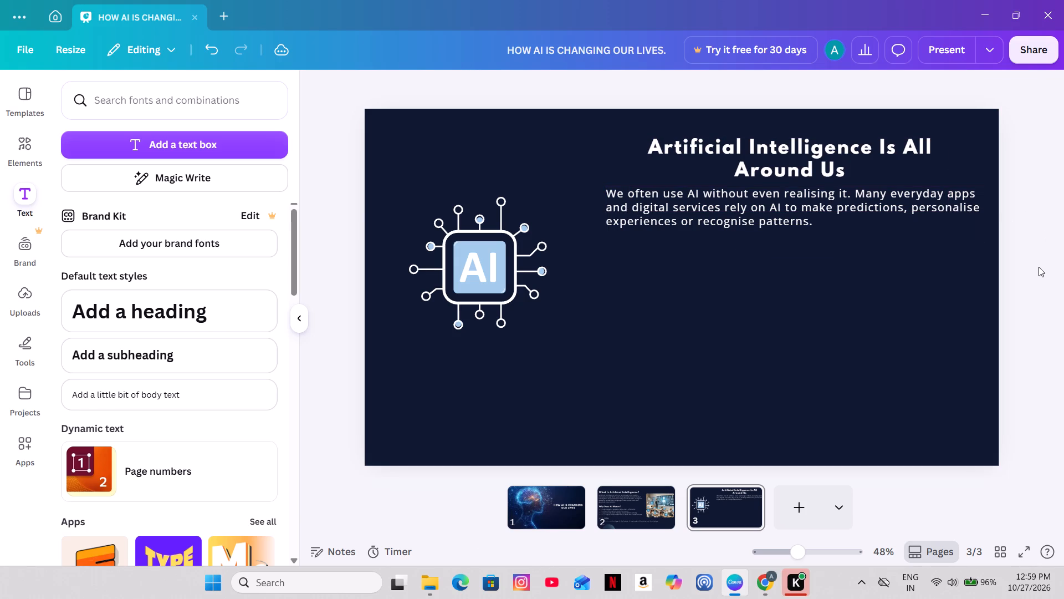
Nudge the body paragraph down three increments to add space below the heading.
{"action": "left_click", "coordinate": [795, 228]}
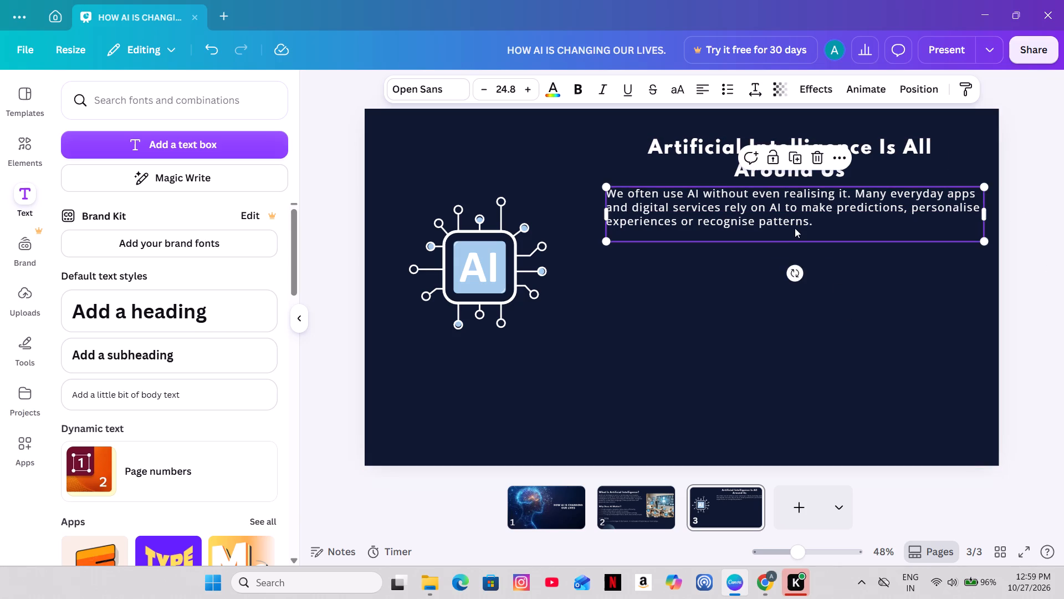
{"action": "key", "text": "Down"}
{"action": "key", "text": "Down"}
{"action": "key", "text": "Down"}
{"action": "left_click", "coordinate": [1063, 240]}
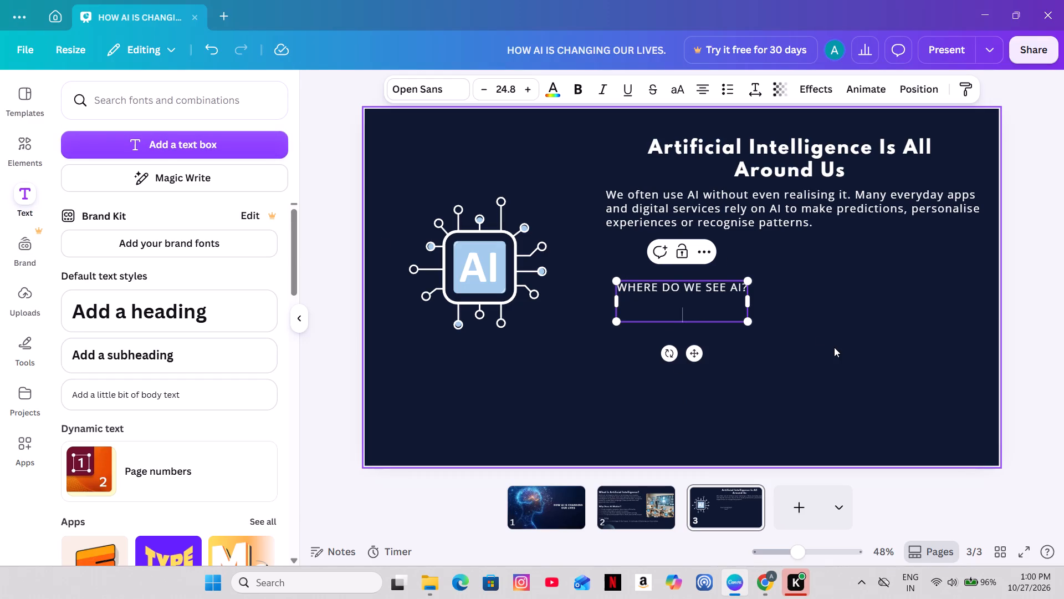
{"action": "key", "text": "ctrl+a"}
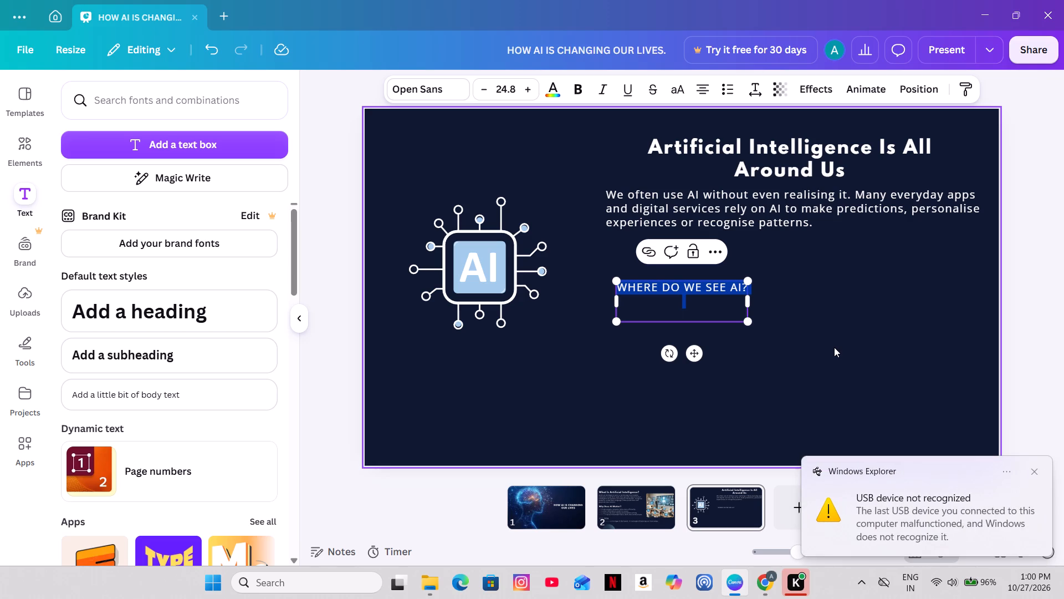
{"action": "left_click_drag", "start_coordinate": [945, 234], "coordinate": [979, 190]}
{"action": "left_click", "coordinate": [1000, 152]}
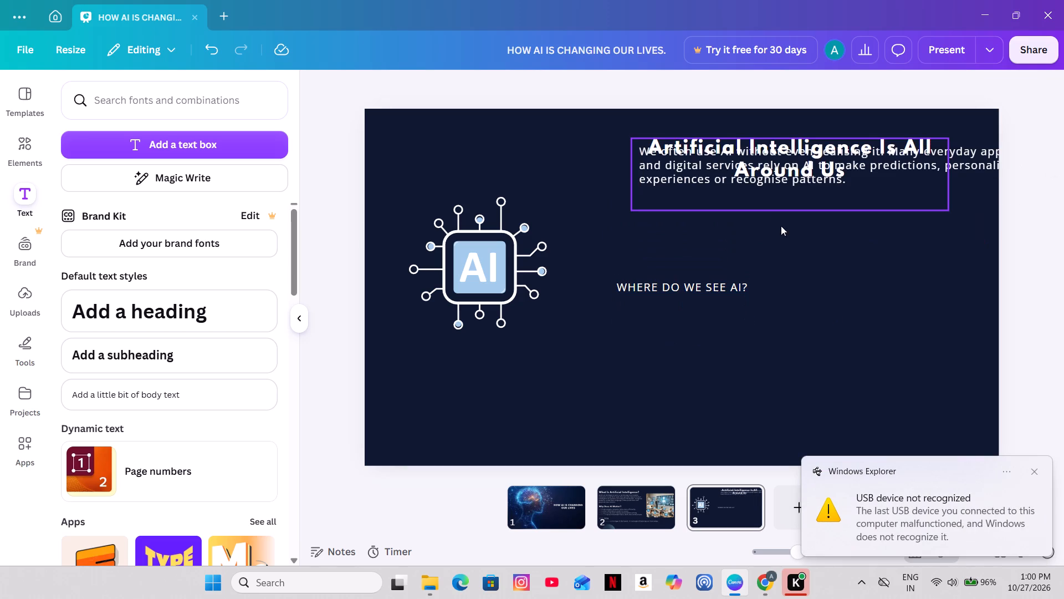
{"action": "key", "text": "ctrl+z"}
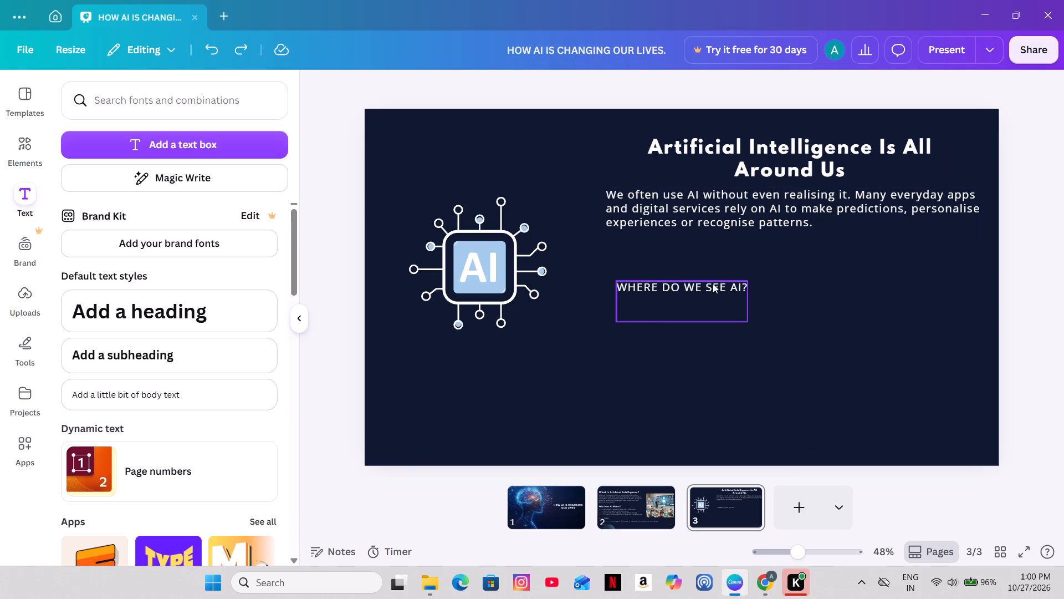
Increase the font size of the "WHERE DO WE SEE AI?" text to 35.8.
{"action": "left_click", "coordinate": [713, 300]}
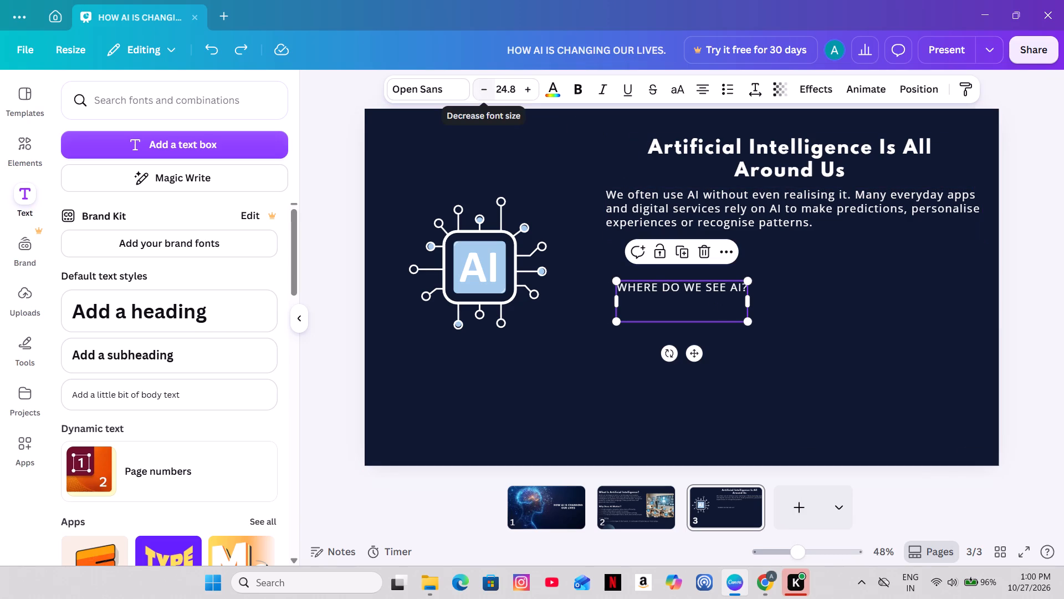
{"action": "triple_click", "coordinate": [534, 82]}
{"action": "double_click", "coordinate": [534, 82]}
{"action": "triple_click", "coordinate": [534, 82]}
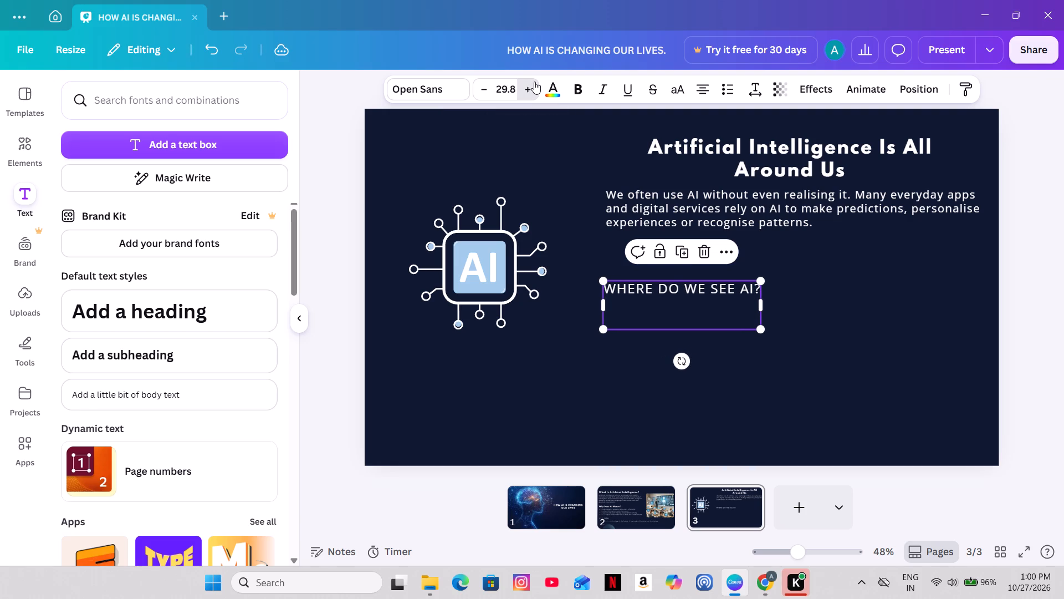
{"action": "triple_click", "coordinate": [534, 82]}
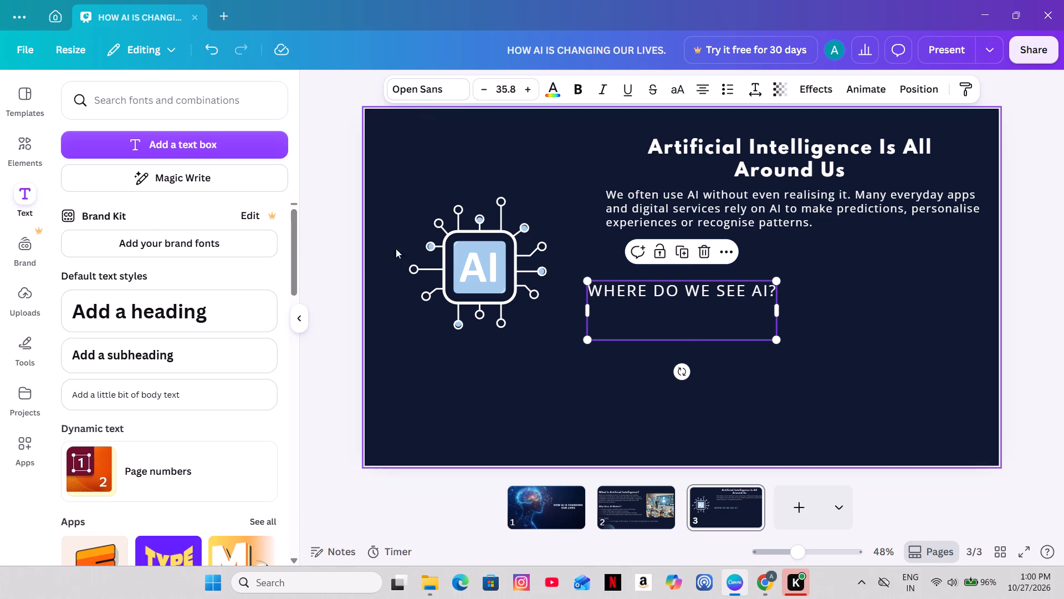
Change the font of the "WHERE DO WE SEE AI?" text to League Spartan.
{"action": "left_click", "coordinate": [418, 83]}
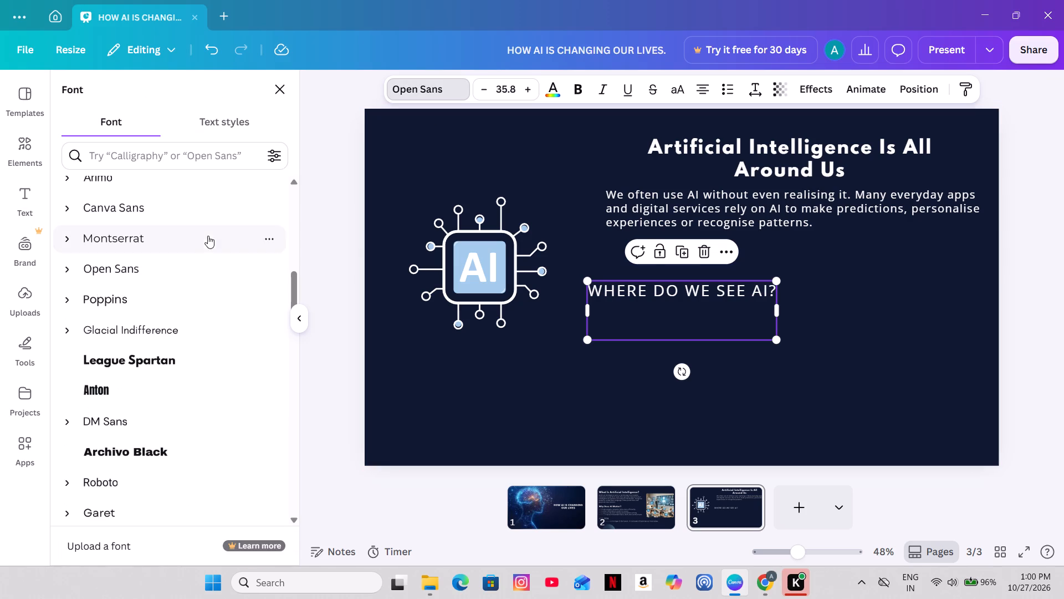
{"action": "scroll", "coordinate": [163, 298], "scroll_direction": "up", "scroll_amount": 2}
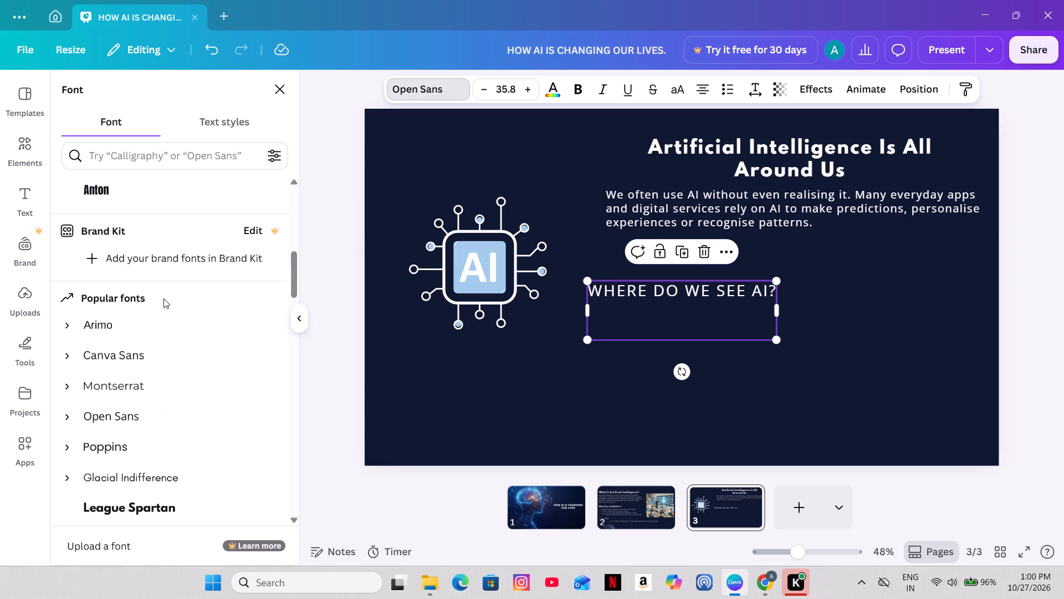
{"action": "left_click", "coordinate": [115, 416]}
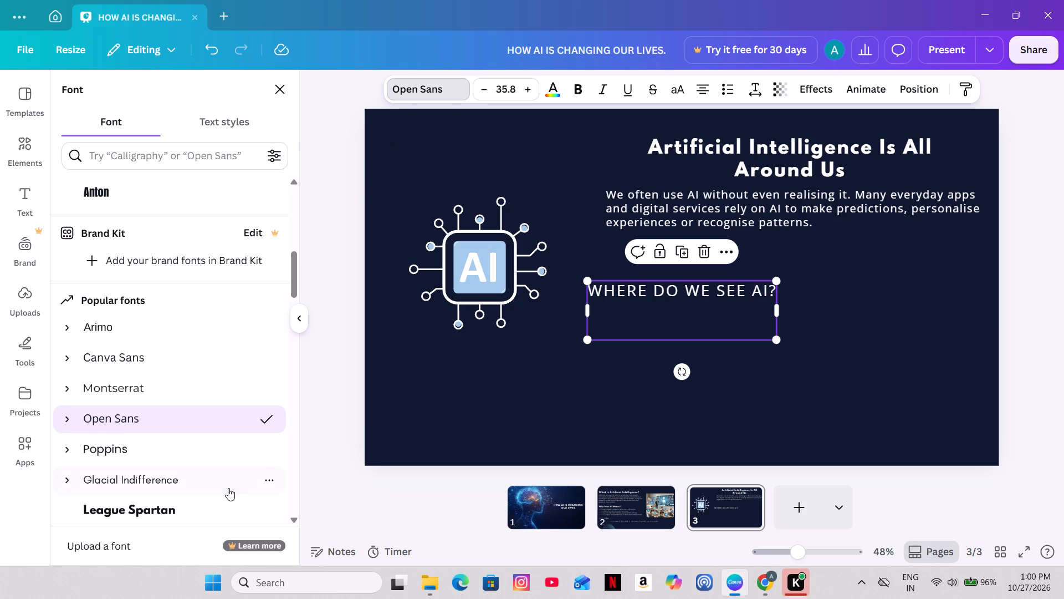
{"action": "left_click", "coordinate": [211, 512]}
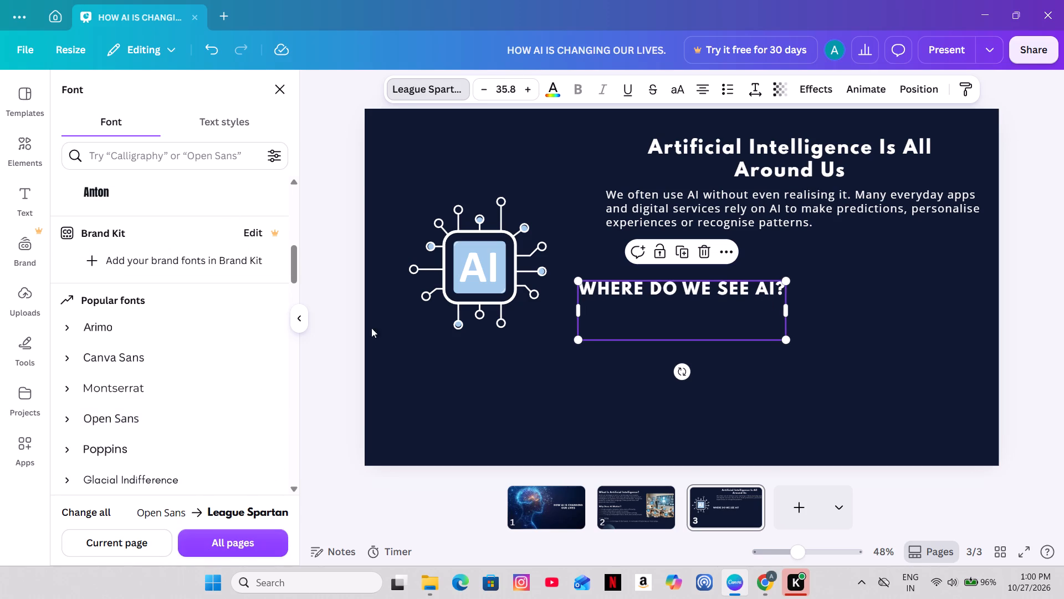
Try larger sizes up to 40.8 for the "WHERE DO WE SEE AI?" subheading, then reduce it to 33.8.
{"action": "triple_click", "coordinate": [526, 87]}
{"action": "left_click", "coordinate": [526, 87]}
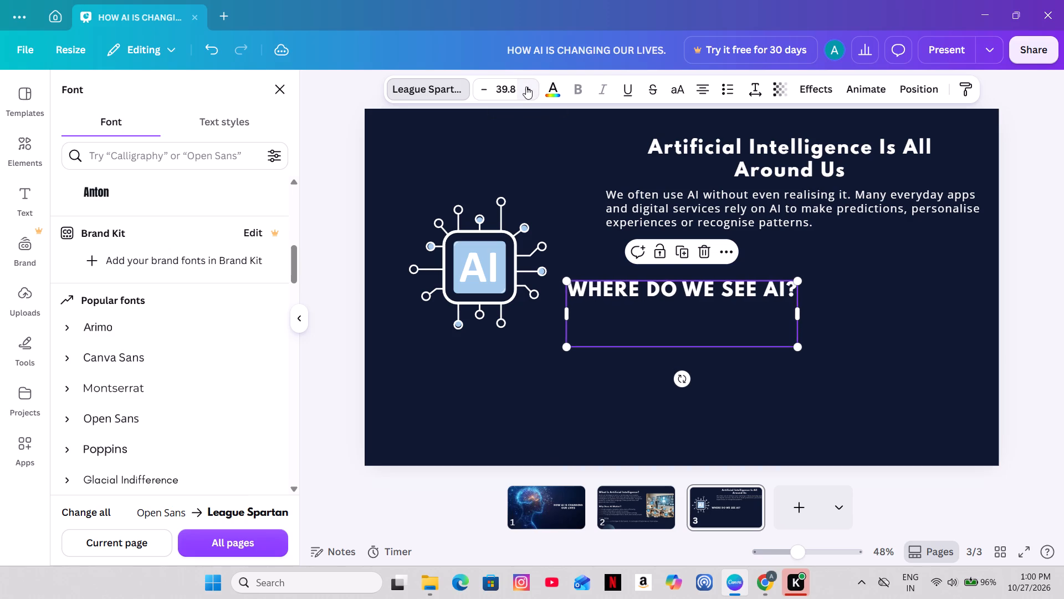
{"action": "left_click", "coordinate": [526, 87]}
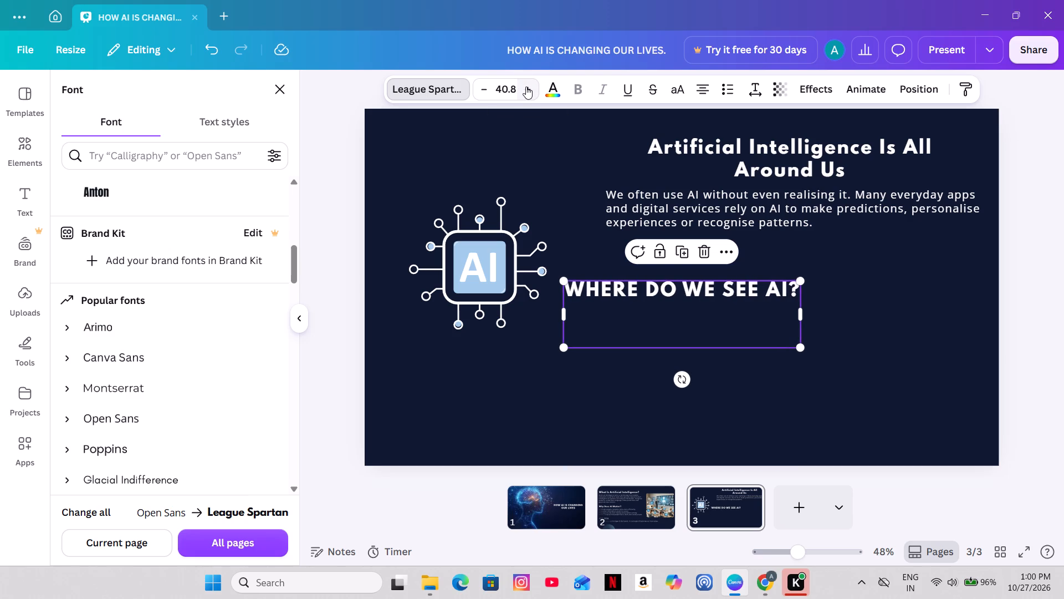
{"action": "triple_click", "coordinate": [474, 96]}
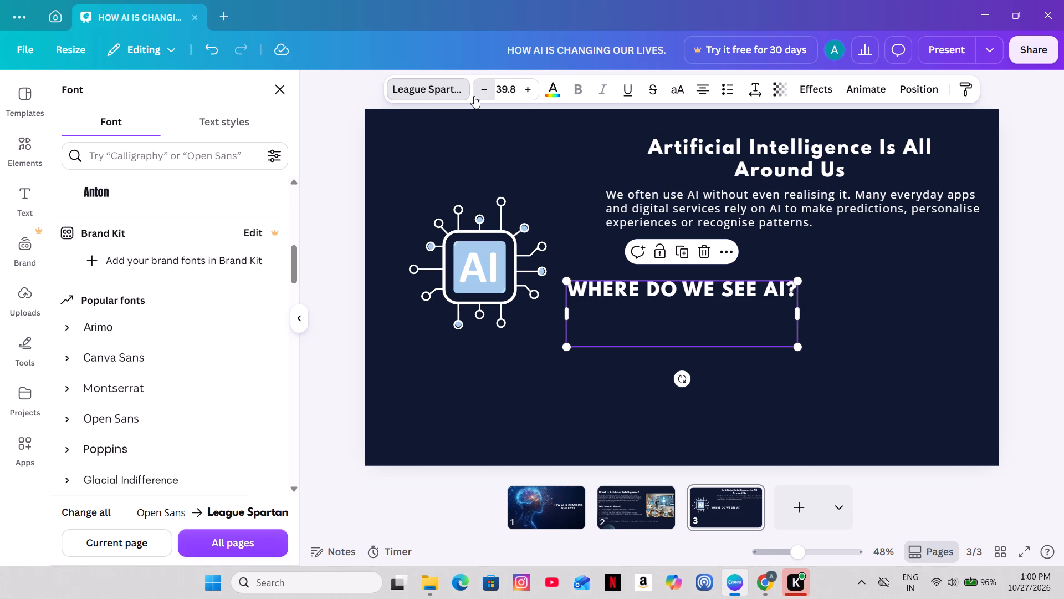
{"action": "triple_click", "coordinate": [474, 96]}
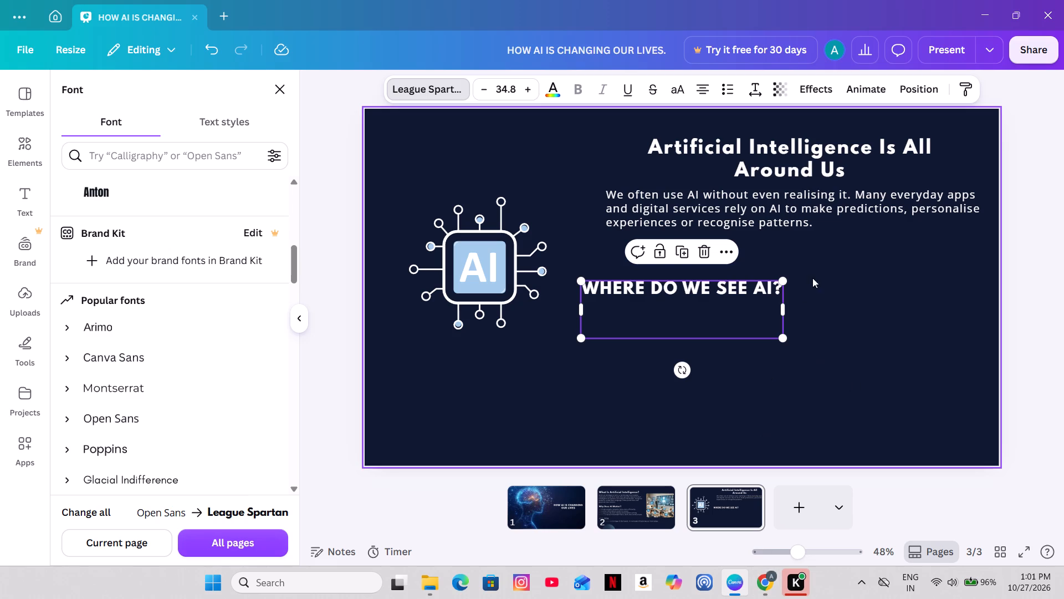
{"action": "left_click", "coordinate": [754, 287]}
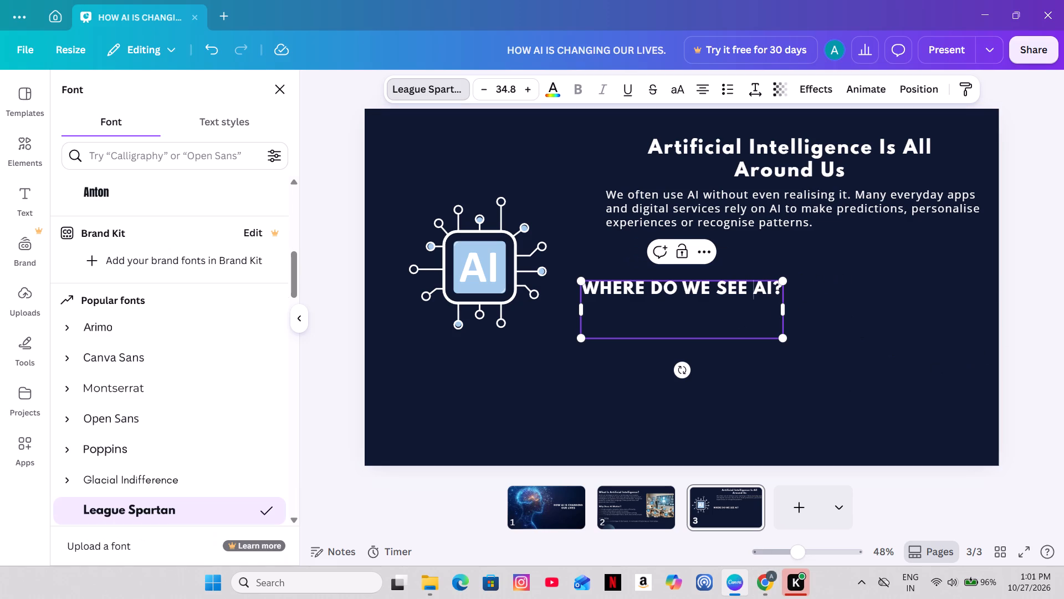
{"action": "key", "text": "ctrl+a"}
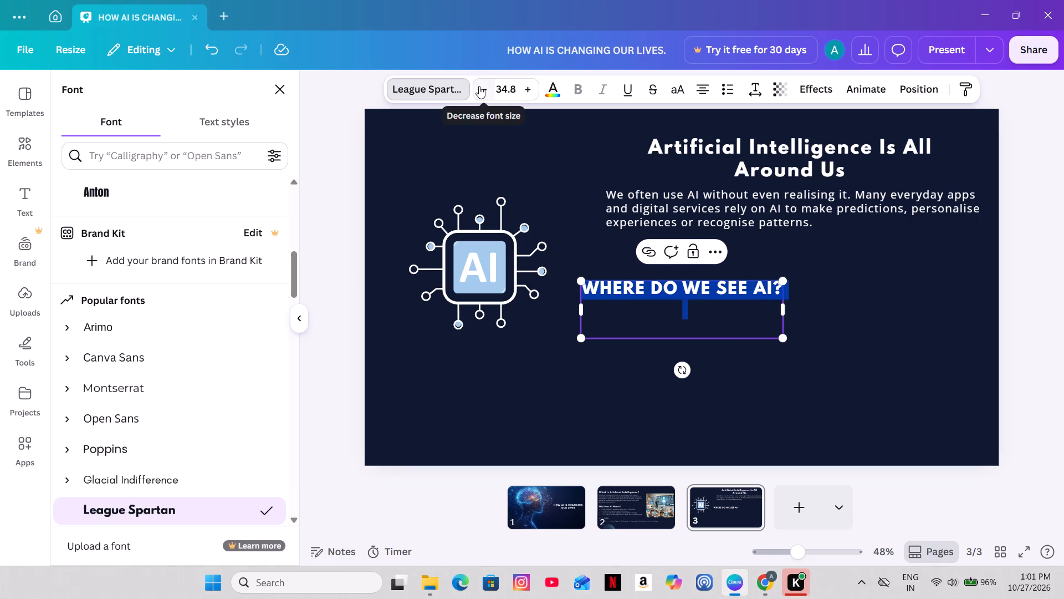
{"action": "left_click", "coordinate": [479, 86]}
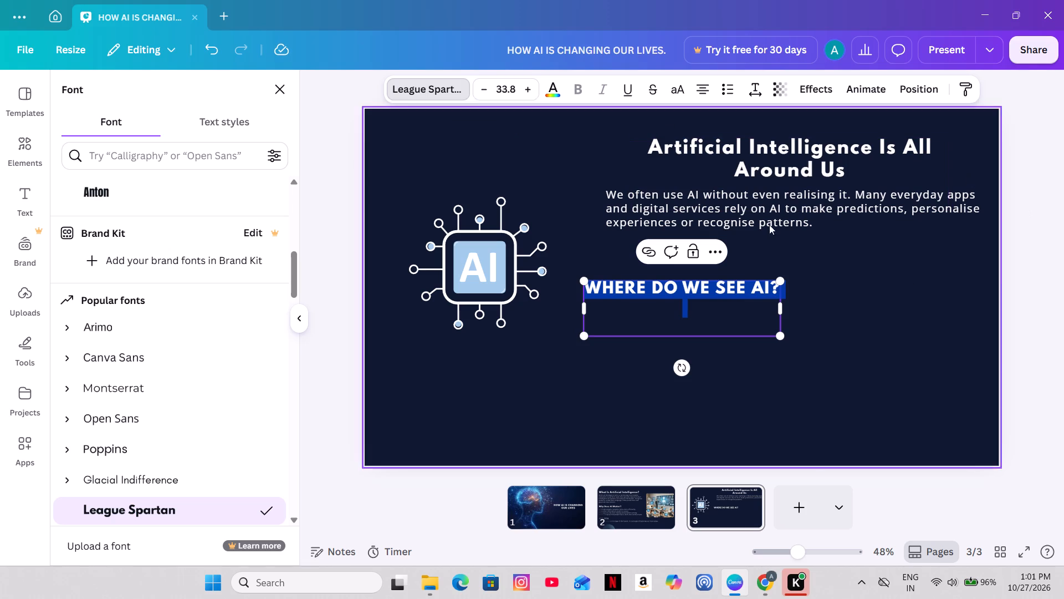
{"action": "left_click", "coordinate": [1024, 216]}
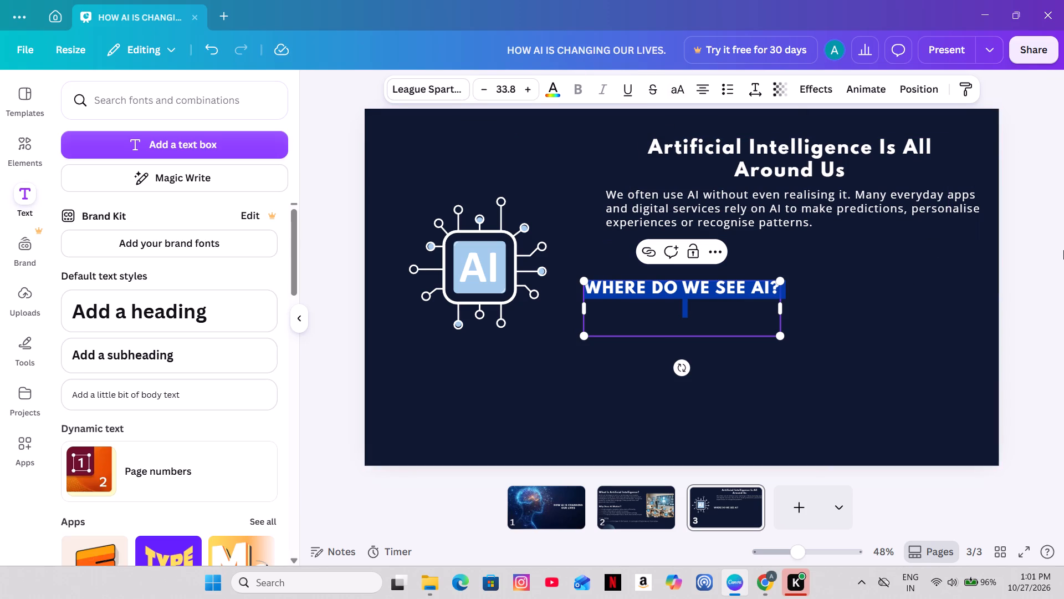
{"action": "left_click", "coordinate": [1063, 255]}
Move the "WHERE DO WE SEE AI?" subheading directly below the body paragraph, aligned with the paragraph's left edge.
{"action": "left_click_drag", "start_coordinate": [691, 291], "coordinate": [718, 276]}
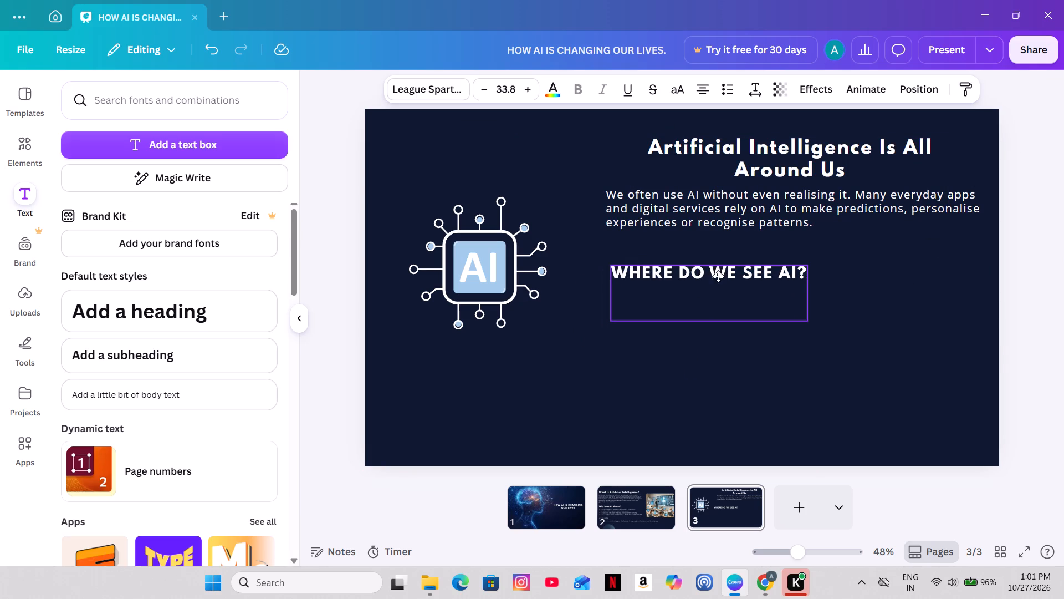
{"action": "left_click_drag", "start_coordinate": [718, 276], "coordinate": [715, 261]}
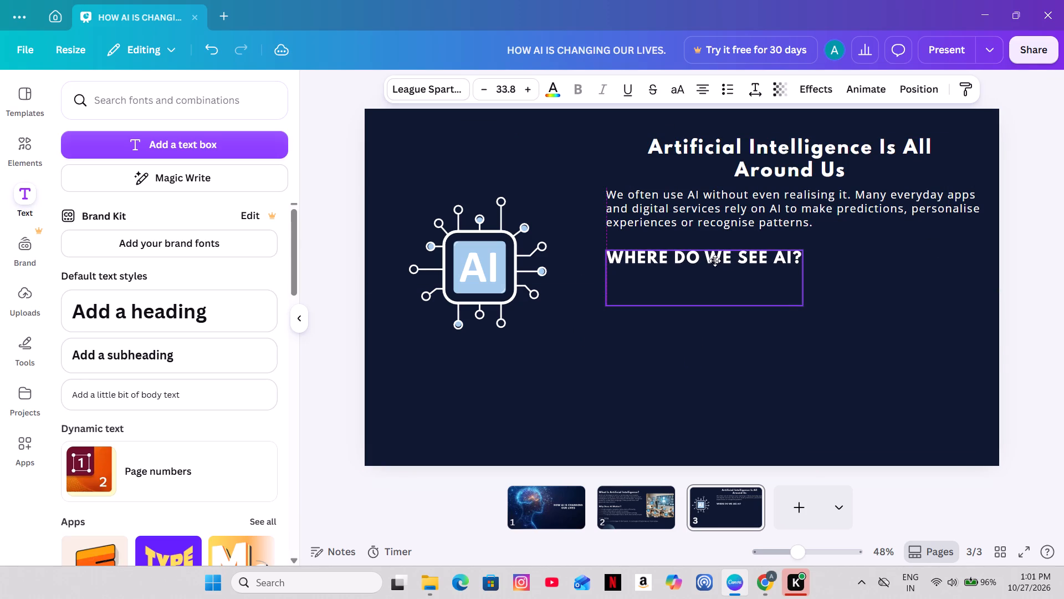
{"action": "left_click_drag", "start_coordinate": [715, 261], "coordinate": [715, 256]}
{"action": "left_click", "coordinate": [1063, 237]}
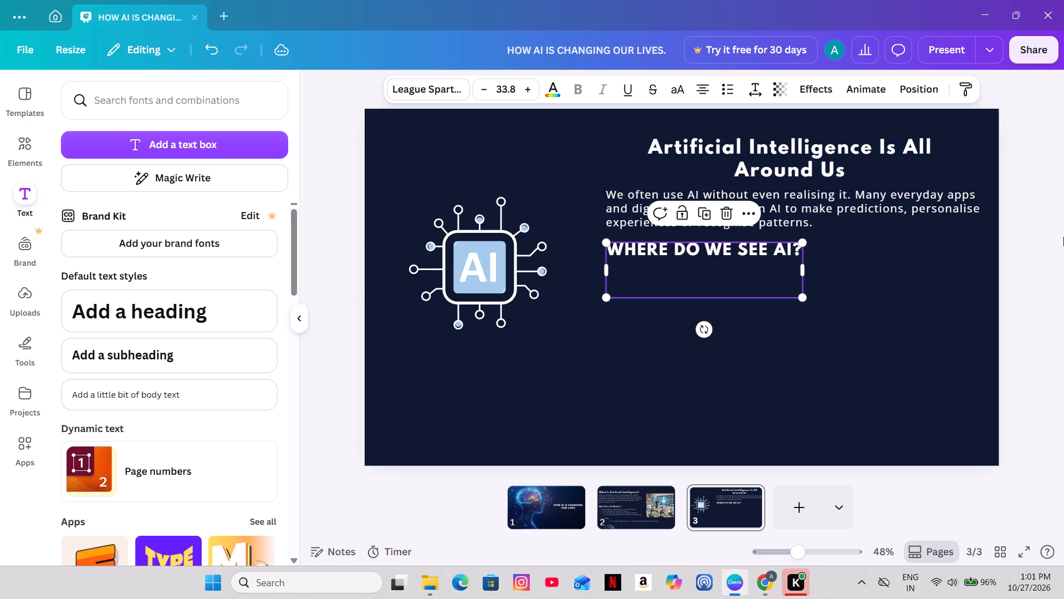
{"action": "double_click", "coordinate": [1063, 237]}
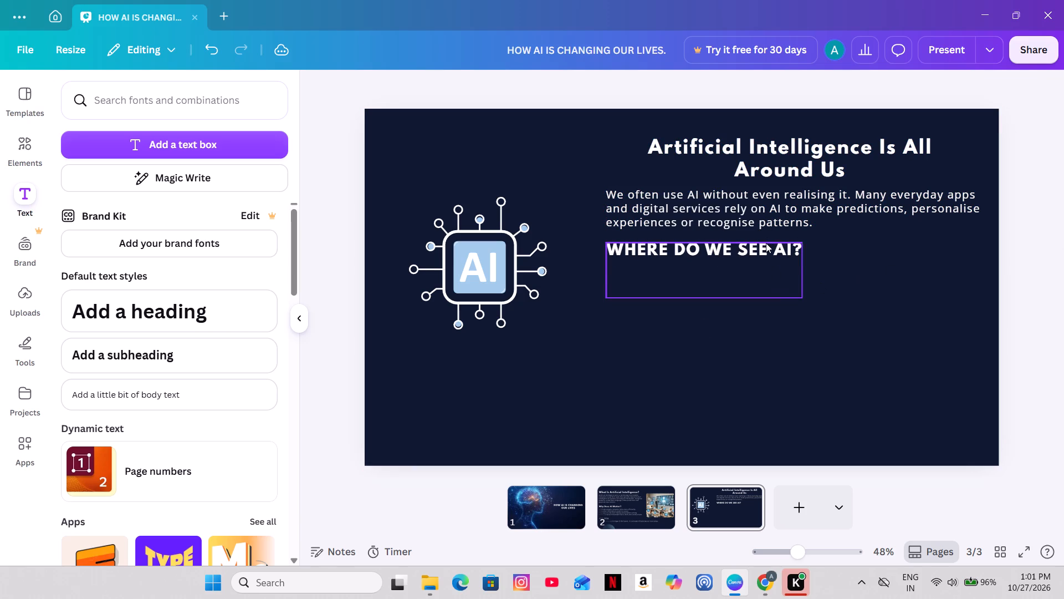
Reduce the font size of the "WHERE DO WE SEE AI?" subheading to 28.8.
{"action": "left_click", "coordinate": [766, 245]}
{"action": "triple_click", "coordinate": [484, 94]}
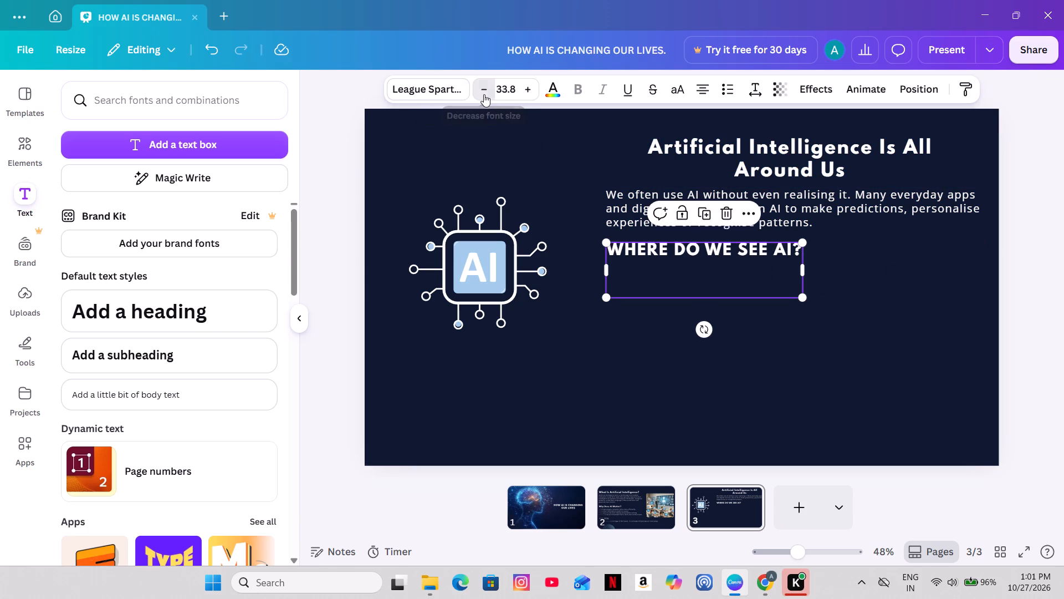
{"action": "double_click", "coordinate": [484, 94]}
{"action": "left_click", "coordinate": [1058, 227]}
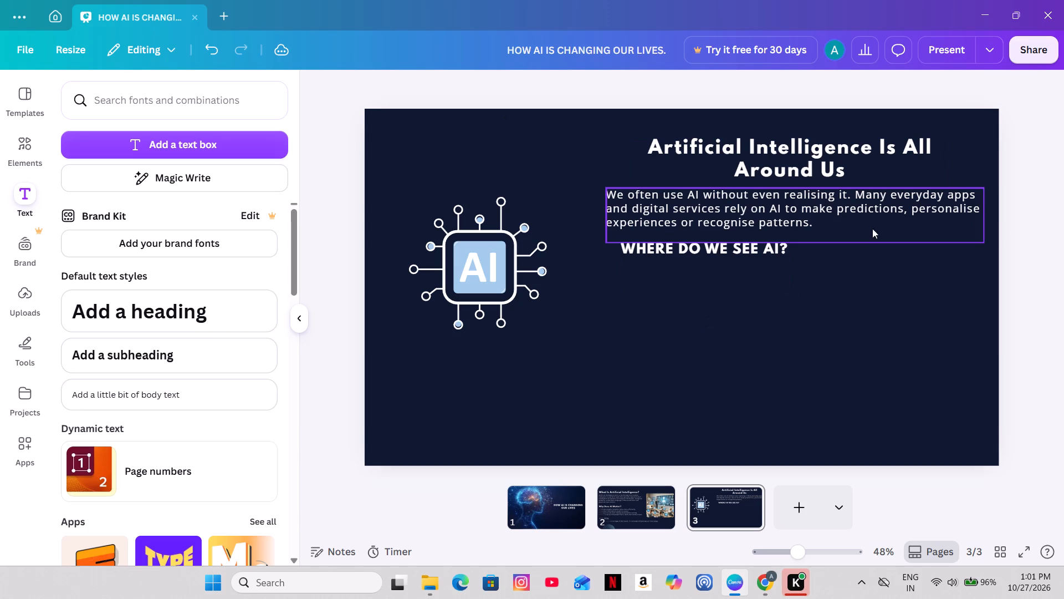
Realign the resized "WHERE DO WE SEE AI?" subheading with the body paragraph's left edge, just below the paragraph.
{"action": "left_click", "coordinate": [729, 258]}
{"action": "left_click_drag", "start_coordinate": [729, 258], "coordinate": [715, 255]}
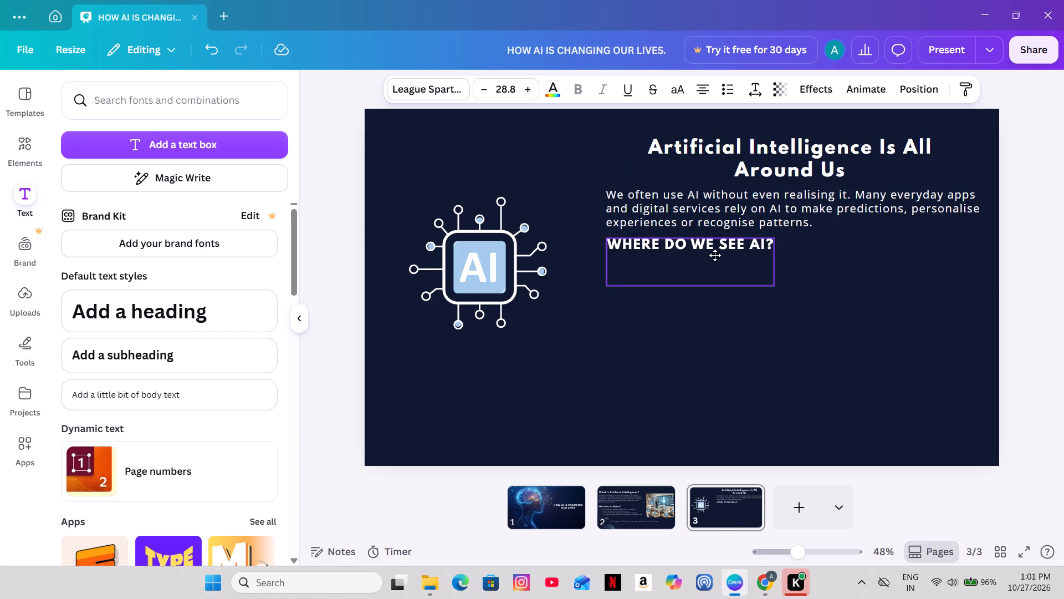
{"action": "left_click_drag", "start_coordinate": [715, 255], "coordinate": [714, 262]}
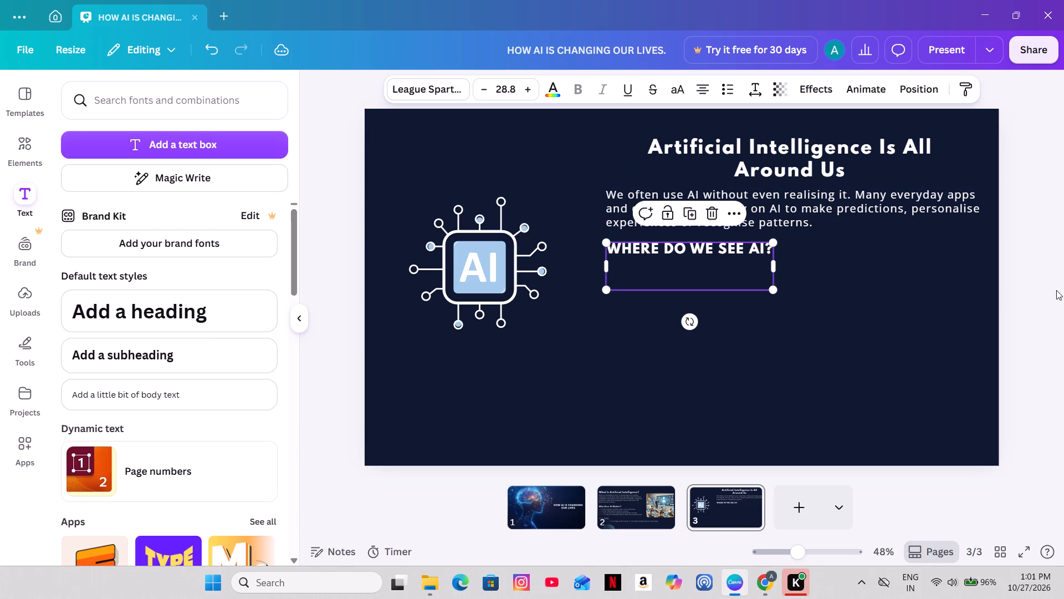
{"action": "left_click", "coordinate": [1056, 290]}
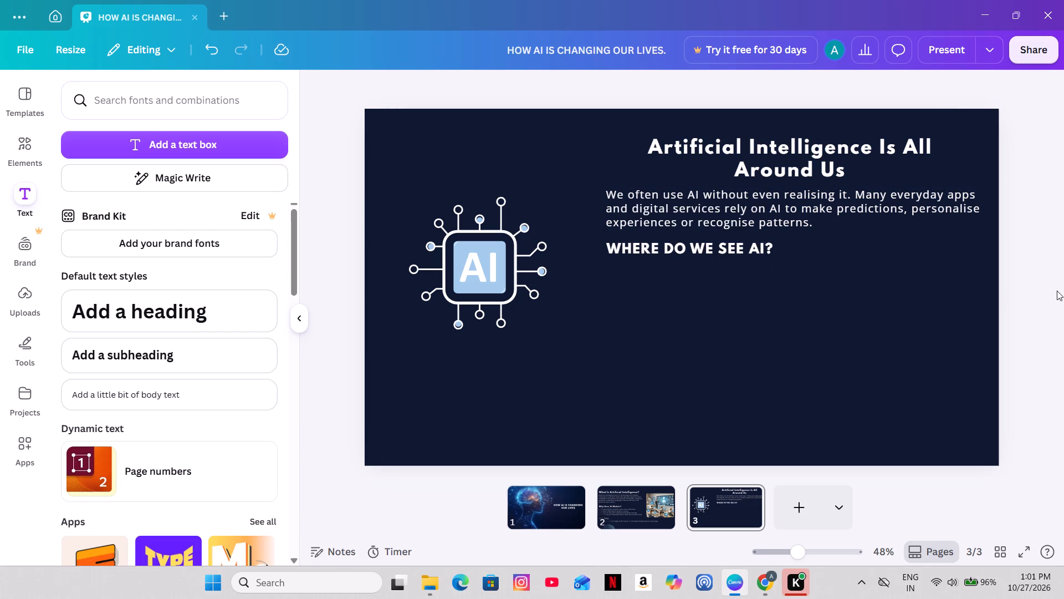
Nudge the "WHERE DO WE SEE AI?" subheading slightly downward beneath the body paragraph.
{"action": "left_click", "coordinate": [682, 248]}
{"action": "key", "text": "Down"}
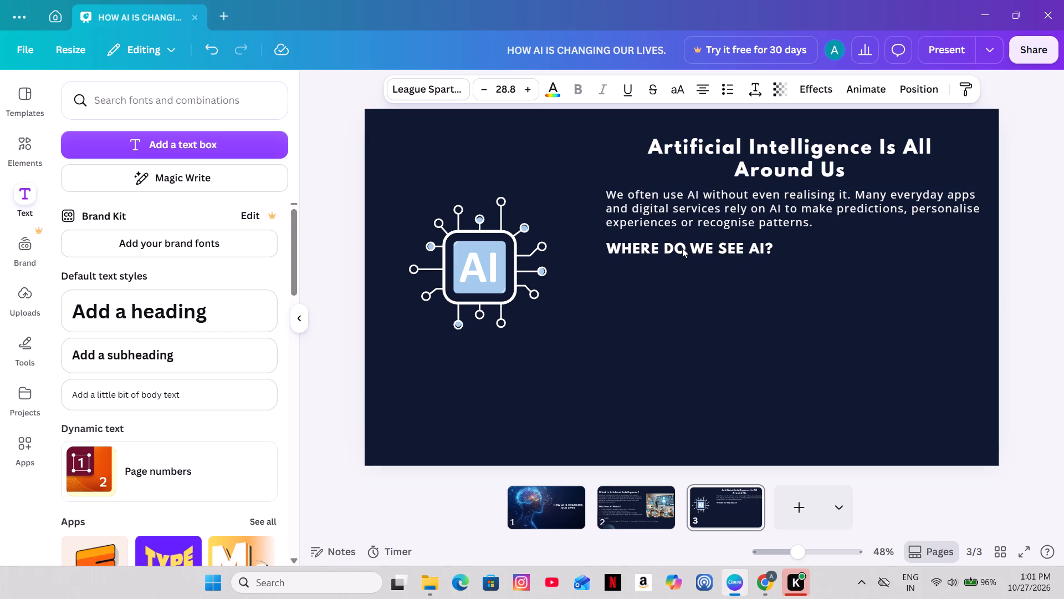
{"action": "key", "text": "Down"}
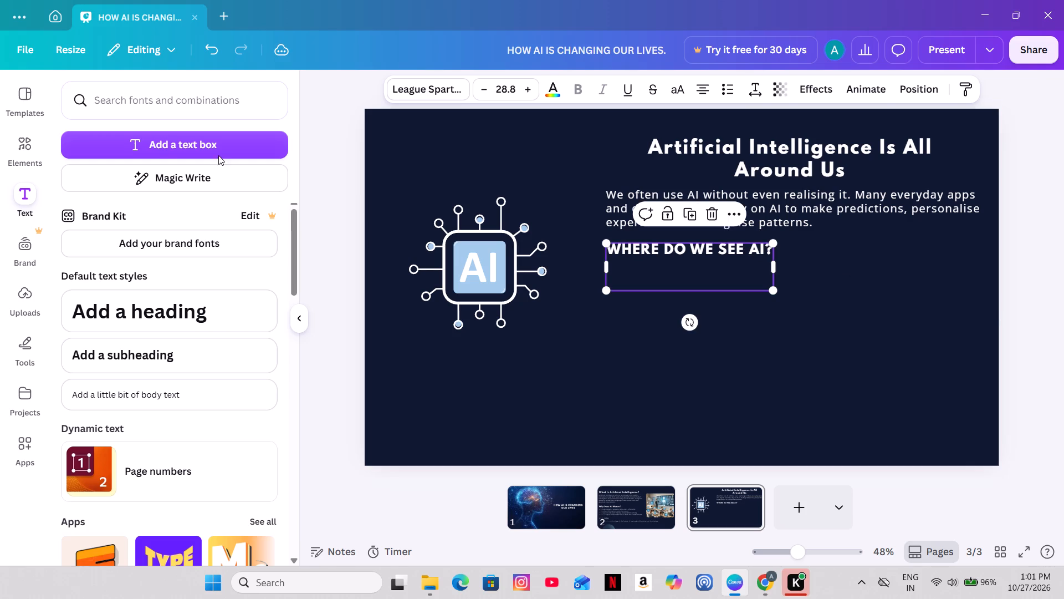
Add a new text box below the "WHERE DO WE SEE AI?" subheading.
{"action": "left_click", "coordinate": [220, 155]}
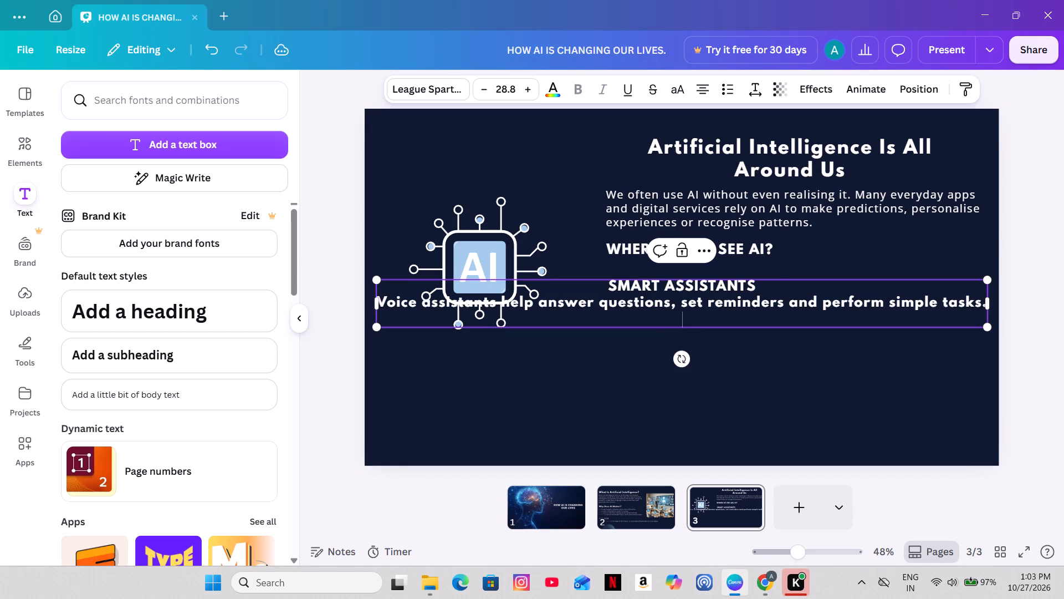
Change the font of all the pasted Smart Assistants text to Open Sans.
{"action": "left_click", "coordinate": [763, 287]}
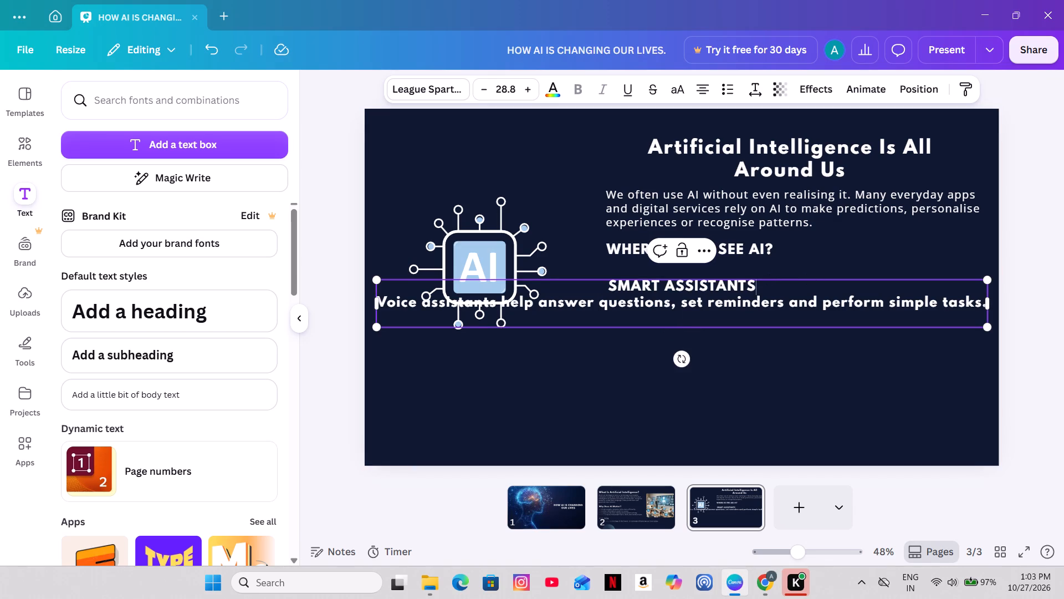
{"action": "left_click", "coordinate": [763, 287]}
{"action": "key", "text": "ctrl+a"}
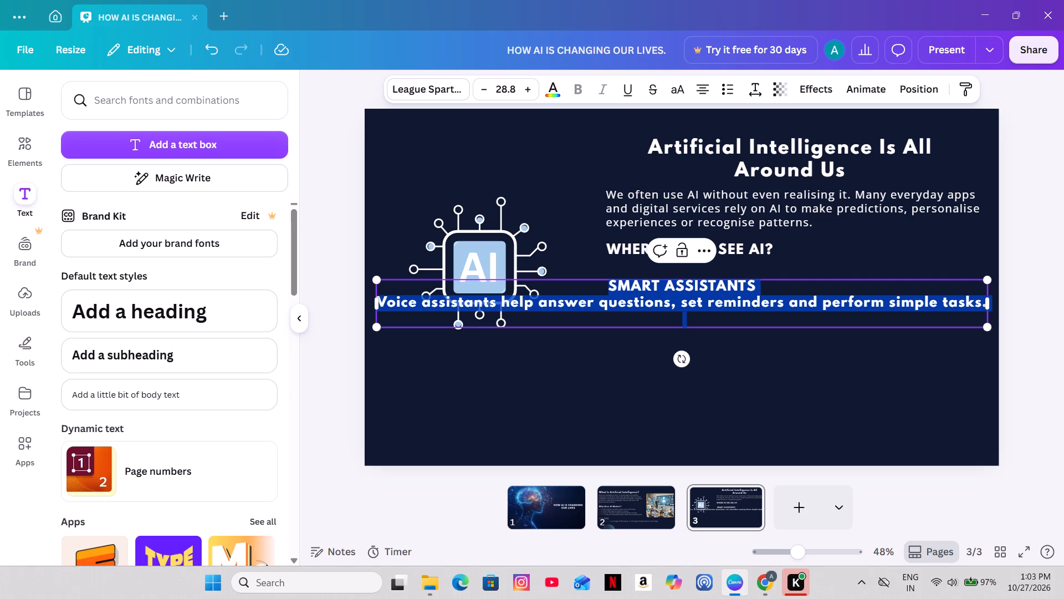
{"action": "left_click", "coordinate": [452, 91]}
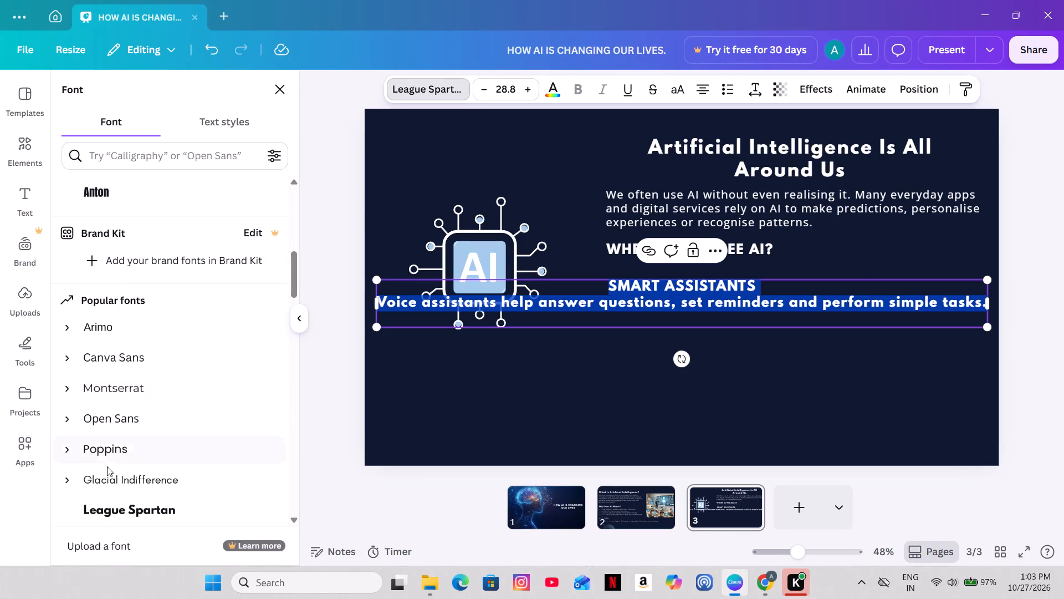
{"action": "left_click", "coordinate": [117, 422]}
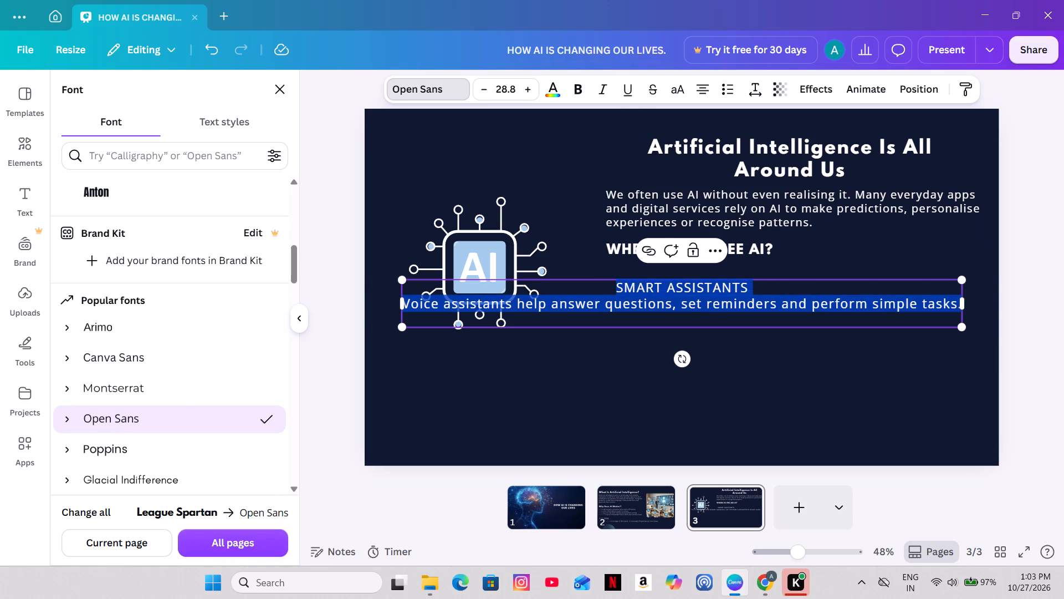
Make only the SMART ASSISTANTS heading line bold.
{"action": "left_click", "coordinate": [774, 288]}
{"action": "left_click_drag", "start_coordinate": [773, 288], "coordinate": [607, 292]}
{"action": "left_click", "coordinate": [578, 94]}
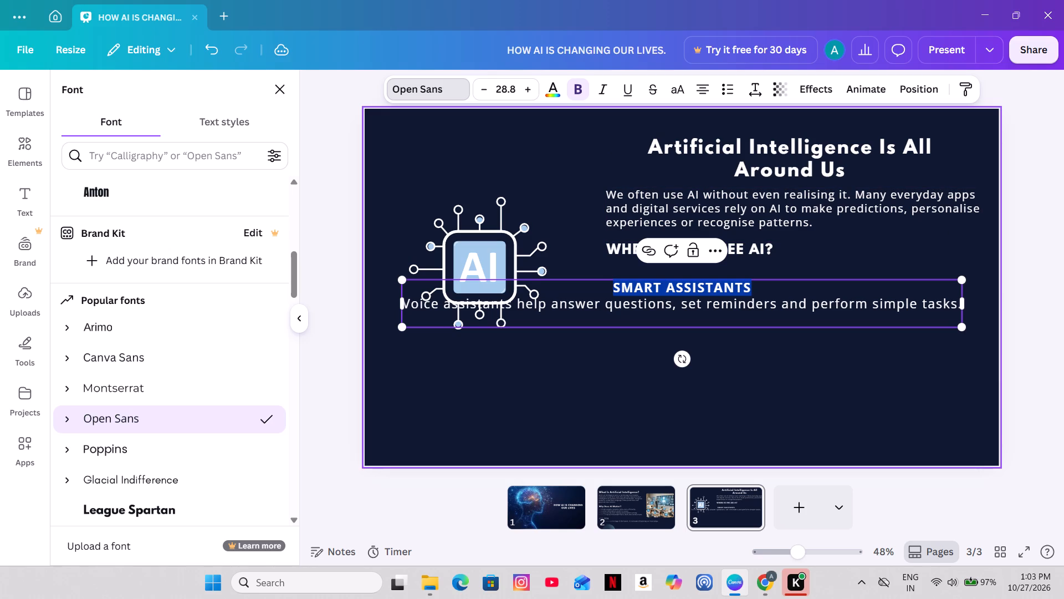
{"action": "left_click", "coordinate": [1032, 254]}
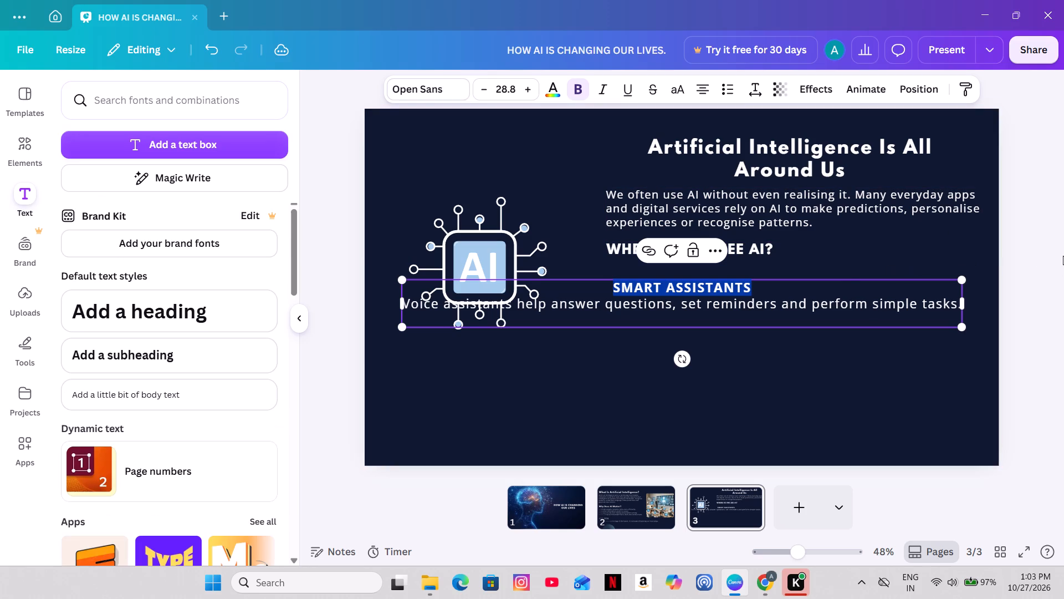
{"action": "left_click", "coordinate": [1063, 256]}
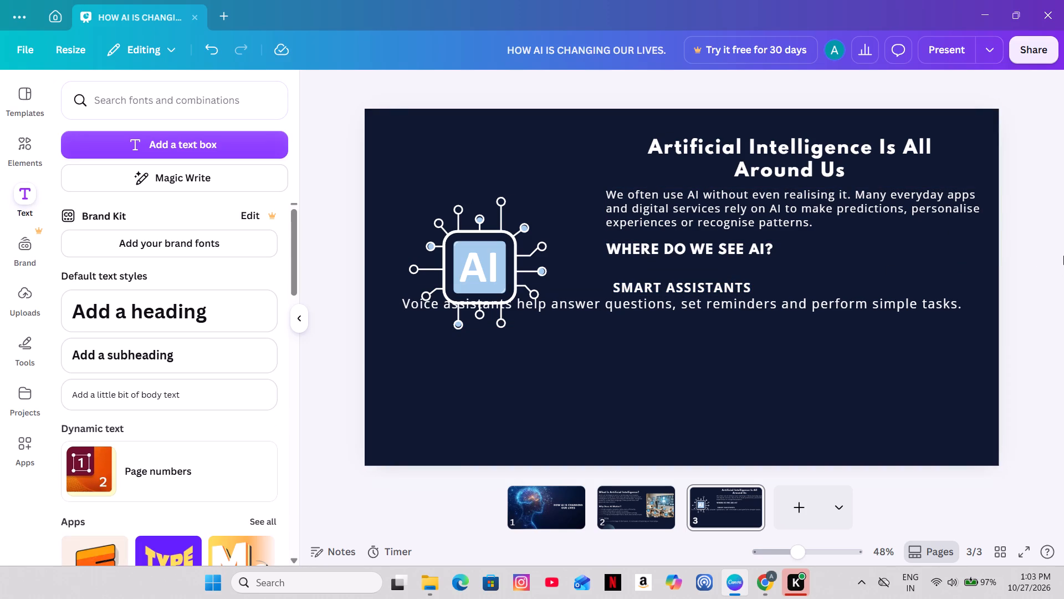
Narrow the Smart Assistants text box so it clears the AI chip graphic, and move it directly under "WHERE DO WE SEE AI?".
{"action": "left_click", "coordinate": [781, 304]}
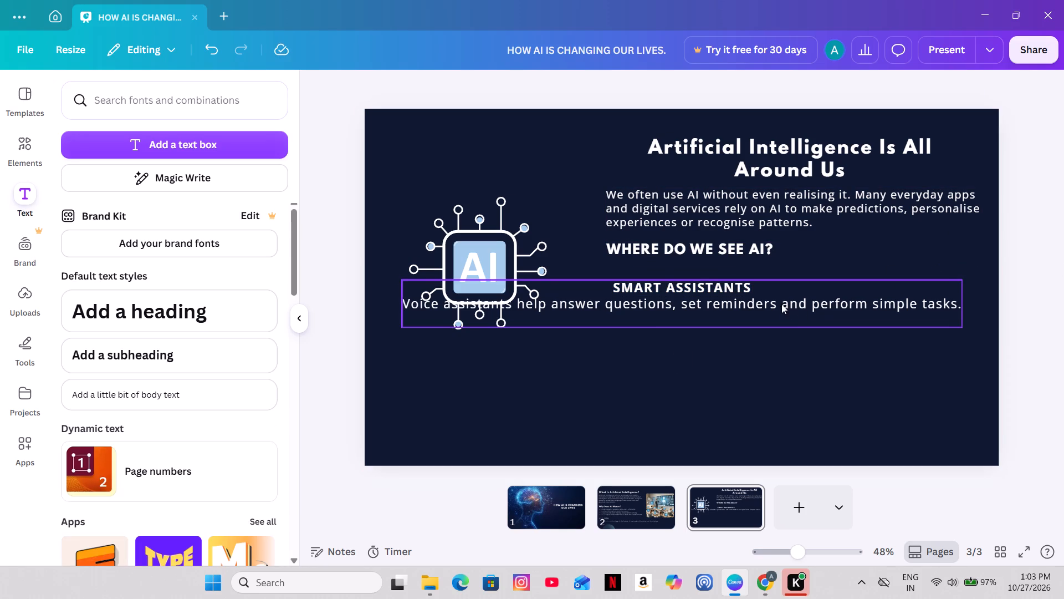
{"action": "left_click_drag", "start_coordinate": [398, 302], "coordinate": [698, 321]}
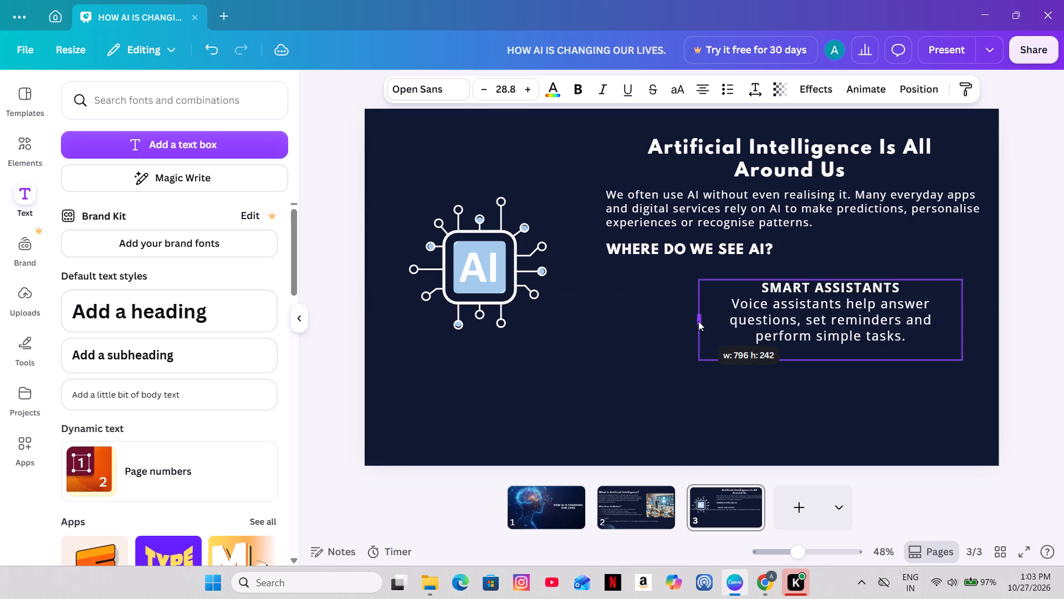
{"action": "left_click_drag", "start_coordinate": [698, 321], "coordinate": [646, 324]}
{"action": "left_click_drag", "start_coordinate": [748, 311], "coordinate": [720, 311]}
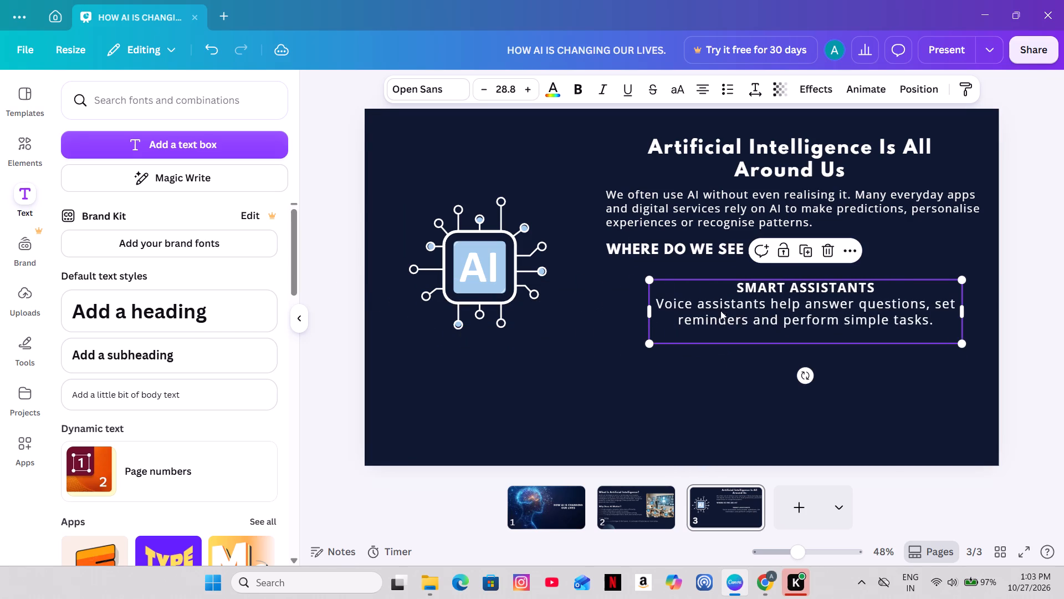
{"action": "left_click_drag", "start_coordinate": [720, 311], "coordinate": [702, 300]}
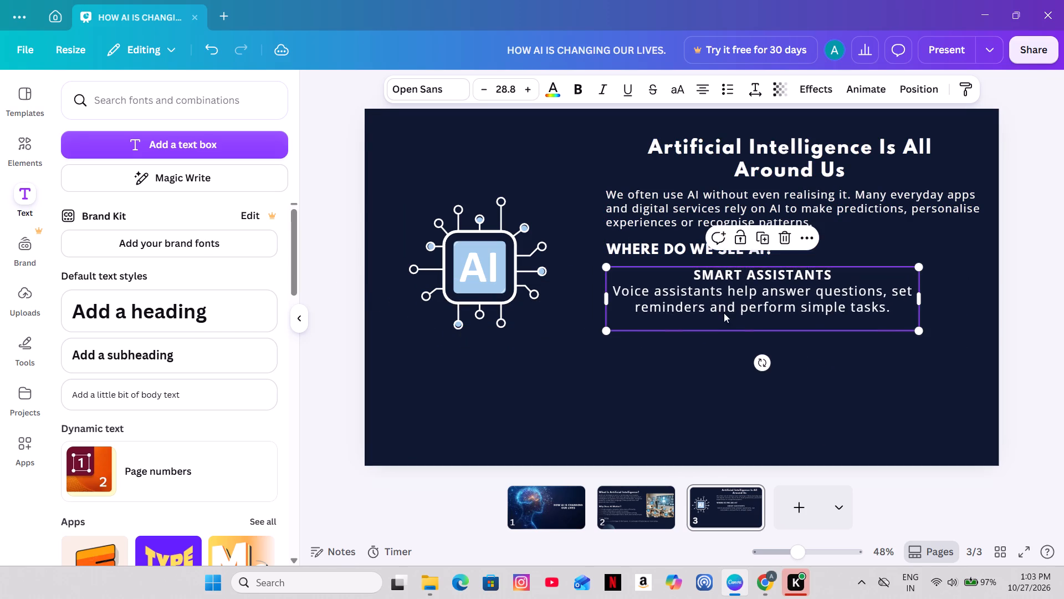
Left-align all the text in the Smart Assistants box.
{"action": "left_click", "coordinate": [724, 313]}
{"action": "key", "text": "ctrl+a"}
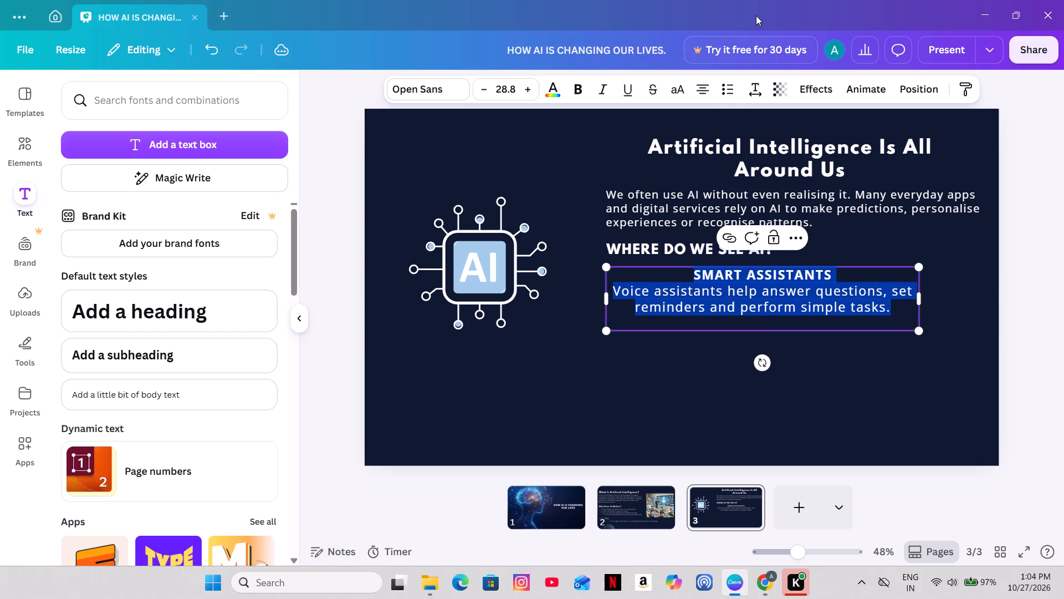
{"action": "left_click", "coordinate": [704, 92]}
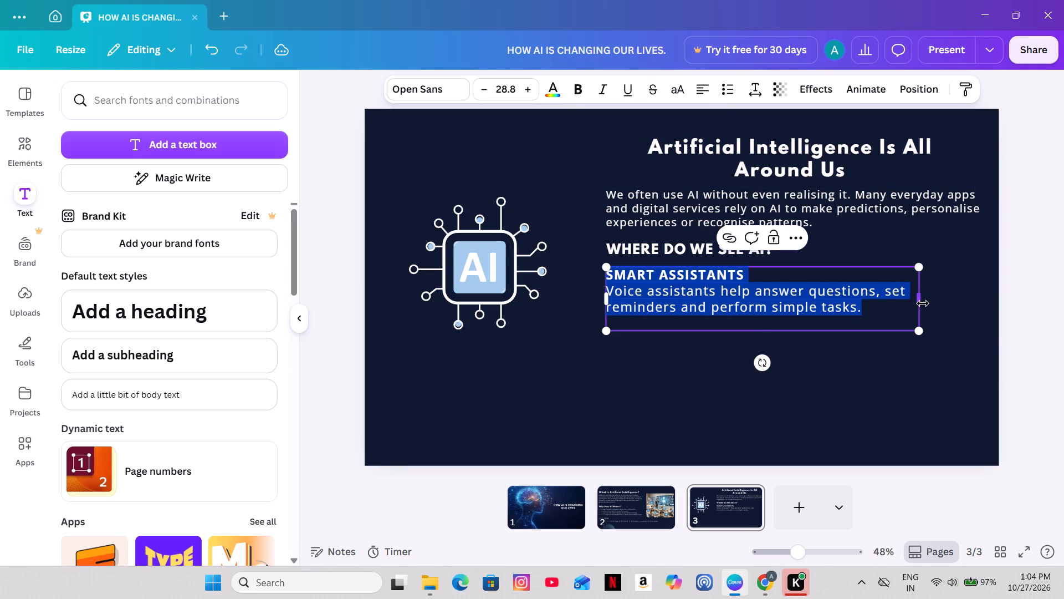
Widen the Smart Assistants text box until its right edge roughly matches the introductory paragraph above.
{"action": "left_click_drag", "start_coordinate": [923, 303], "coordinate": [1000, 283]}
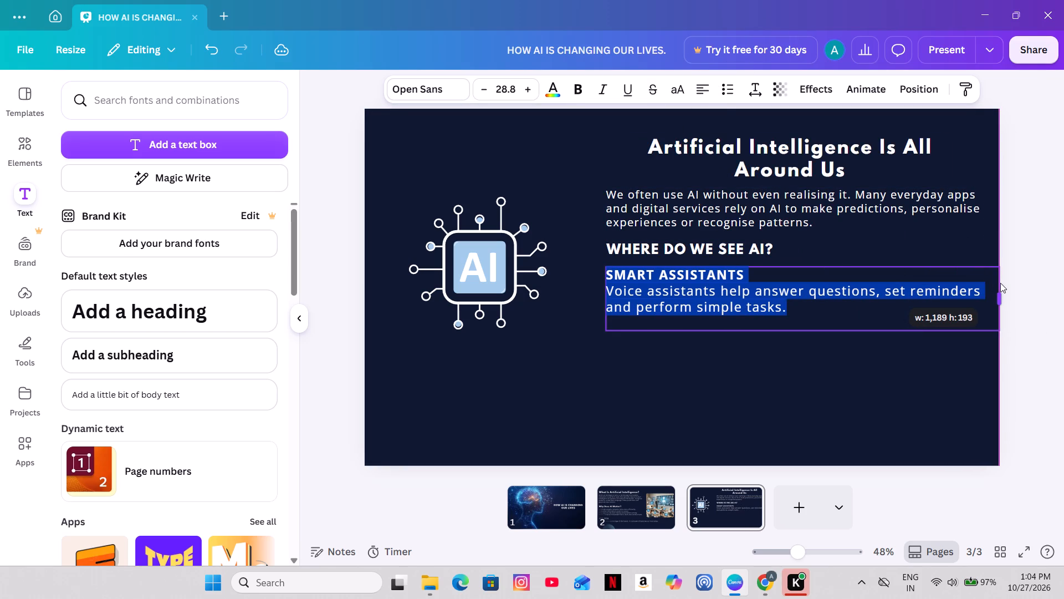
{"action": "left_click_drag", "start_coordinate": [1000, 283], "coordinate": [986, 288]}
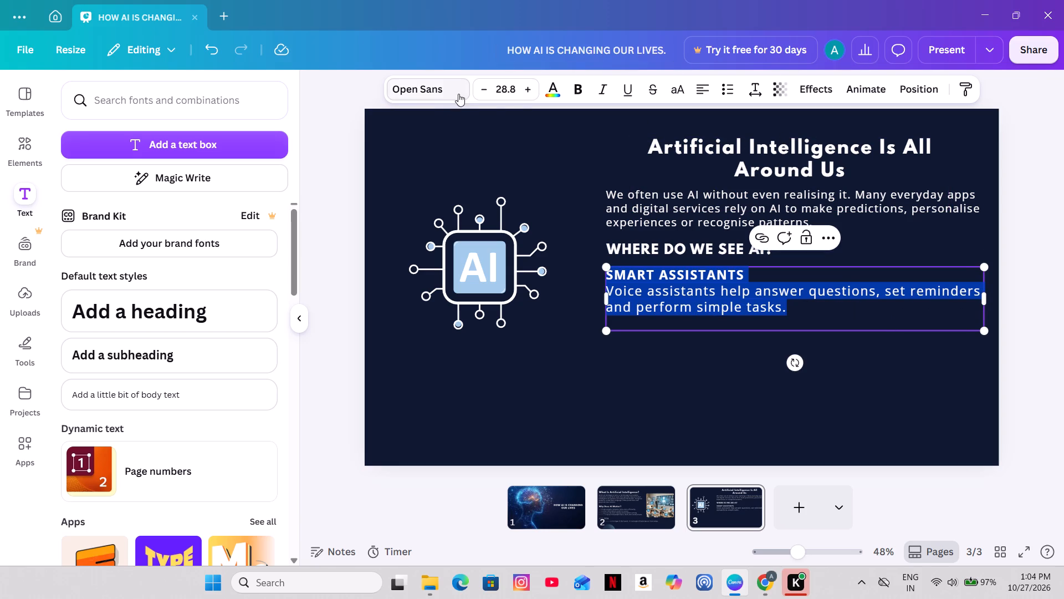
Reduce the font size of all the Smart Assistants text to 24.8.
{"action": "double_click", "coordinate": [489, 94]}
{"action": "left_click", "coordinate": [489, 94]}
{"action": "left_click", "coordinate": [489, 94]}
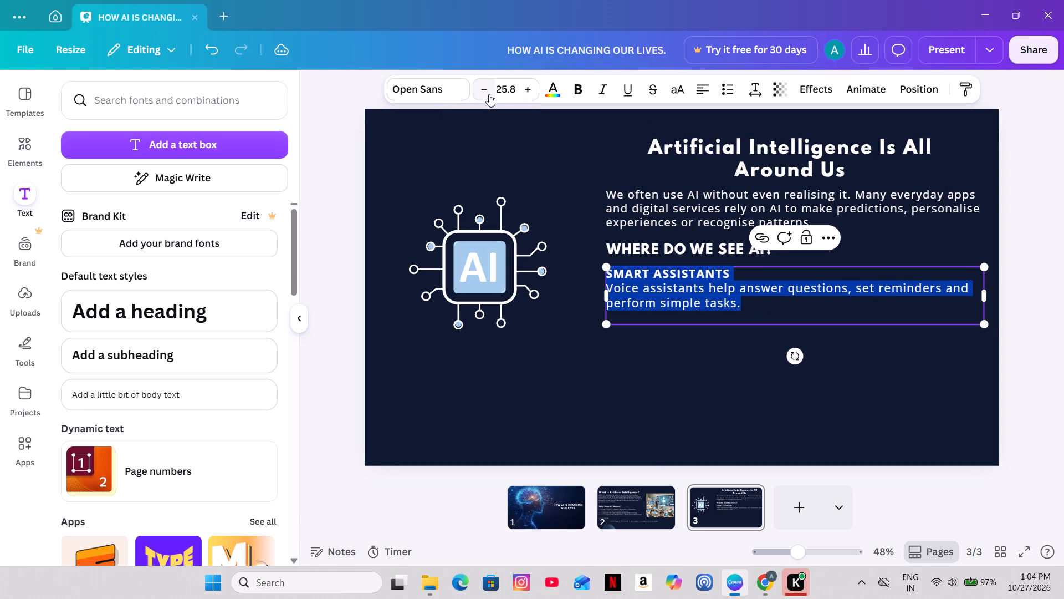
{"action": "left_click", "coordinate": [1025, 201]}
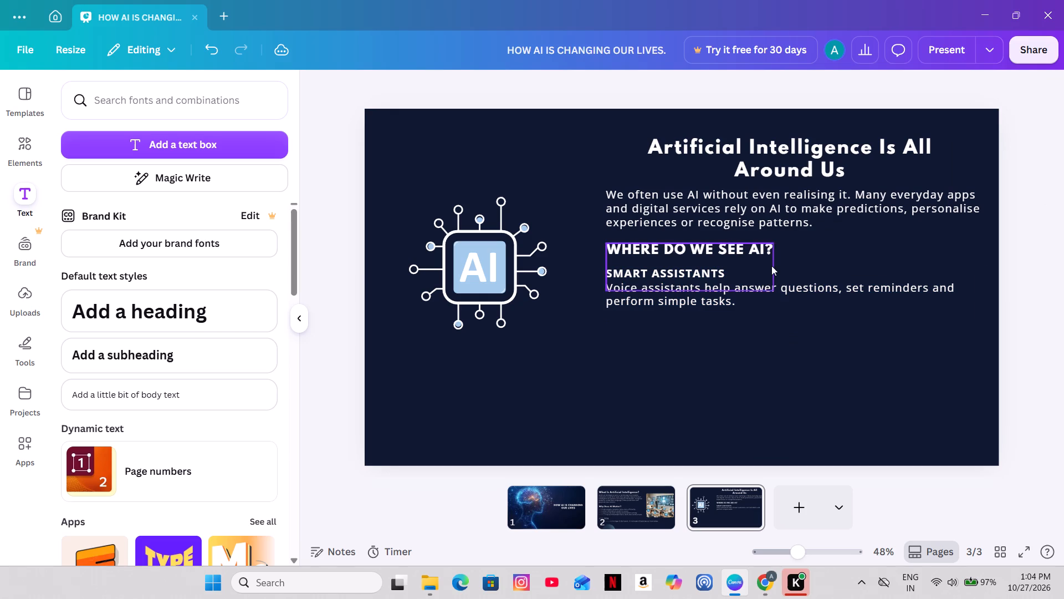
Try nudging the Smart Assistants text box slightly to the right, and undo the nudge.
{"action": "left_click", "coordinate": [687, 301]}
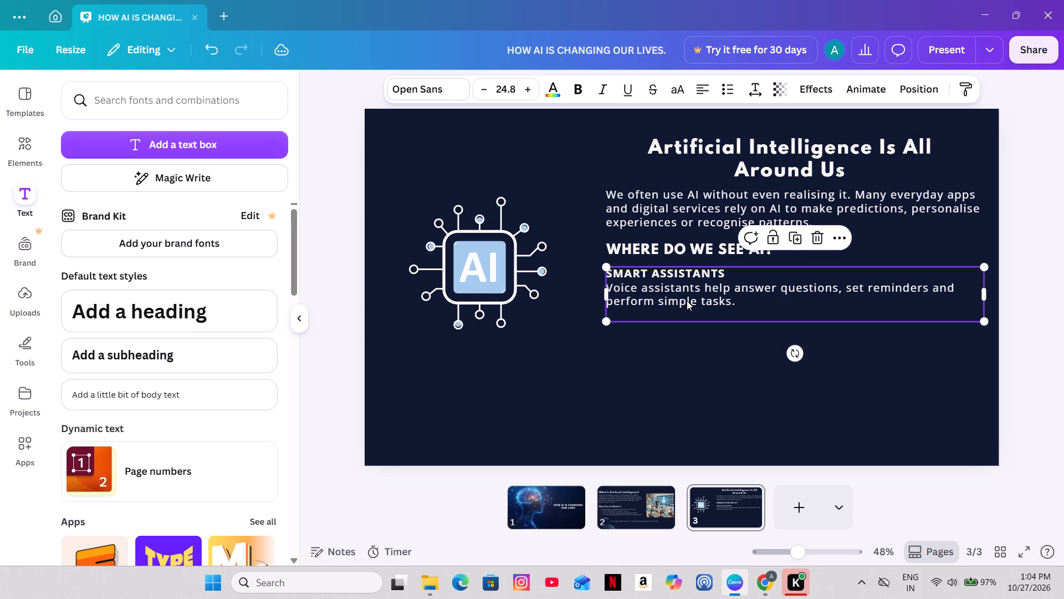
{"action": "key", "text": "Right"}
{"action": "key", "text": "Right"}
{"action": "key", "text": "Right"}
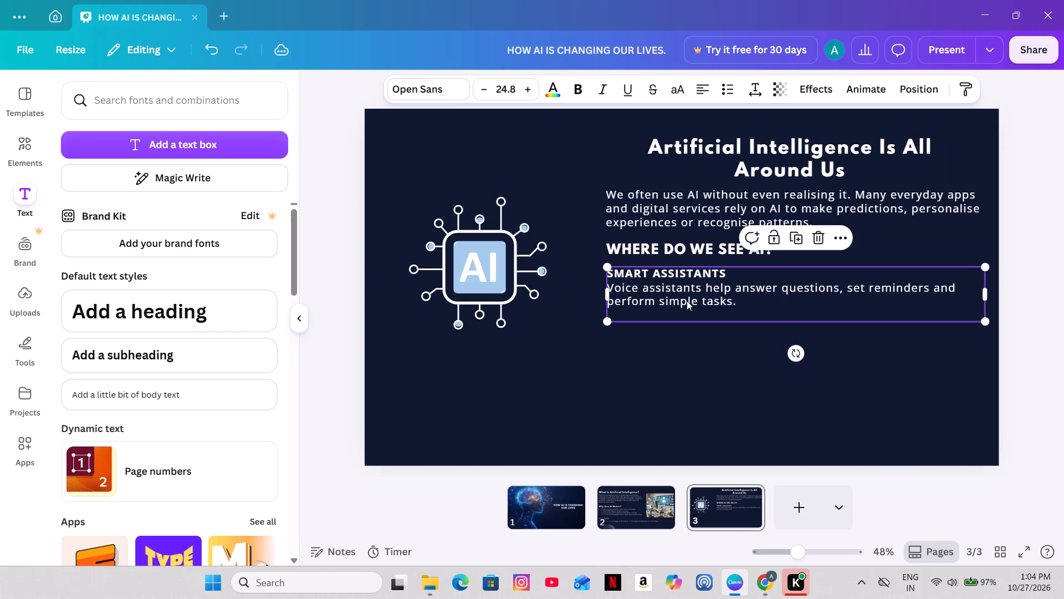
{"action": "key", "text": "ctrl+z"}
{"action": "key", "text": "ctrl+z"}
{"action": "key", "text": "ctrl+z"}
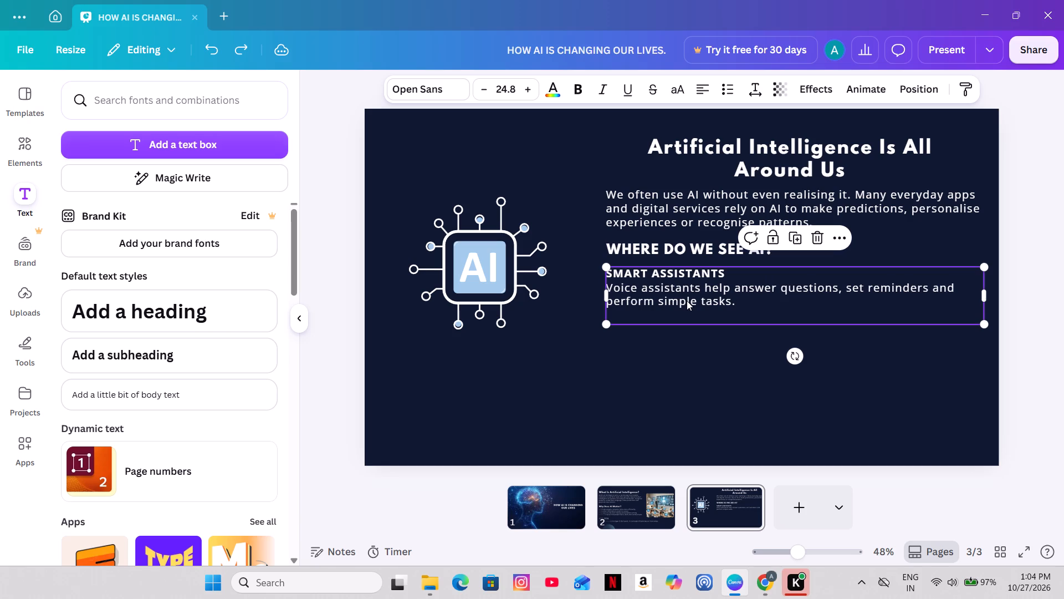
Nudge the Smart Assistants text box slightly up, closer to the "WHERE DO WE SEE AI?" subheading.
{"action": "key", "text": "Up"}
{"action": "key", "text": "Up"}
{"action": "key", "text": "Up"}
{"action": "key", "text": "Up"}
{"action": "key", "text": "Up"}
{"action": "key", "text": "Up"}
{"action": "key", "text": "Up"}
{"action": "key", "text": "Up"}
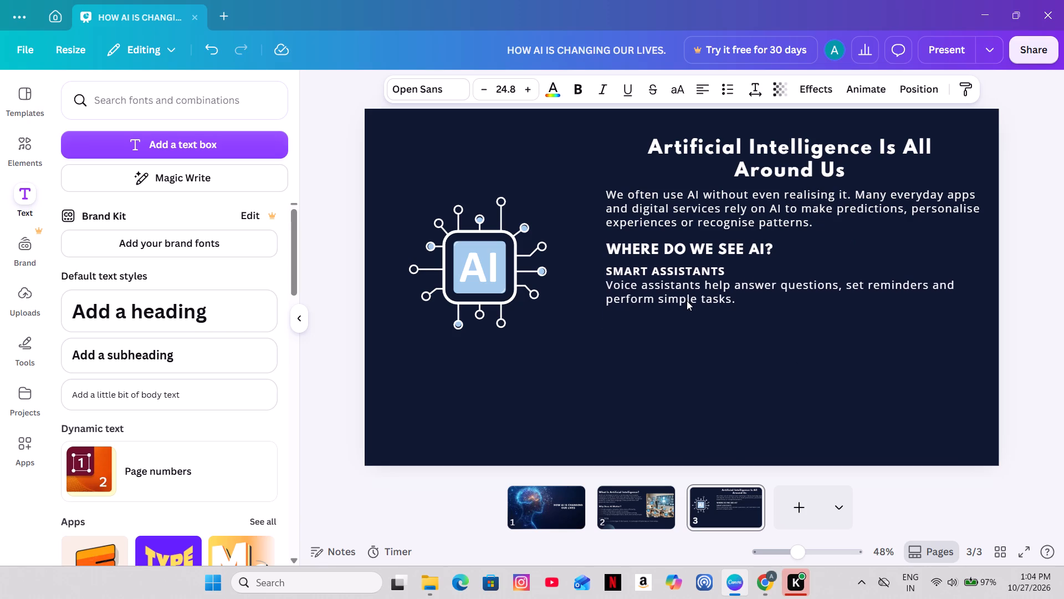
{"action": "key", "text": "Up"}
{"action": "key", "text": "Up"}
{"action": "key", "text": "Down"}
{"action": "key", "text": "Down"}
{"action": "left_click", "coordinate": [1028, 288]}
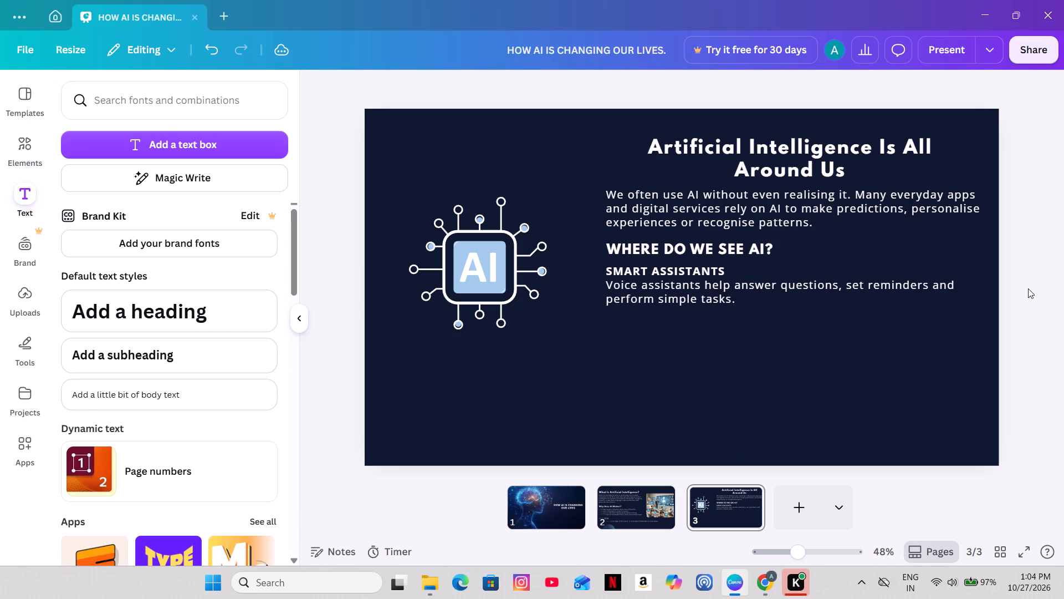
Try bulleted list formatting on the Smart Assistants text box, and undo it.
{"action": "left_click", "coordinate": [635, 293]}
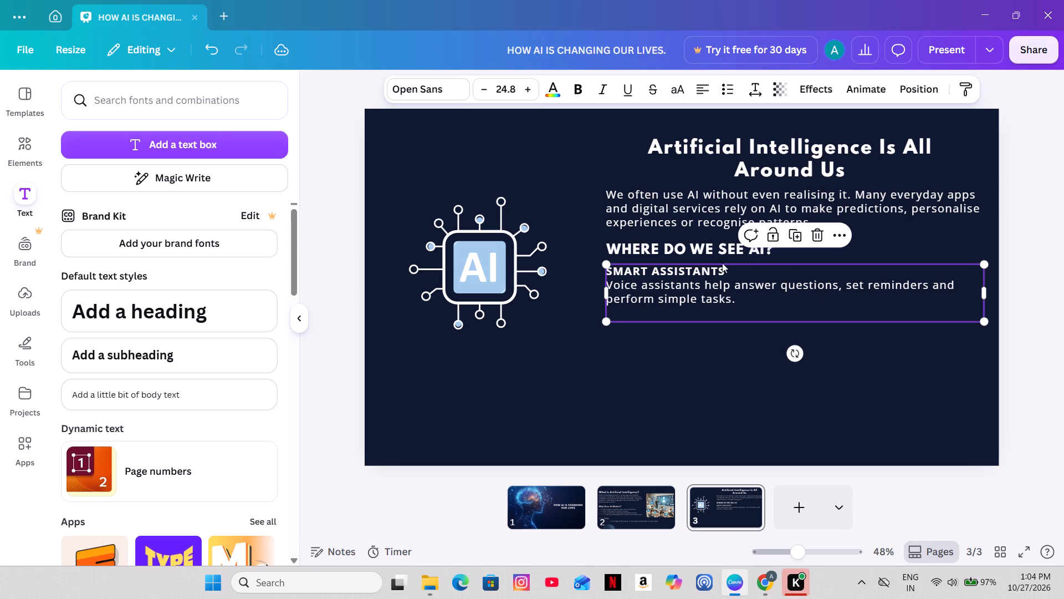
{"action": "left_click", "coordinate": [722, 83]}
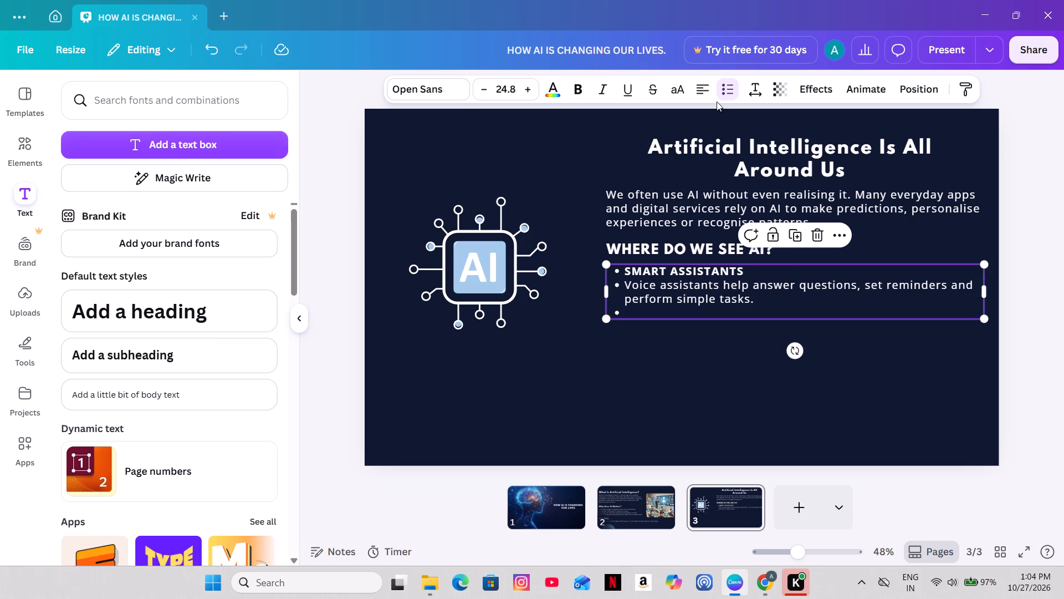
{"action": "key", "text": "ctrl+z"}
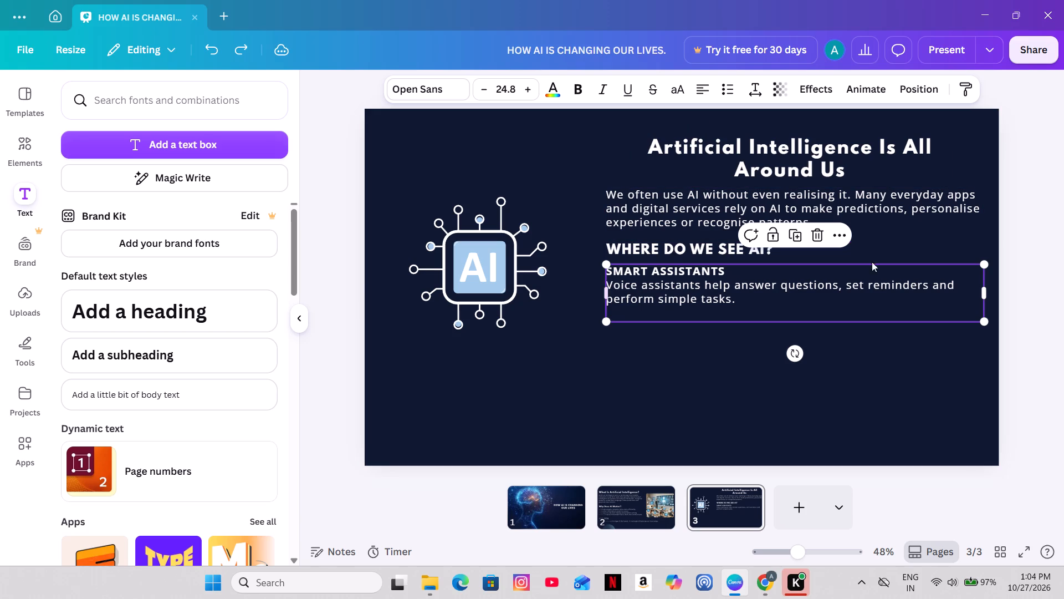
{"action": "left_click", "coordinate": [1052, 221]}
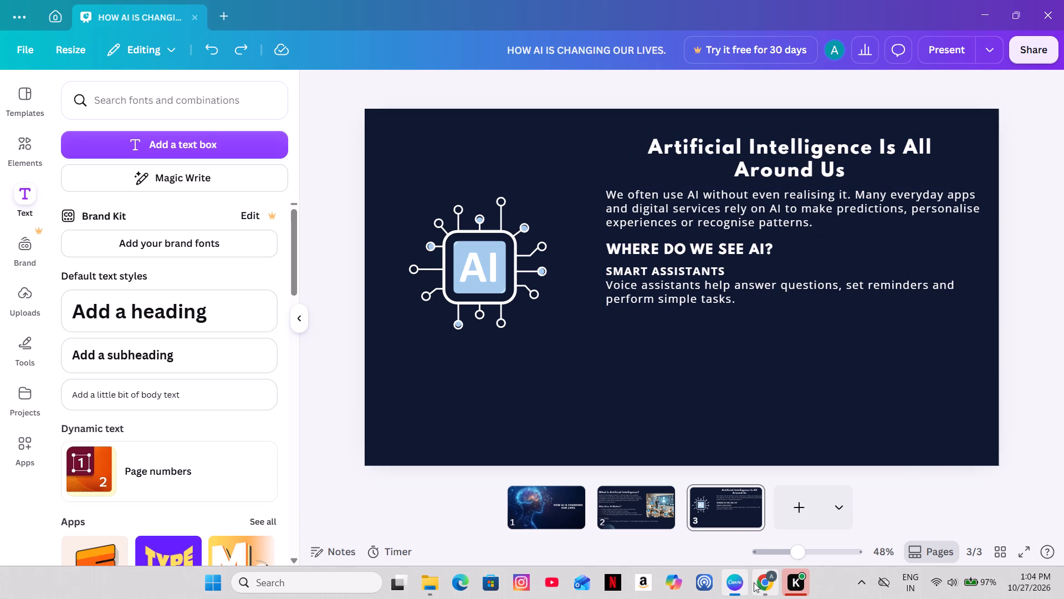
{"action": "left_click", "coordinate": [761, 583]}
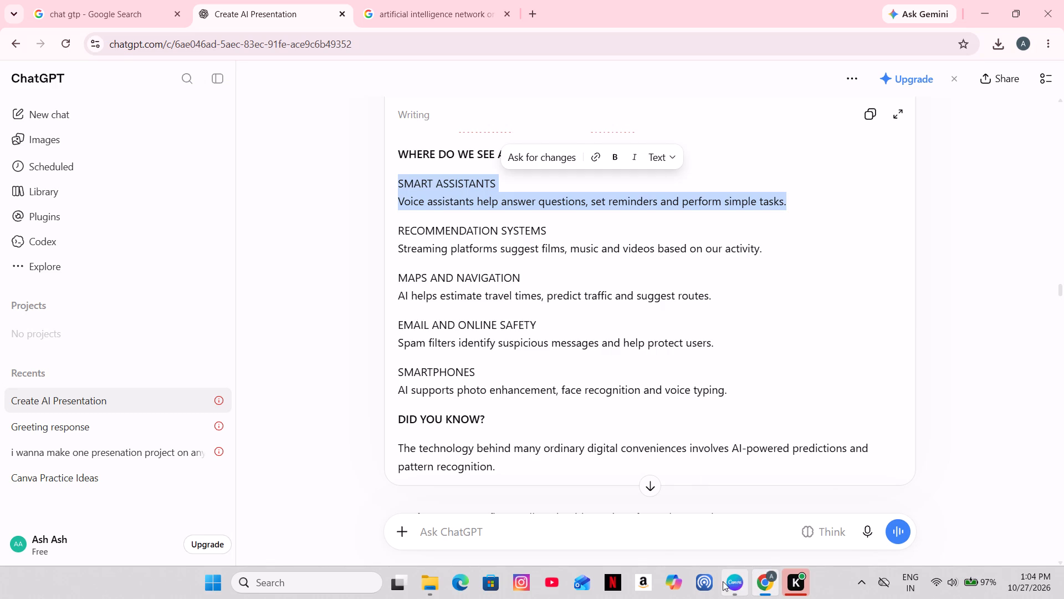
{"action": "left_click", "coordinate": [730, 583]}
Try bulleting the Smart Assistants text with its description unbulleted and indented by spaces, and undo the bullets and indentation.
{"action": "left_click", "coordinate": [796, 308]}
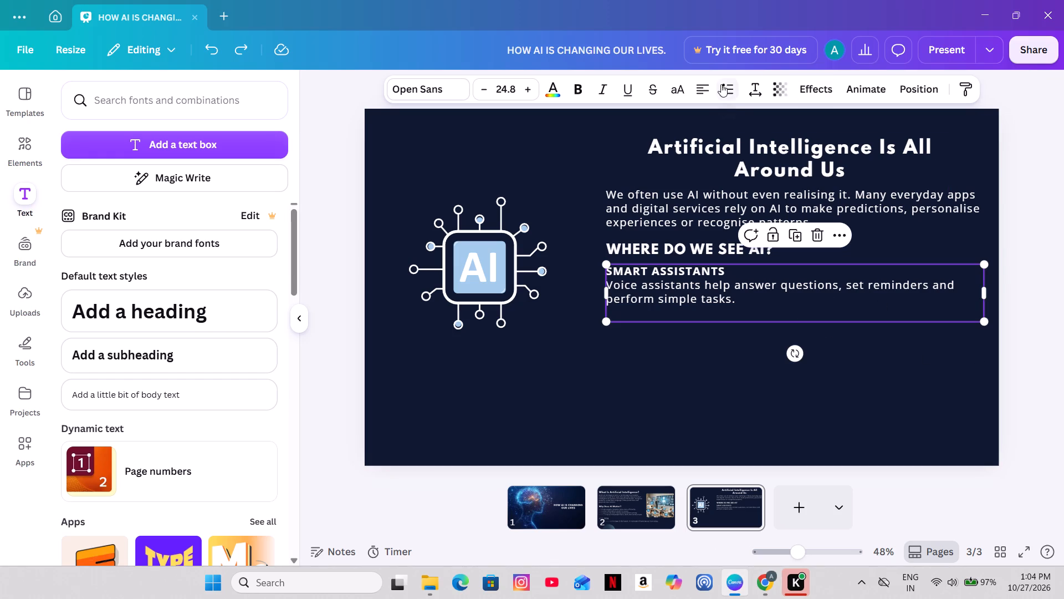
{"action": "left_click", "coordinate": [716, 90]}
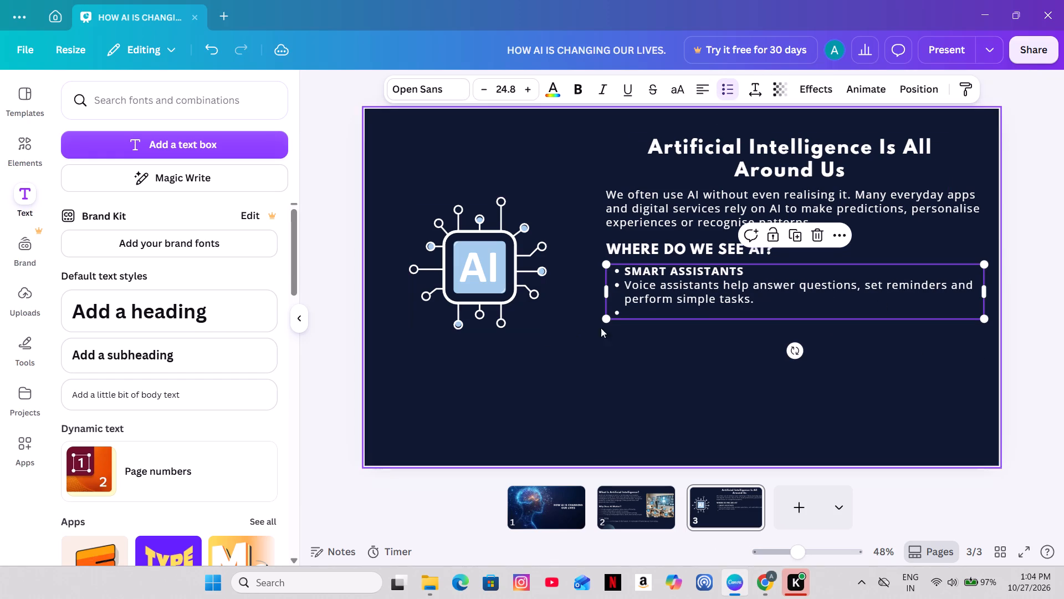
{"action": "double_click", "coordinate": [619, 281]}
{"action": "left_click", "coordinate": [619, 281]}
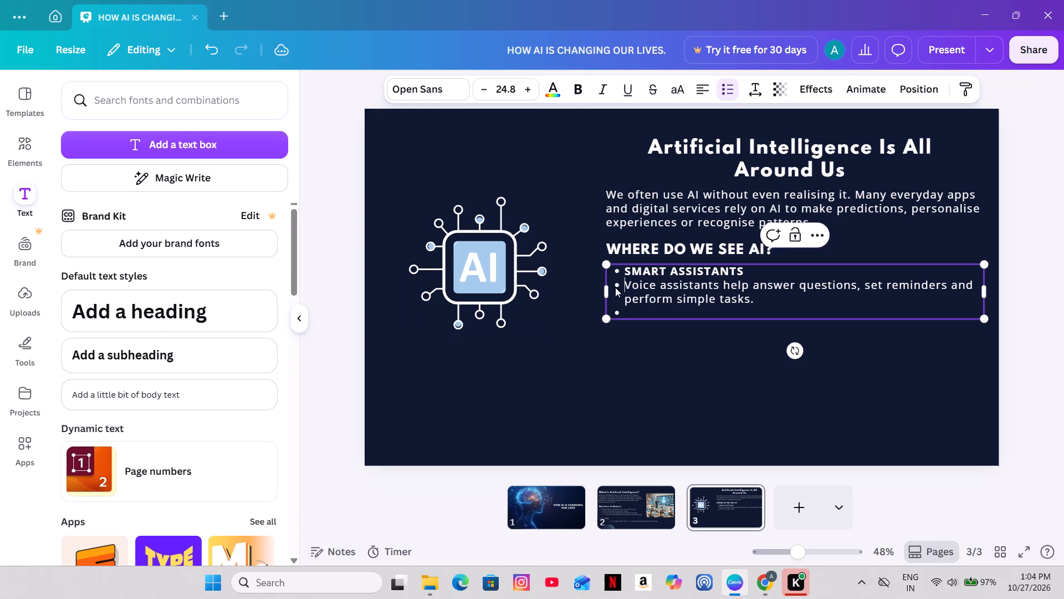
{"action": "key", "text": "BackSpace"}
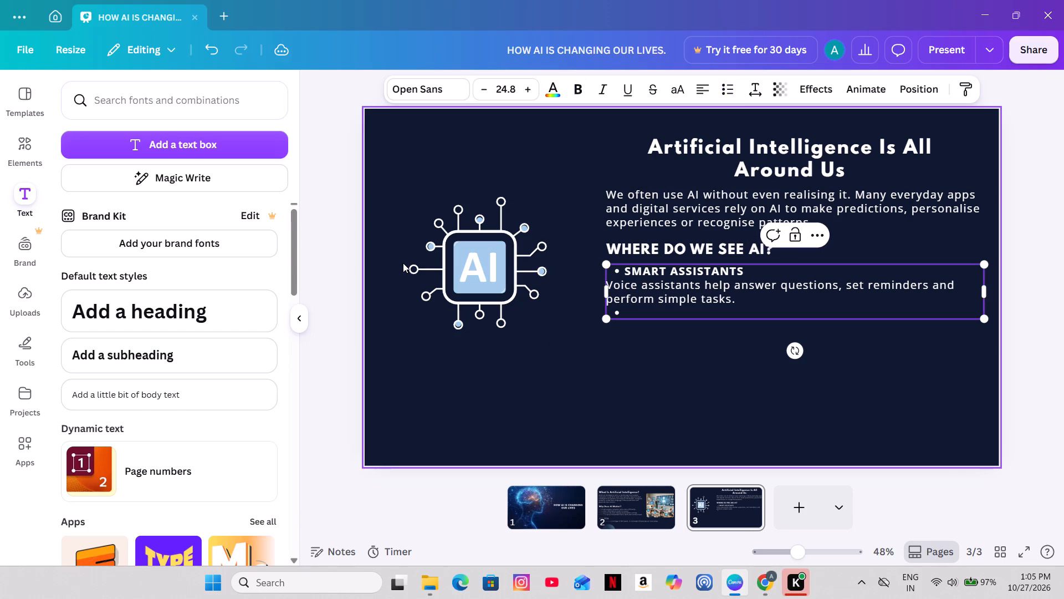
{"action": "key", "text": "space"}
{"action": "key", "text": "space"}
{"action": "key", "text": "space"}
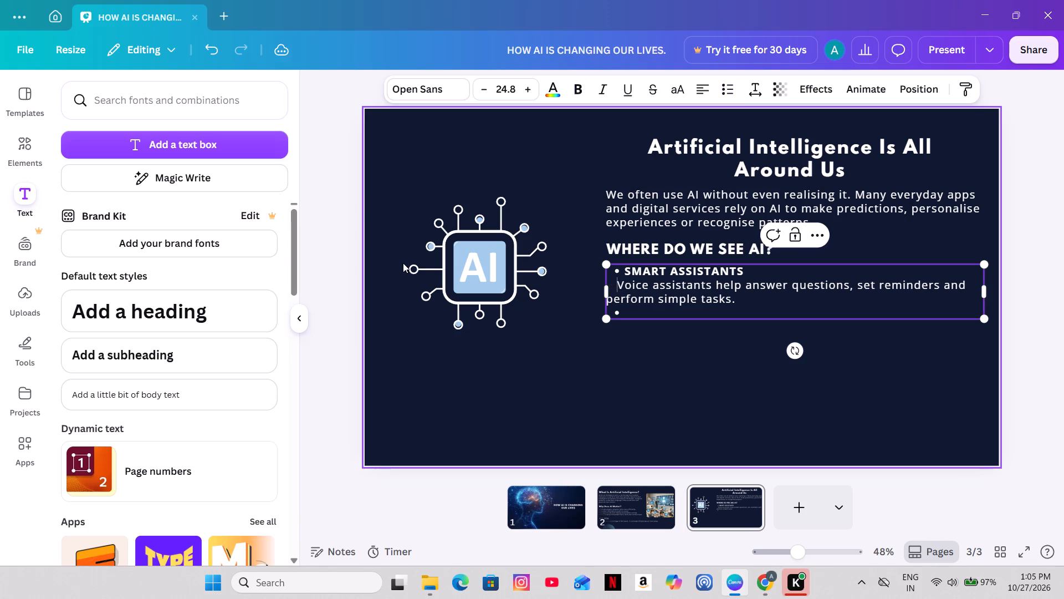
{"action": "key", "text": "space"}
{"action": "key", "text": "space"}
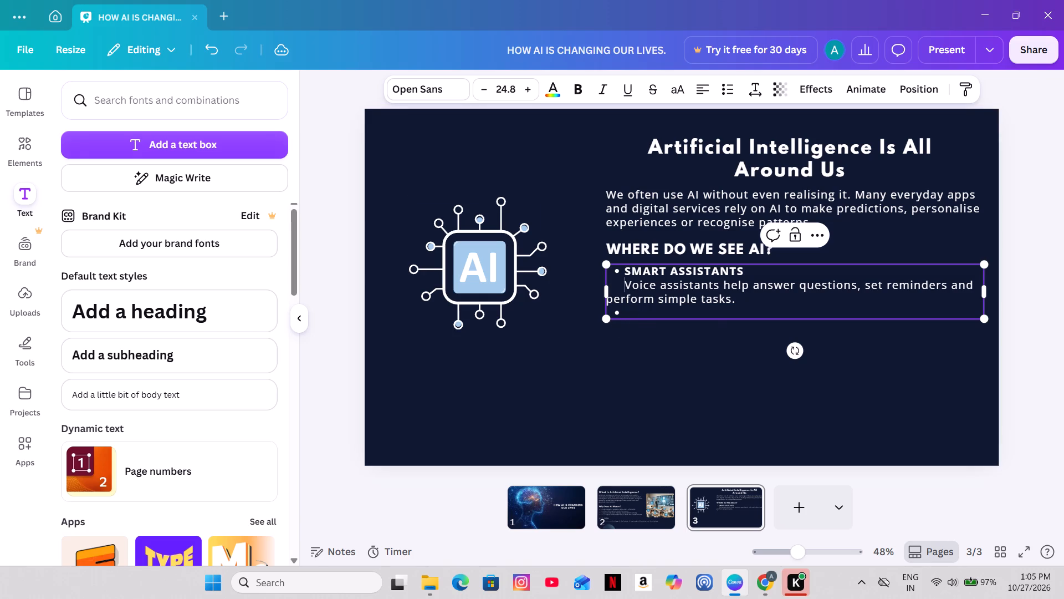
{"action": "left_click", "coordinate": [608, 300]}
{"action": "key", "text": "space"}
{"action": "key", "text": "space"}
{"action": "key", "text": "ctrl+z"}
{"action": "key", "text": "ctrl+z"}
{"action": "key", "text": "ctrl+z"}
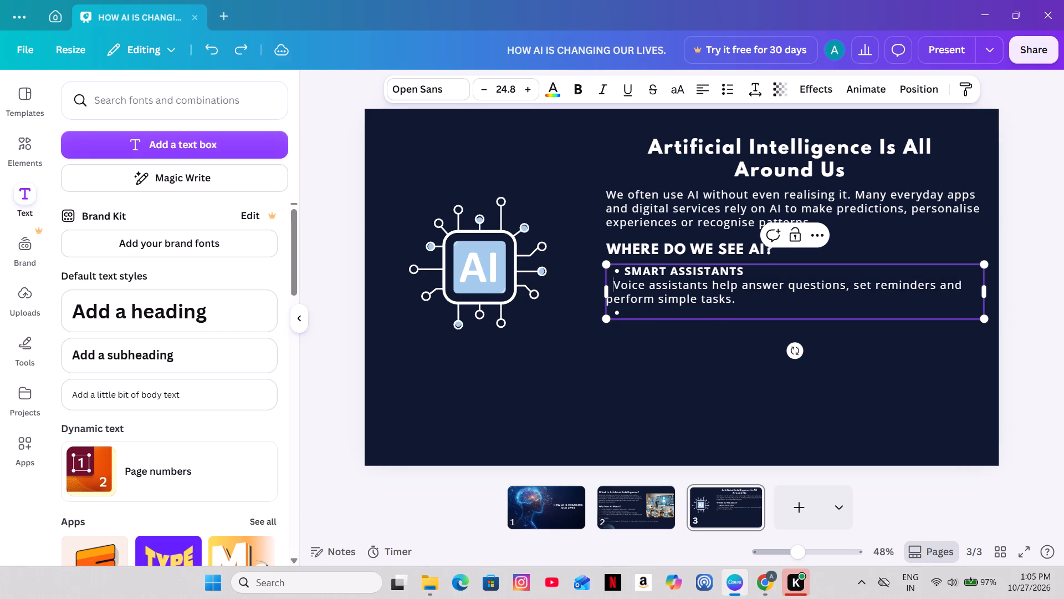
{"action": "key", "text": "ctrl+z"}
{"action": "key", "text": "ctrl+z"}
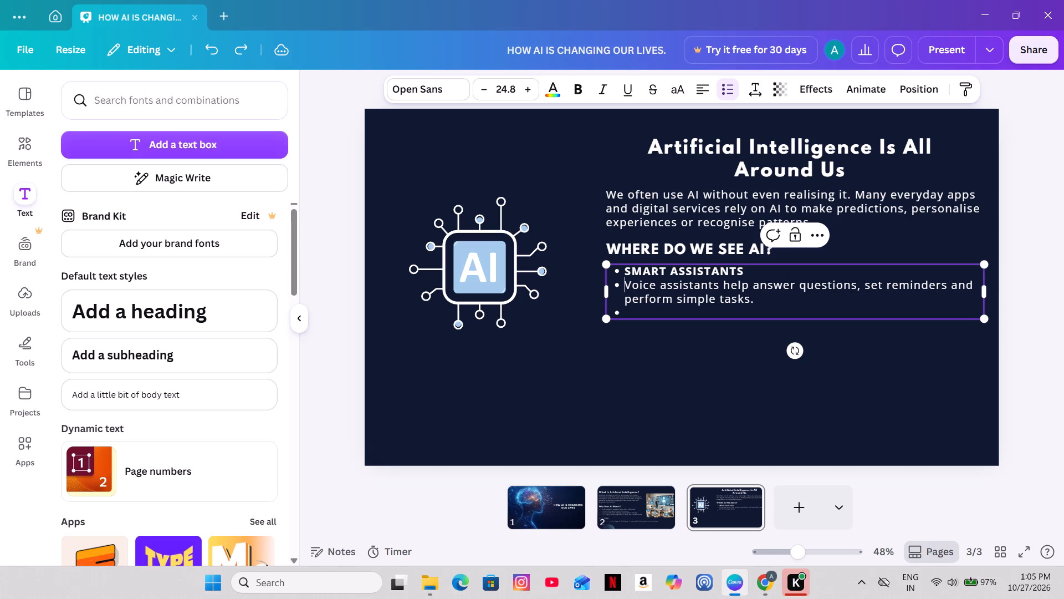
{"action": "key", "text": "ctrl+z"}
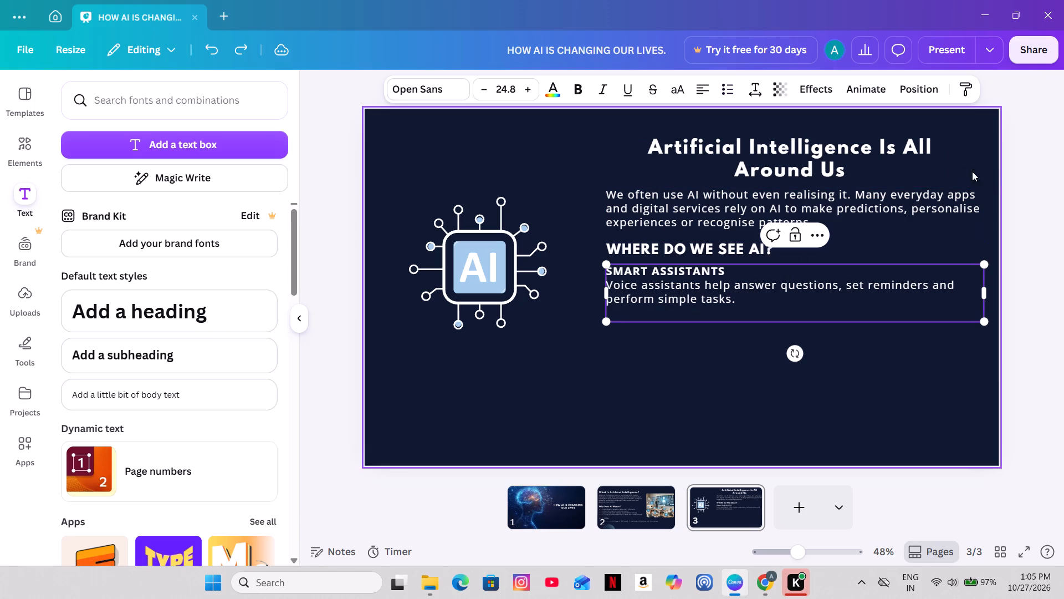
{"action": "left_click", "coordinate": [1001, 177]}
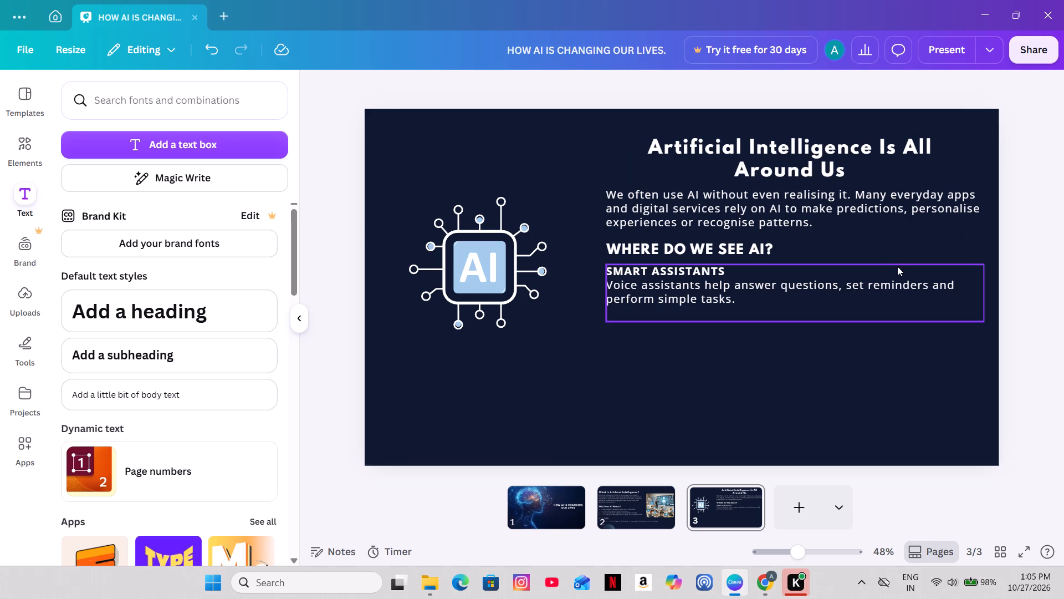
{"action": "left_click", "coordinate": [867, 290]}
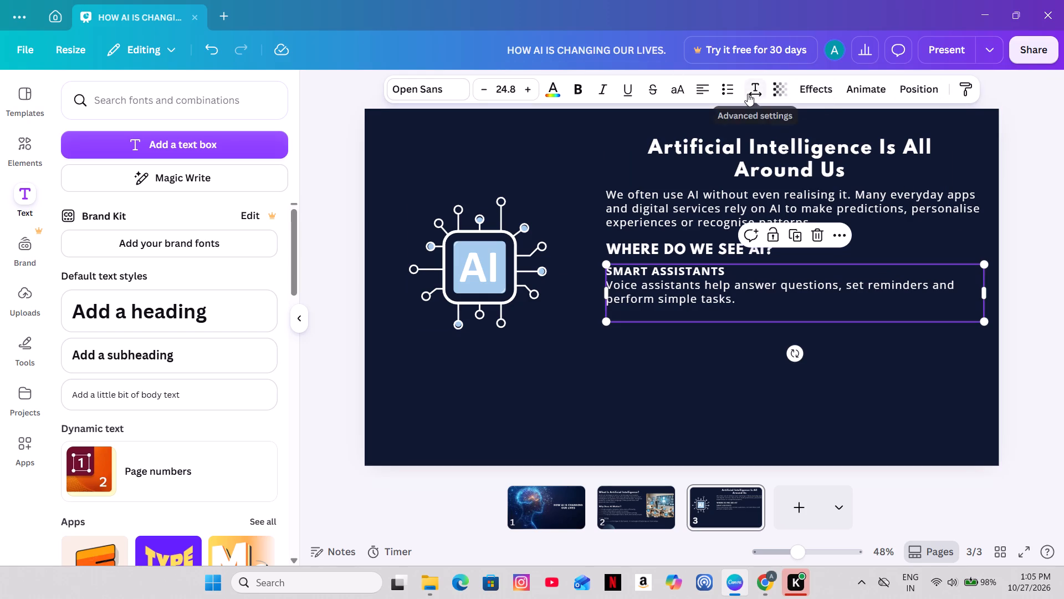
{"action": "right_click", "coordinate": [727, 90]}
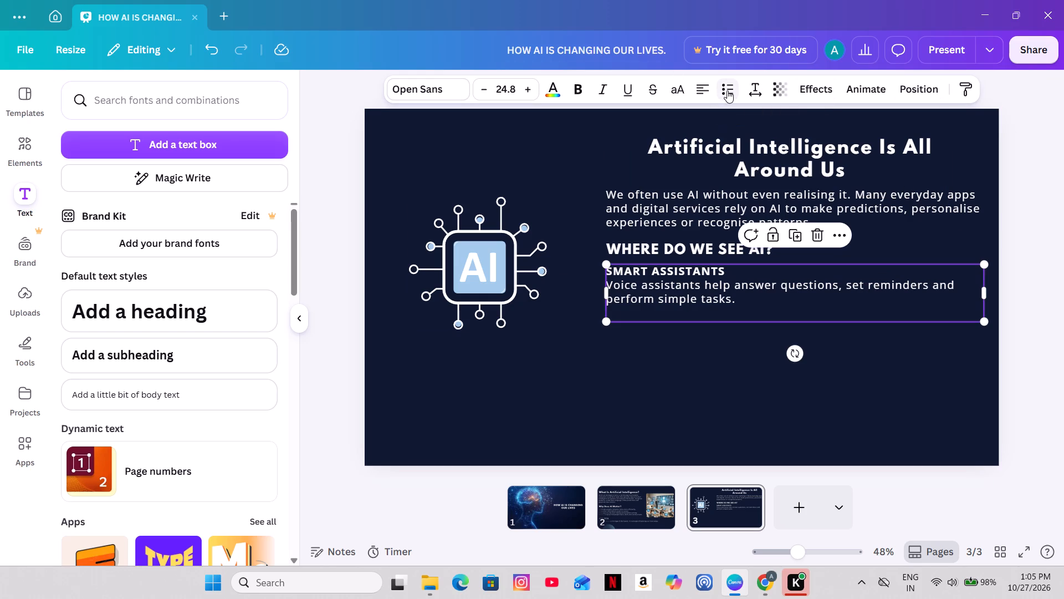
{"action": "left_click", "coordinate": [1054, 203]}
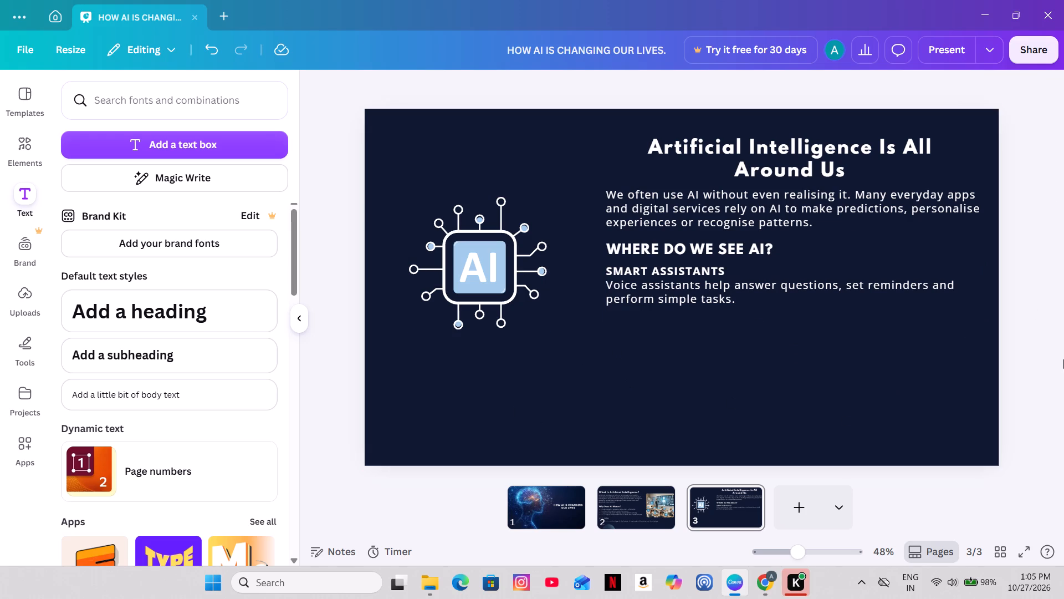
{"action": "left_click", "coordinate": [209, 151]}
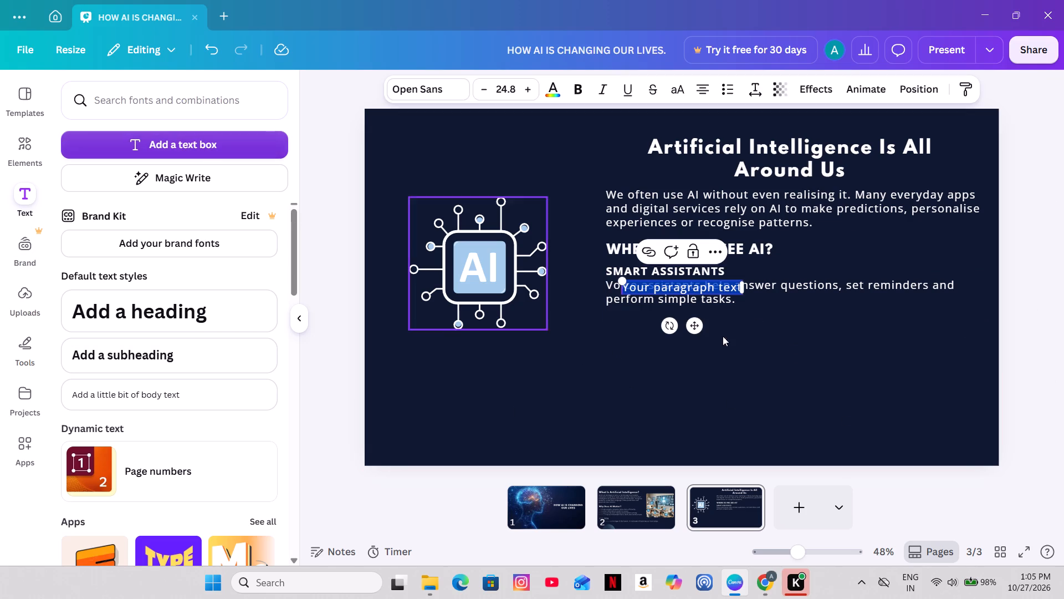
{"action": "left_click", "coordinate": [768, 582]}
{"action": "left_click_drag", "start_coordinate": [395, 227], "coordinate": [439, 248]}
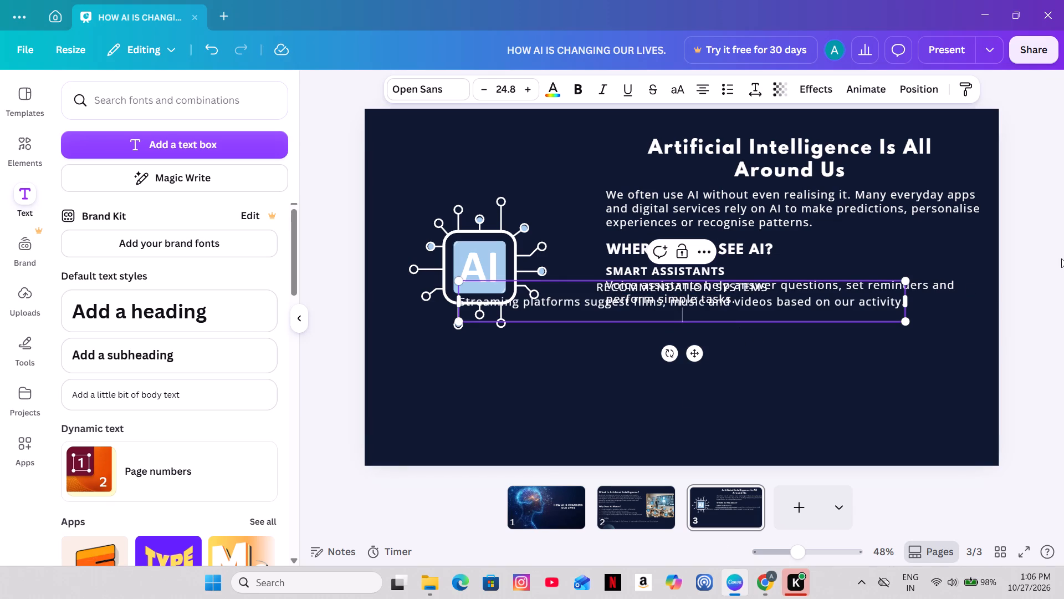
{"action": "left_click", "coordinate": [1061, 258]}
Move the Recommendation Systems text box into the empty area below the Smart Assistants text.
{"action": "left_click_drag", "start_coordinate": [638, 307], "coordinate": [648, 395]}
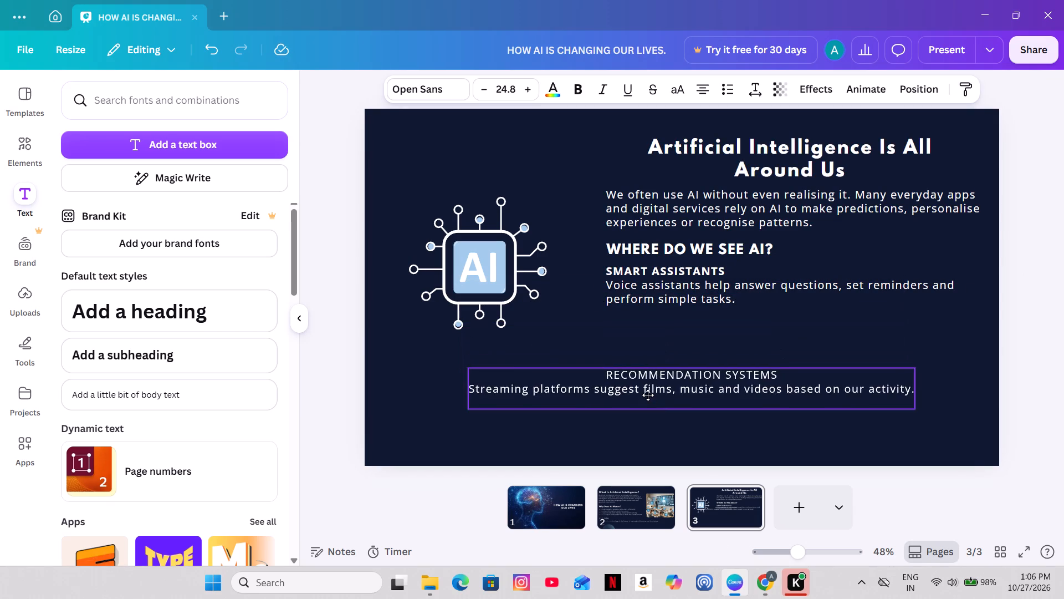
{"action": "left_click_drag", "start_coordinate": [648, 395], "coordinate": [682, 369]}
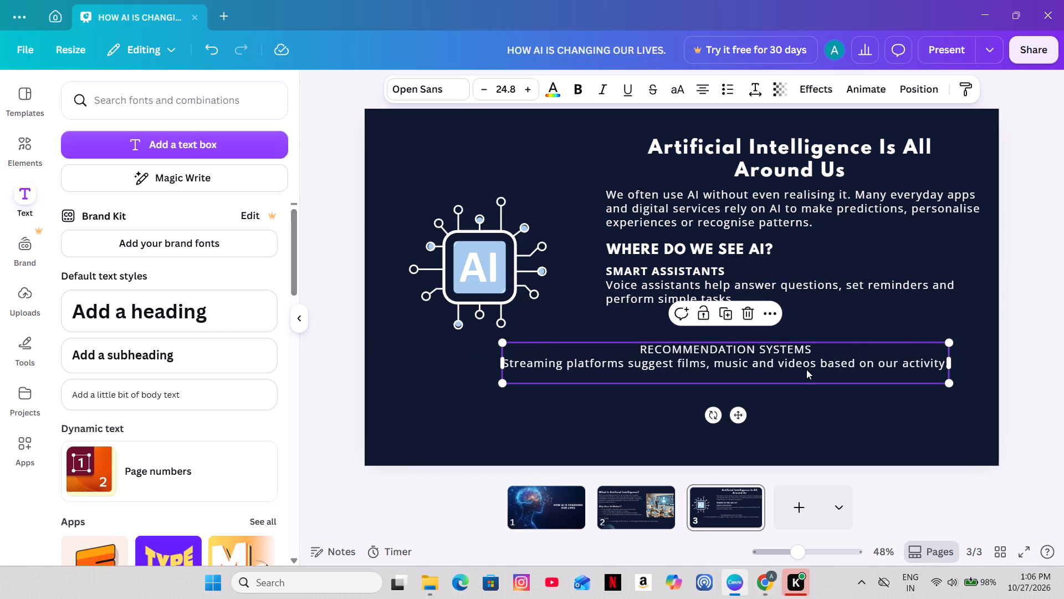
Left-align all the text in the Recommendation Systems text box.
{"action": "double_click", "coordinate": [811, 356]}
{"action": "key", "text": "ctrl+a"}
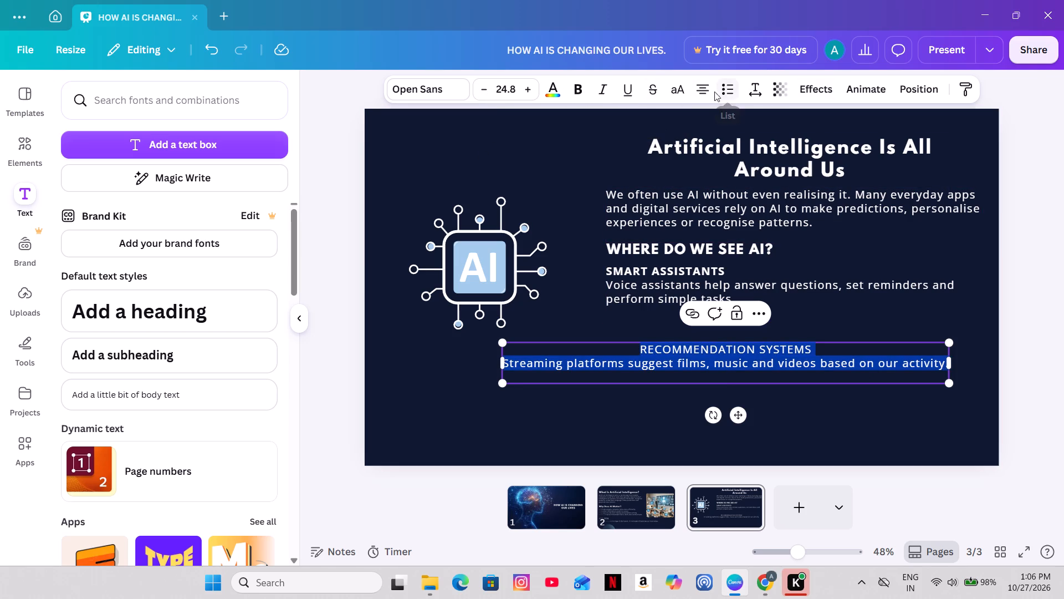
{"action": "left_click", "coordinate": [697, 92]}
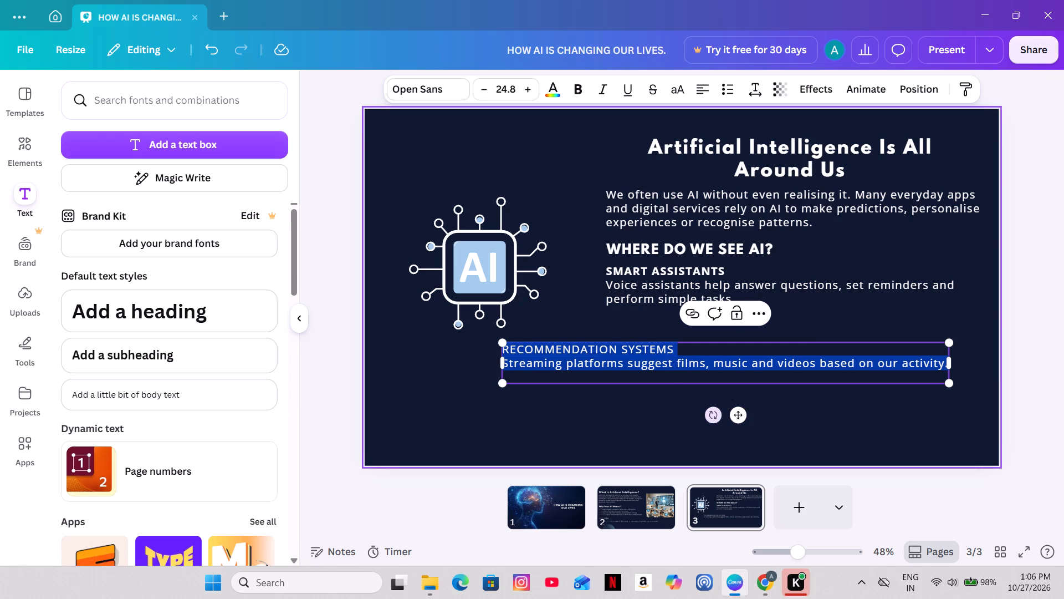
Make only the "RECOMMENDATION SYSTEMS" heading line bold.
{"action": "double_click", "coordinate": [677, 351]}
{"action": "left_click_drag", "start_coordinate": [677, 351], "coordinate": [579, 356]}
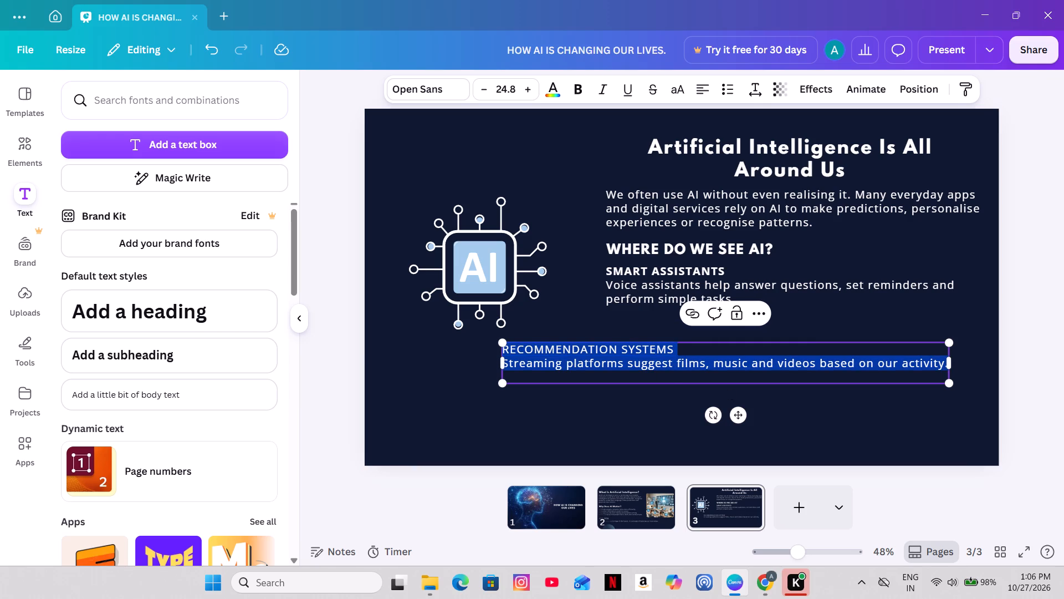
{"action": "left_click_drag", "start_coordinate": [579, 356], "coordinate": [579, 346]}
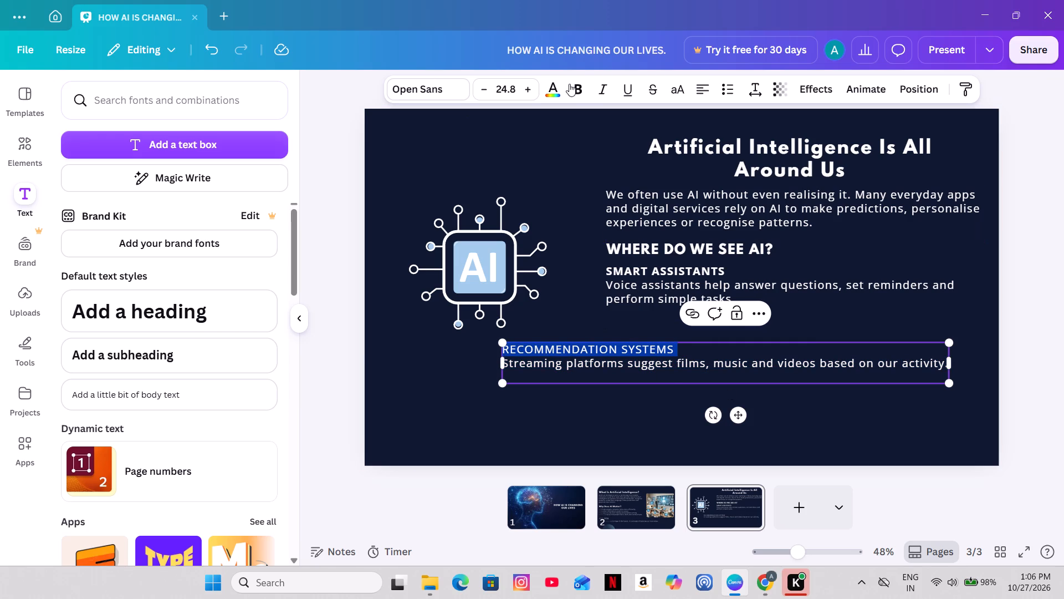
{"action": "left_click", "coordinate": [570, 88]}
{"action": "left_click", "coordinate": [1044, 187]}
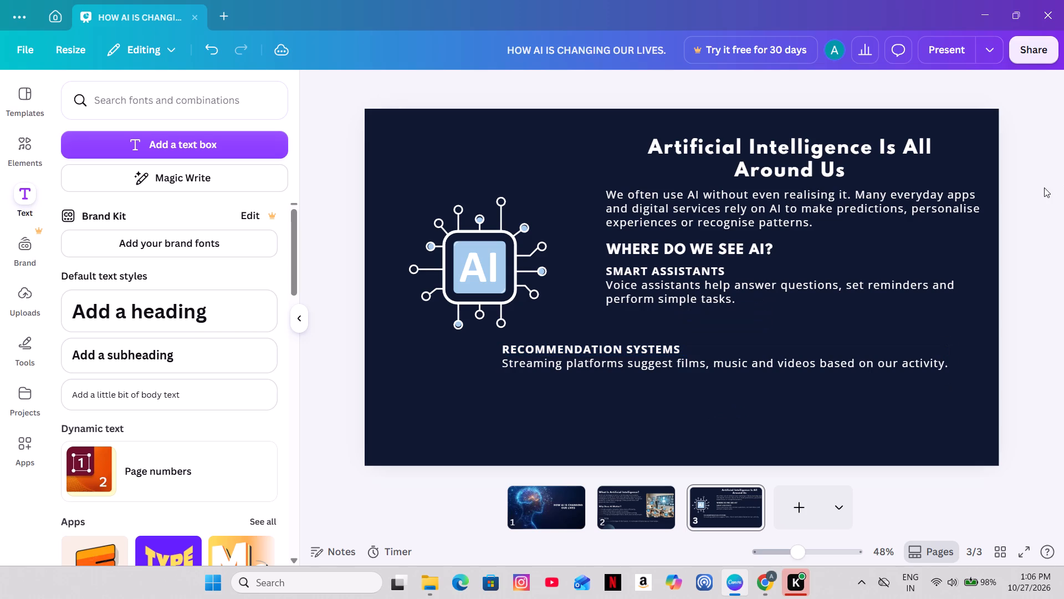
Position the Recommendation Systems text box just below the Smart Assistants text, with their left edges aligned.
{"action": "left_click_drag", "start_coordinate": [621, 364], "coordinate": [682, 347]}
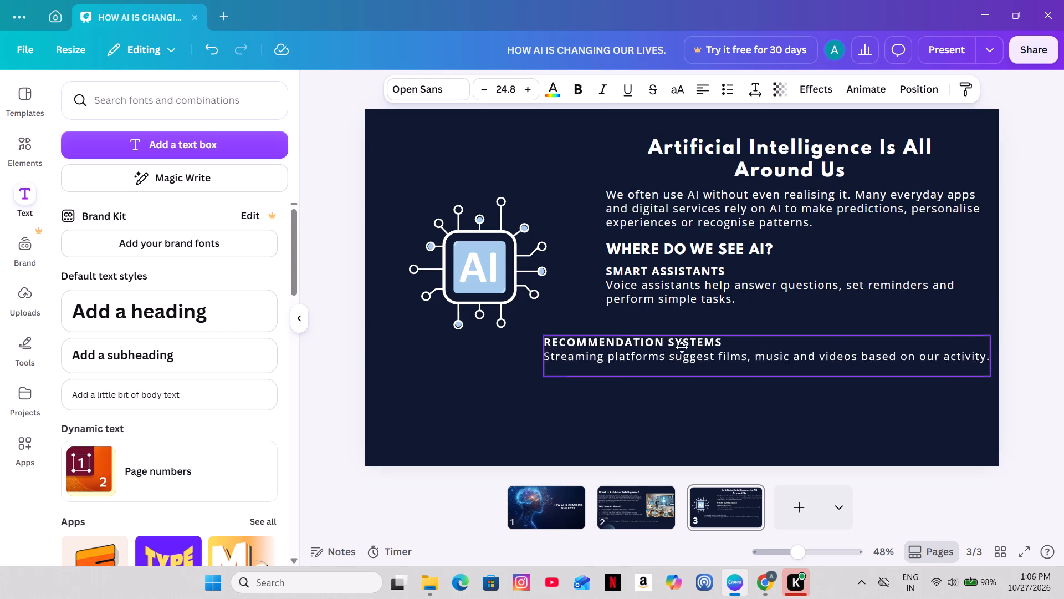
{"action": "left_click_drag", "start_coordinate": [682, 347], "coordinate": [723, 339]}
{"action": "key", "text": "Up"}
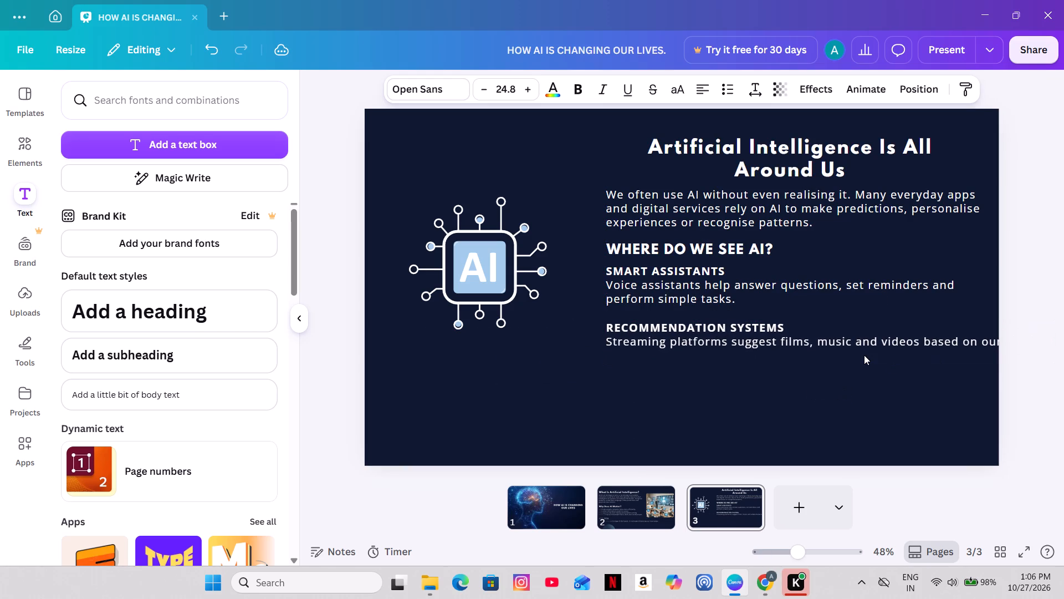
Nudge the Recommendation Systems text box up slightly to tighten the gap below the Smart Assistants text.
{"action": "key", "text": "Up"}
{"action": "key", "text": "Up"}
{"action": "key", "text": "Up"}
{"action": "key", "text": "Up"}
{"action": "key", "text": "Up"}
{"action": "key", "text": "Up"}
{"action": "key", "text": "Up"}
{"action": "key", "text": "Up"}
{"action": "key", "text": "Up"}
{"action": "key", "text": "Up"}
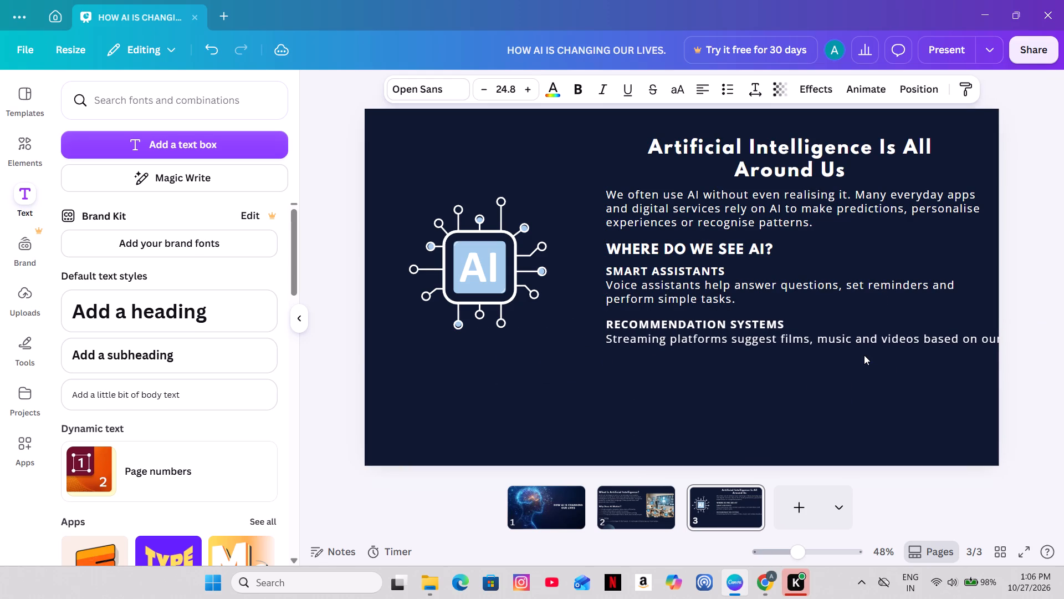
{"action": "key", "text": "Up"}
{"action": "key", "text": "Up"}
{"action": "key", "text": "Up"}
{"action": "key", "text": "Up"}
{"action": "key", "text": "Up"}
{"action": "key", "text": "Up"}
{"action": "key", "text": "Up"}
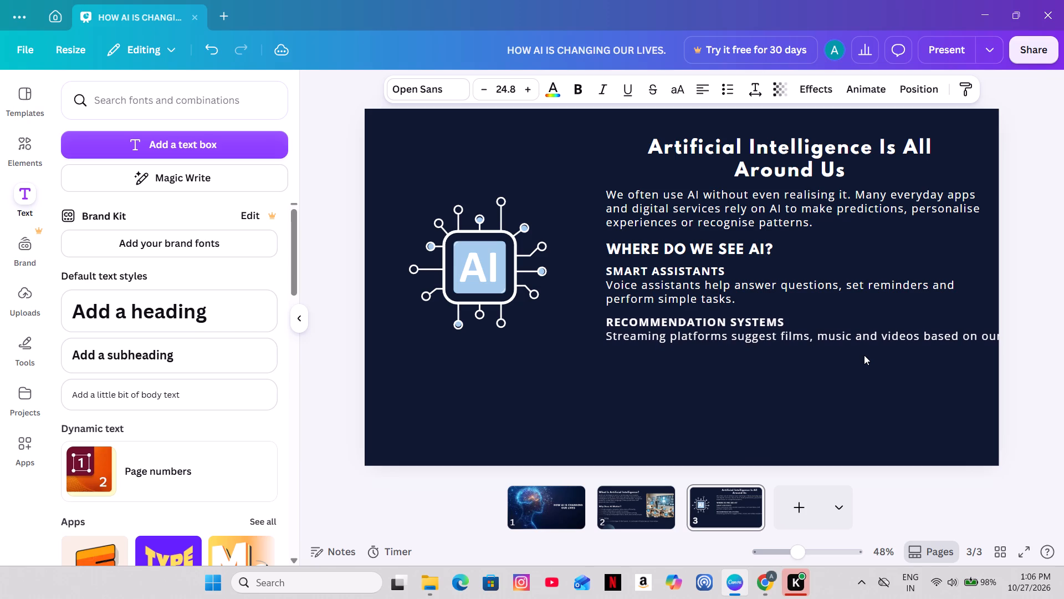
Narrow the Recommendation Systems text box so its description wraps within the slide, matching the Smart Assistants box's width.
{"action": "left_click", "coordinate": [882, 333]}
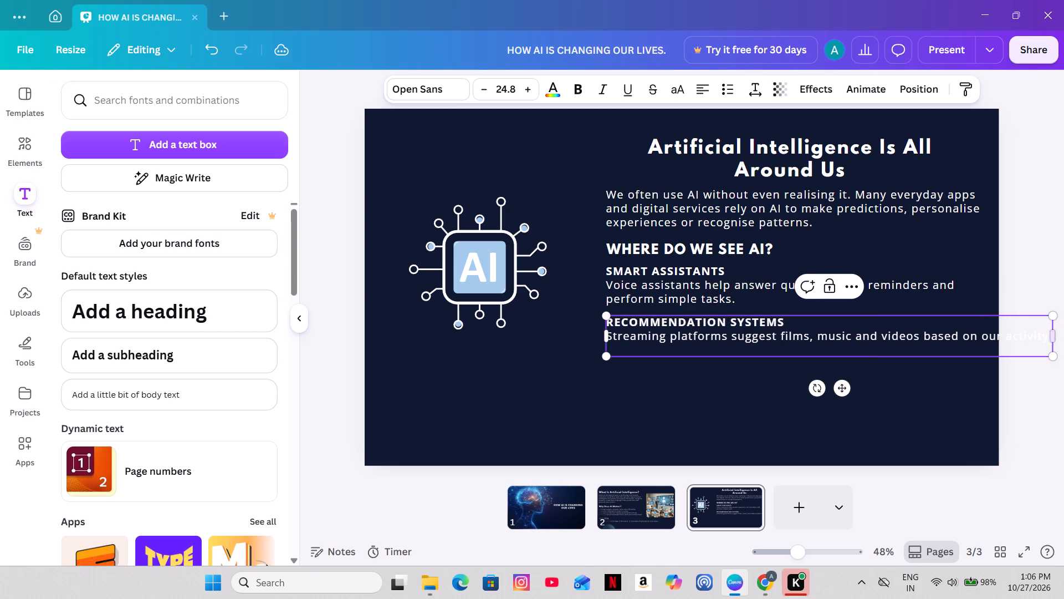
{"action": "left_click", "coordinate": [1049, 335]}
{"action": "left_click_drag", "start_coordinate": [1060, 324], "coordinate": [975, 333]}
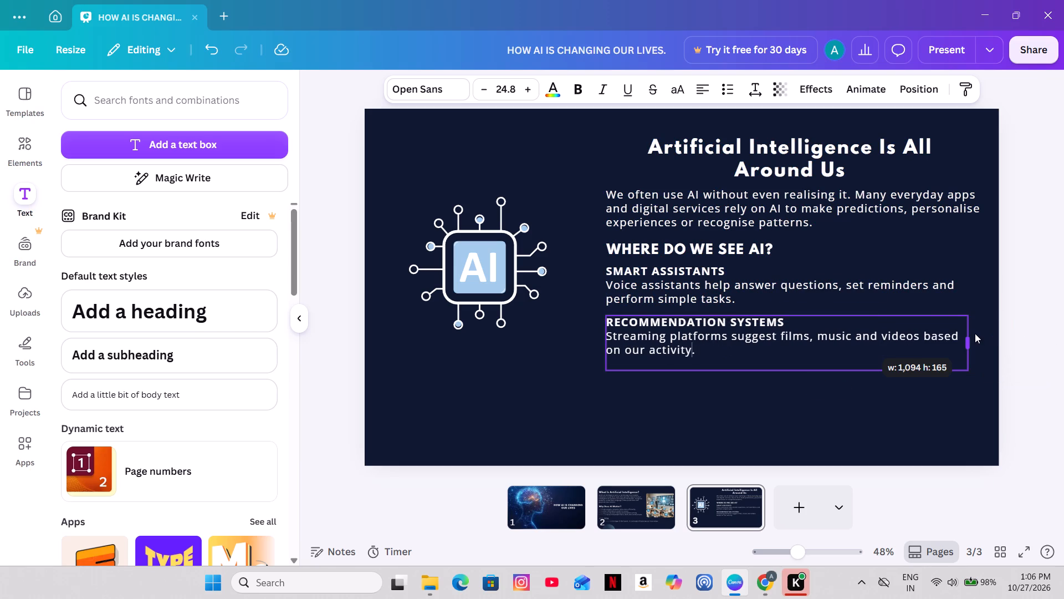
{"action": "left_click_drag", "start_coordinate": [975, 333], "coordinate": [1002, 328]}
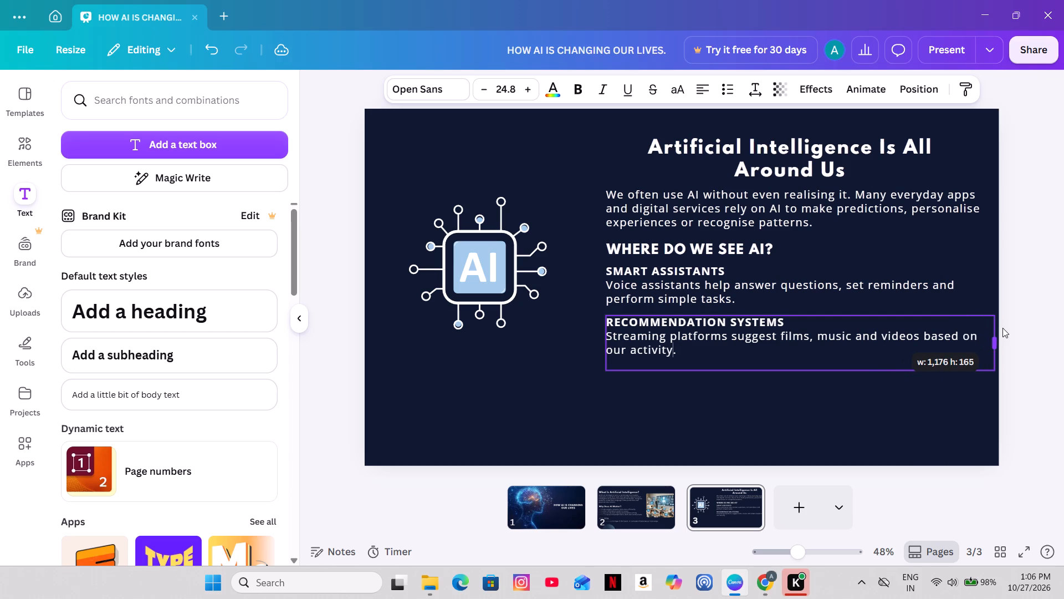
{"action": "left_click_drag", "start_coordinate": [1002, 328], "coordinate": [992, 327]}
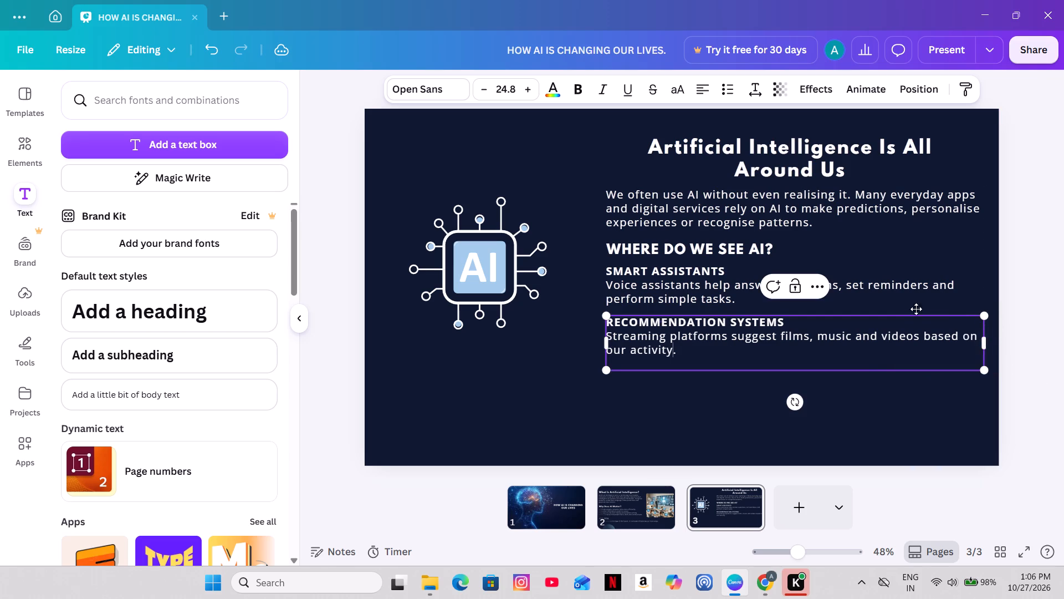
{"action": "left_click", "coordinate": [907, 296]}
{"action": "left_click", "coordinate": [988, 292]}
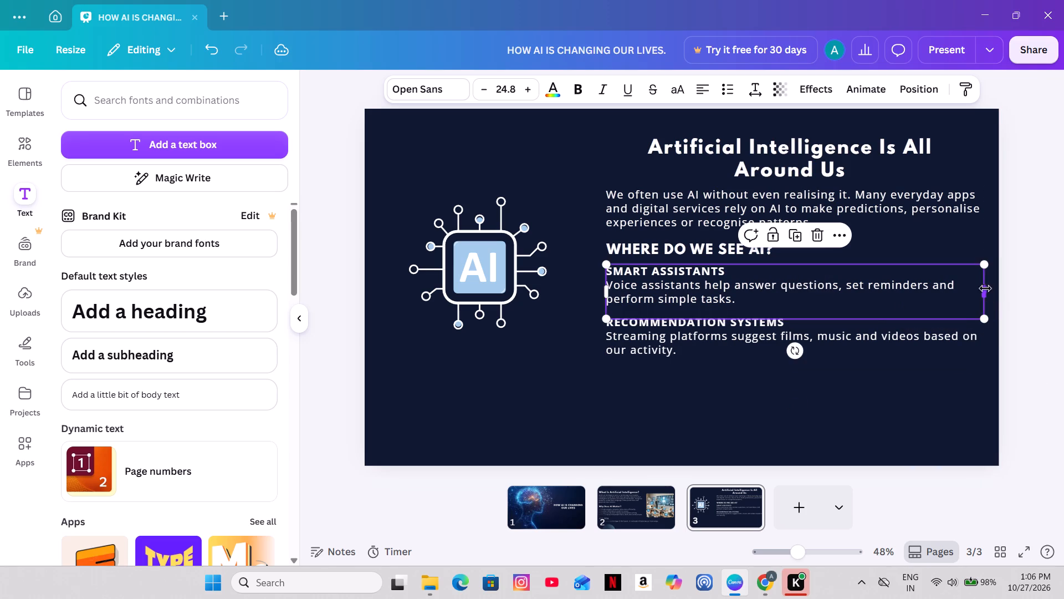
{"action": "left_click", "coordinate": [1049, 285]}
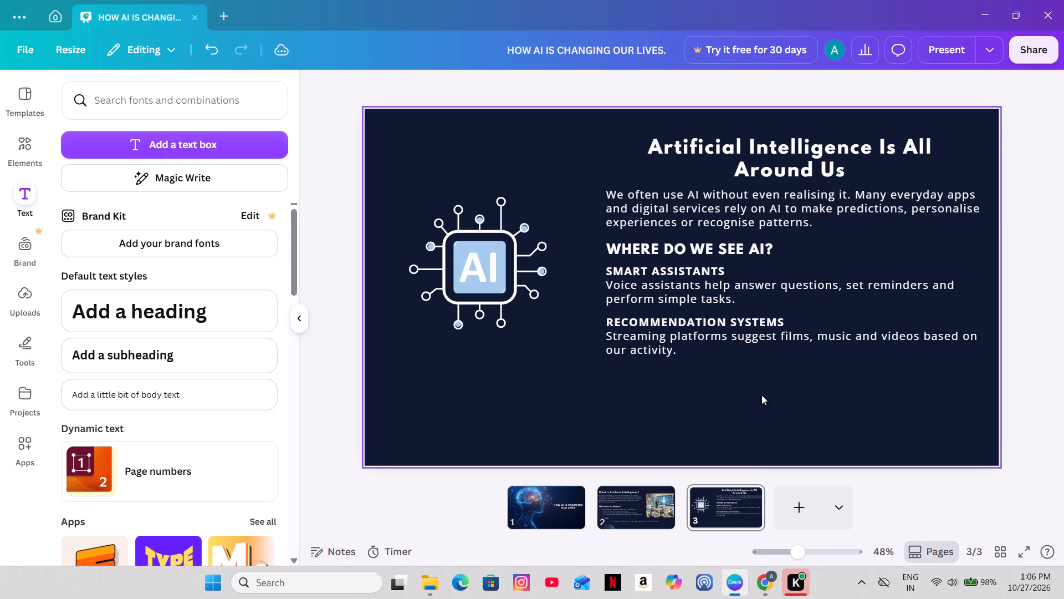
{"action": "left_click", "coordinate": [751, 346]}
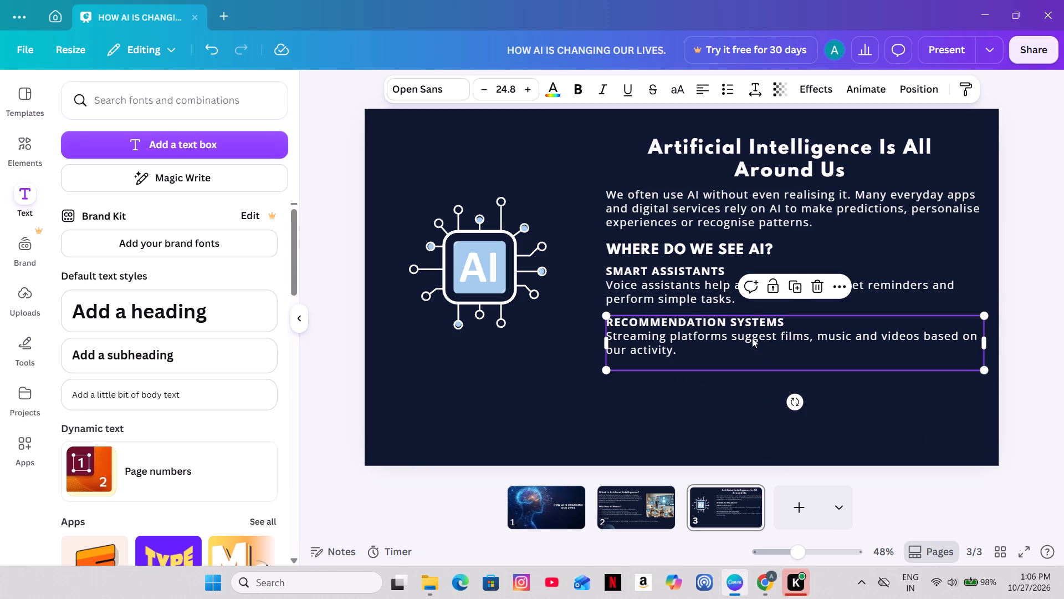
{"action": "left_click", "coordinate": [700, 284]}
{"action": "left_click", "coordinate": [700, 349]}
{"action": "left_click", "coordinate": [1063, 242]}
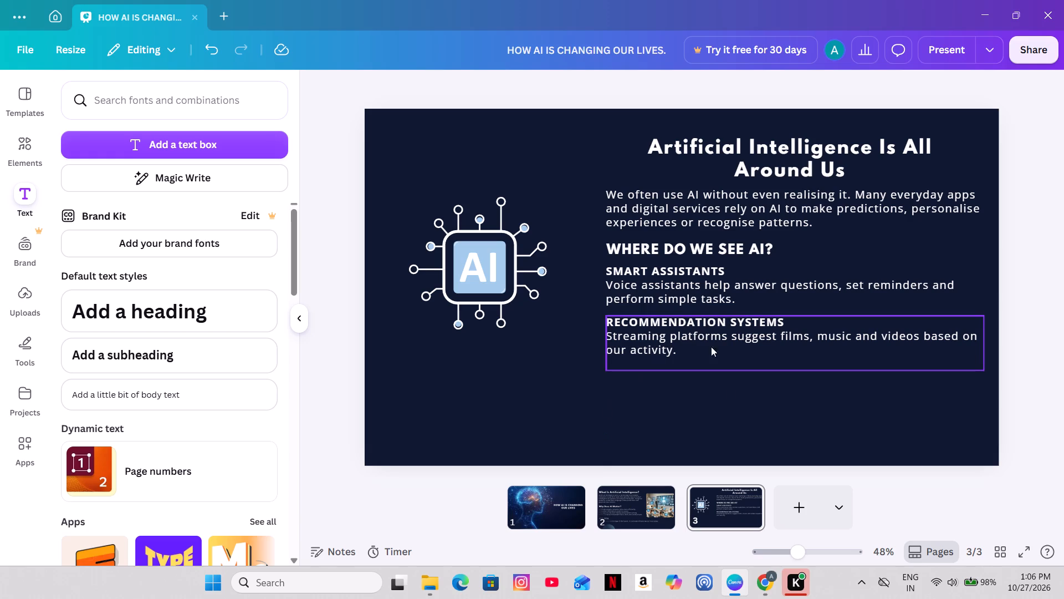
Reduce the font size of the Smart Assistants text box to 20.8.
{"action": "left_click", "coordinate": [816, 281]}
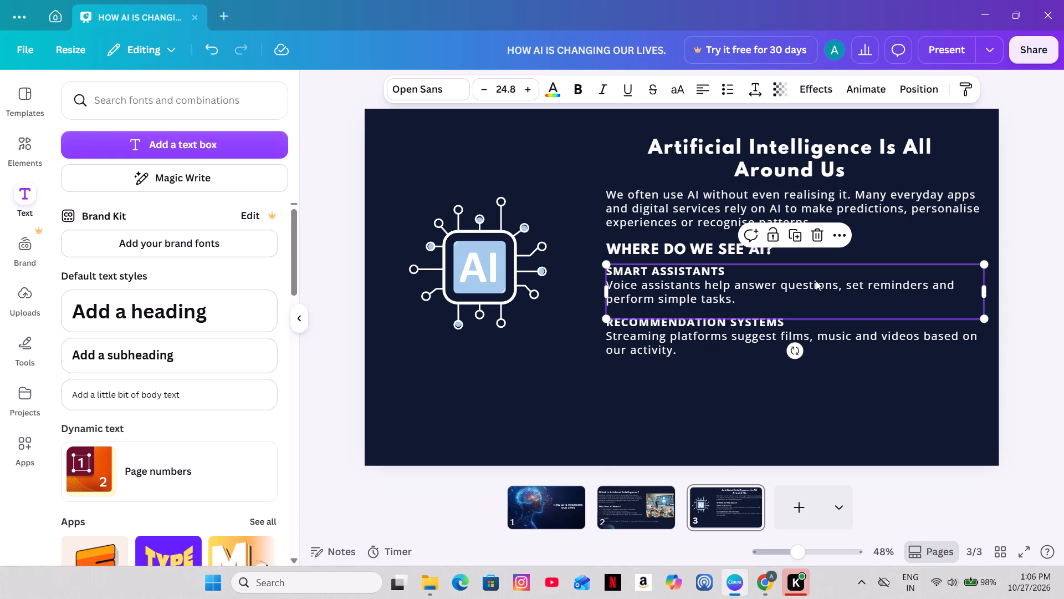
{"action": "triple_click", "coordinate": [479, 82]}
{"action": "left_click", "coordinate": [479, 82]}
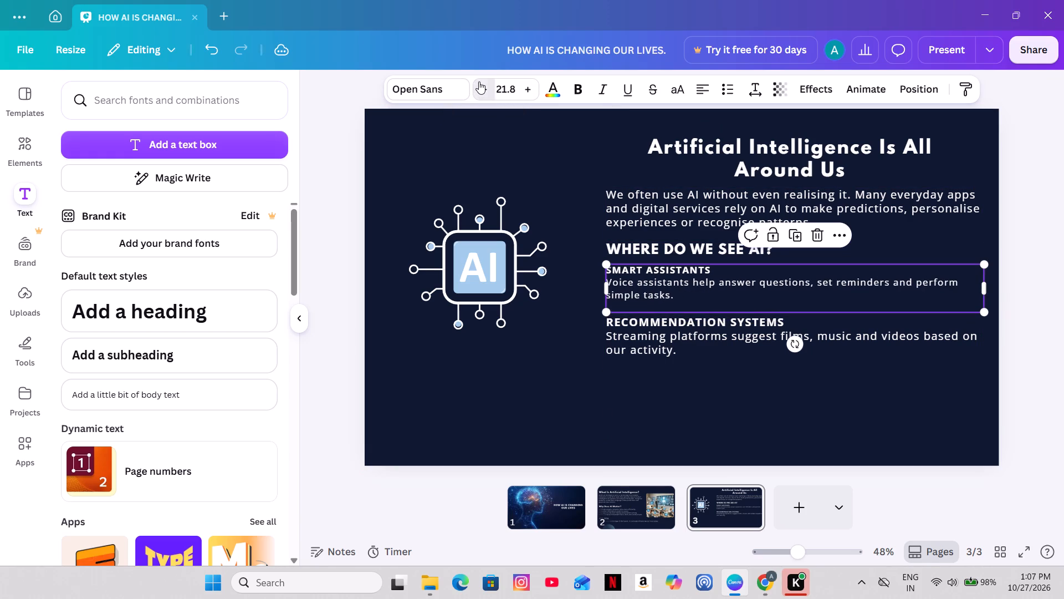
{"action": "left_click", "coordinate": [1063, 208]}
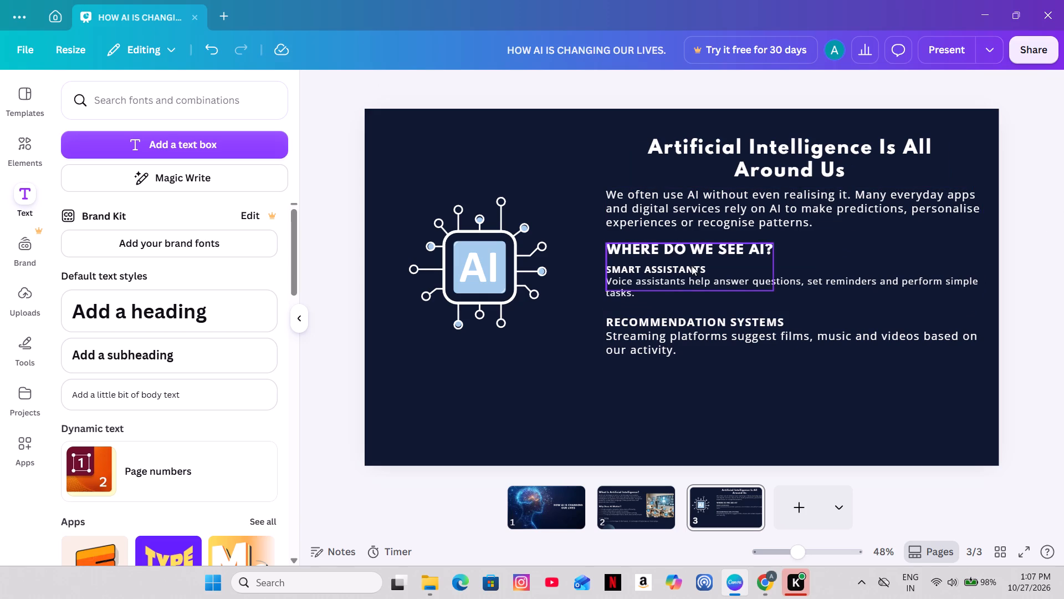
Nudge the Smart Assistants text box up and slightly right so it sits close beneath the "WHERE DO WE SEE AI?" heading.
{"action": "left_click", "coordinate": [684, 282]}
{"action": "key", "text": "Up"}
{"action": "key", "text": "Up"}
{"action": "key", "text": "Up"}
{"action": "key", "text": "Up"}
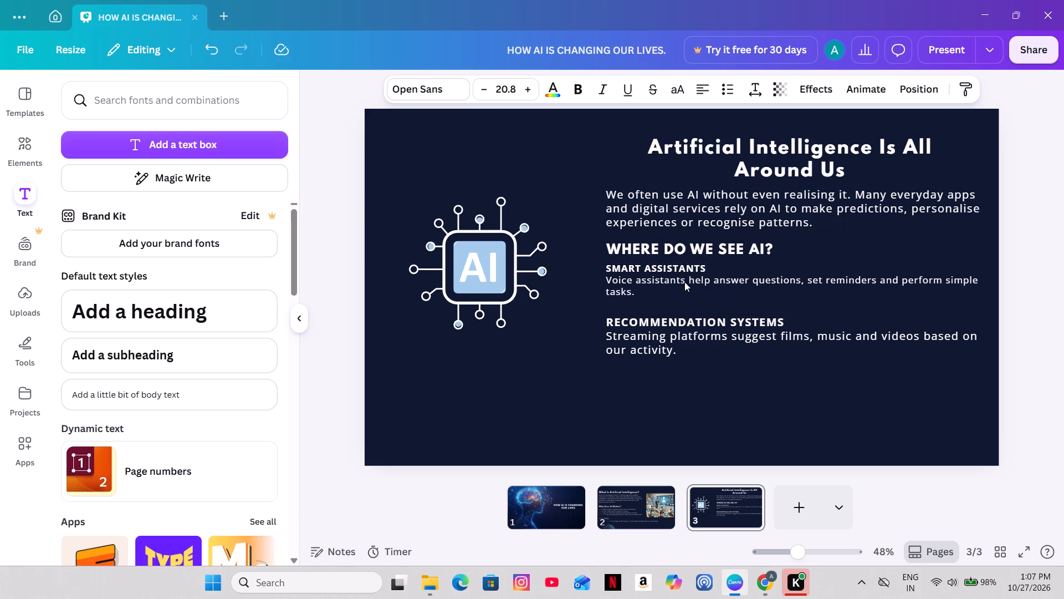
{"action": "key", "text": "Up"}
{"action": "key", "text": "Up"}
{"action": "key", "text": "Up"}
{"action": "key", "text": "Up"}
{"action": "key", "text": "Up"}
{"action": "key", "text": "Up"}
{"action": "key", "text": "Up"}
{"action": "key", "text": "Right"}
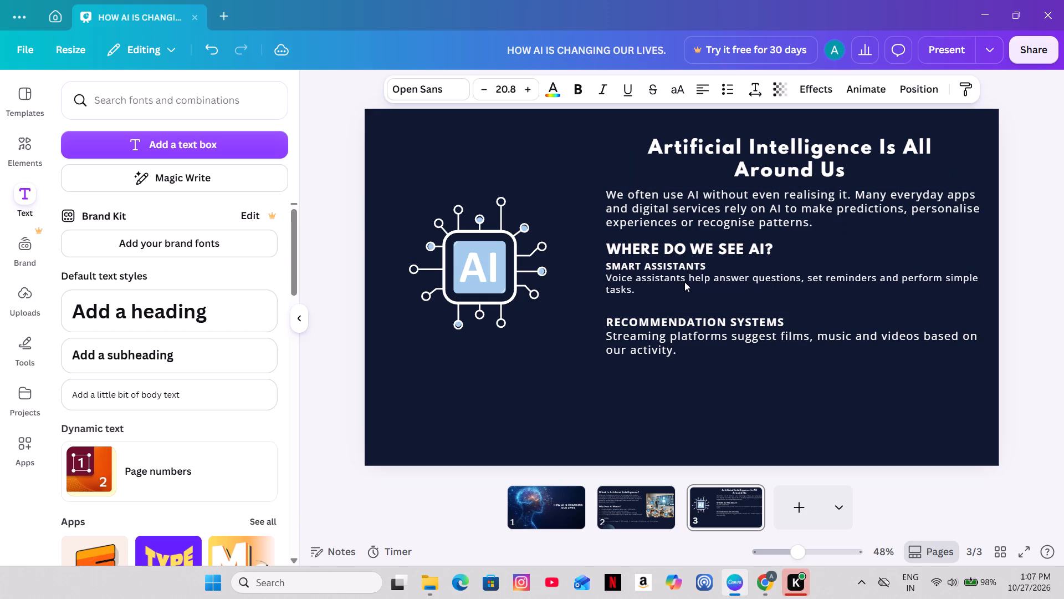
{"action": "key", "text": "Right"}
{"action": "key", "text": "Right"}
{"action": "key", "text": "Up"}
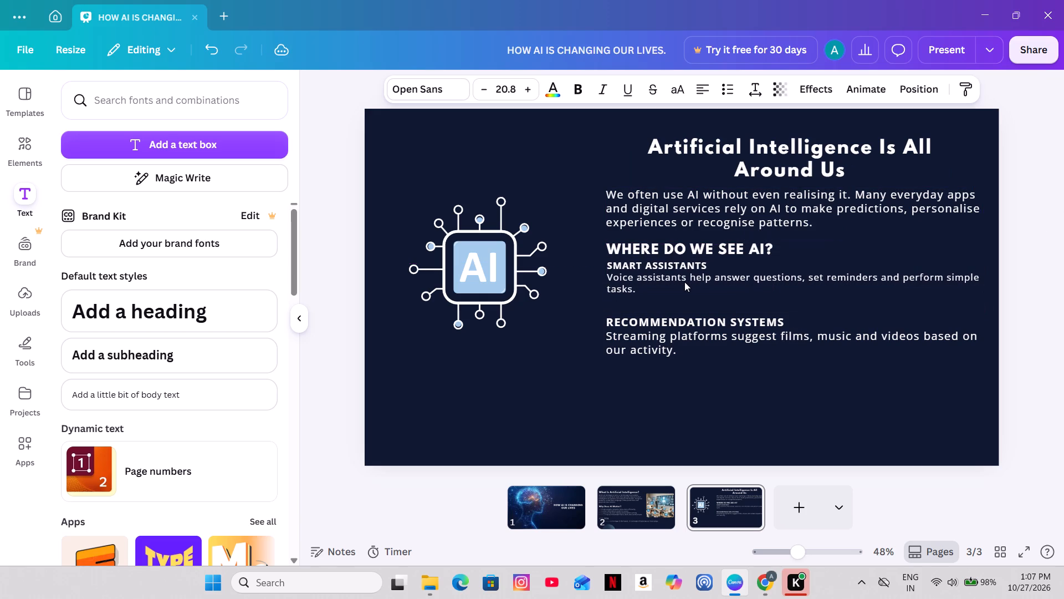
{"action": "key", "text": "Down"}
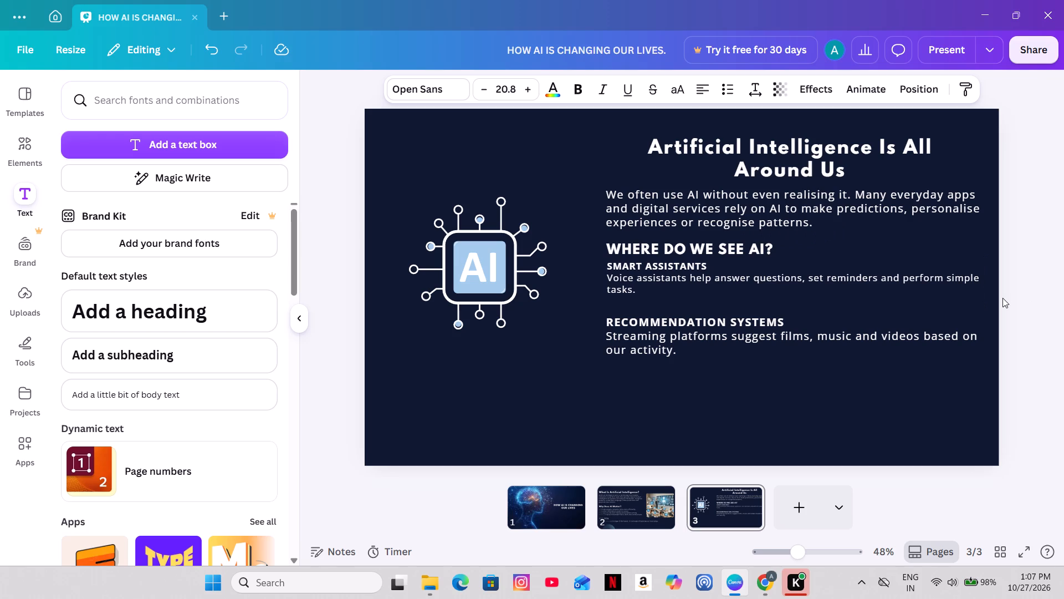
{"action": "key", "text": "Down"}
{"action": "left_click", "coordinate": [1061, 275]}
Move the Recommendation Systems text box up to just below the Smart Assistants text, with their left edges aligned.
{"action": "left_click_drag", "start_coordinate": [674, 361], "coordinate": [675, 346]}
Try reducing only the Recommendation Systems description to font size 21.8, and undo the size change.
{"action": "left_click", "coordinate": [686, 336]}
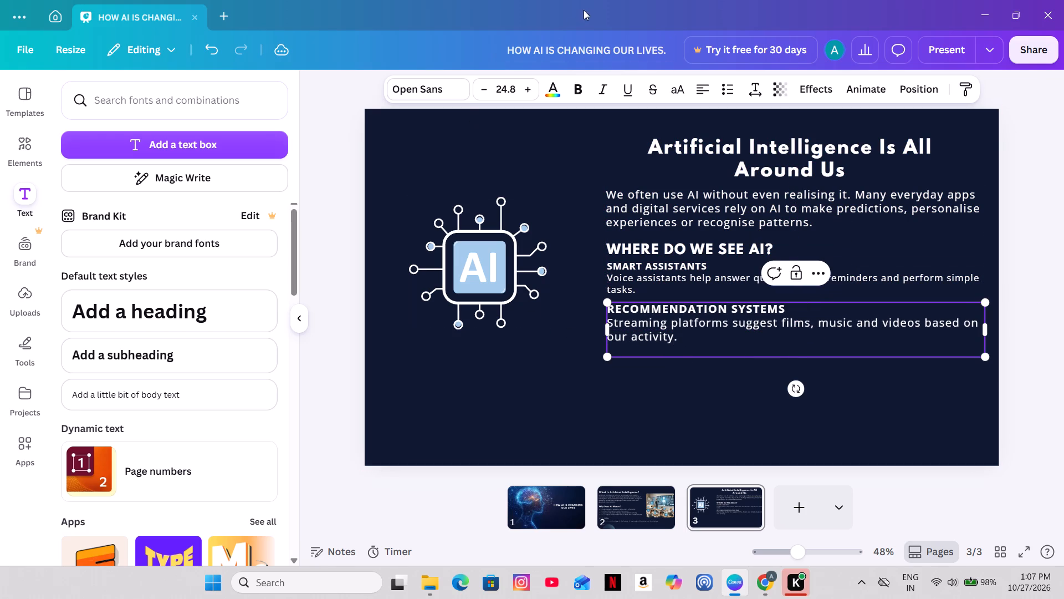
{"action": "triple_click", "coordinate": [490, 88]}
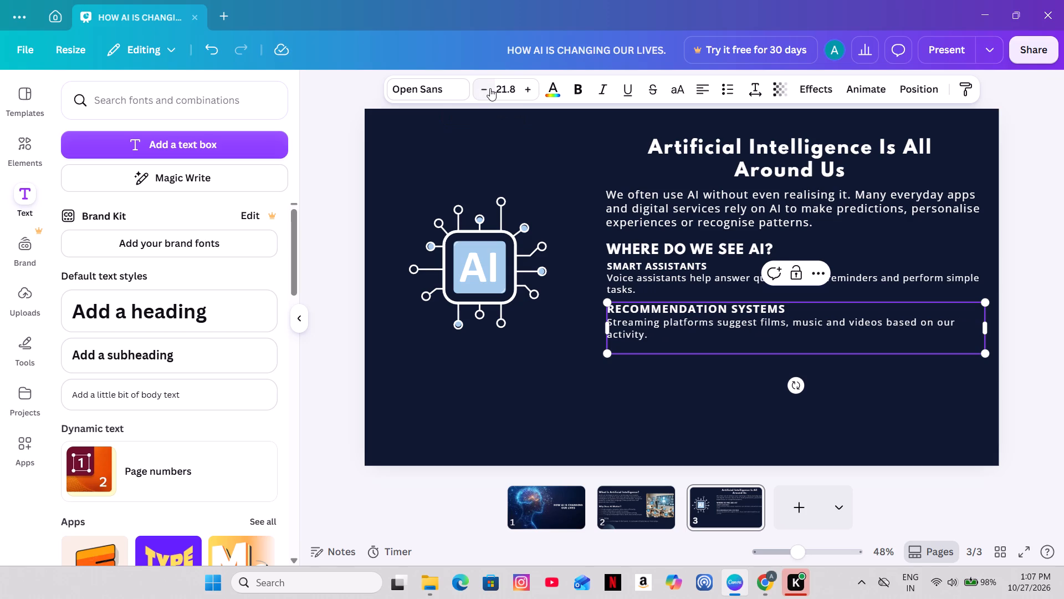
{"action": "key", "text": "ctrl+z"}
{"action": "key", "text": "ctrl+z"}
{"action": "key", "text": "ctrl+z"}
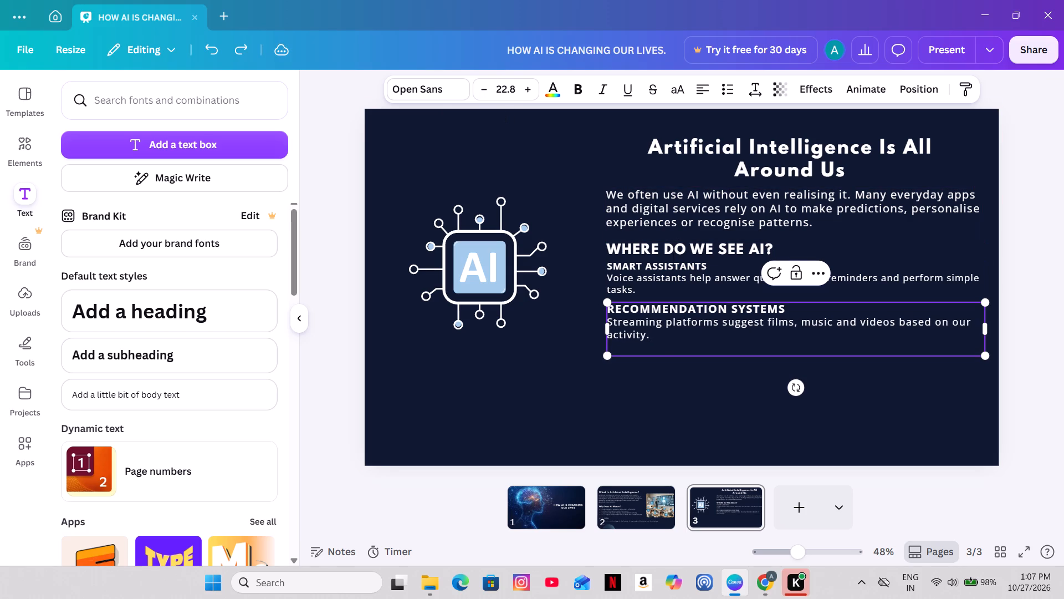
Set both the heading and the description in the Recommendation Systems text box to font size 20.8.
{"action": "key", "text": "ctrl+a"}
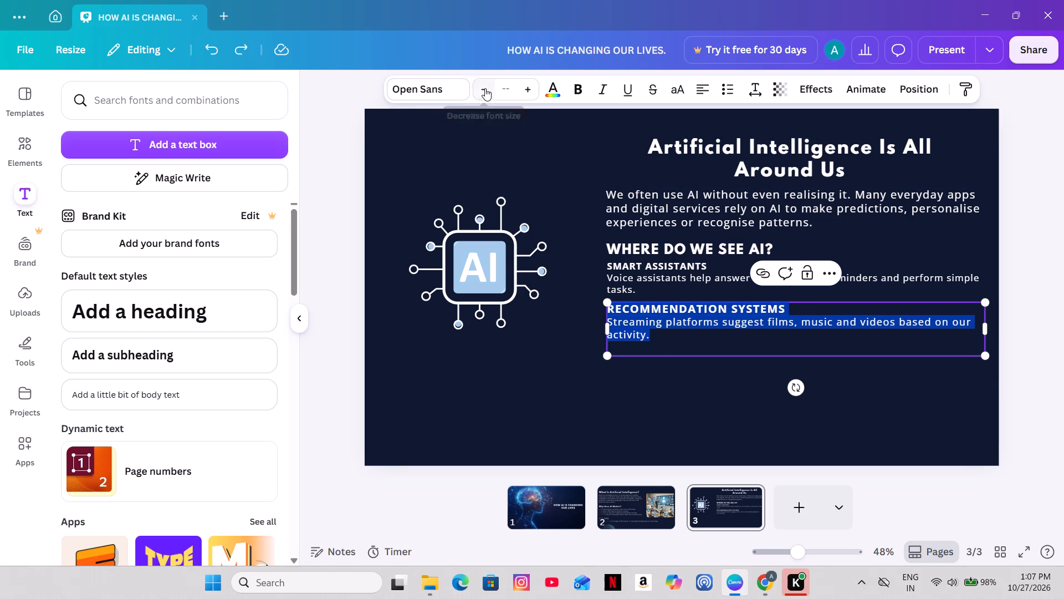
{"action": "triple_click", "coordinate": [485, 88]}
{"action": "left_click", "coordinate": [485, 88]}
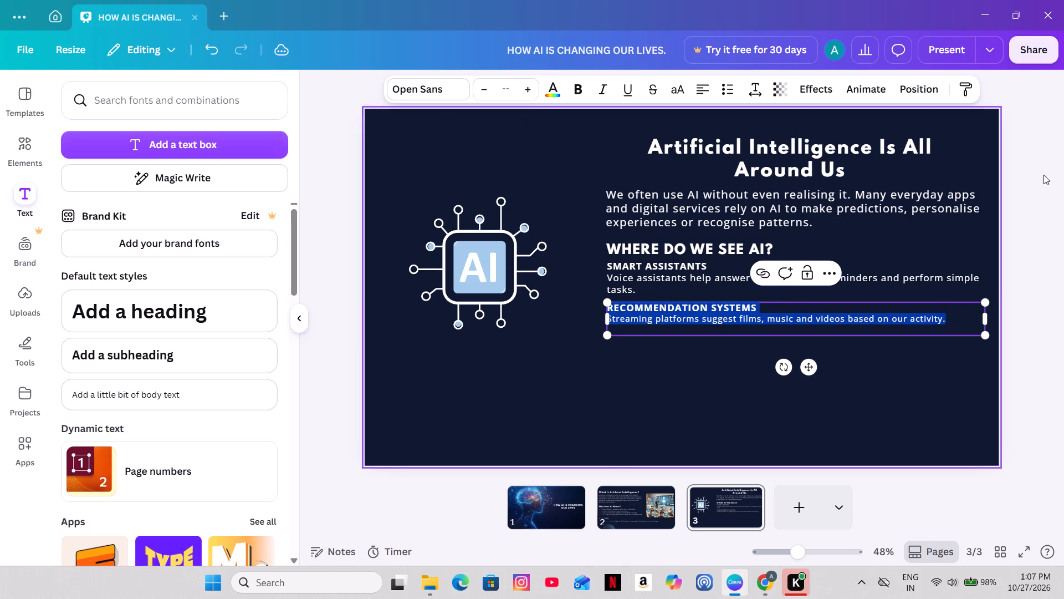
{"action": "left_click", "coordinate": [1062, 196]}
{"action": "double_click", "coordinate": [833, 314]}
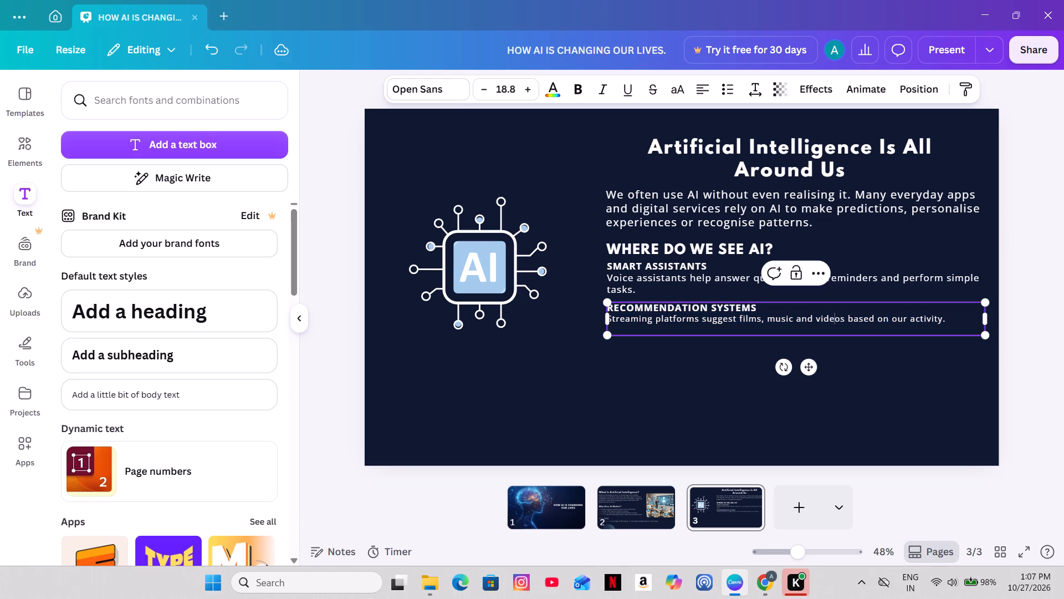
{"action": "left_click", "coordinate": [526, 89]}
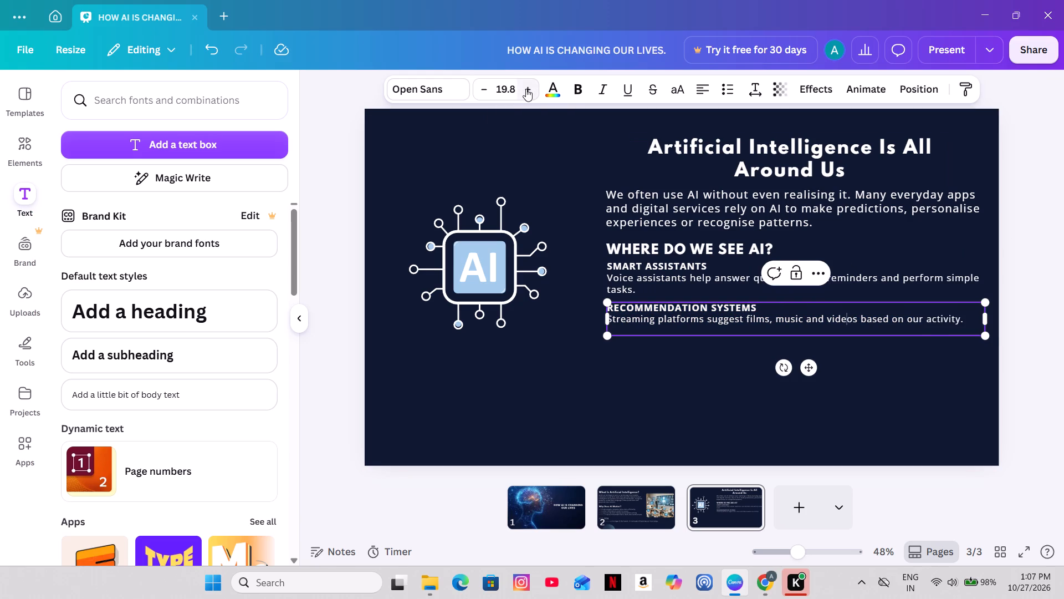
{"action": "left_click", "coordinate": [526, 89]}
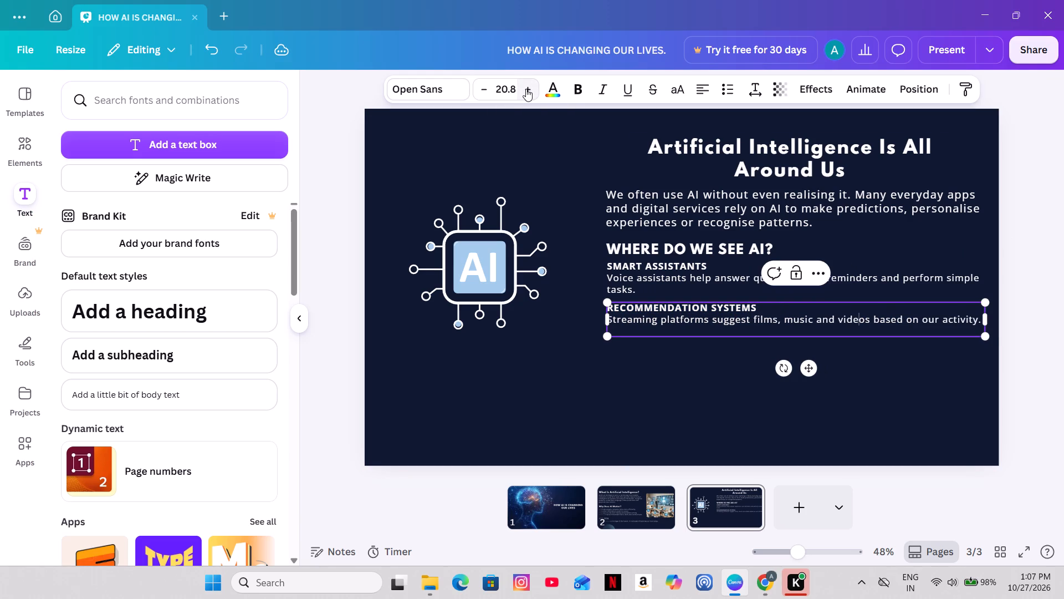
{"action": "left_click", "coordinate": [1032, 202]}
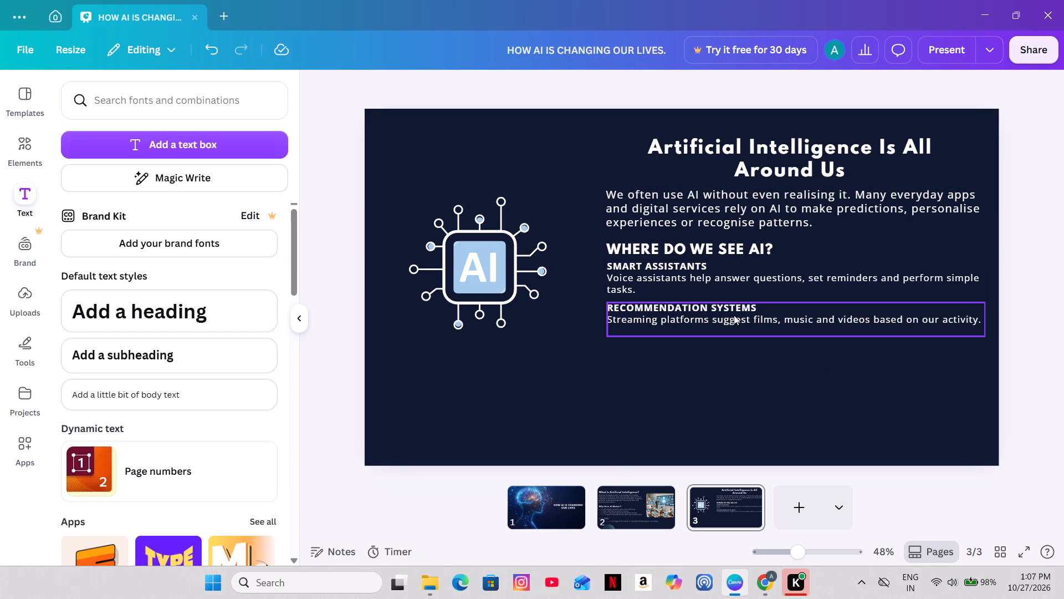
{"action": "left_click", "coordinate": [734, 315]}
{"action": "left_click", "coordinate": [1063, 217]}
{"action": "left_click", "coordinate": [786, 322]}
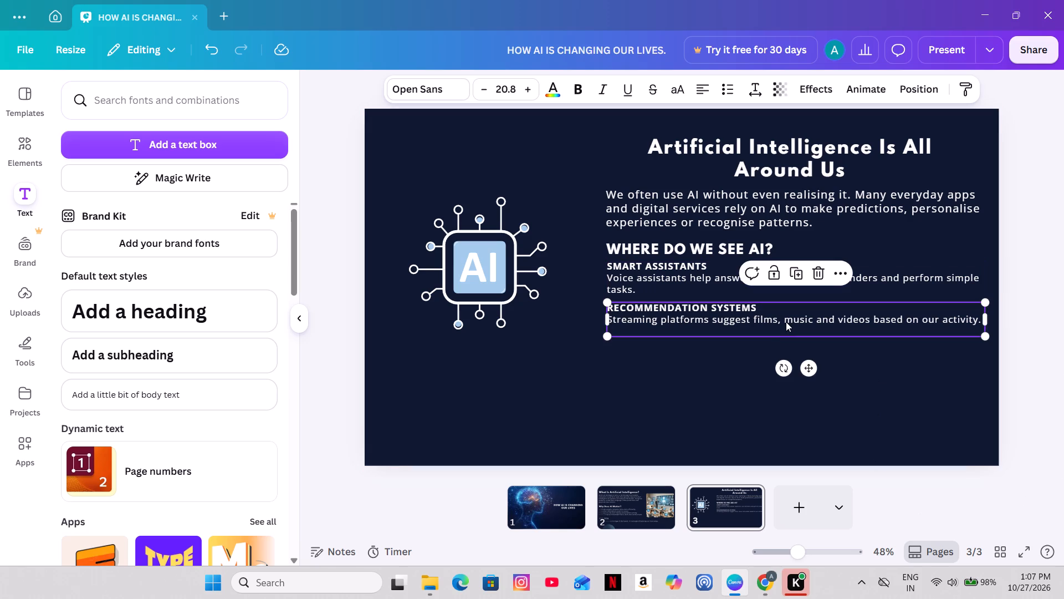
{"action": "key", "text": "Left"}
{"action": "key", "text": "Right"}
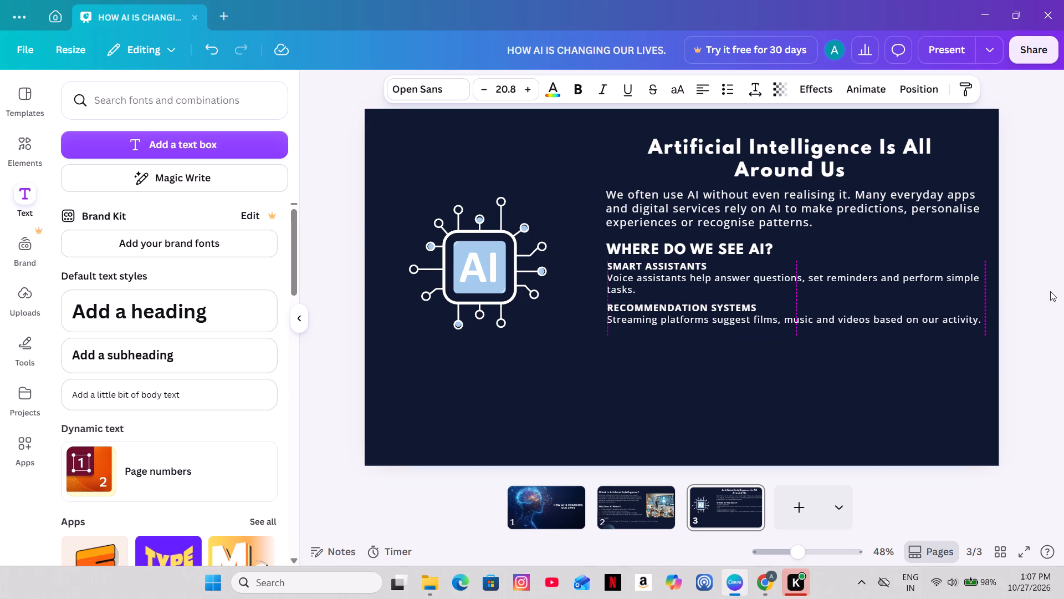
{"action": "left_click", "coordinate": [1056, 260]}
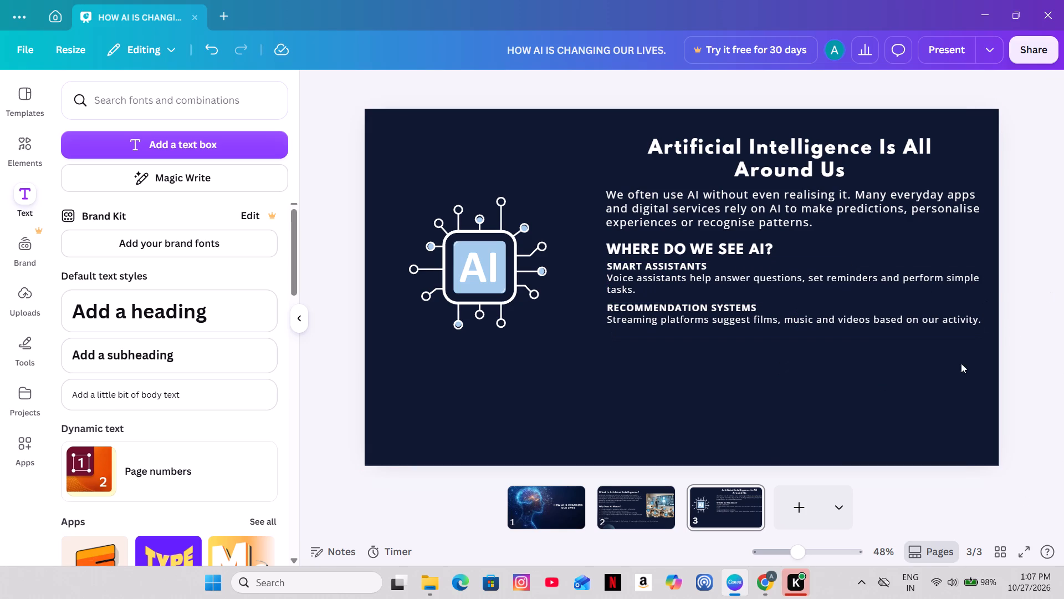
Nudge the Recommendation Systems text box up slightly closer to the Smart Assistants text.
{"action": "left_click", "coordinate": [705, 318]}
{"action": "key", "text": "Up"}
{"action": "key", "text": "Up"}
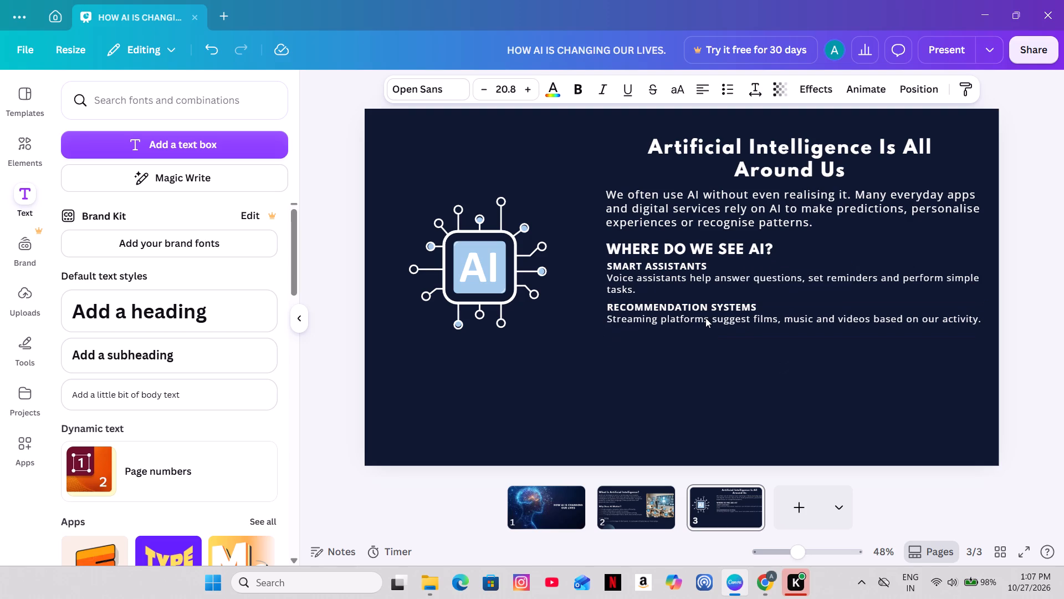
{"action": "key", "text": "Up"}
{"action": "key", "text": "Up"}
{"action": "left_click", "coordinate": [1026, 336]}
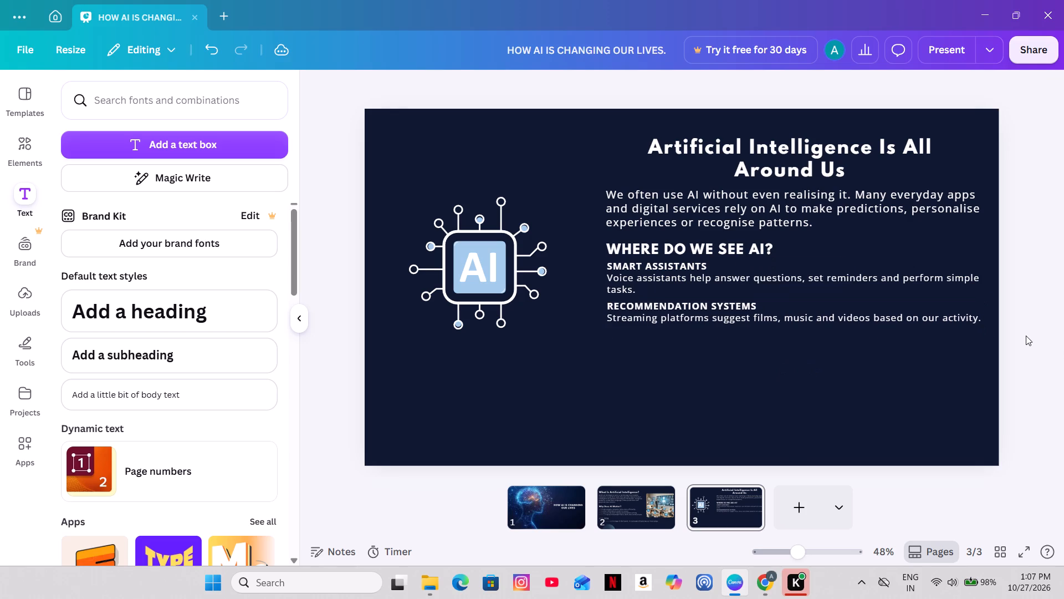
{"action": "left_click", "coordinate": [806, 328]}
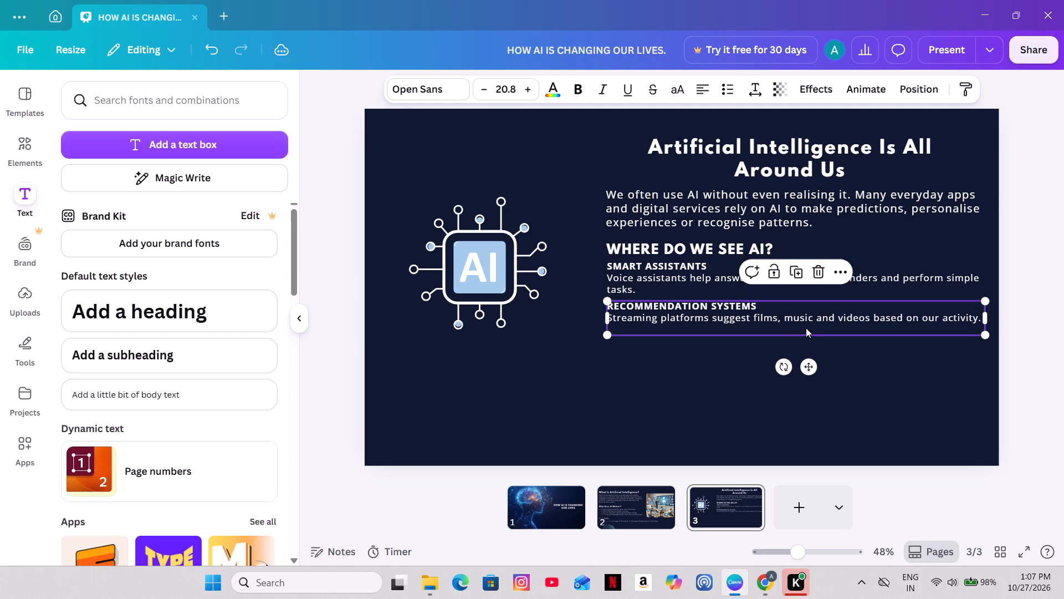
Nudge the Recommendation Systems text box down by one small increment and deselect it.
{"action": "key", "text": "Down"}
{"action": "left_click", "coordinate": [1063, 281]}
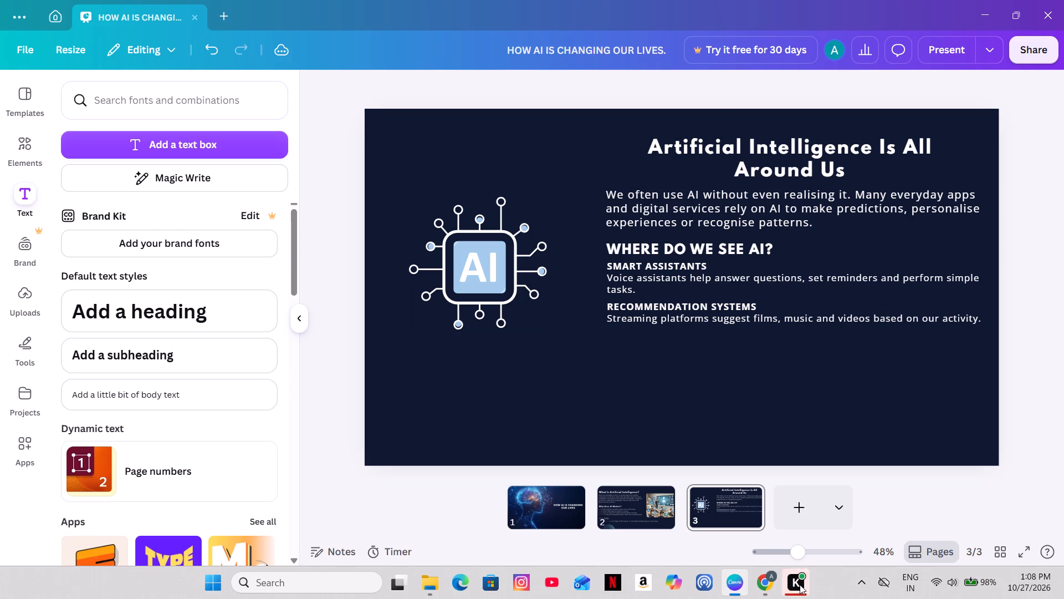
{"action": "left_click", "coordinate": [235, 145]}
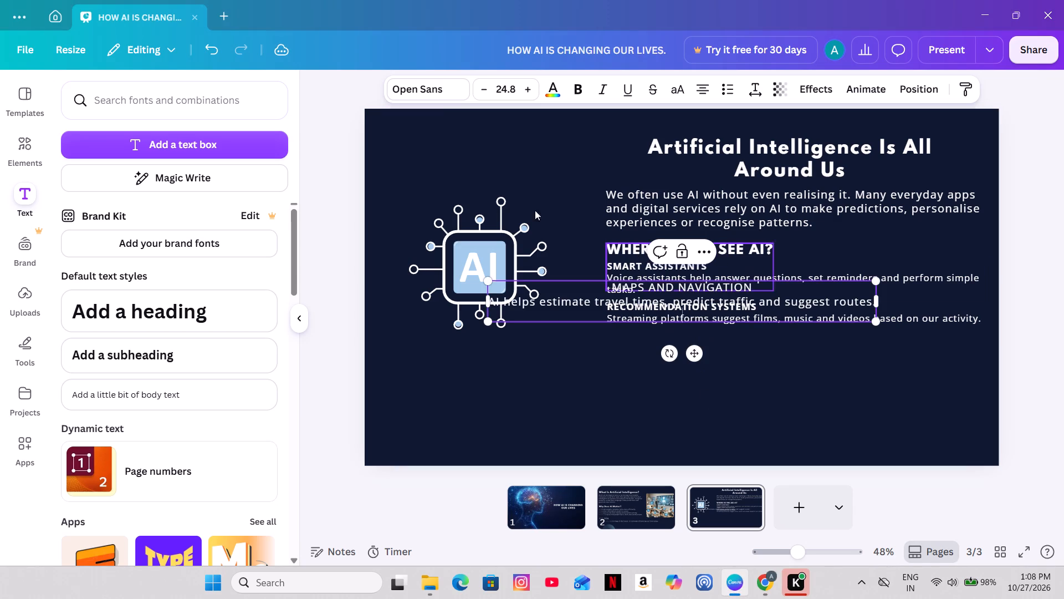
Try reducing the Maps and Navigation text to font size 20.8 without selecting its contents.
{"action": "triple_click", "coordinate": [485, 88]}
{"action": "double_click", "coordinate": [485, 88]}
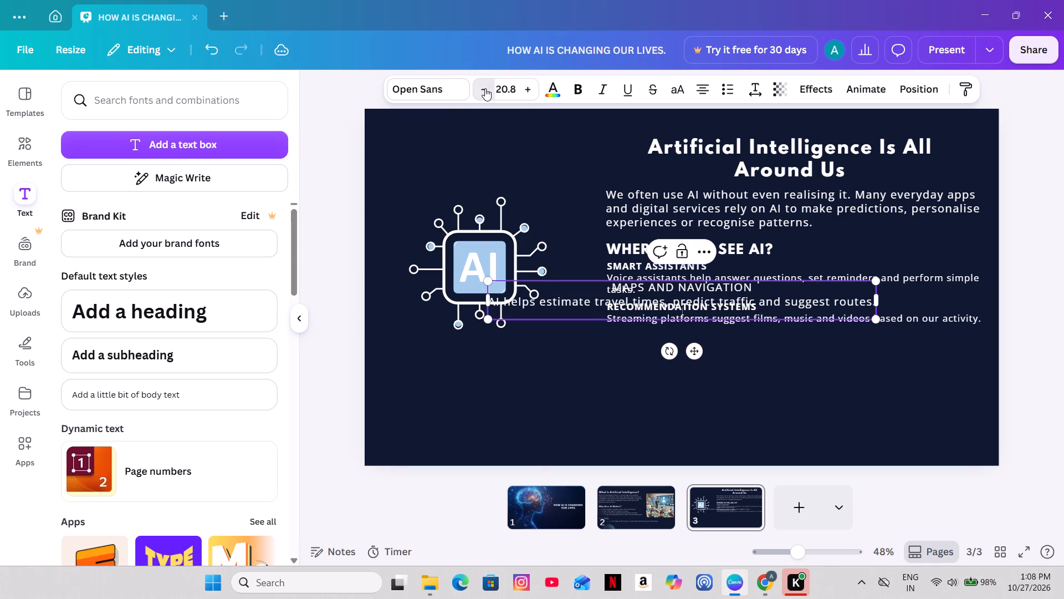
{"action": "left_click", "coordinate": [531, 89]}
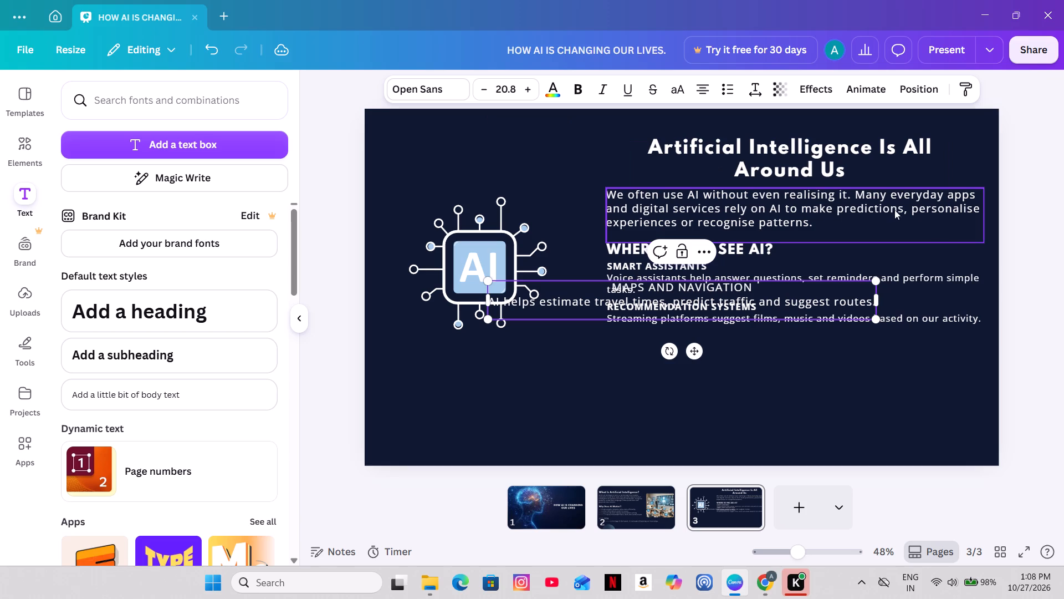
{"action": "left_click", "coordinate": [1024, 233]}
Move the Maps and Navigation text box down to the empty area near the bottom of the slide.
{"action": "left_click_drag", "start_coordinate": [544, 302], "coordinate": [558, 378]}
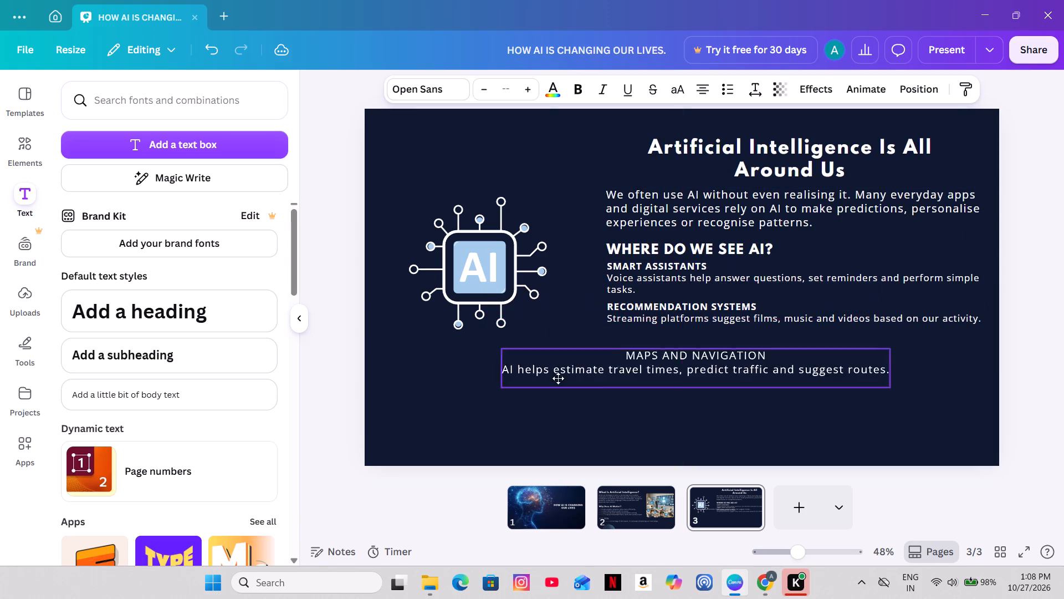
{"action": "left_click_drag", "start_coordinate": [558, 378], "coordinate": [561, 421]}
Left-align both lines of the Maps and Navigation text box.
{"action": "left_click", "coordinate": [774, 419]}
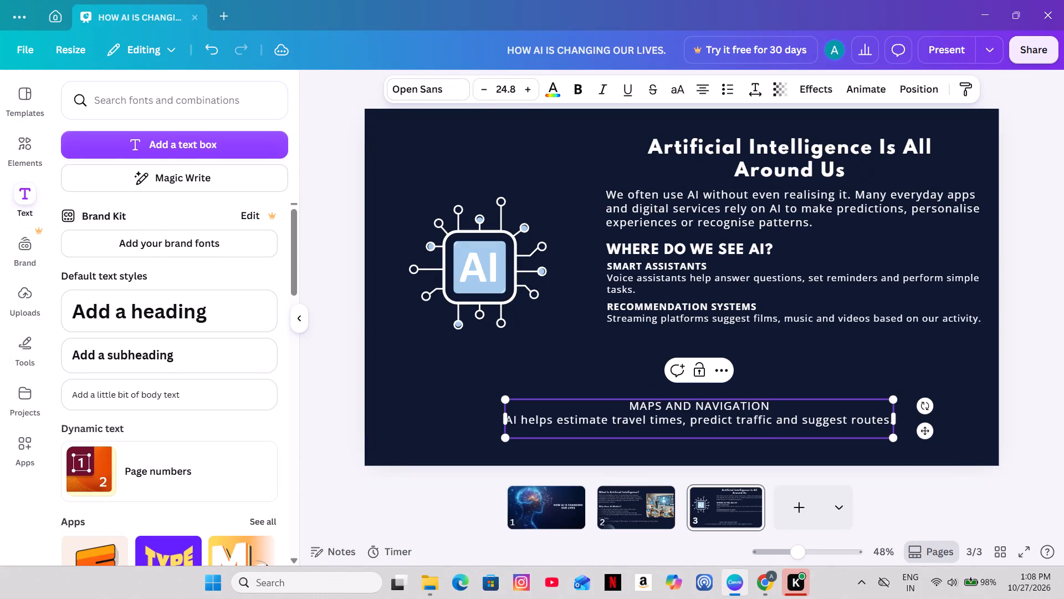
{"action": "key", "text": "ctrl+a"}
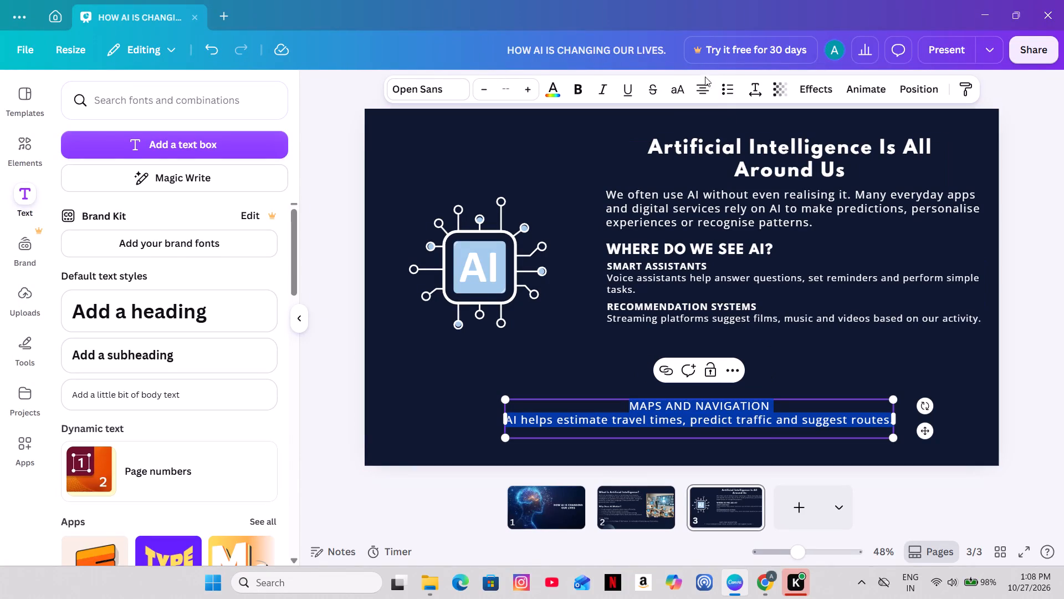
{"action": "left_click", "coordinate": [700, 83]}
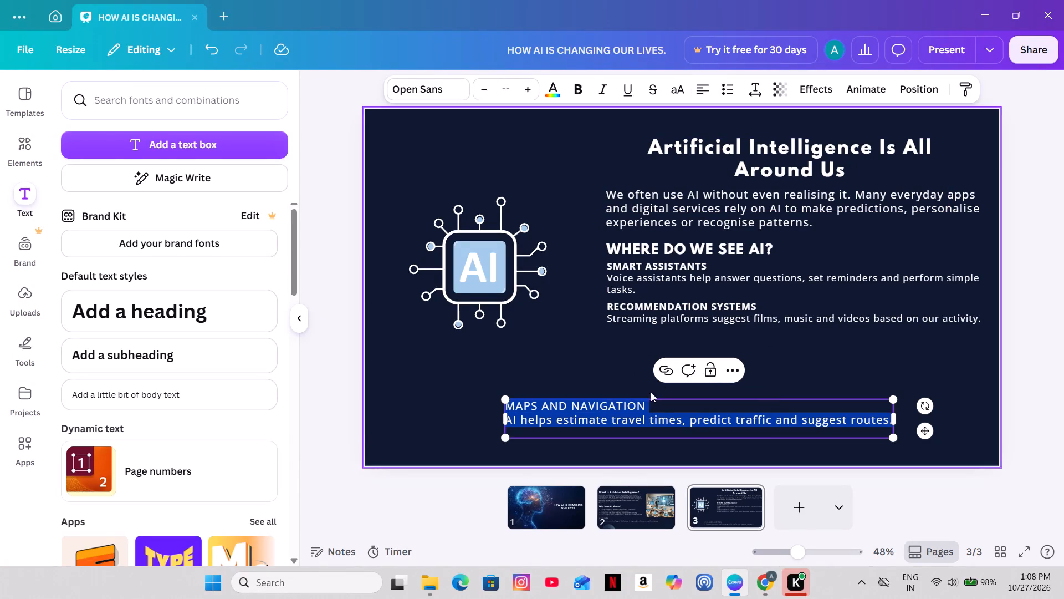
Make only the MAPS AND NAVIGATION heading line bold.
{"action": "left_click_drag", "start_coordinate": [651, 402], "coordinate": [530, 398]}
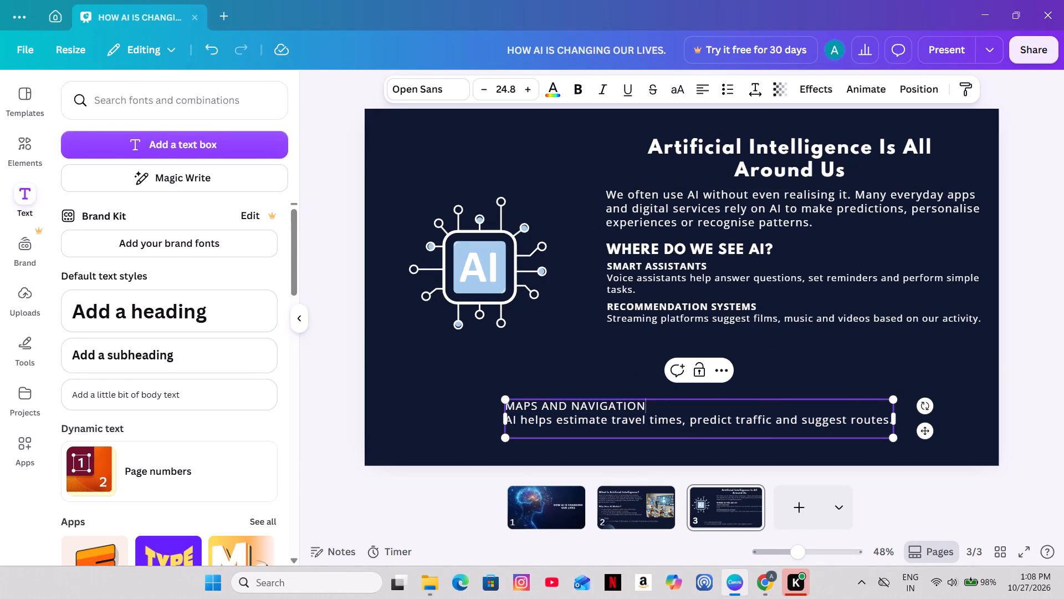
{"action": "left_click_drag", "start_coordinate": [652, 400], "coordinate": [529, 400]}
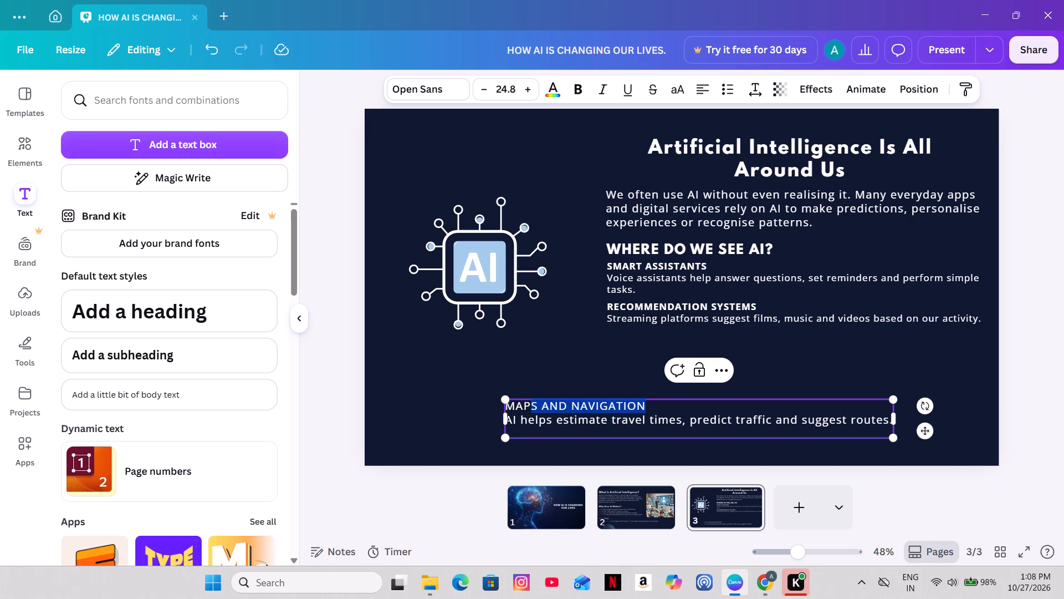
{"action": "left_click_drag", "start_coordinate": [529, 400], "coordinate": [502, 400]}
{"action": "left_click_drag", "start_coordinate": [658, 405], "coordinate": [474, 398]}
{"action": "left_click", "coordinate": [670, 405]}
{"action": "left_click_drag", "start_coordinate": [670, 405], "coordinate": [520, 408]}
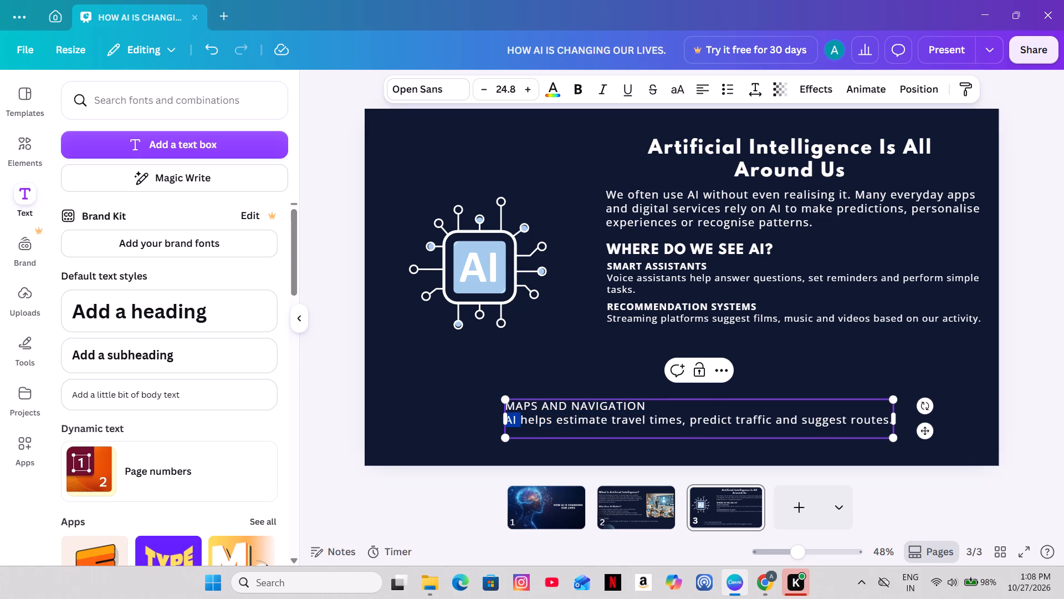
{"action": "left_click_drag", "start_coordinate": [520, 408], "coordinate": [519, 398]}
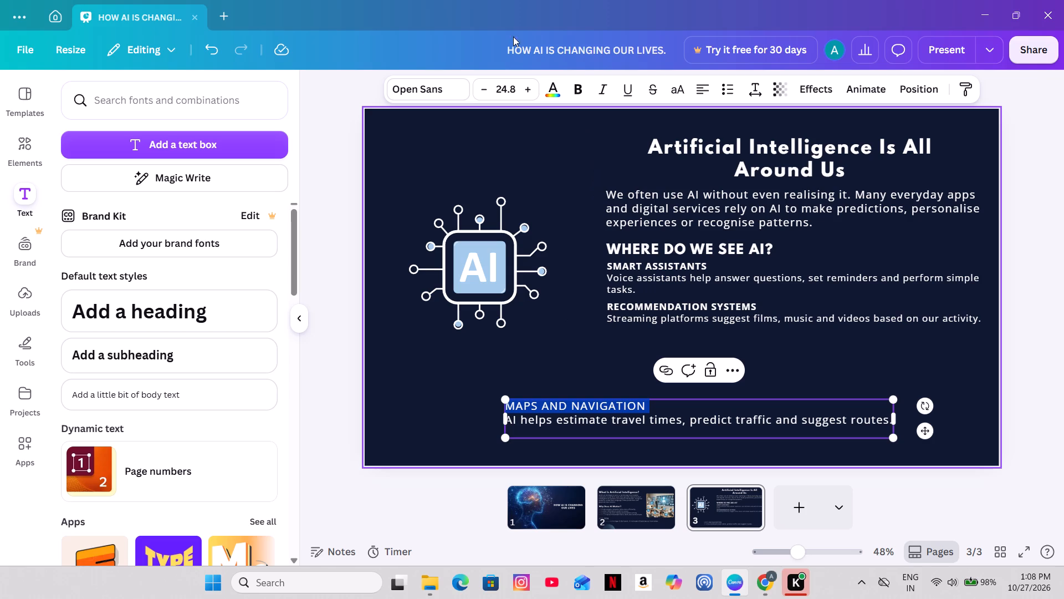
{"action": "left_click", "coordinate": [577, 99]}
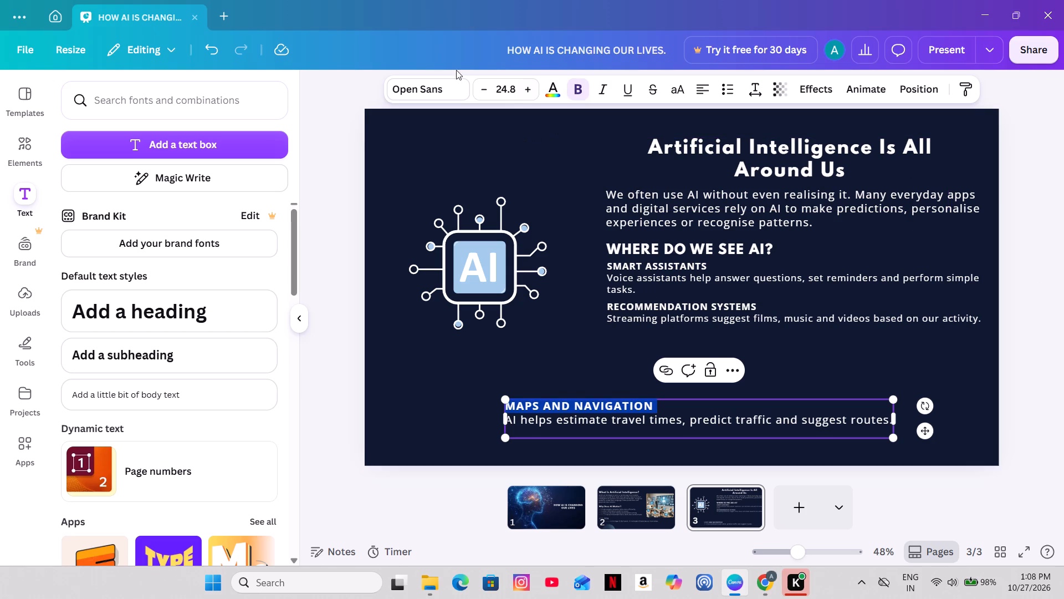
{"action": "left_click", "coordinate": [323, 186]}
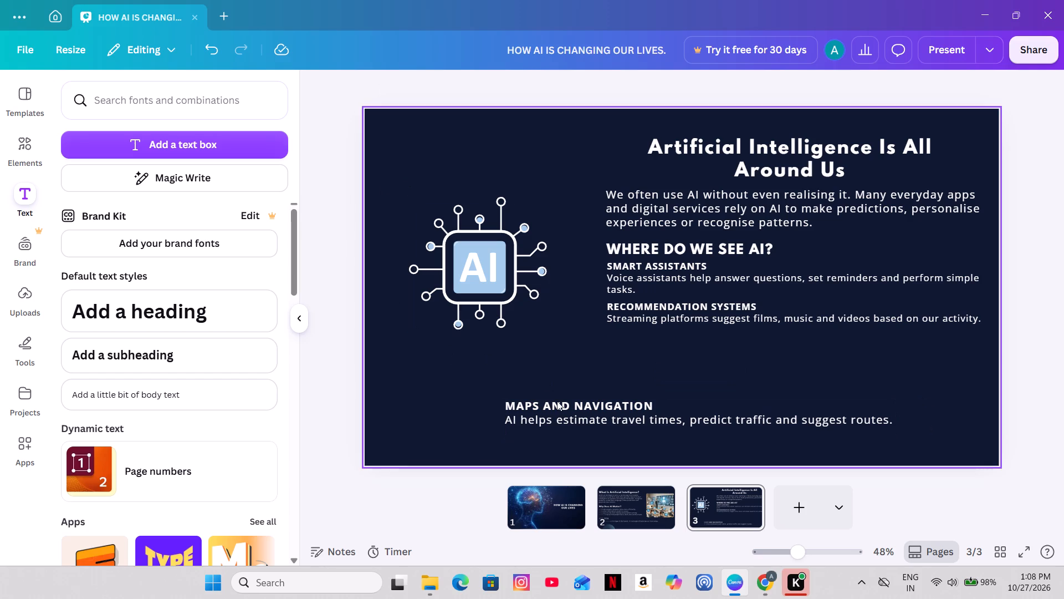
Set both the heading and the description in the Maps and Navigation text box to font size 20.8.
{"action": "left_click", "coordinate": [555, 404]}
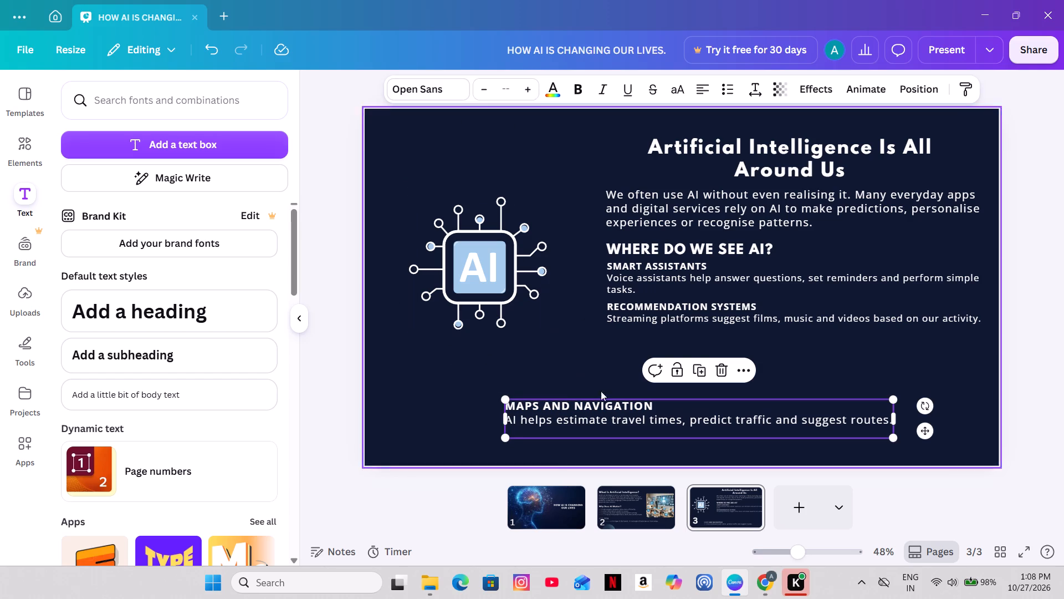
{"action": "left_click", "coordinate": [620, 412]}
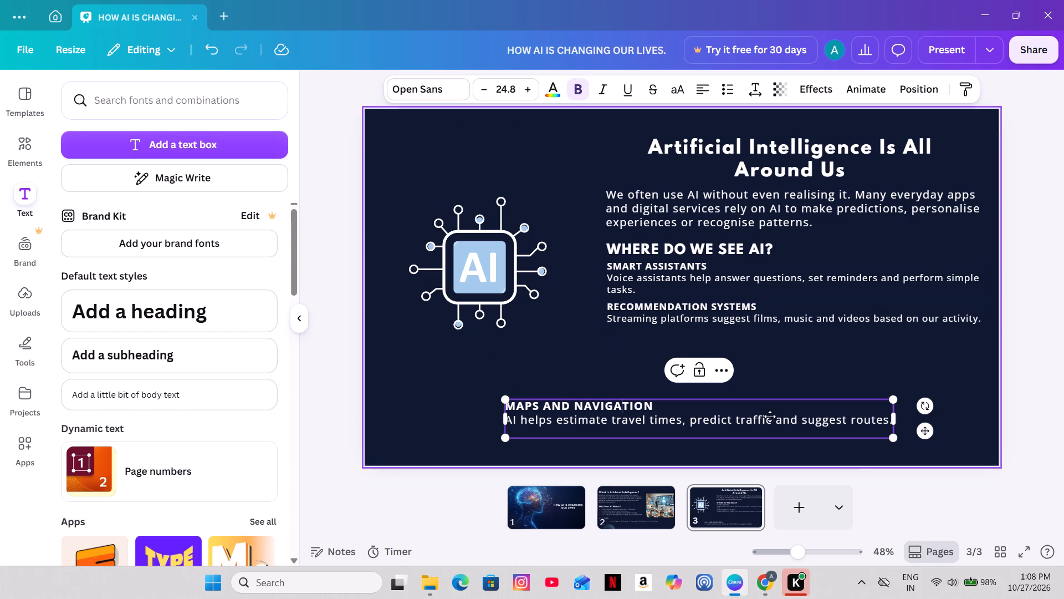
{"action": "left_click_drag", "start_coordinate": [889, 419], "coordinate": [656, 424]}
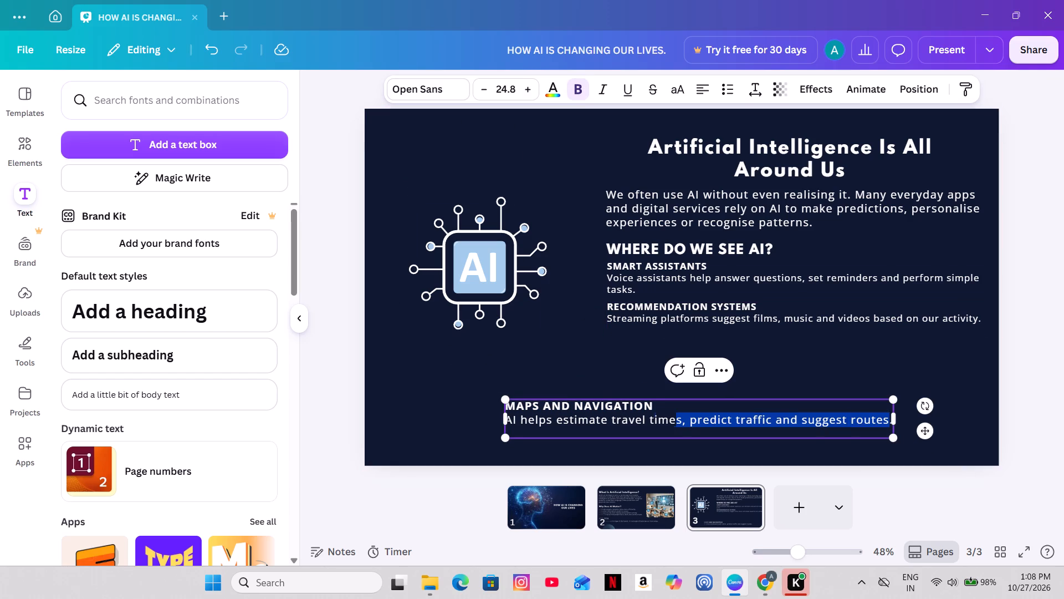
{"action": "left_click_drag", "start_coordinate": [656, 424], "coordinate": [446, 404]}
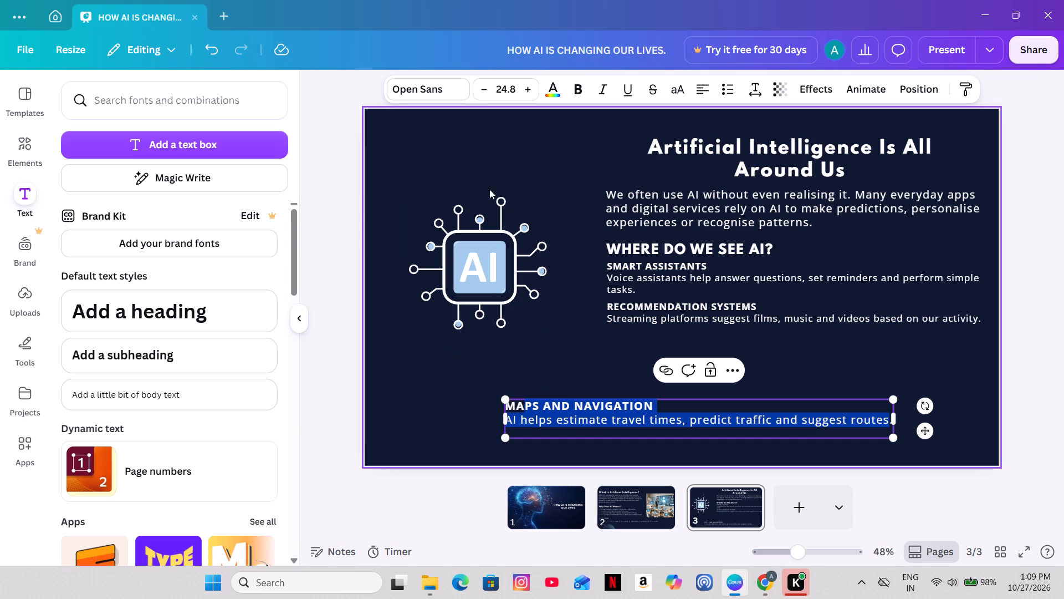
{"action": "left_click", "coordinate": [888, 433]}
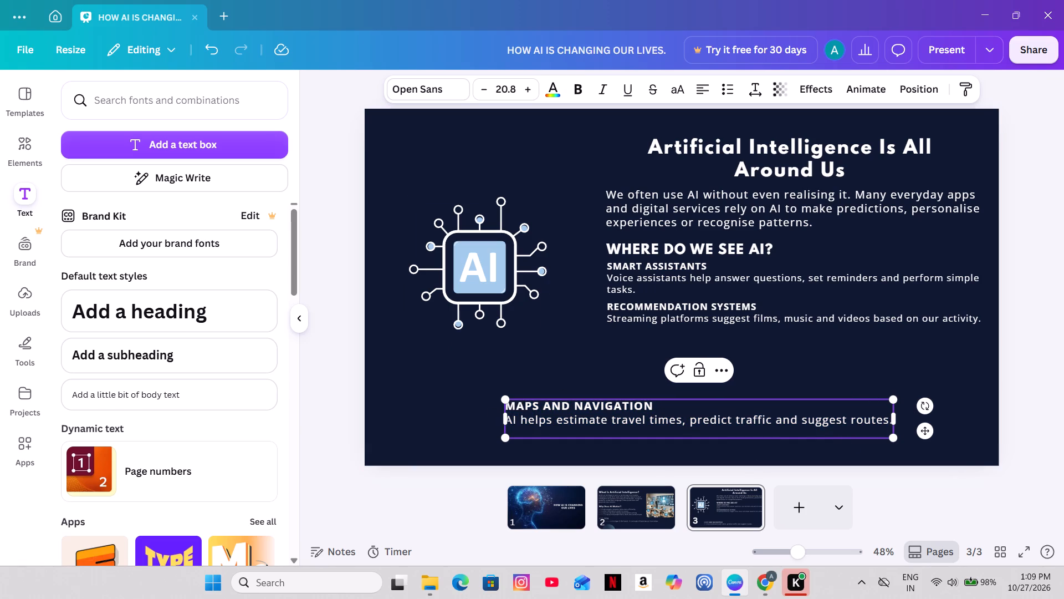
{"action": "left_click_drag", "start_coordinate": [882, 419], "coordinate": [544, 392]}
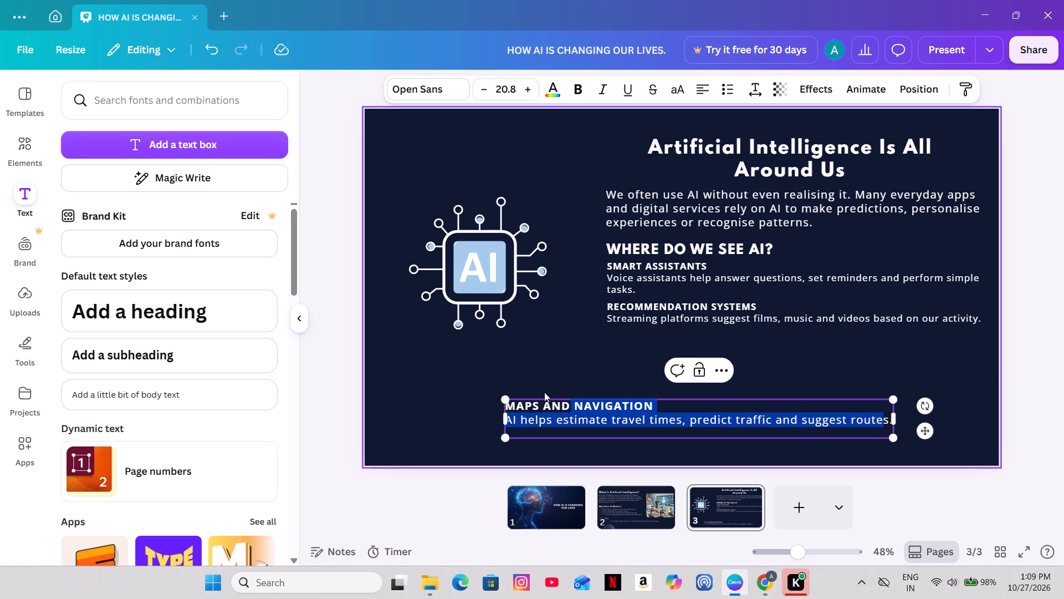
{"action": "left_click_drag", "start_coordinate": [544, 392], "coordinate": [488, 408]}
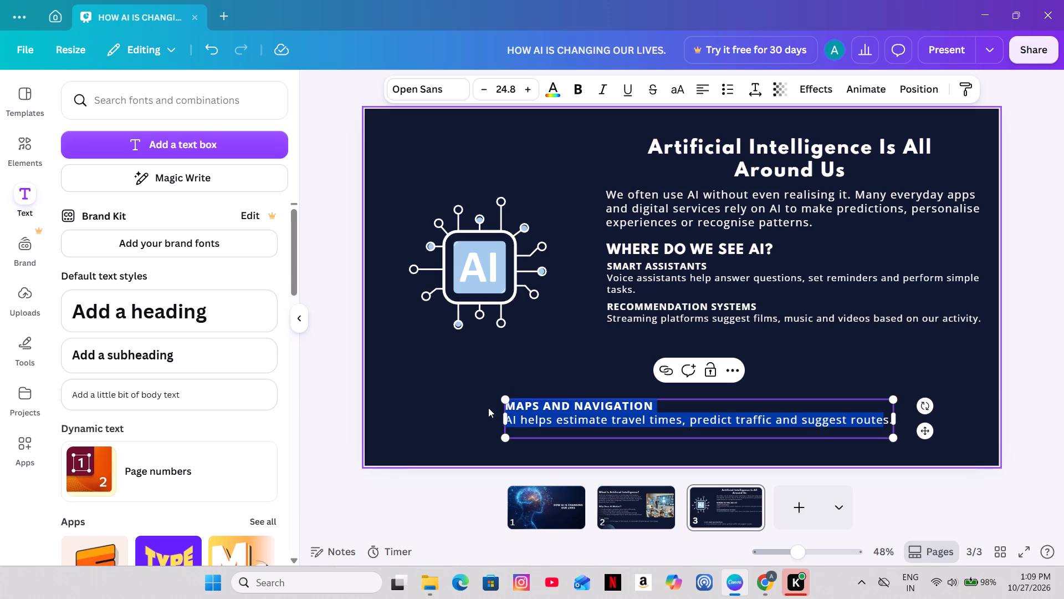
{"action": "triple_click", "coordinate": [484, 91]}
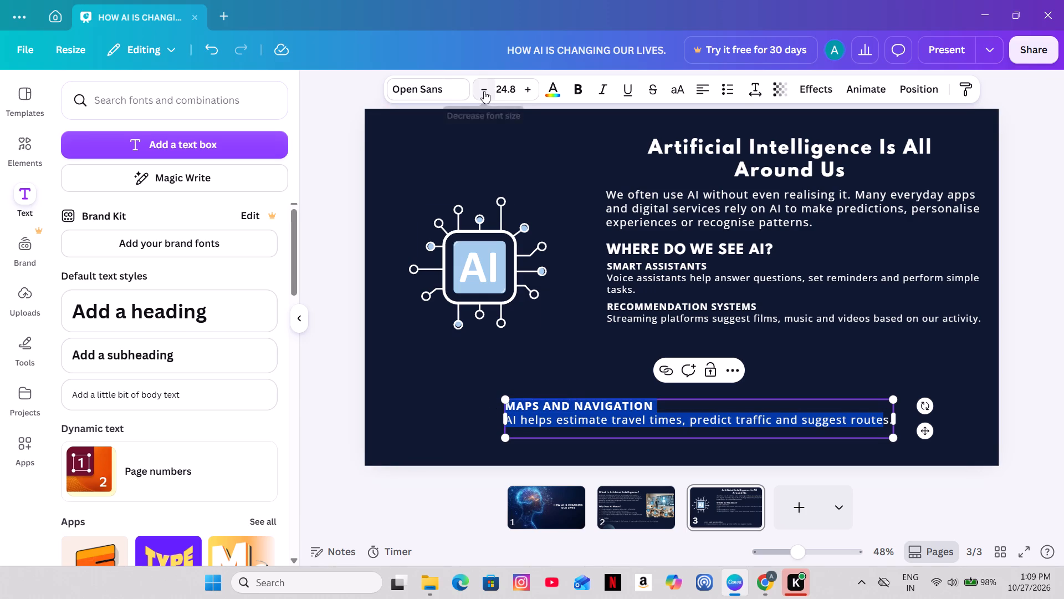
{"action": "left_click", "coordinate": [484, 91]}
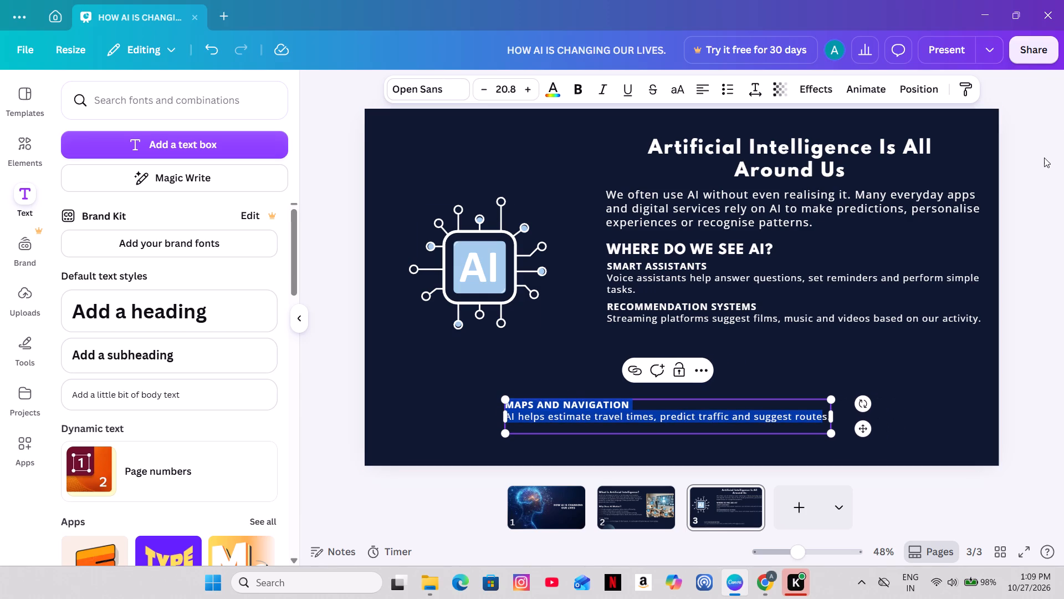
{"action": "left_click", "coordinate": [1049, 153]}
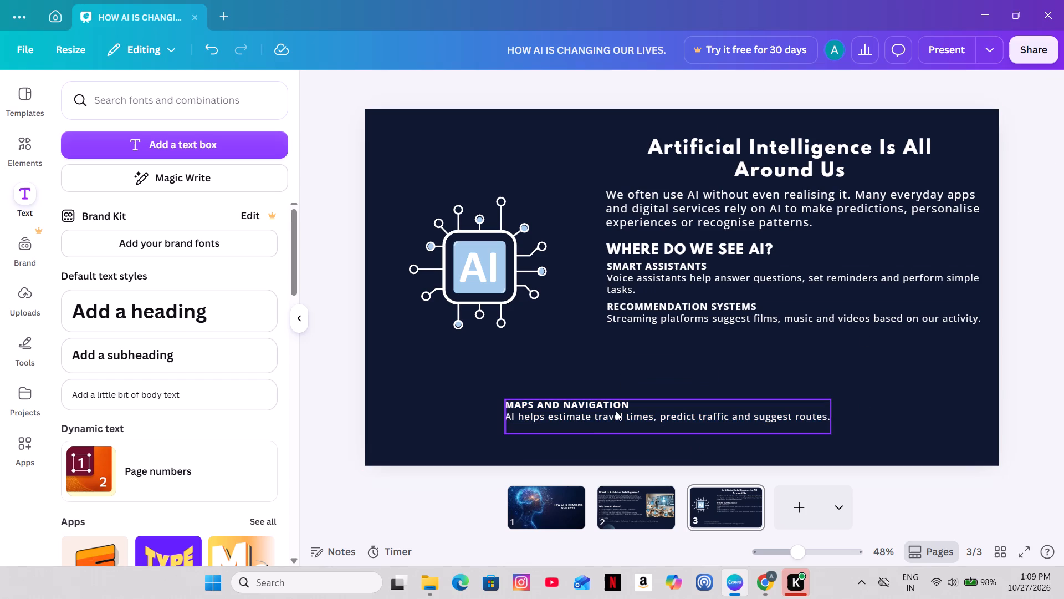
Move the Maps and Navigation text box to just below the Recommendation Systems text, with their left edges aligned.
{"action": "left_click_drag", "start_coordinate": [603, 423], "coordinate": [710, 370]}
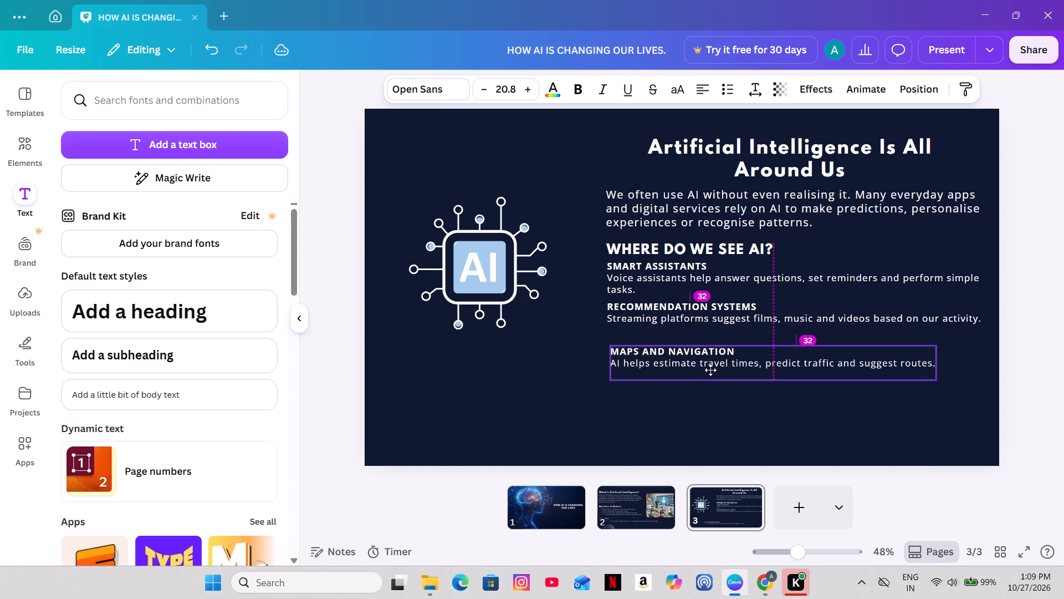
{"action": "left_click_drag", "start_coordinate": [710, 370], "coordinate": [710, 364]}
{"action": "left_click_drag", "start_coordinate": [708, 362], "coordinate": [707, 361]}
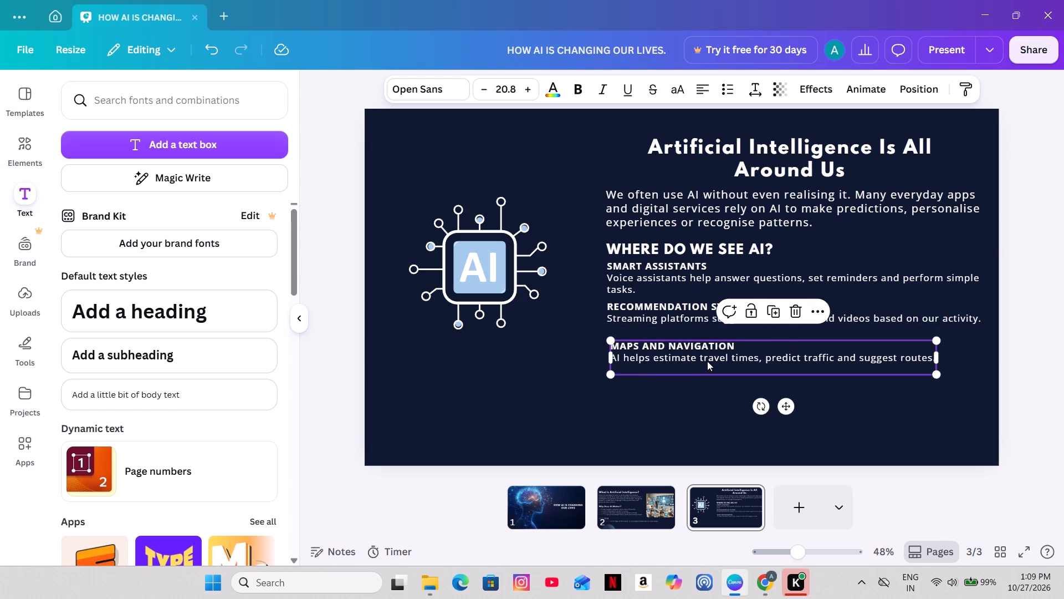
{"action": "left_click_drag", "start_coordinate": [707, 361], "coordinate": [703, 358]}
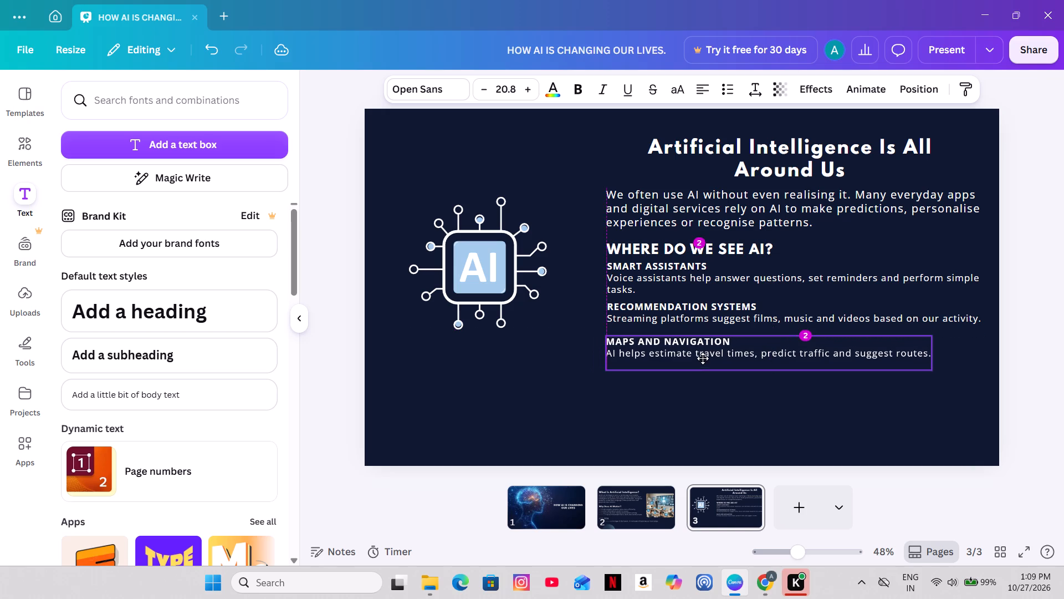
{"action": "left_click_drag", "start_coordinate": [703, 358], "coordinate": [703, 353]}
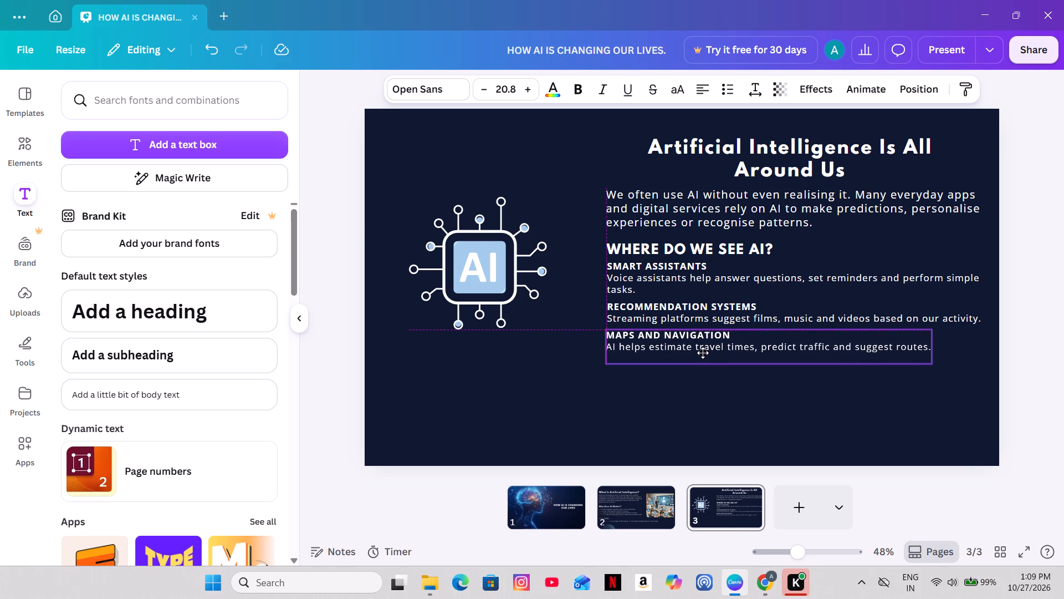
Shift the Maps and Navigation text box slightly down and align its left edge with the Recommendation Systems text.
{"action": "left_click_drag", "start_coordinate": [703, 353], "coordinate": [703, 355]}
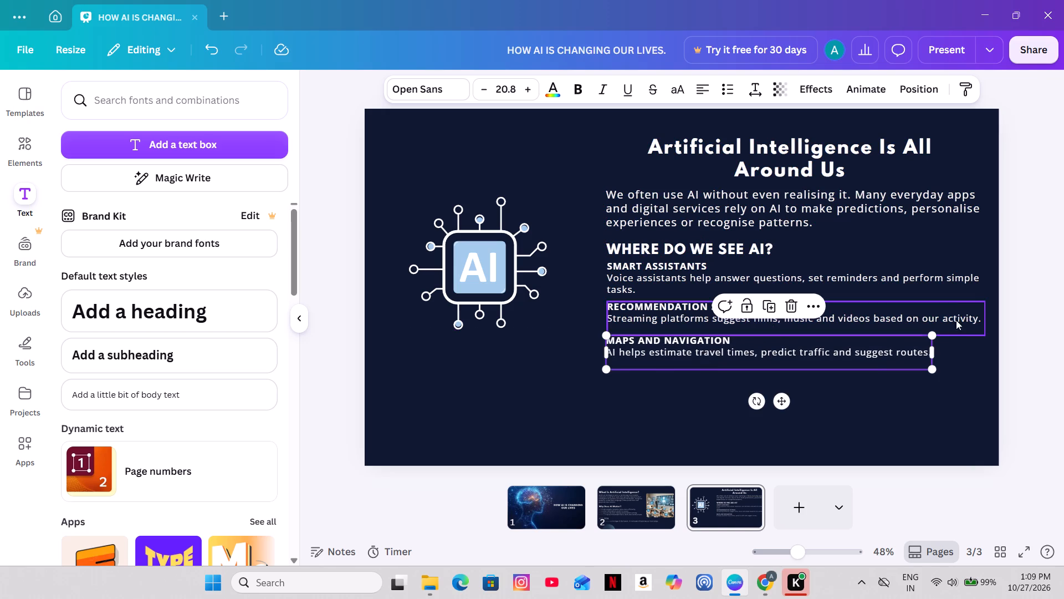
{"action": "left_click", "coordinate": [1037, 278]}
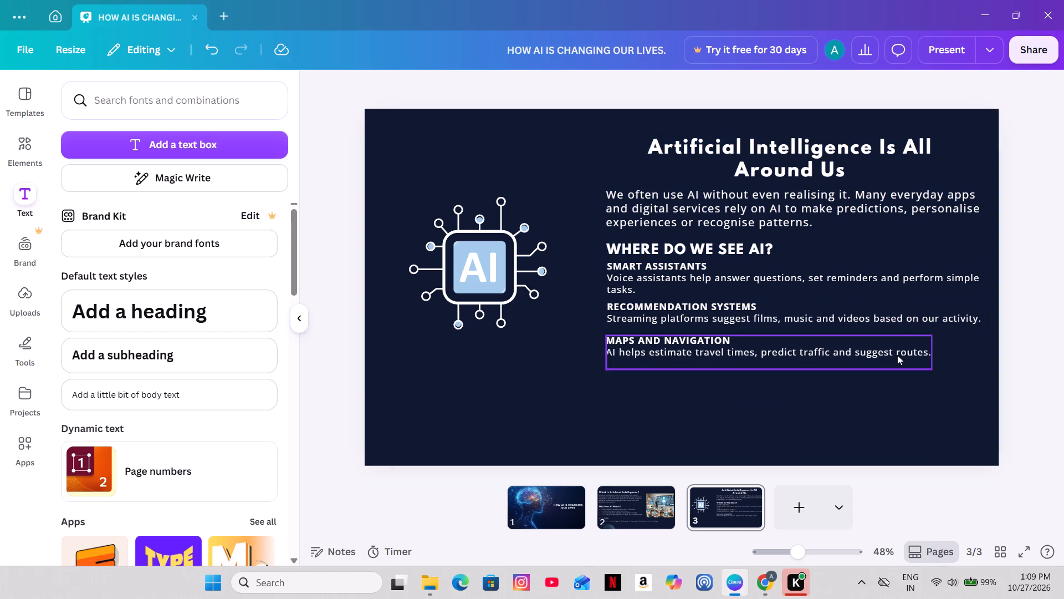
{"action": "left_click", "coordinate": [725, 355]}
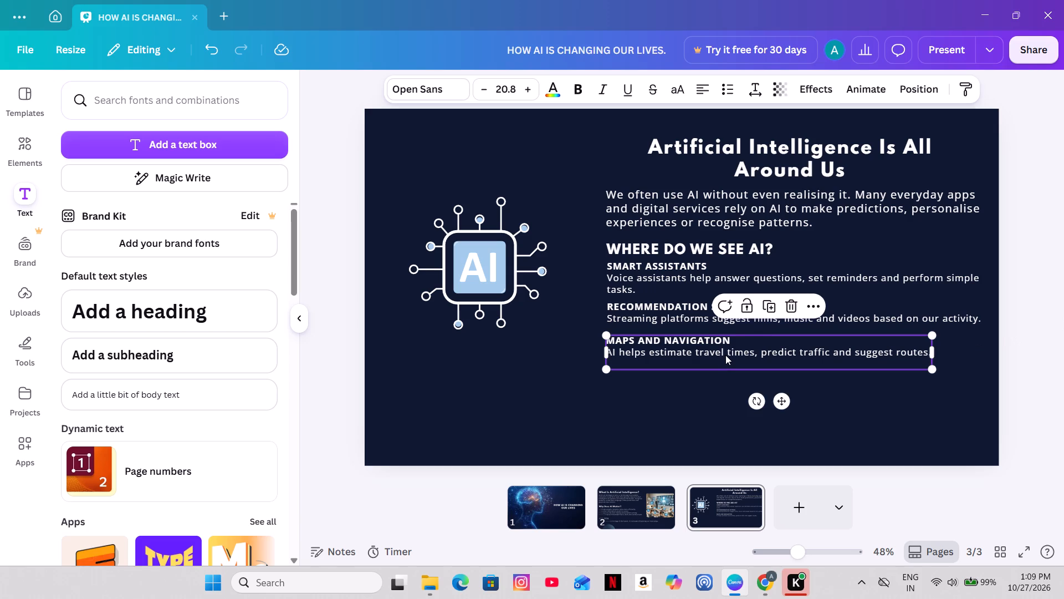
{"action": "key", "text": "Right"}
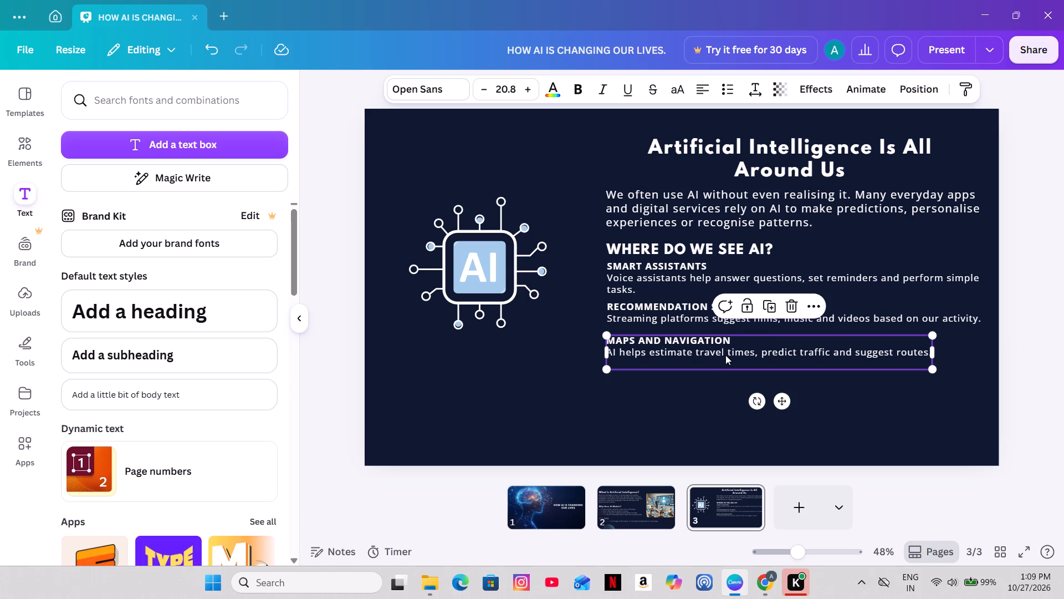
{"action": "key", "text": "Right"}
{"action": "key", "text": "Right"}
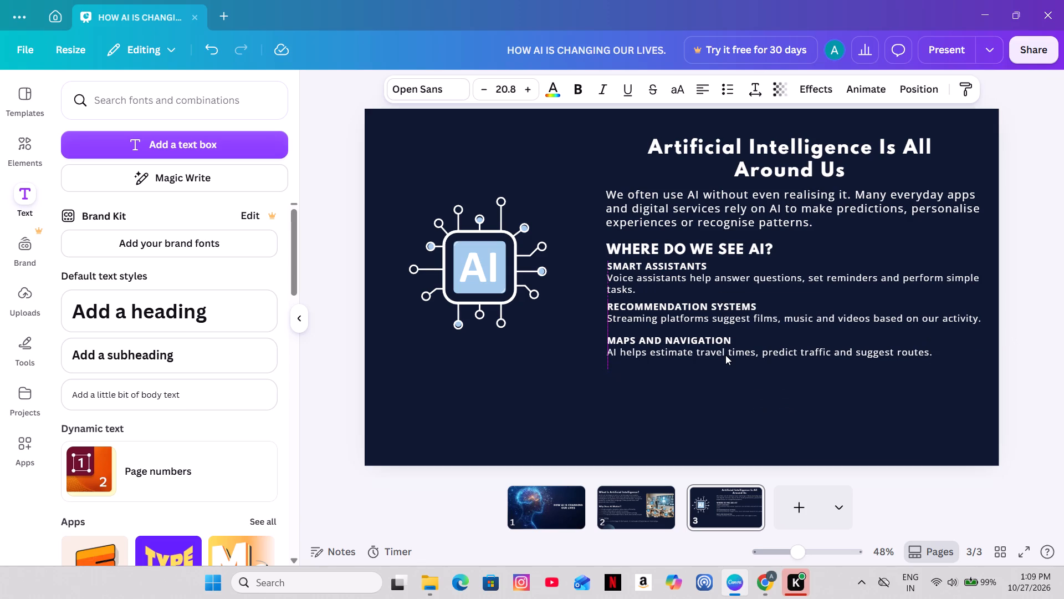
{"action": "left_click", "coordinate": [1016, 270]}
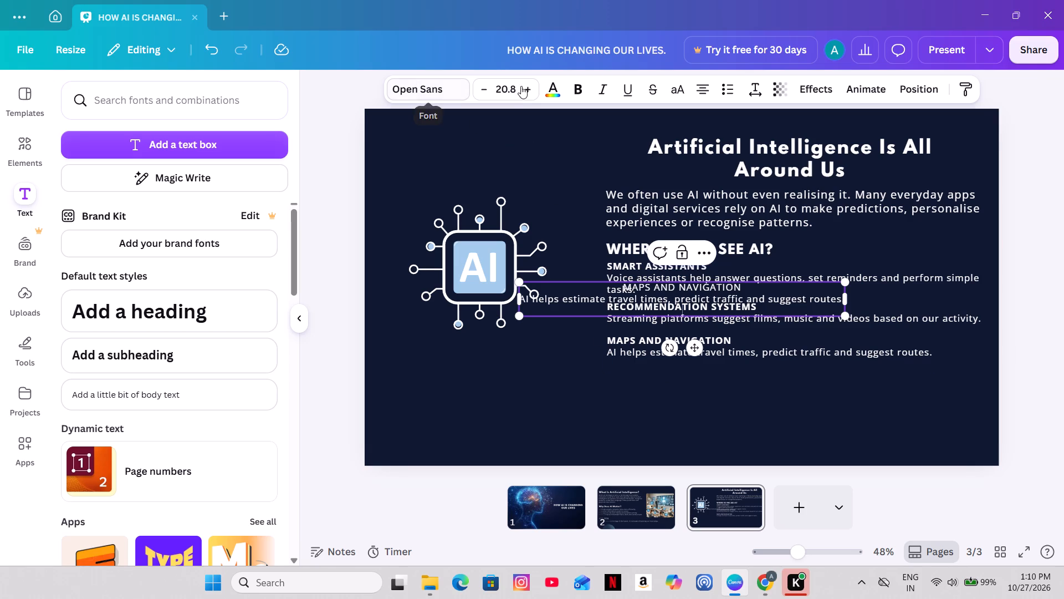
{"action": "left_click", "coordinate": [302, 196]}
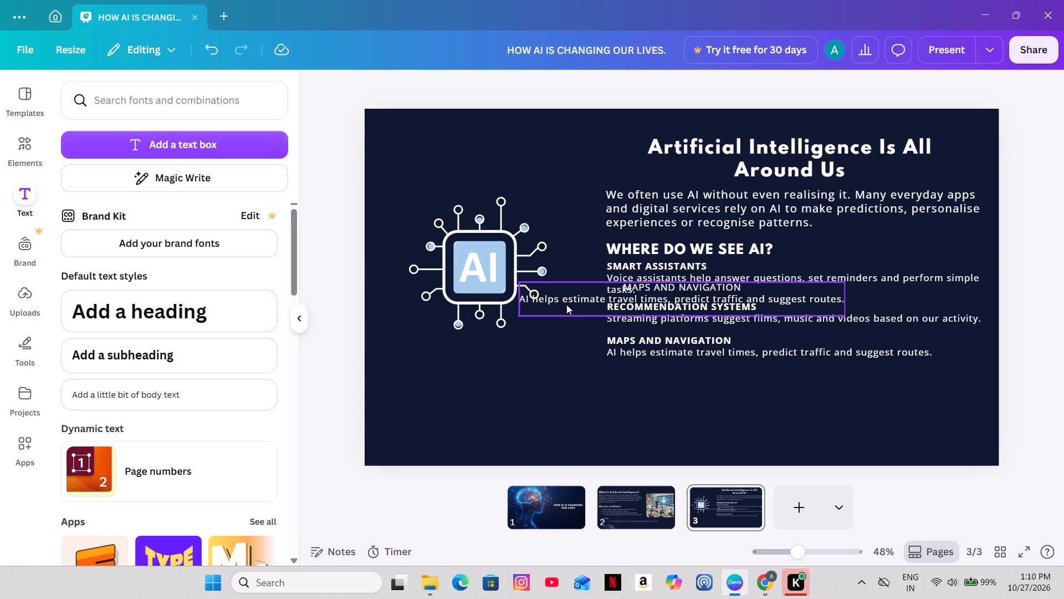
Move the new text box to the empty area below the other examples and left-align both its lines.
{"action": "left_click_drag", "start_coordinate": [562, 301], "coordinate": [565, 410]}
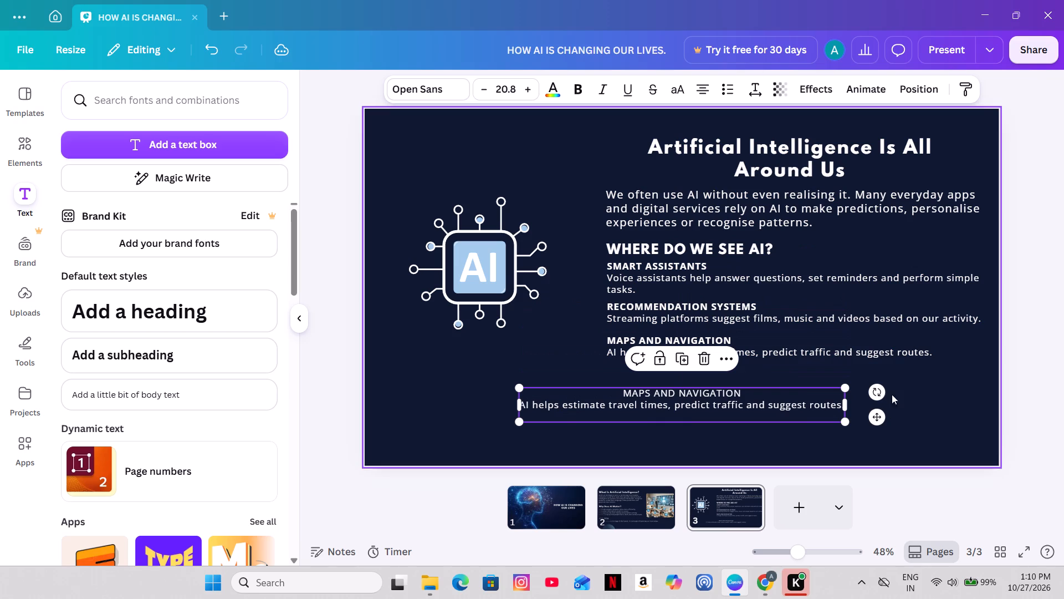
{"action": "left_click", "coordinate": [738, 401]}
{"action": "key", "text": "ctrl+a"}
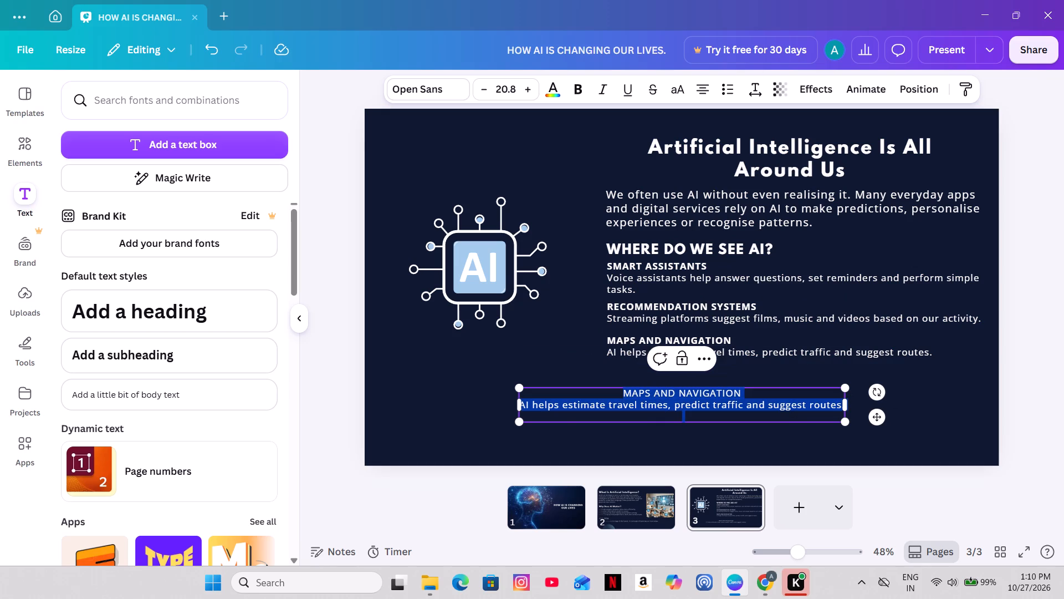
{"action": "left_click", "coordinate": [704, 90]}
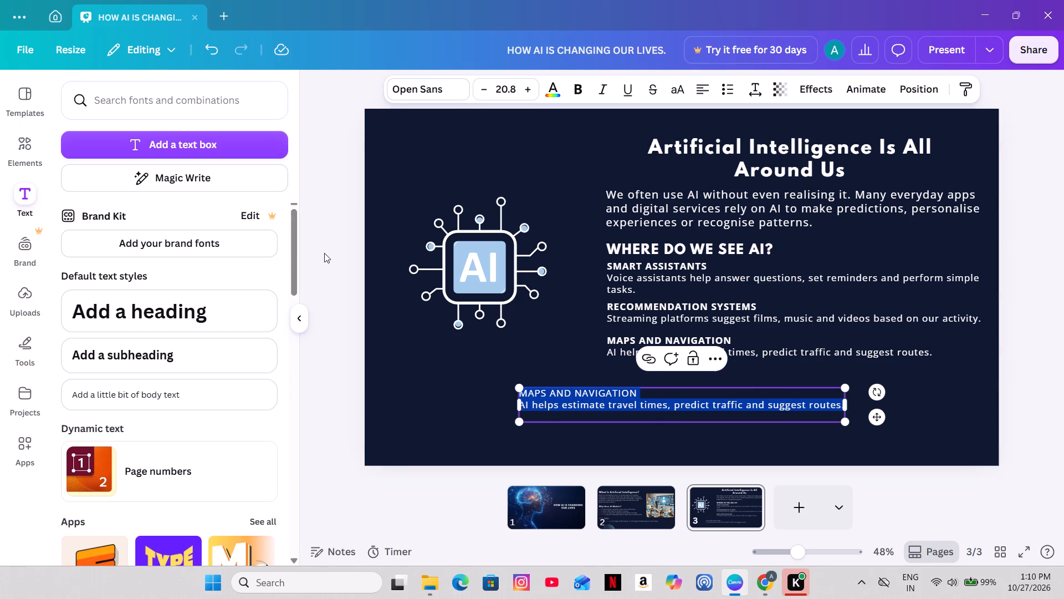
{"action": "left_click", "coordinate": [324, 253]}
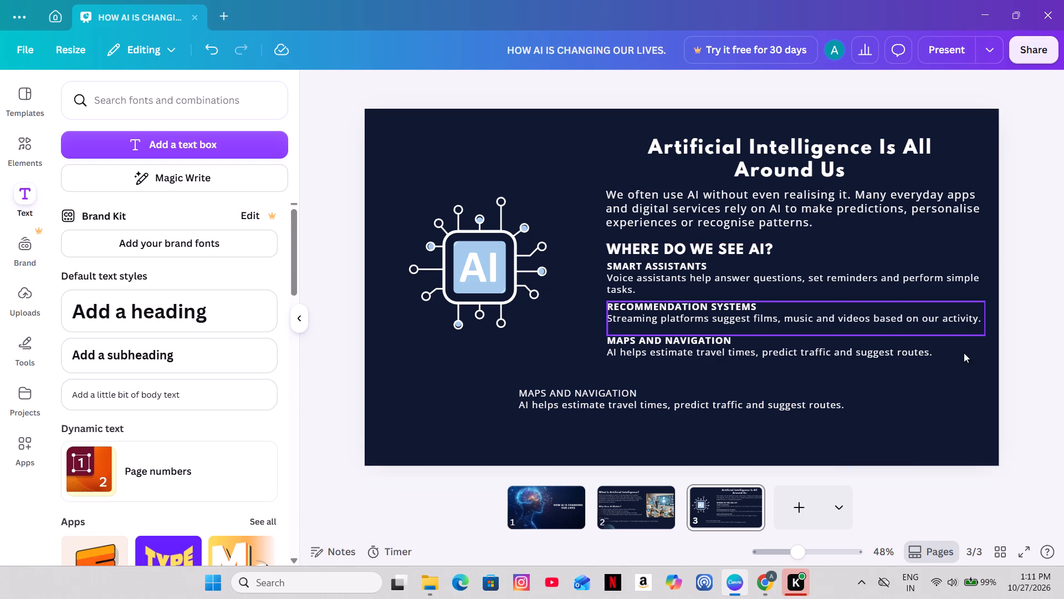
Make only the heading line of the lowest text box bold.
{"action": "left_click", "coordinate": [802, 395]}
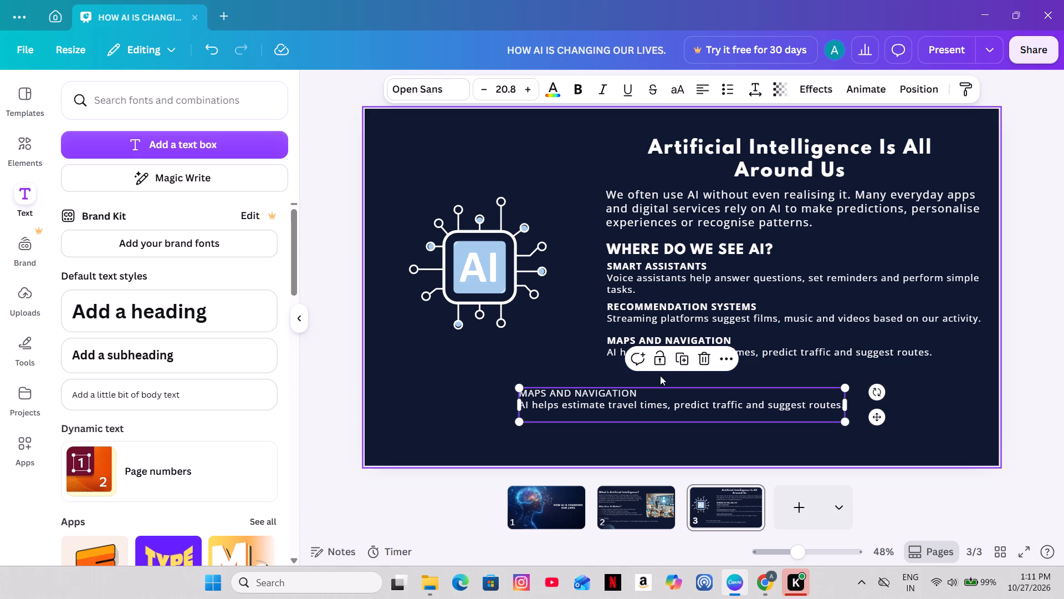
{"action": "double_click", "coordinate": [643, 387]}
{"action": "left_click", "coordinate": [640, 403]}
{"action": "double_click", "coordinate": [643, 389]}
{"action": "left_click_drag", "start_coordinate": [643, 389], "coordinate": [613, 389]}
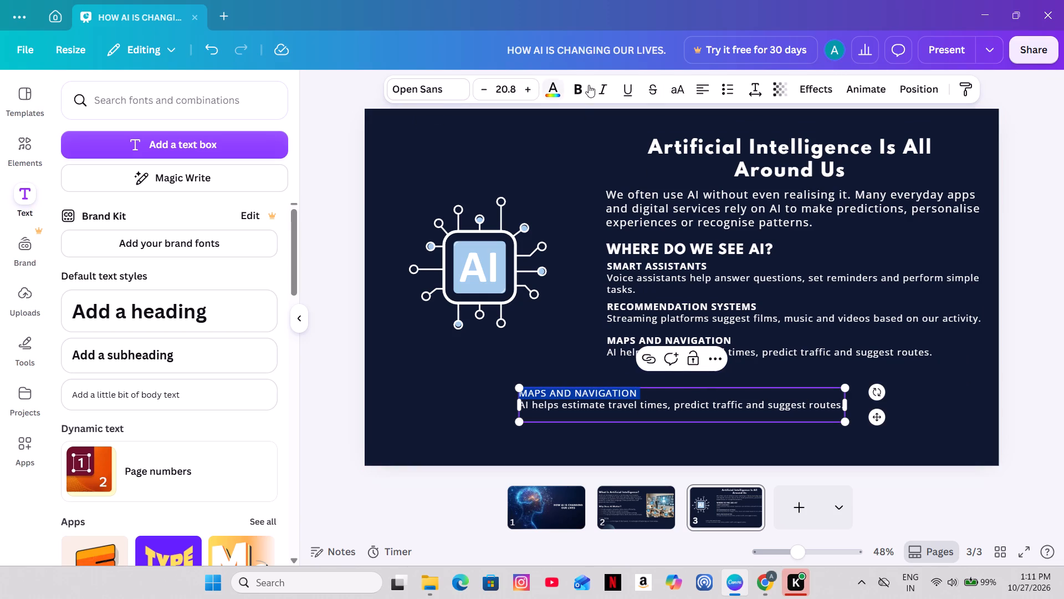
{"action": "left_click", "coordinate": [582, 95]}
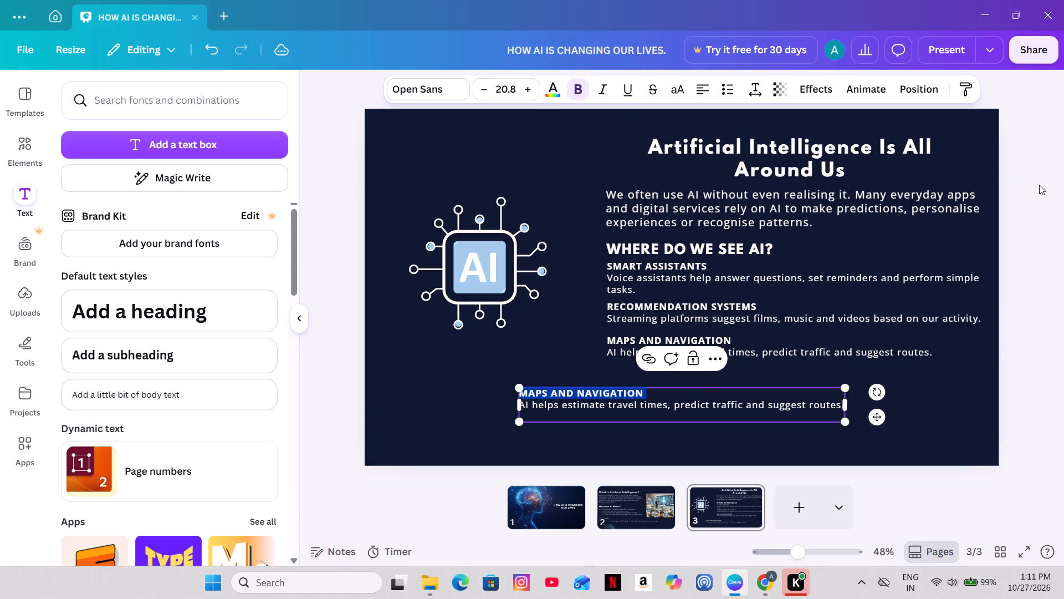
{"action": "left_click", "coordinate": [1050, 175]}
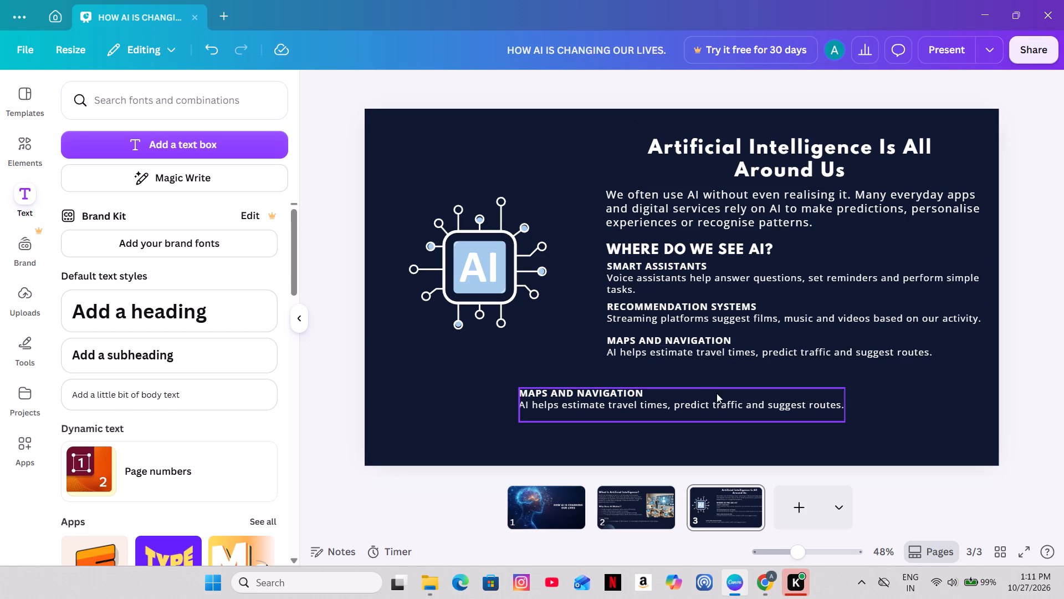
Position the lowest text box just below the first Maps and Navigation description, in line with the left edge of the text column.
{"action": "left_click_drag", "start_coordinate": [654, 397], "coordinate": [739, 380]}
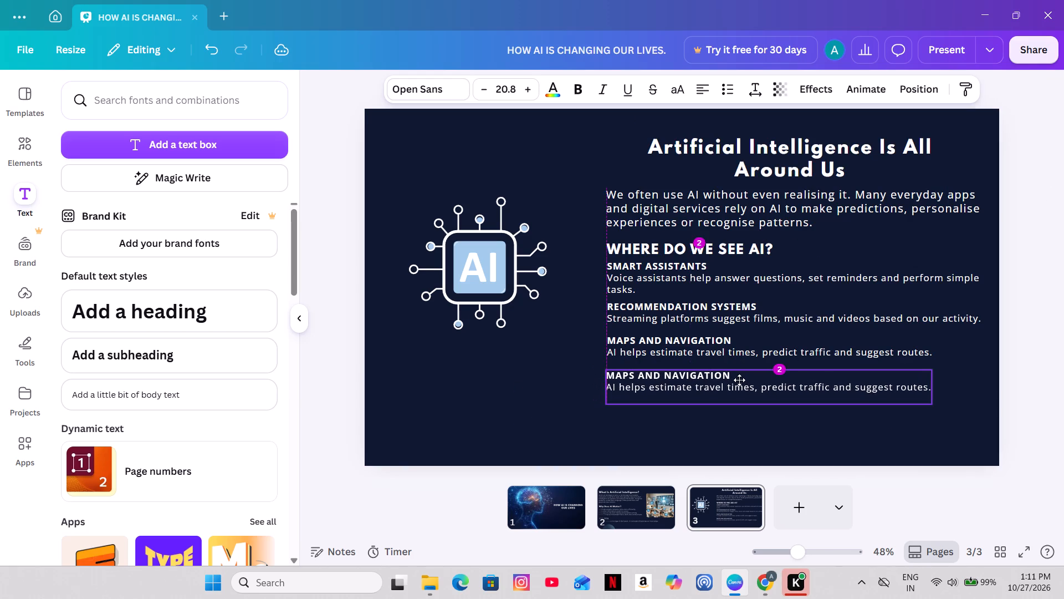
{"action": "left_click_drag", "start_coordinate": [739, 380], "coordinate": [741, 372]}
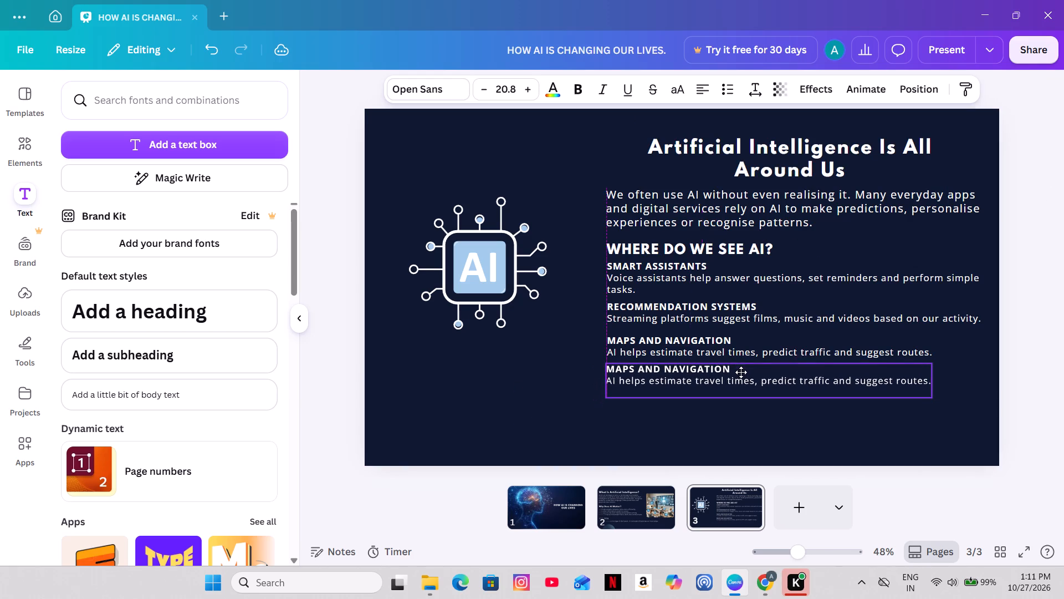
{"action": "left_click_drag", "start_coordinate": [741, 372], "coordinate": [741, 371]}
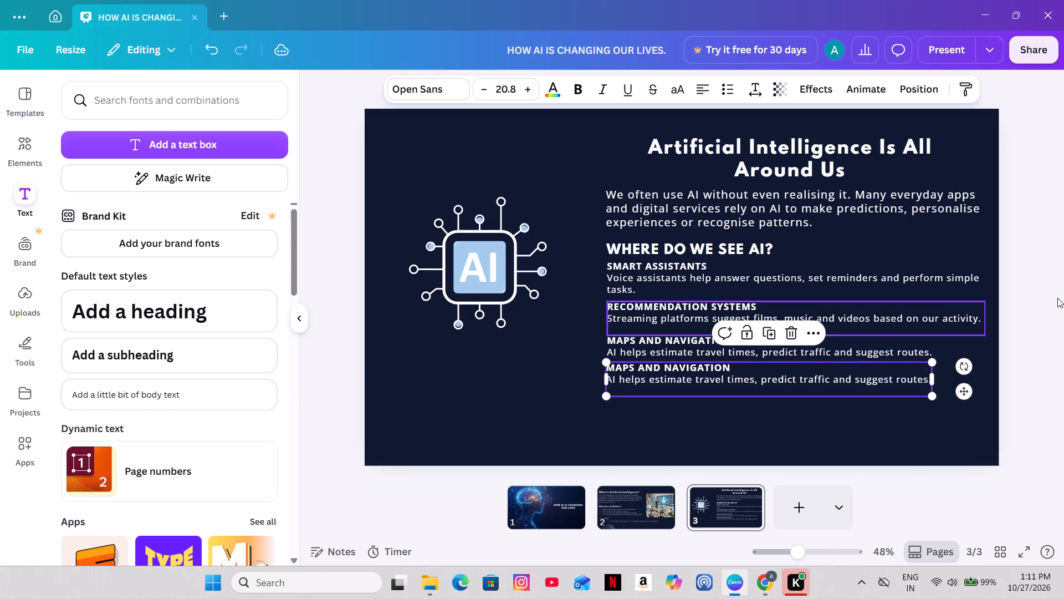
{"action": "left_click", "coordinate": [1057, 296]}
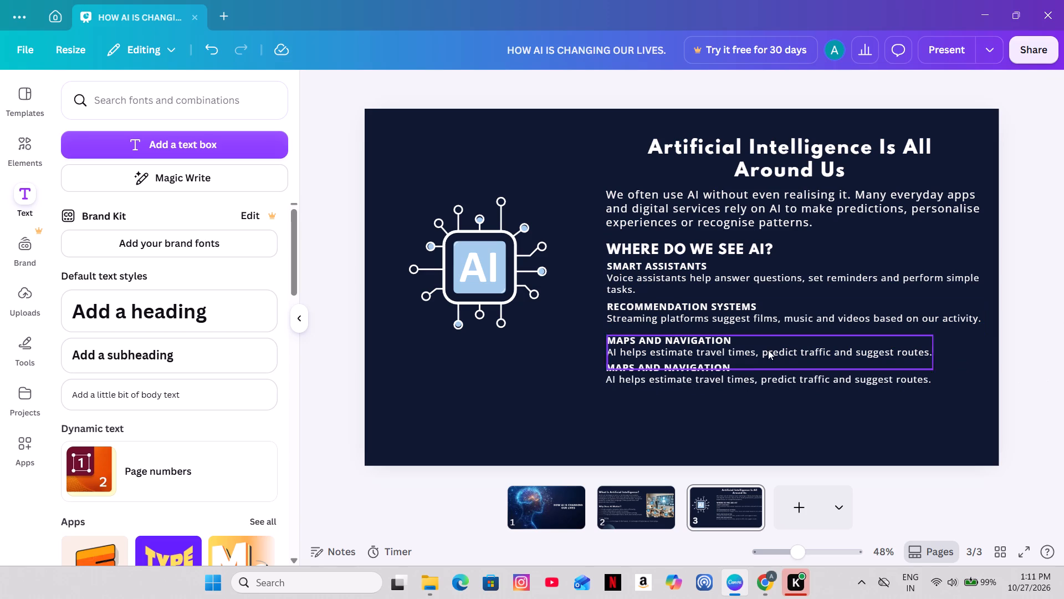
{"action": "left_click", "coordinate": [739, 379]}
{"action": "key", "text": "Down"}
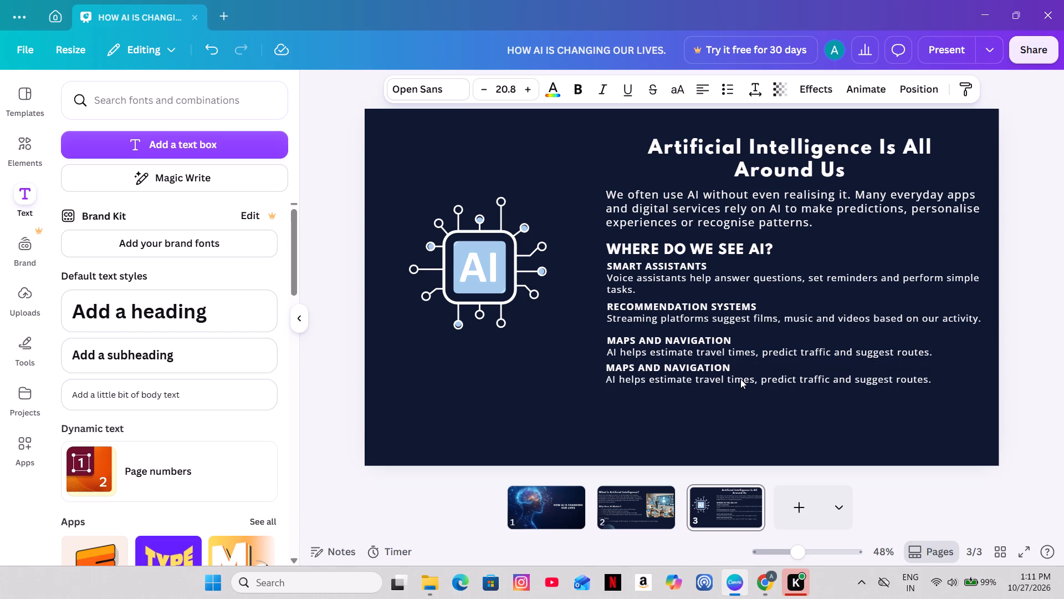
{"action": "key", "text": "Down"}
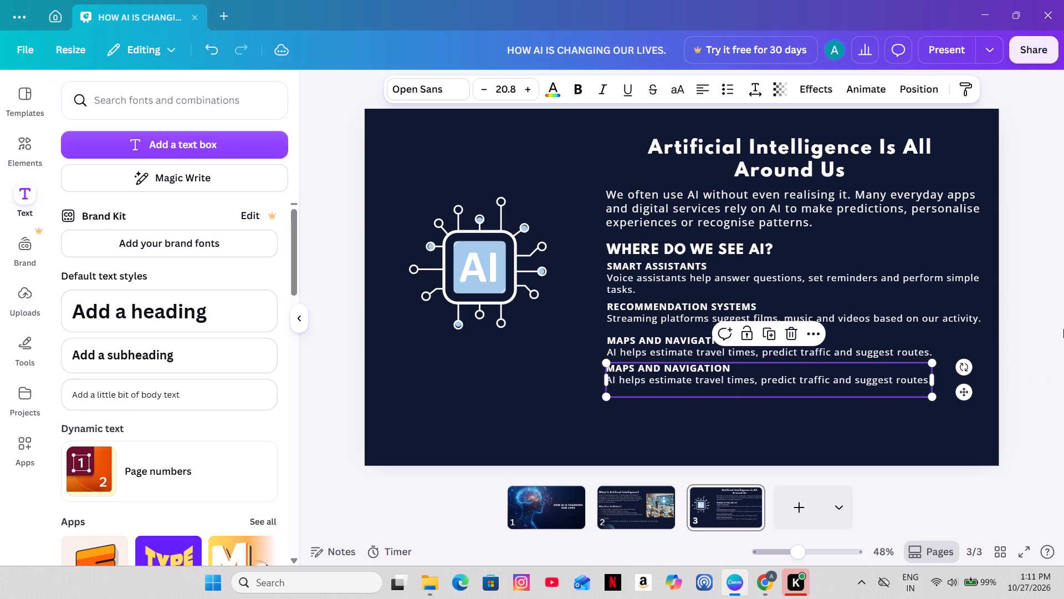
{"action": "left_click", "coordinate": [1053, 273]}
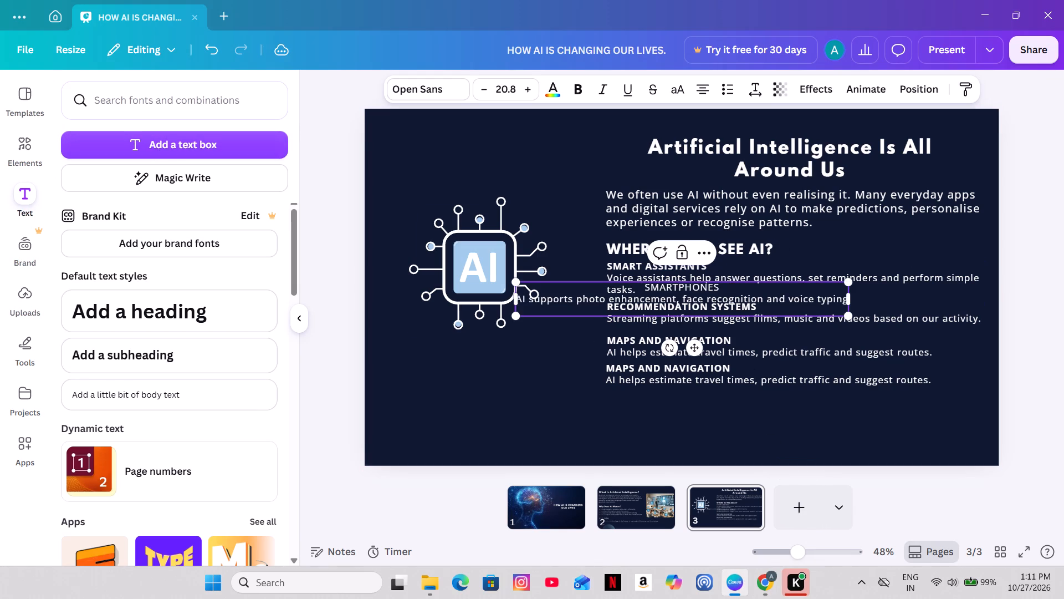
Left-align both lines of the SMARTPHONES text box and move it to the empty area below the other examples.
{"action": "key", "text": "ctrl+a"}
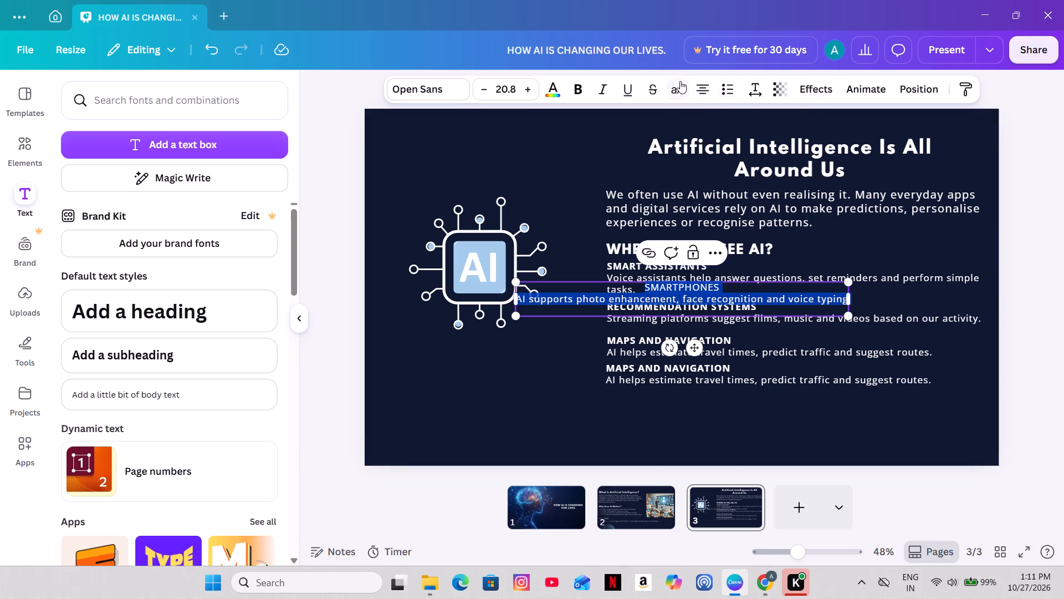
{"action": "left_click", "coordinate": [705, 84]}
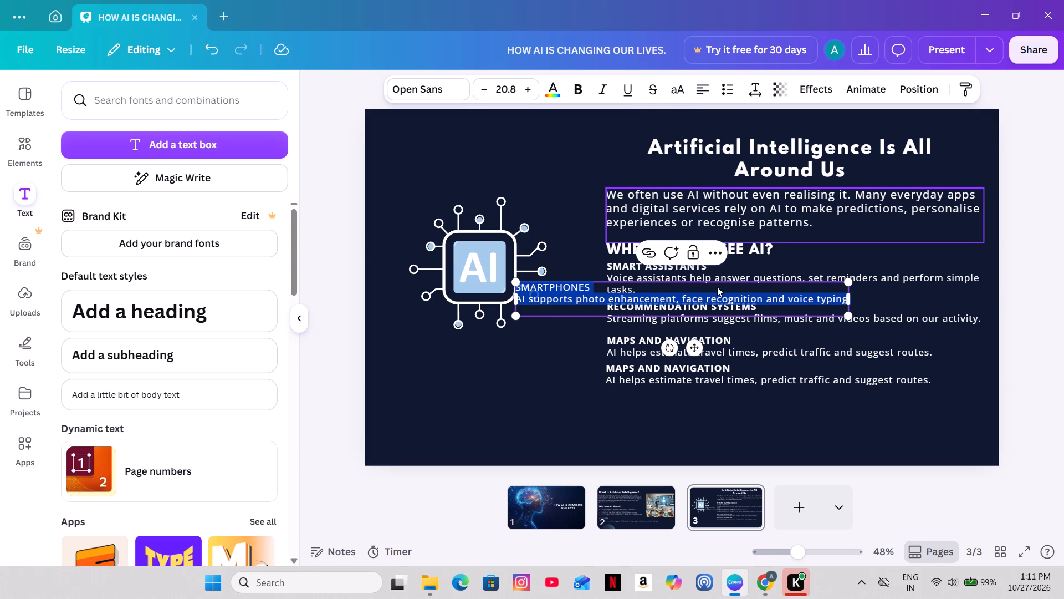
{"action": "left_click", "coordinate": [323, 250]}
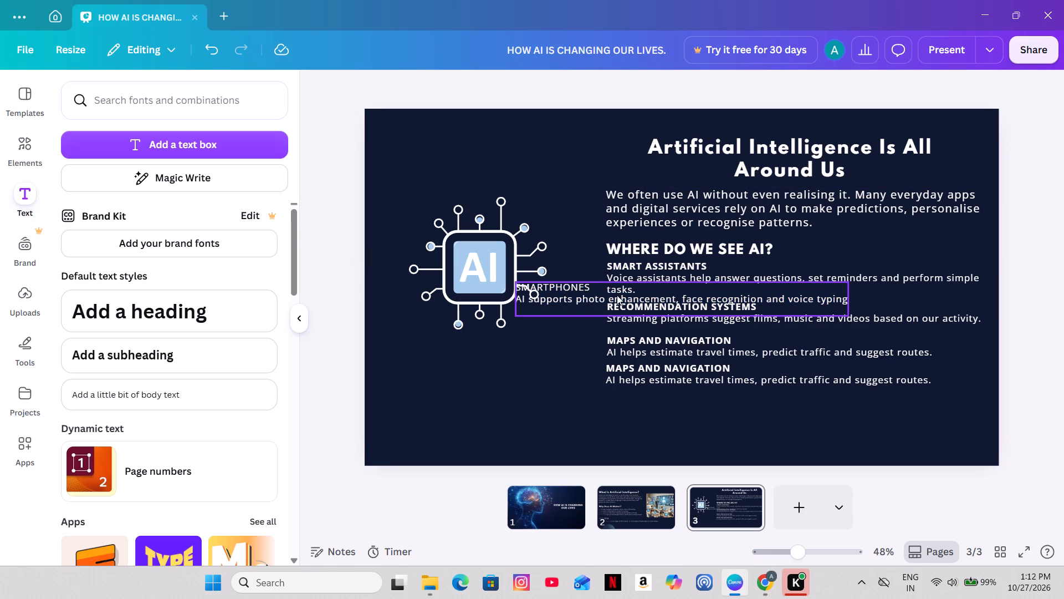
{"action": "left_click_drag", "start_coordinate": [617, 295], "coordinate": [667, 414]}
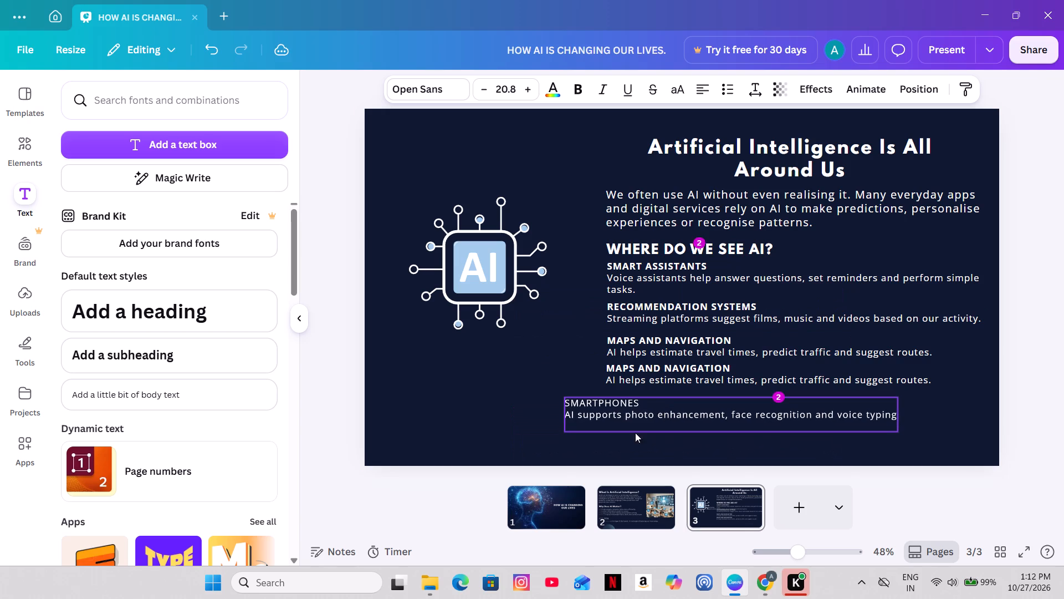
Make only the SMARTPHONES heading line bold.
{"action": "left_click", "coordinate": [638, 403]}
{"action": "left_click_drag", "start_coordinate": [638, 403], "coordinate": [575, 404]}
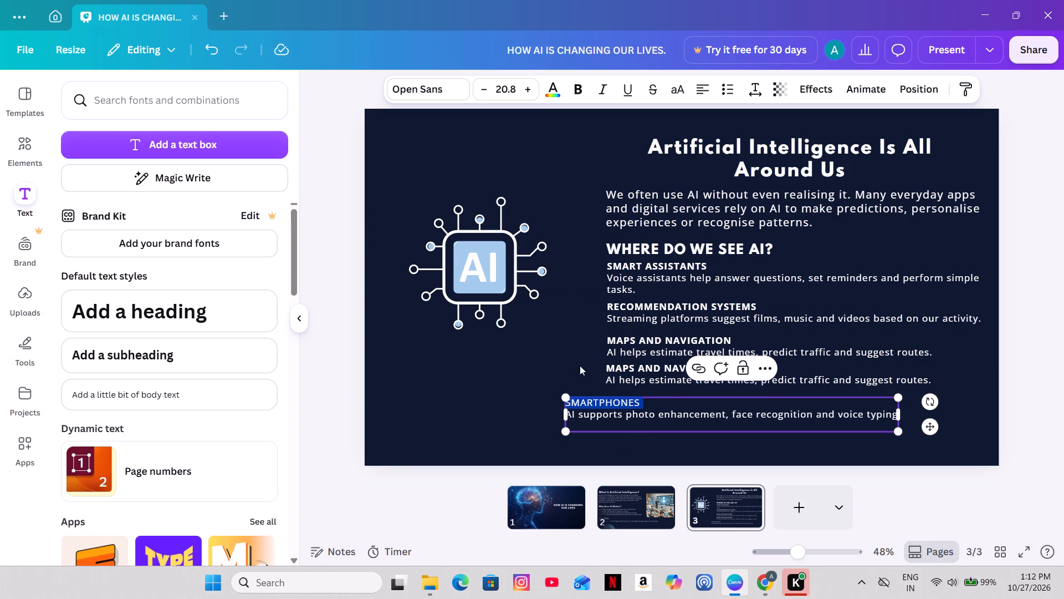
{"action": "left_click", "coordinate": [576, 97]}
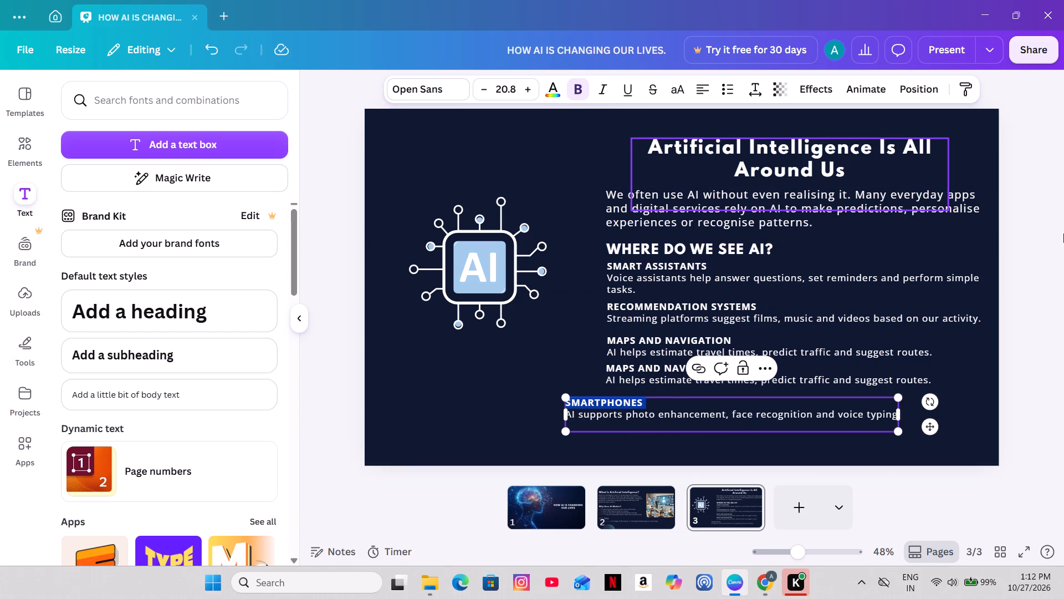
{"action": "left_click", "coordinate": [1050, 255]}
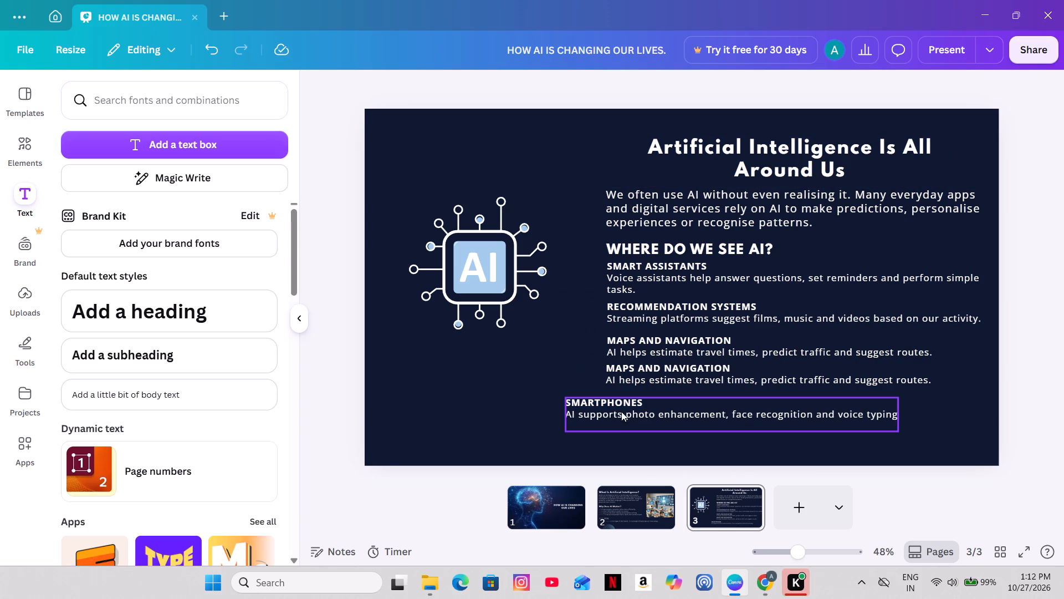
Position the SMARTPHONES text box just below the second Maps and Navigation example, in line with the text column's left edge.
{"action": "left_click_drag", "start_coordinate": [581, 411], "coordinate": [611, 421]}
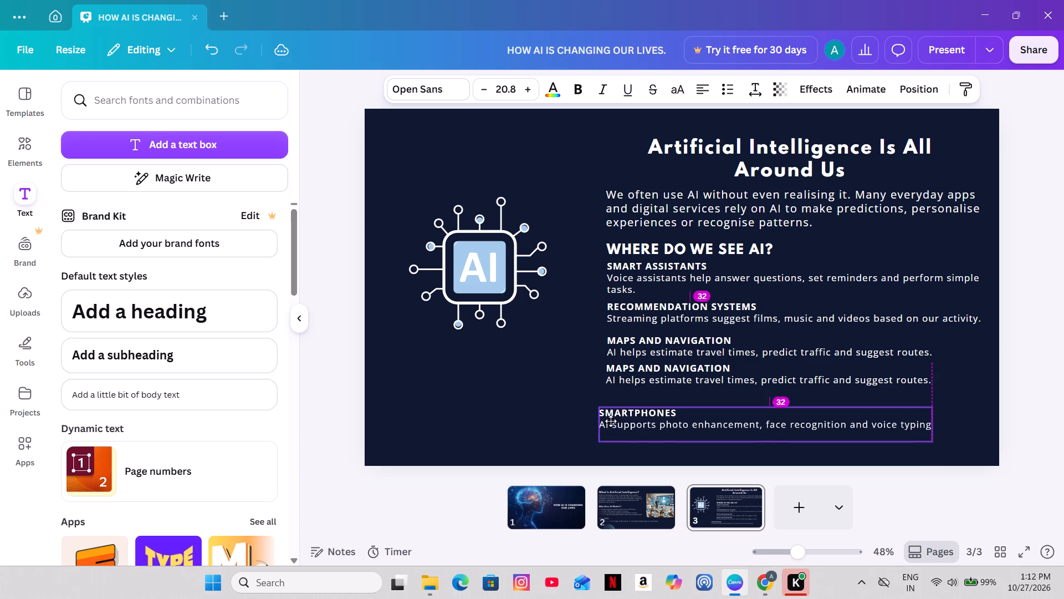
{"action": "left_click_drag", "start_coordinate": [611, 421], "coordinate": [625, 410]}
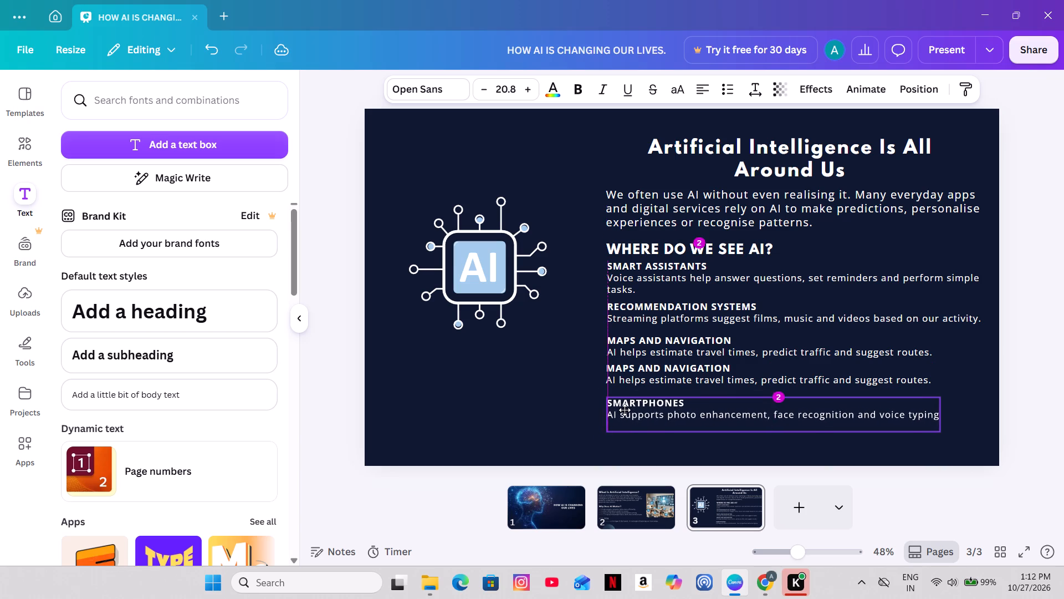
{"action": "left_click_drag", "start_coordinate": [625, 410], "coordinate": [625, 408]}
{"action": "left_click", "coordinate": [1055, 334]}
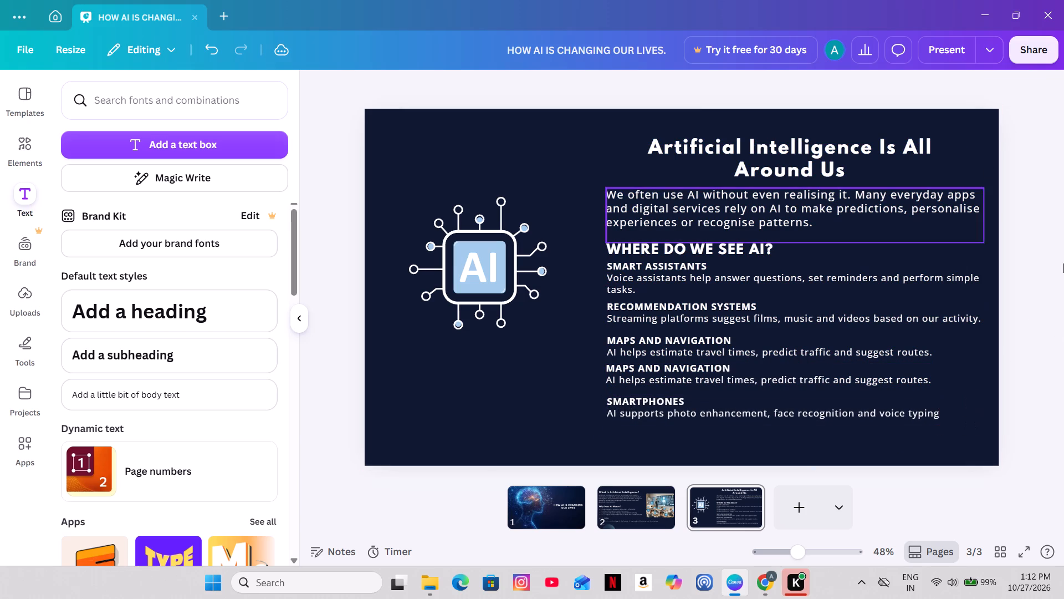
Select the SMART ASSISTANTS text box on slide 3.
{"action": "left_click", "coordinate": [639, 278]}
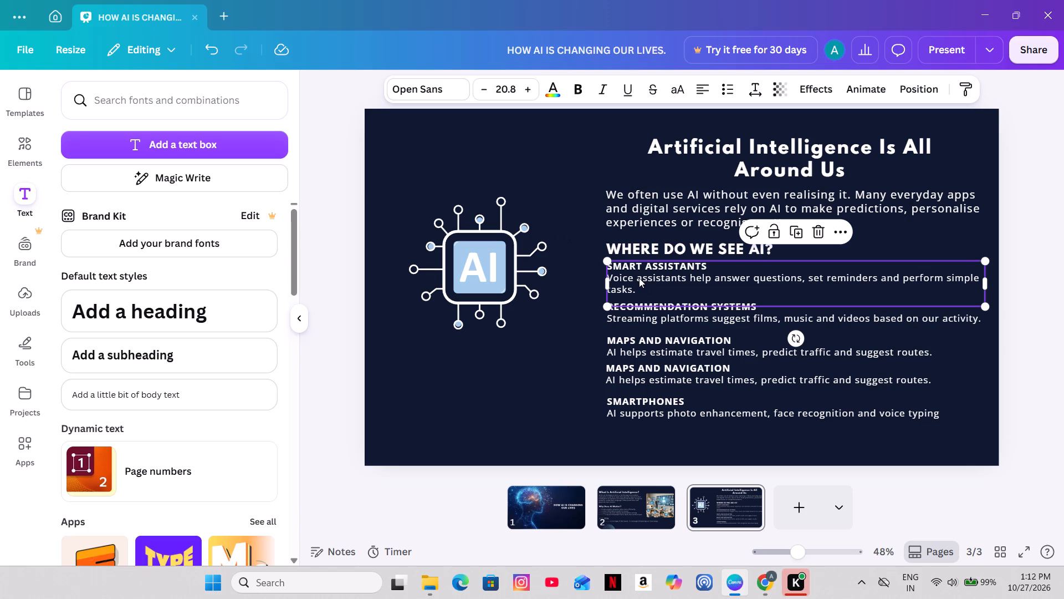